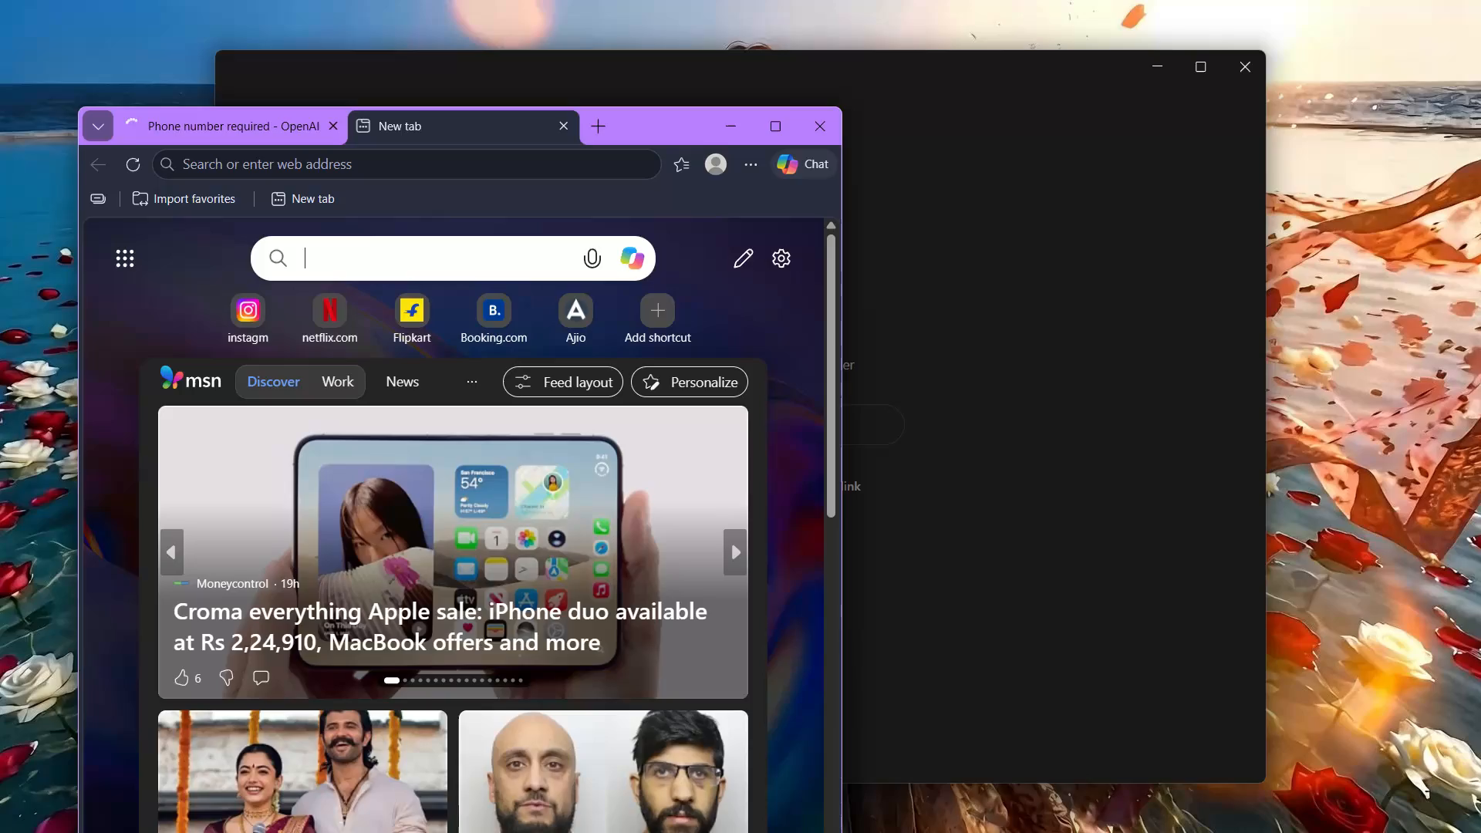
Enter a web search query beginning "reference books for the topic" in the new tab's search box.
type("refre")
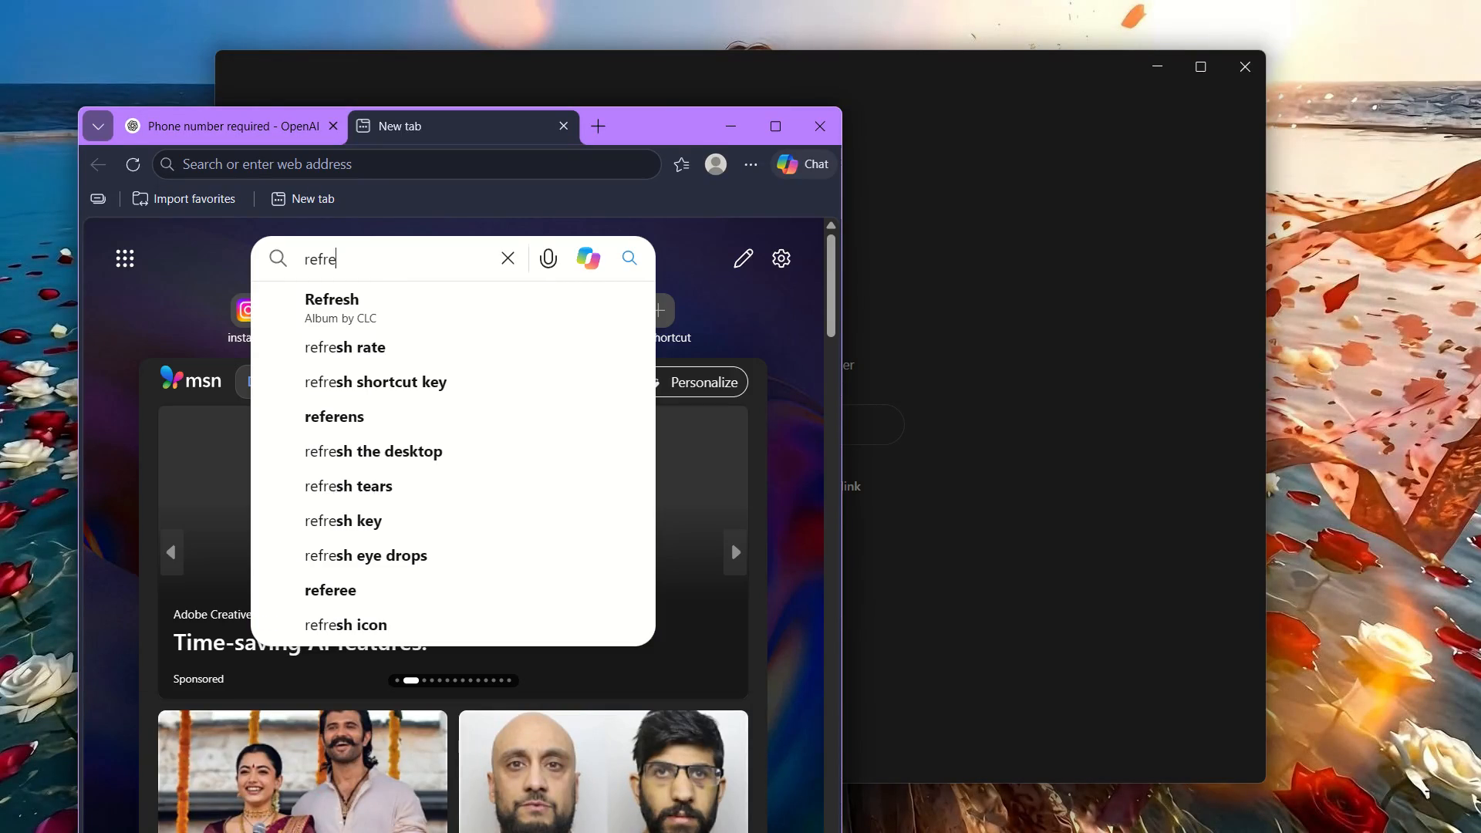
key("BackSpace")
key("BackSpace")
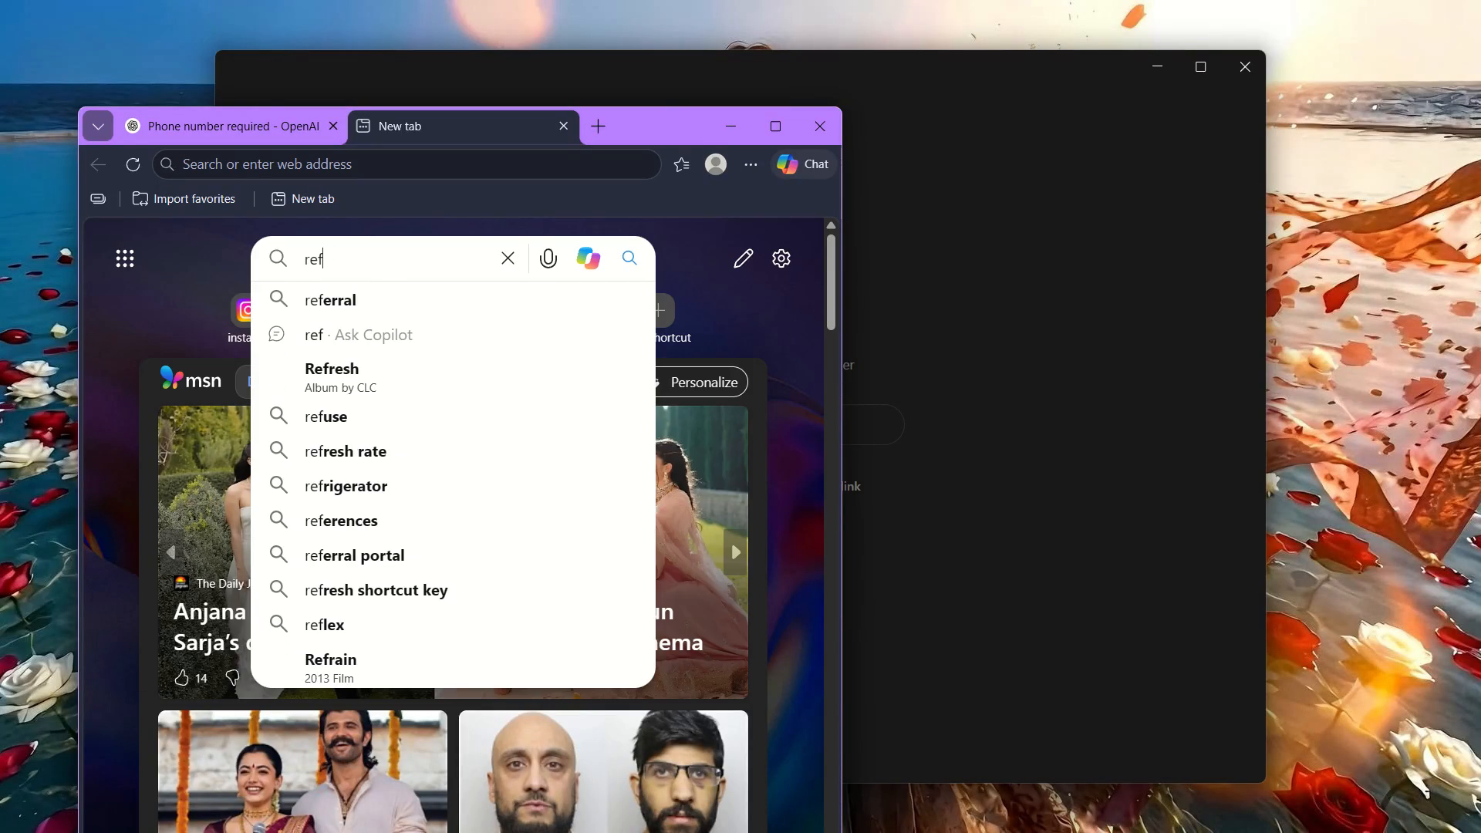
type("er")
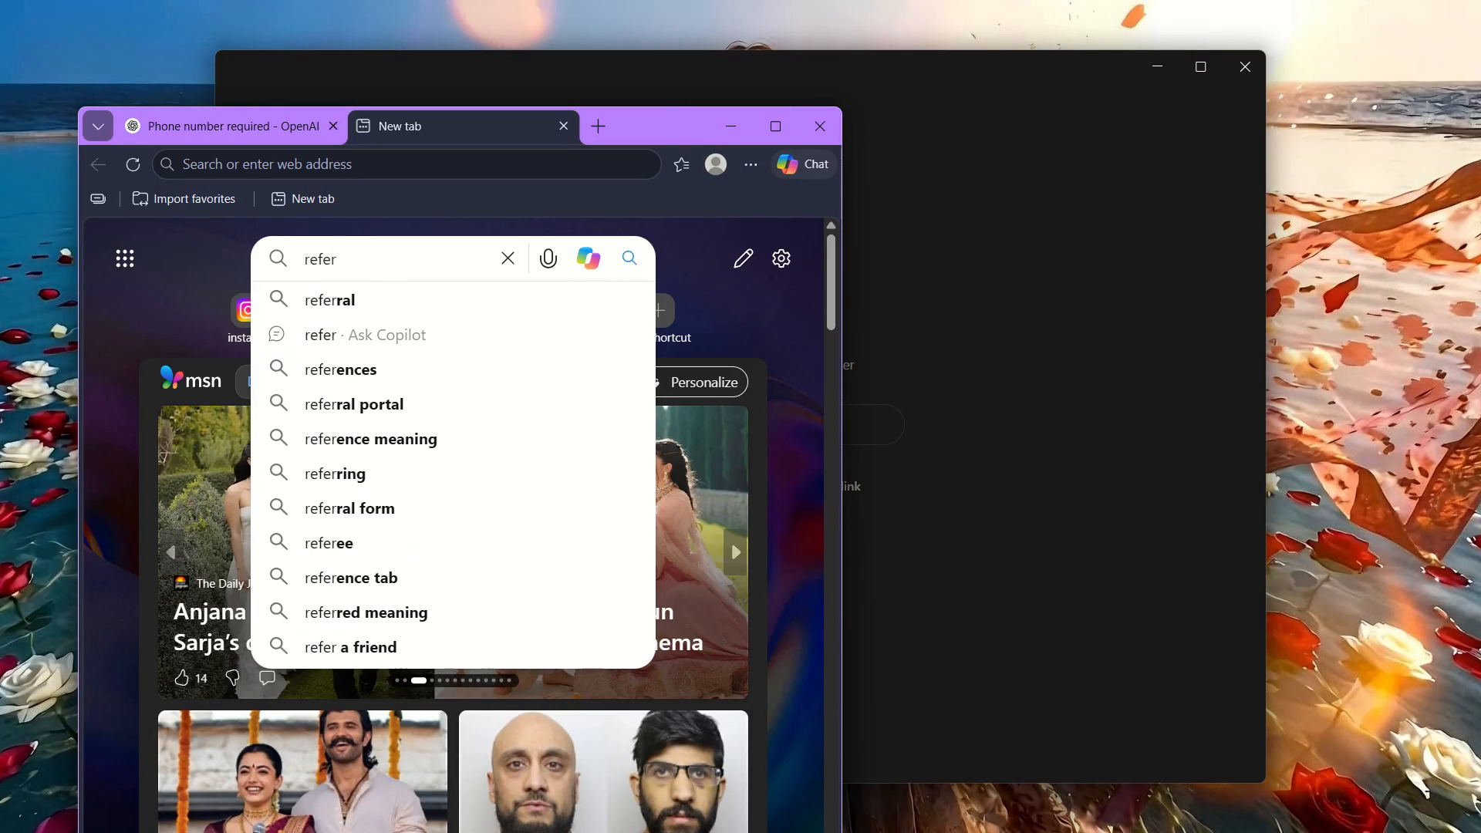
type("ence")
key("space")
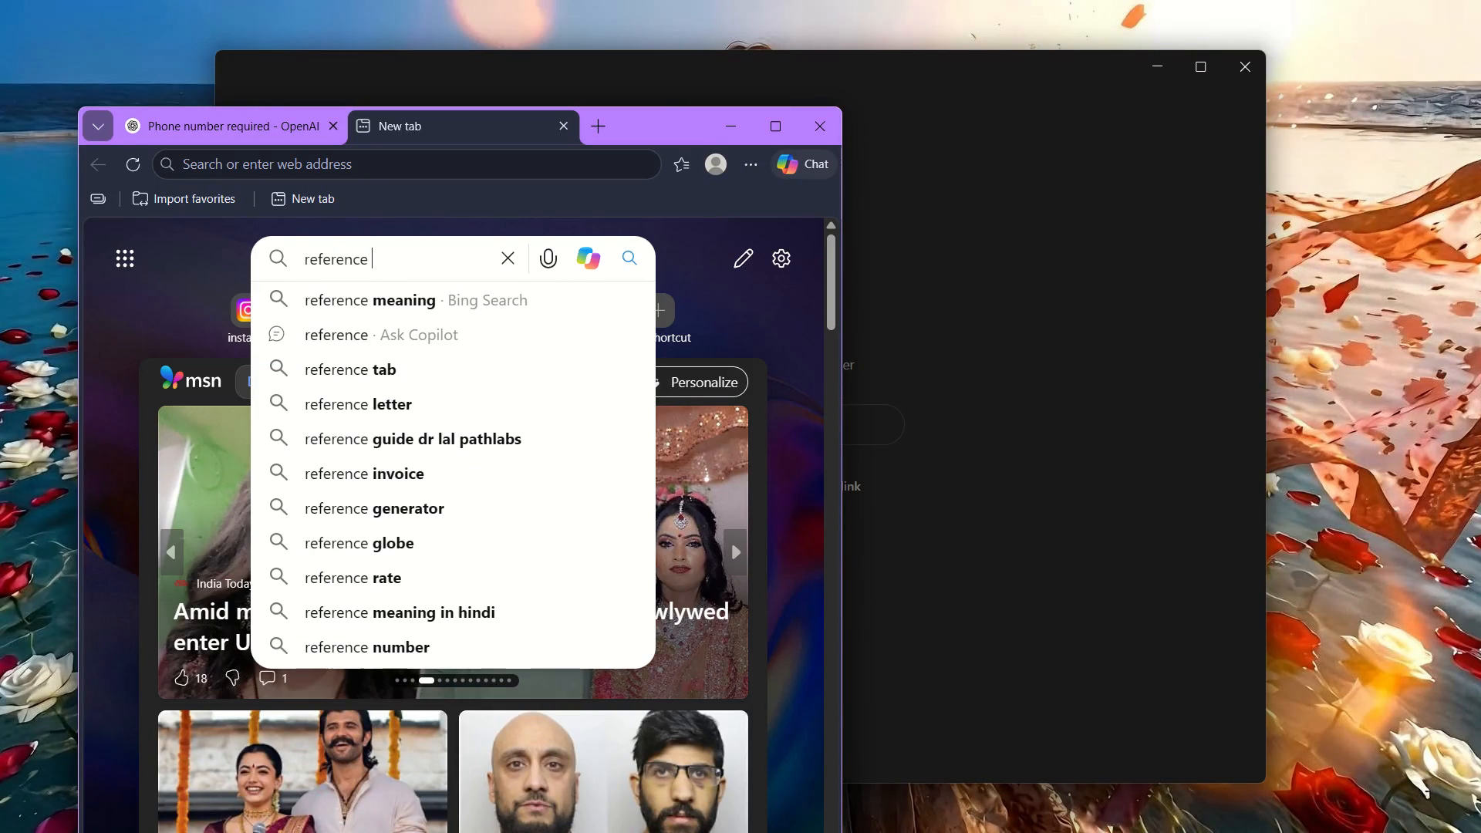
type("books")
key("space")
type("for the")
key("space")
type("topic")
key("space")
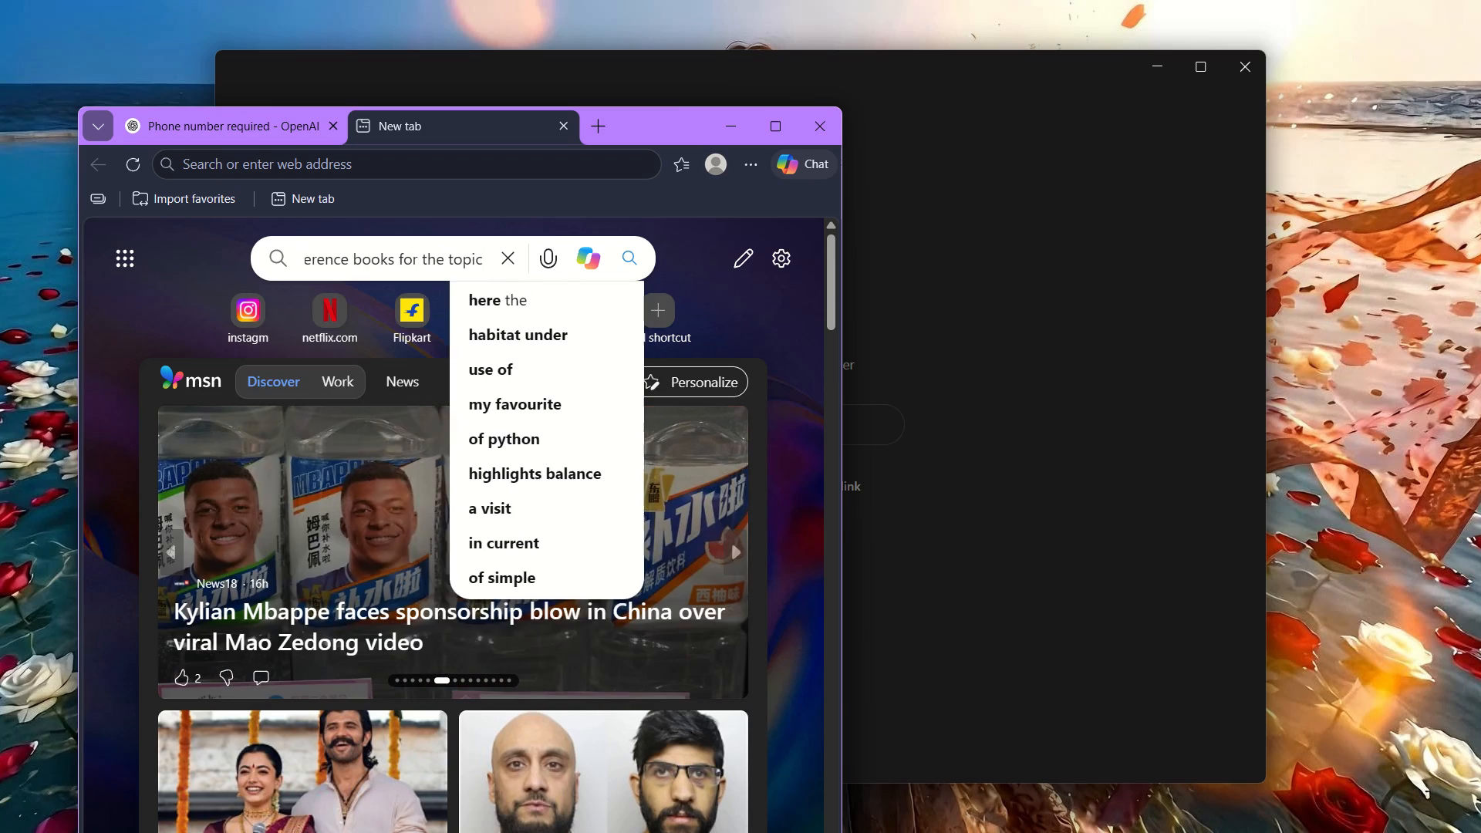
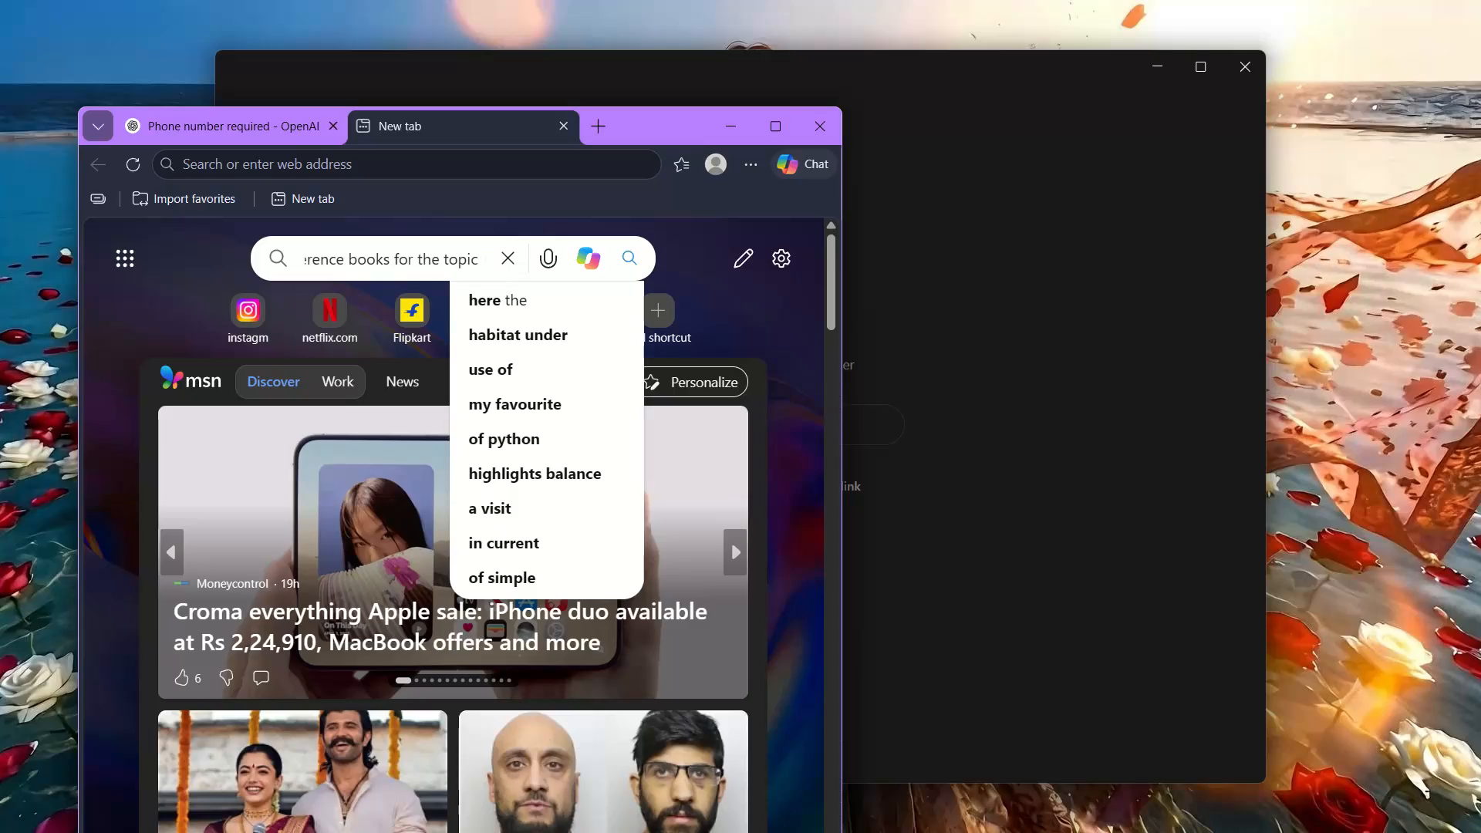
Extend the query with "input &outputb organization in" and run the search with the suggested ending "compiler design".
type("inpi")
key("BackSpace")
type("ut")
key("space")
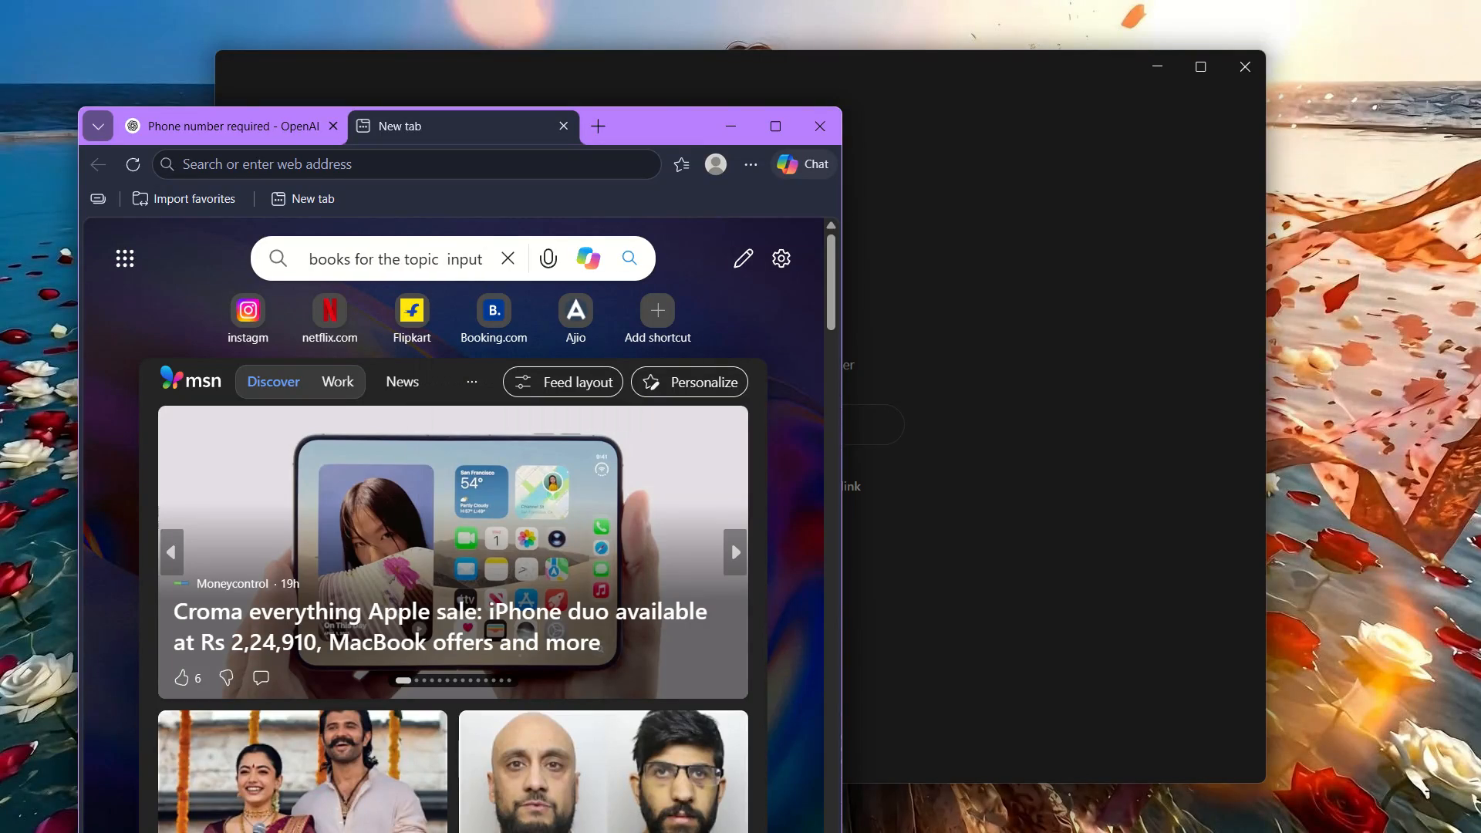
type("&out")
key("space")
key("BackSpace")
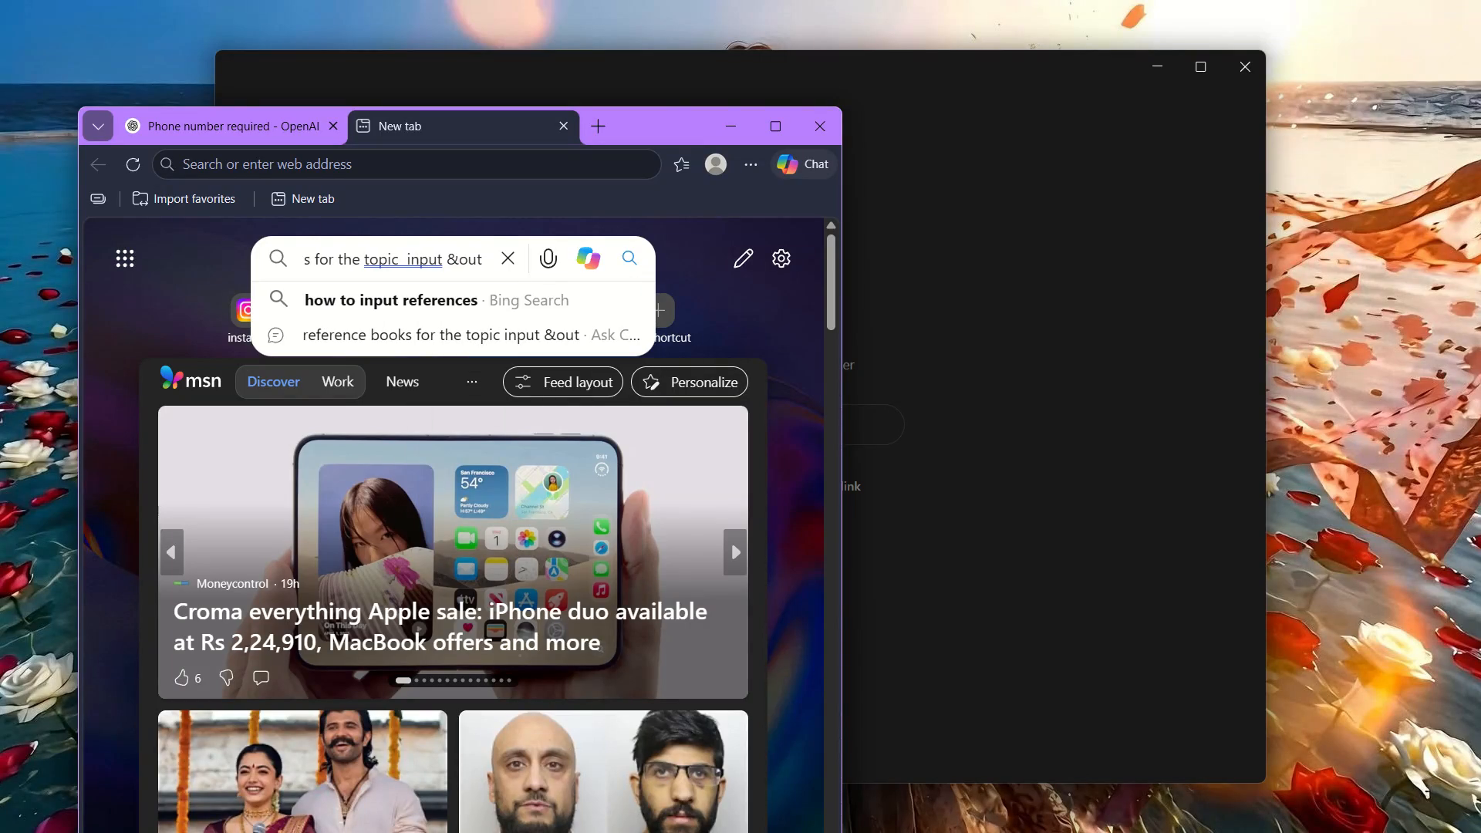
type("putb")
key("space")
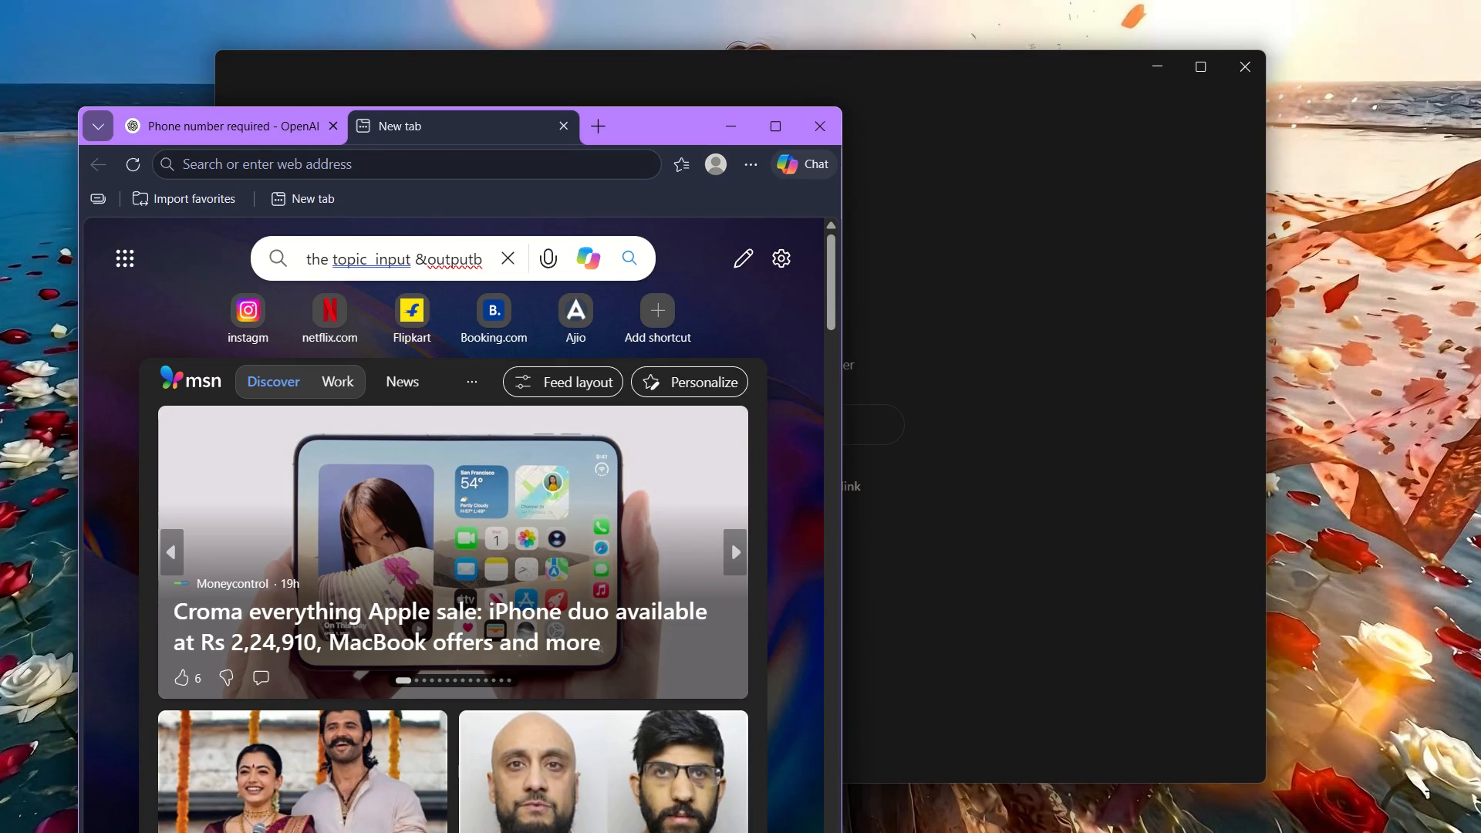
key("o")
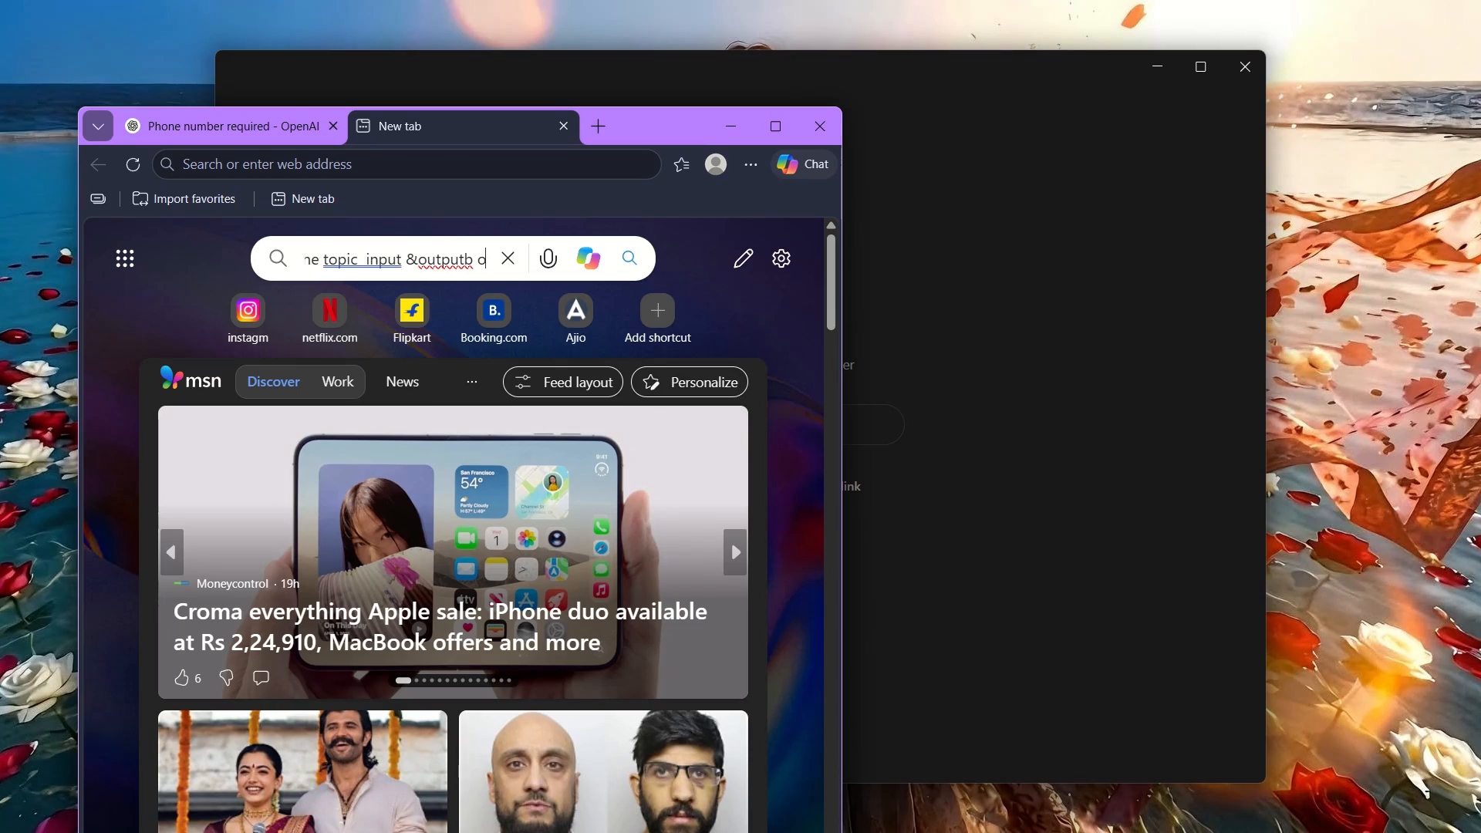
type("rgani")
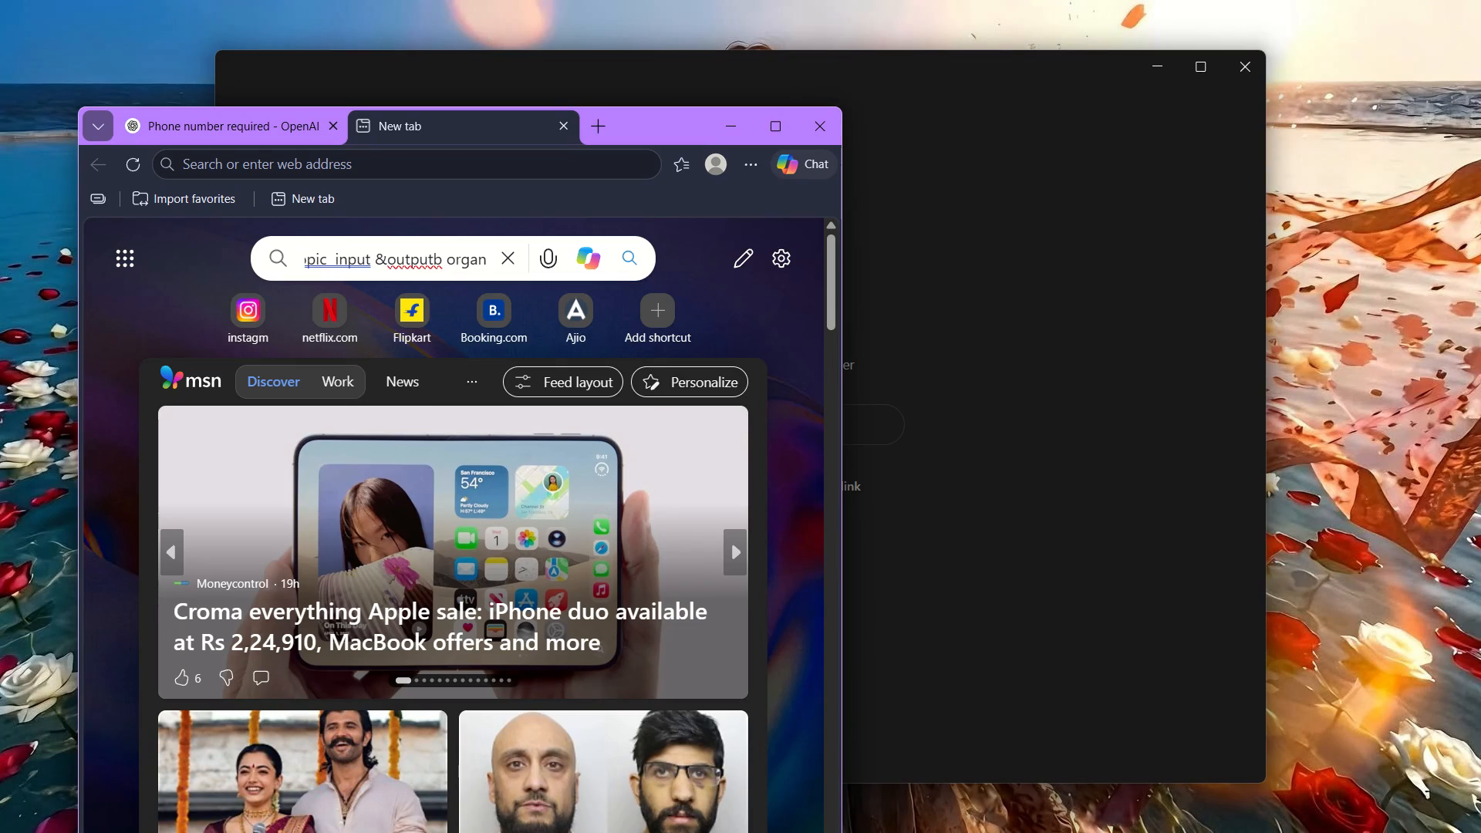
type("zation")
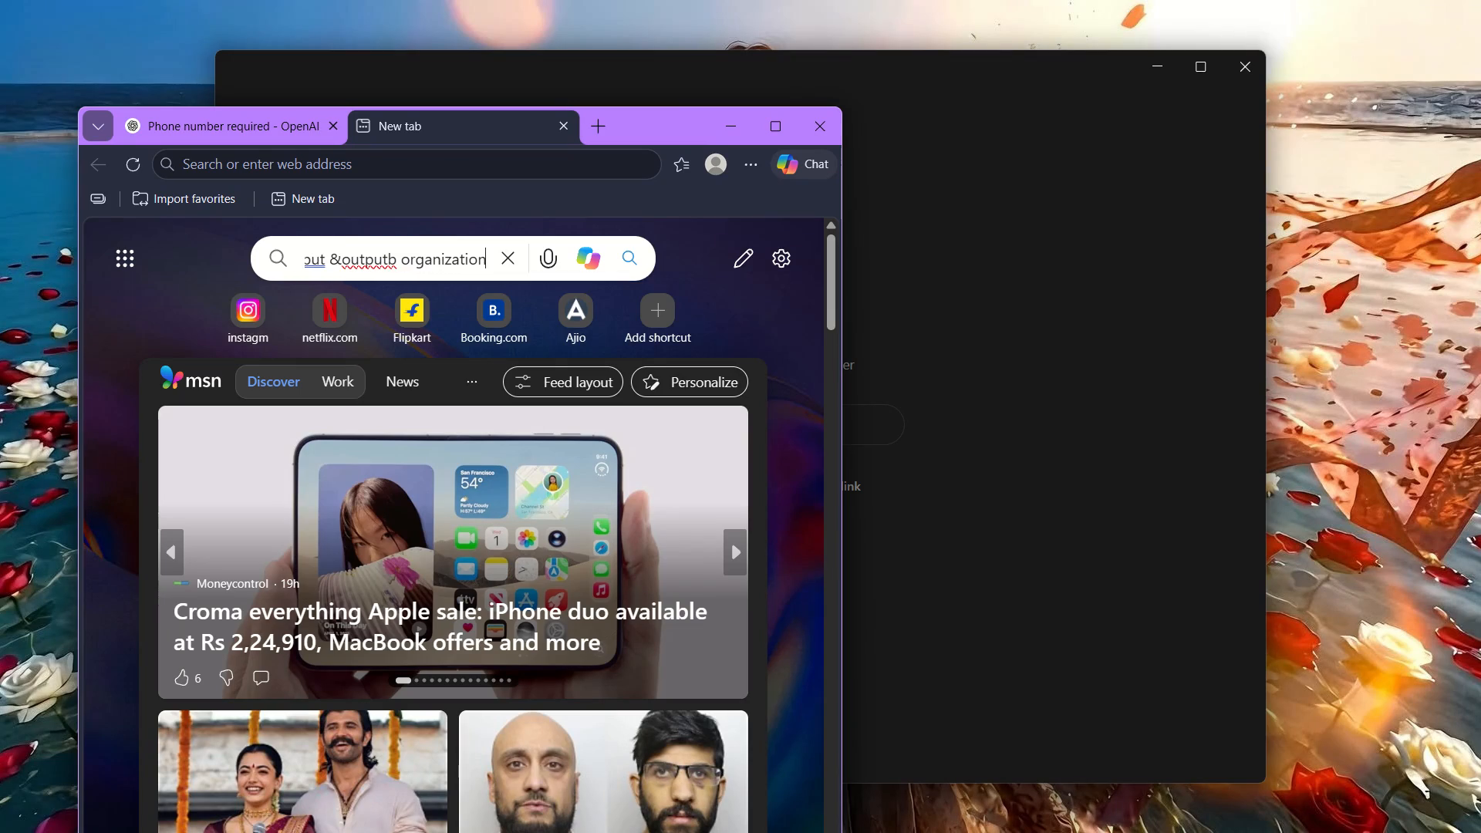
key("space")
type("in")
key("space")
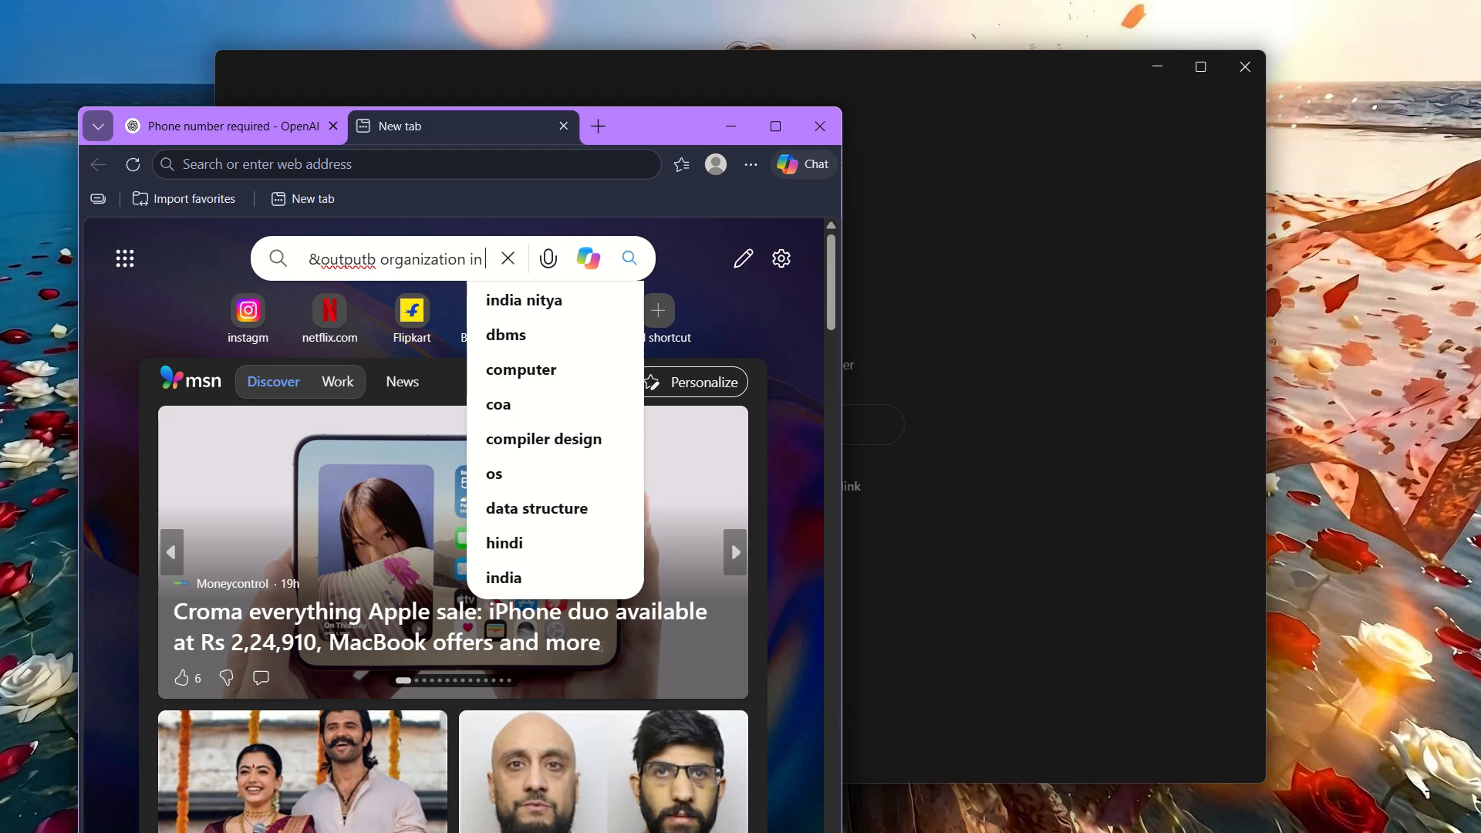
left_click(522, 443)
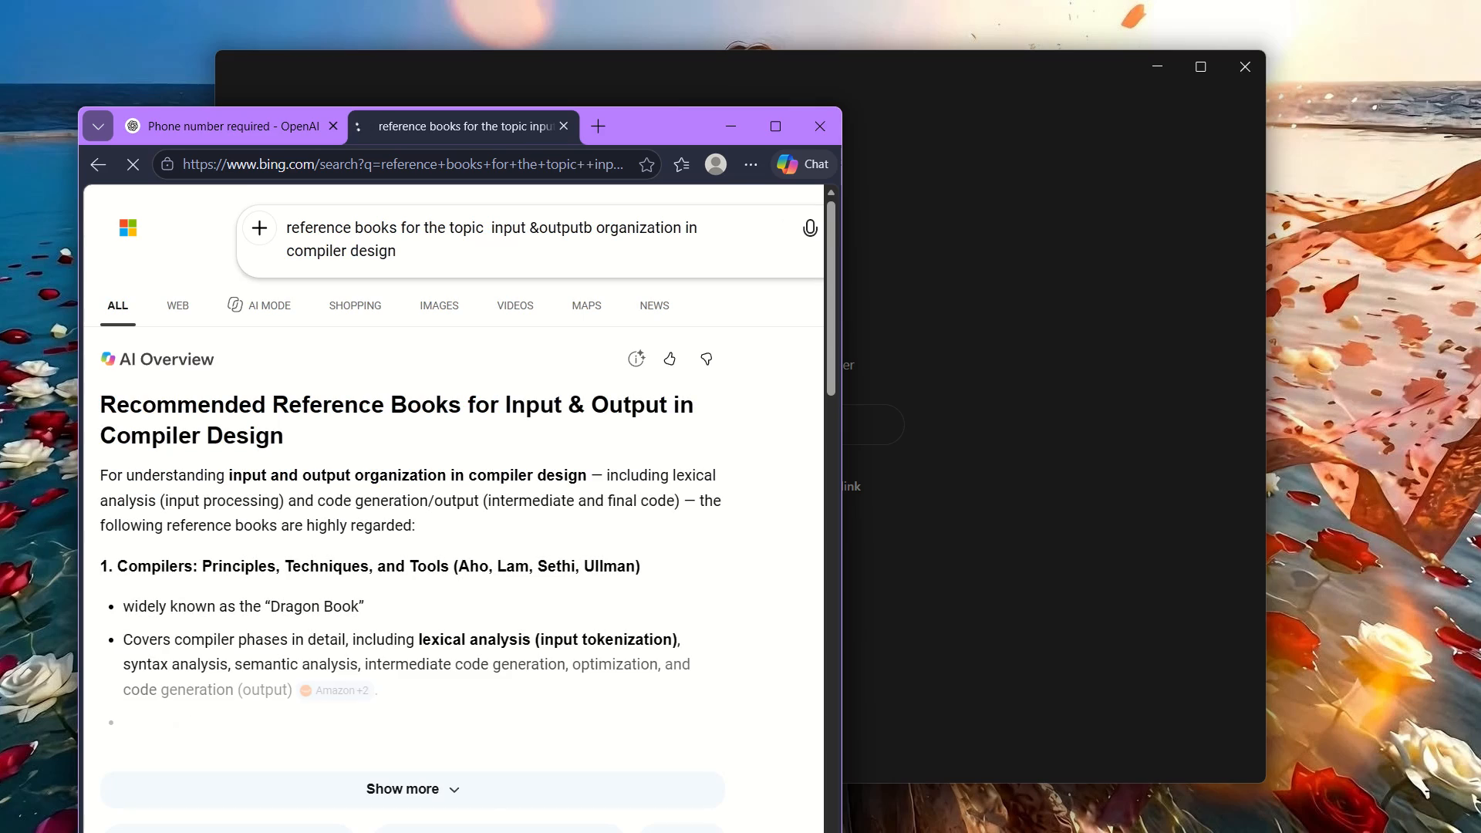
Expand the AI overview of the search results and examine its recommended compiler design reference books.
scroll(381, 430, "down", 3)
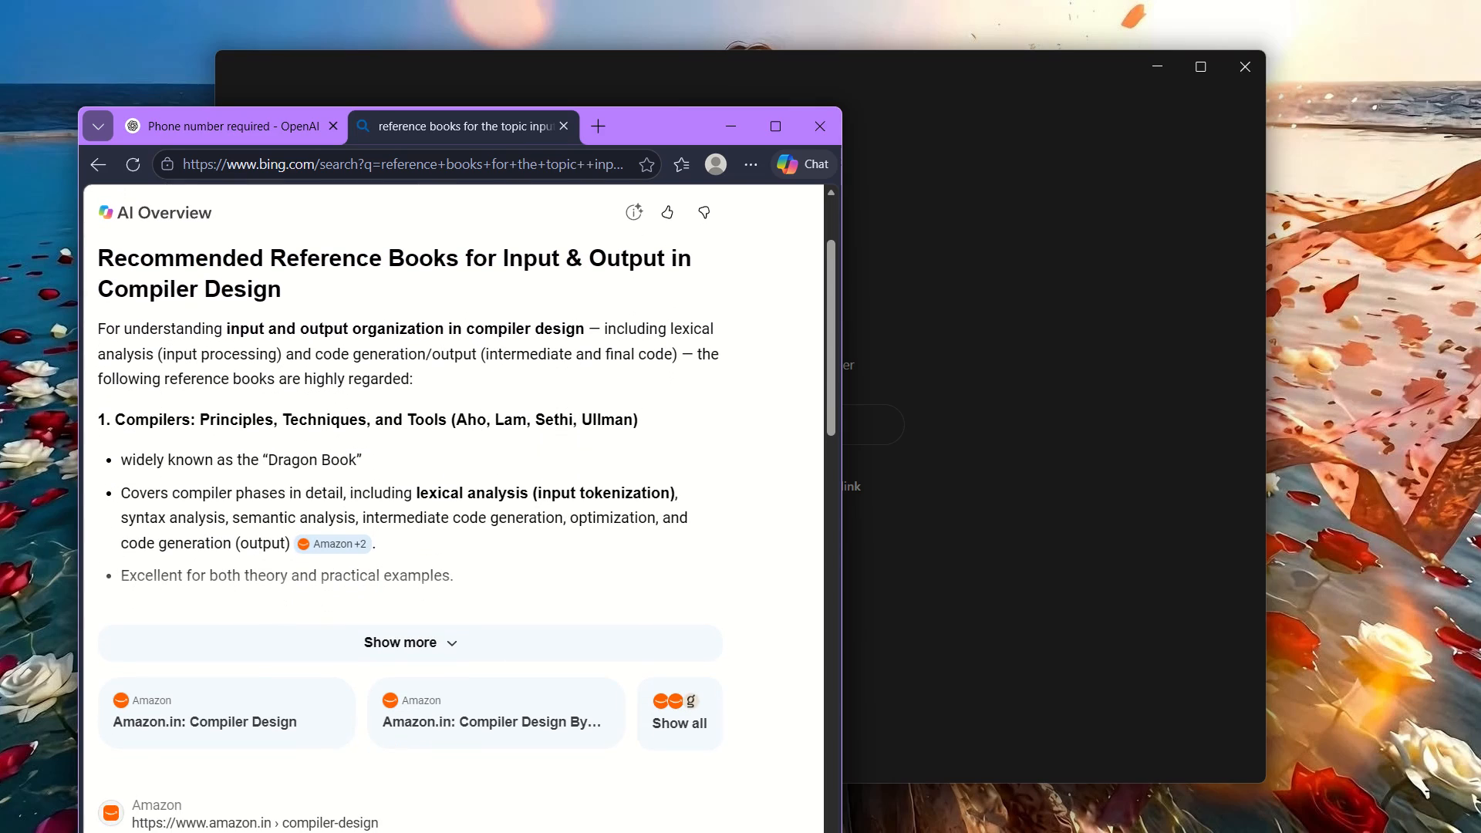
scroll(177, 516, "down", 3)
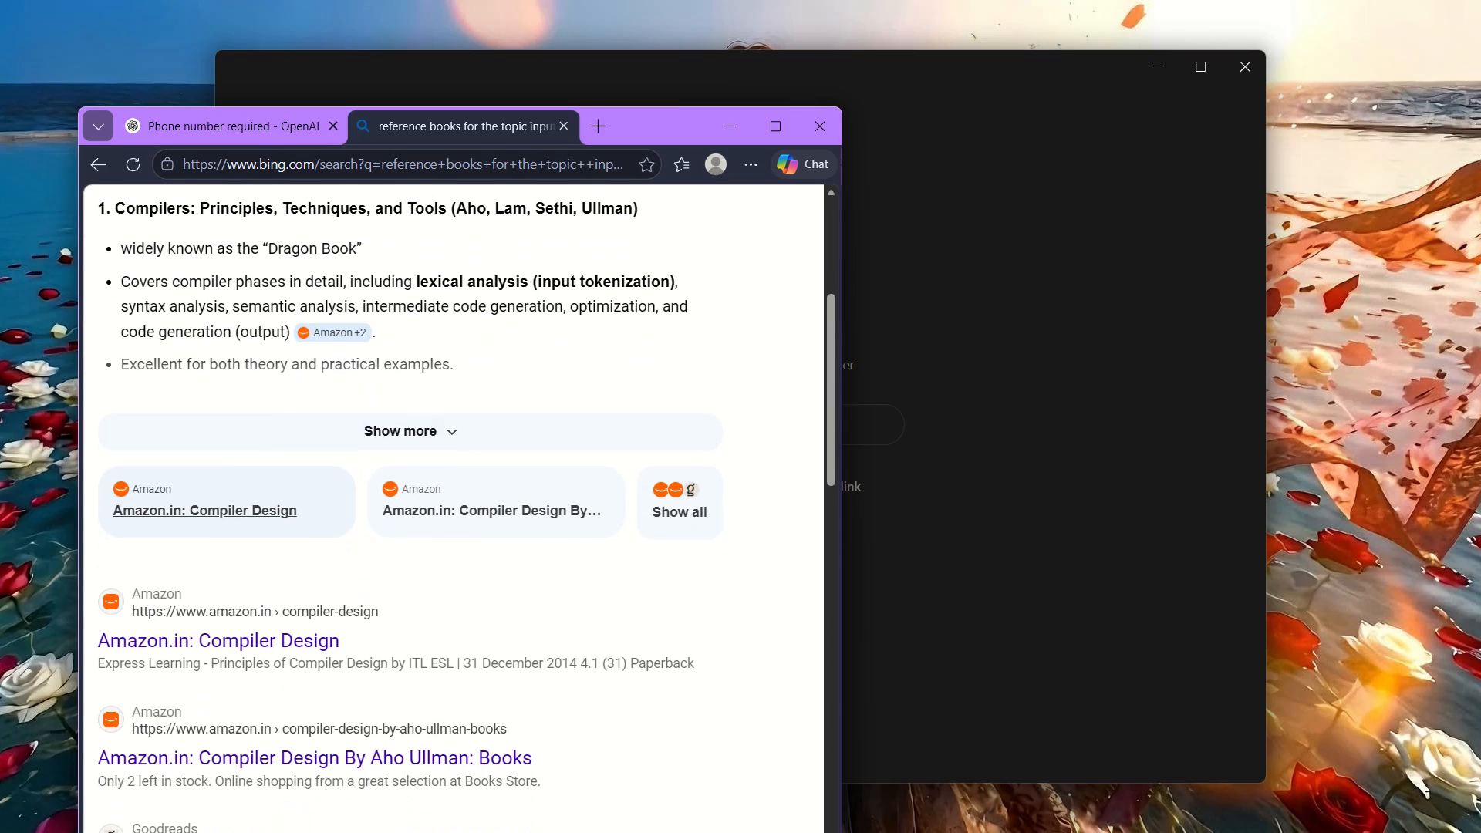
left_click(285, 431)
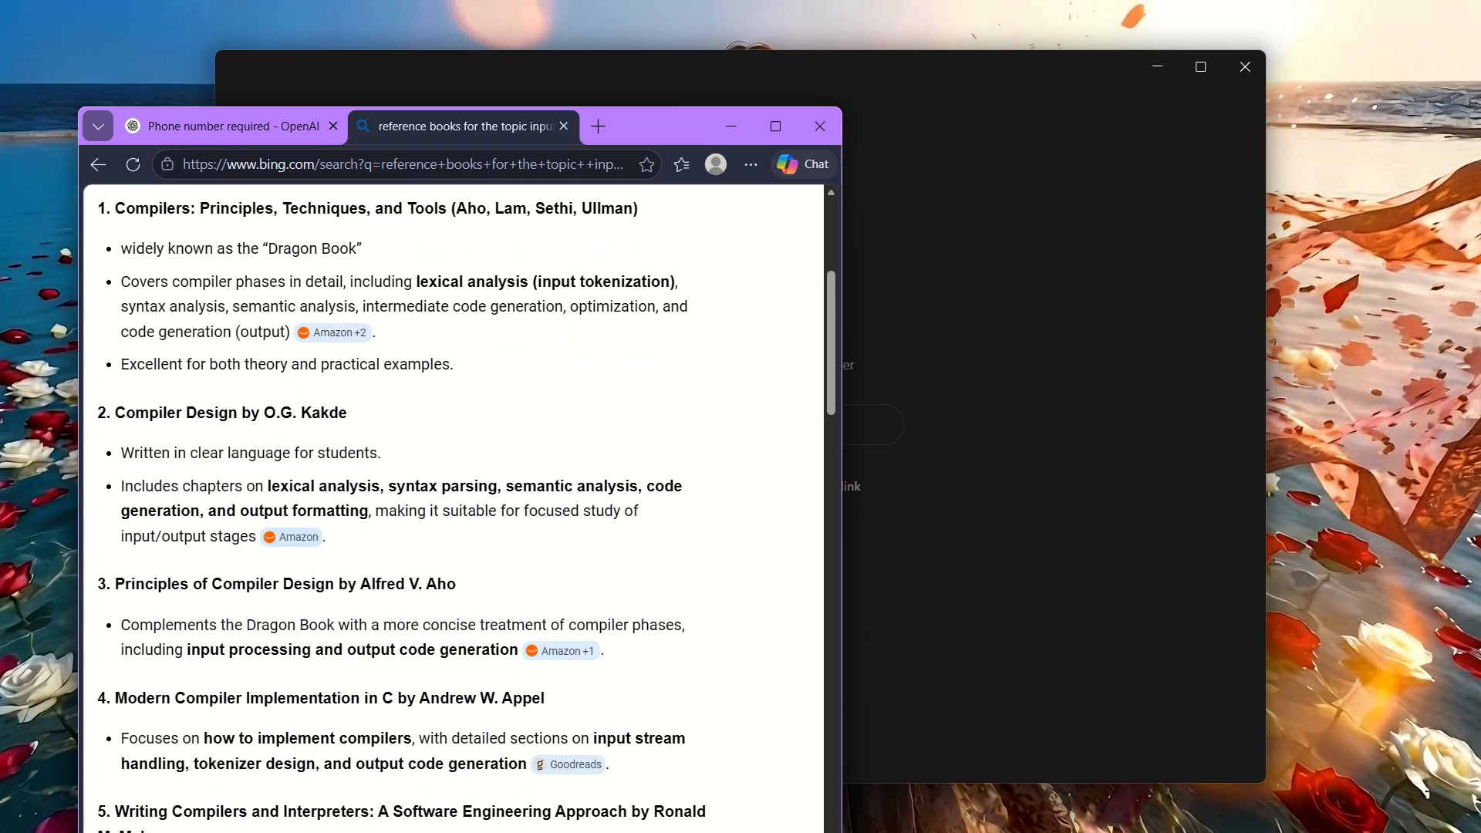
scroll(287, 462, "down", 1)
Remove "compiler design" from the query, shorten it to end in "organization i", and run the search again.
scroll(287, 462, "up", 7)
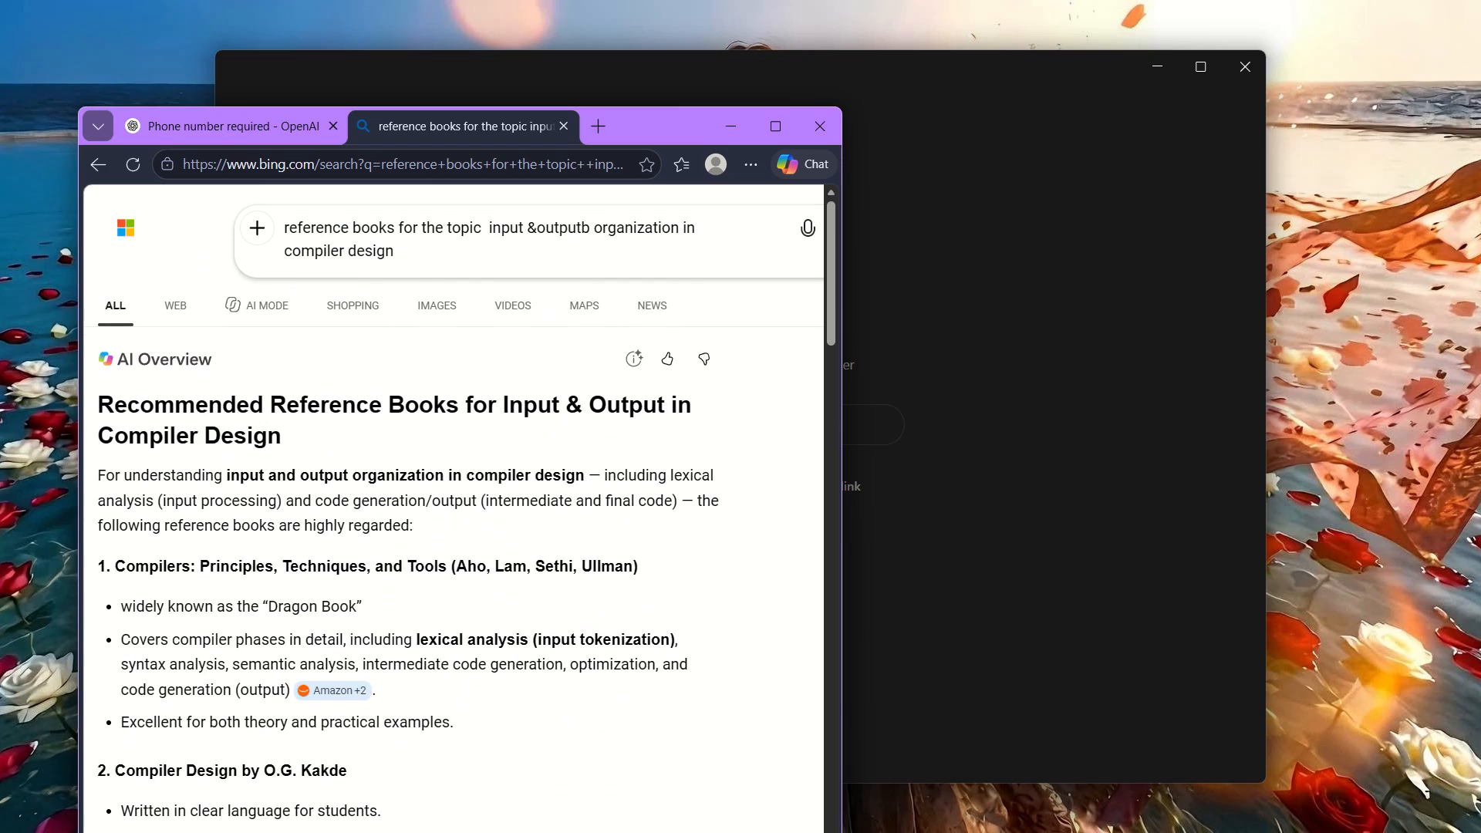
left_click_drag(413, 252, 275, 244)
key("space")
key("BackSpace")
key("BackSpace")
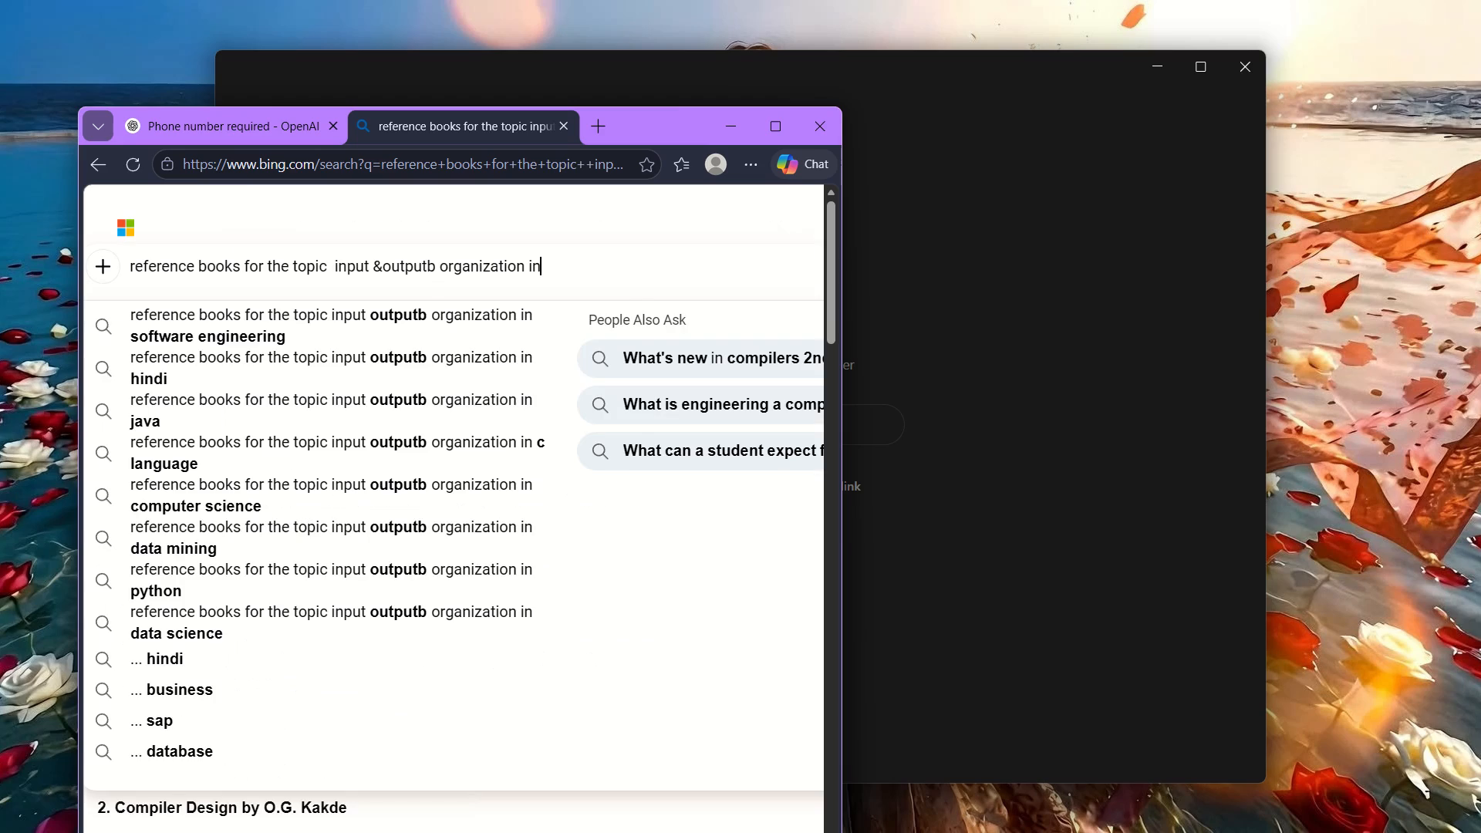
key("BackSpace")
key("Return")
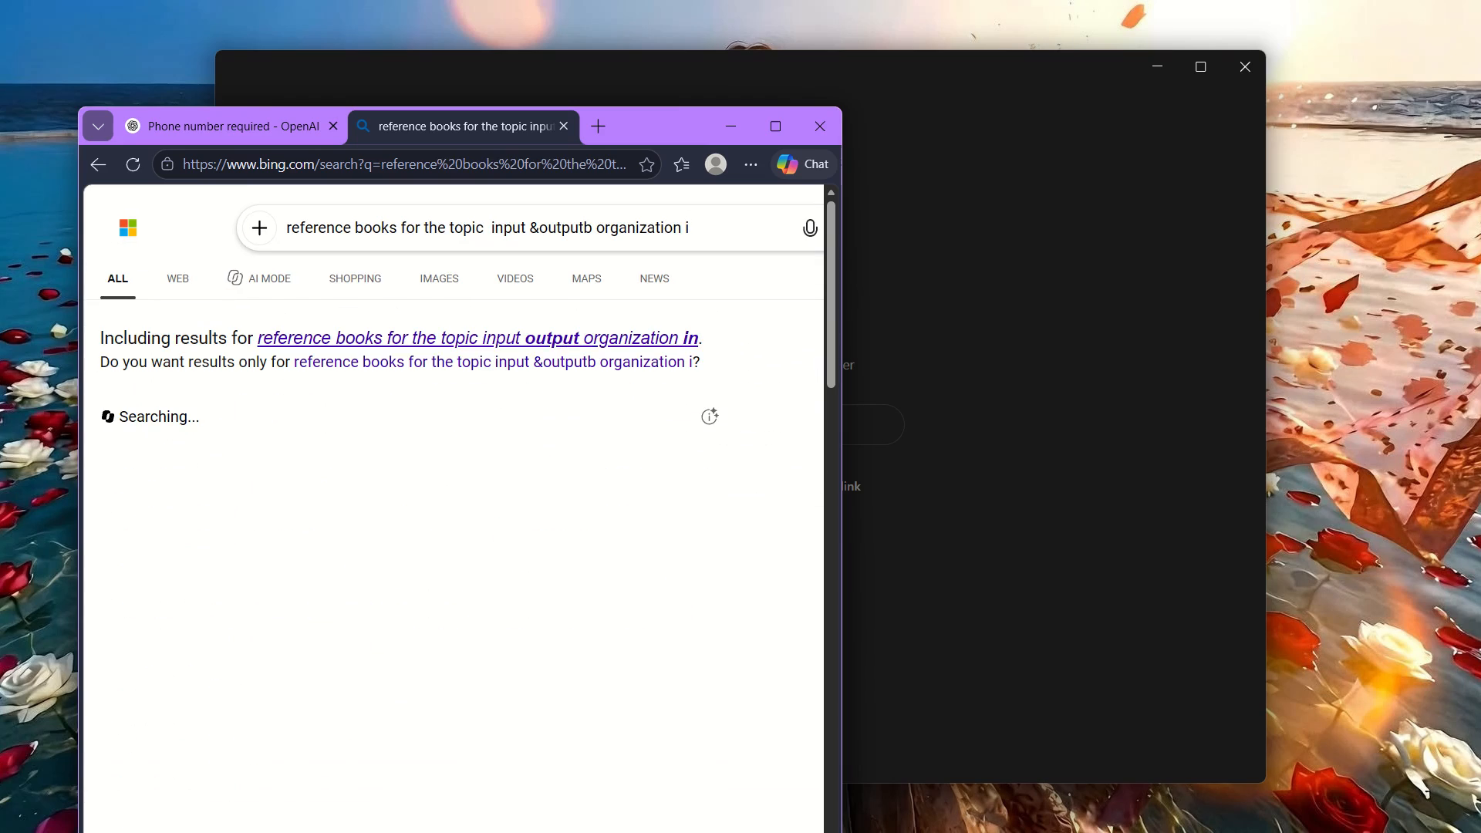
Expand the new AI overview and examine its recommended input and output reference books, authors, publishers and selection advice.
scroll(612, 329, "down", 1)
scroll(534, 430, "up", 1)
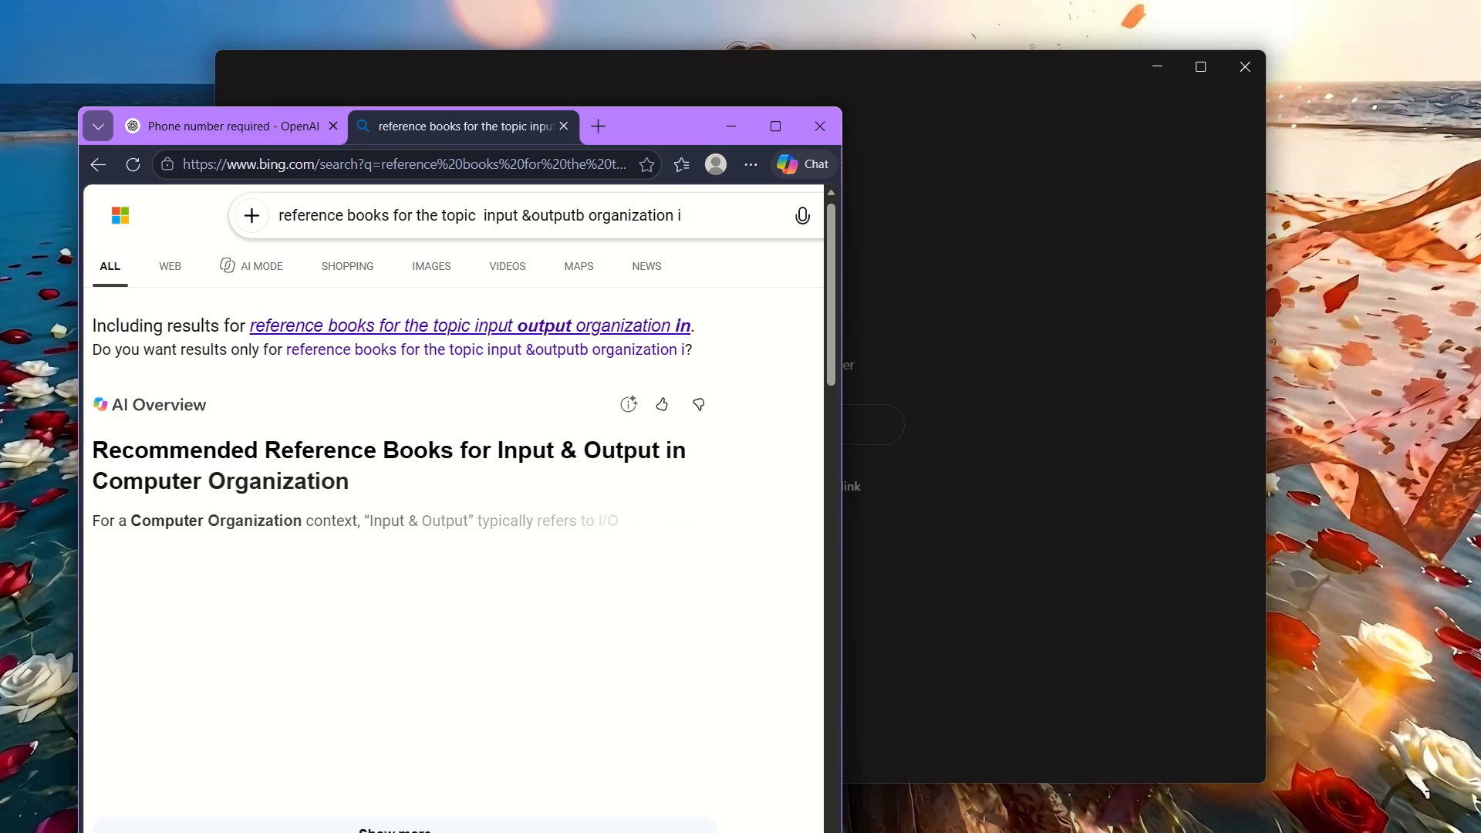
scroll(299, 566, "down", 2)
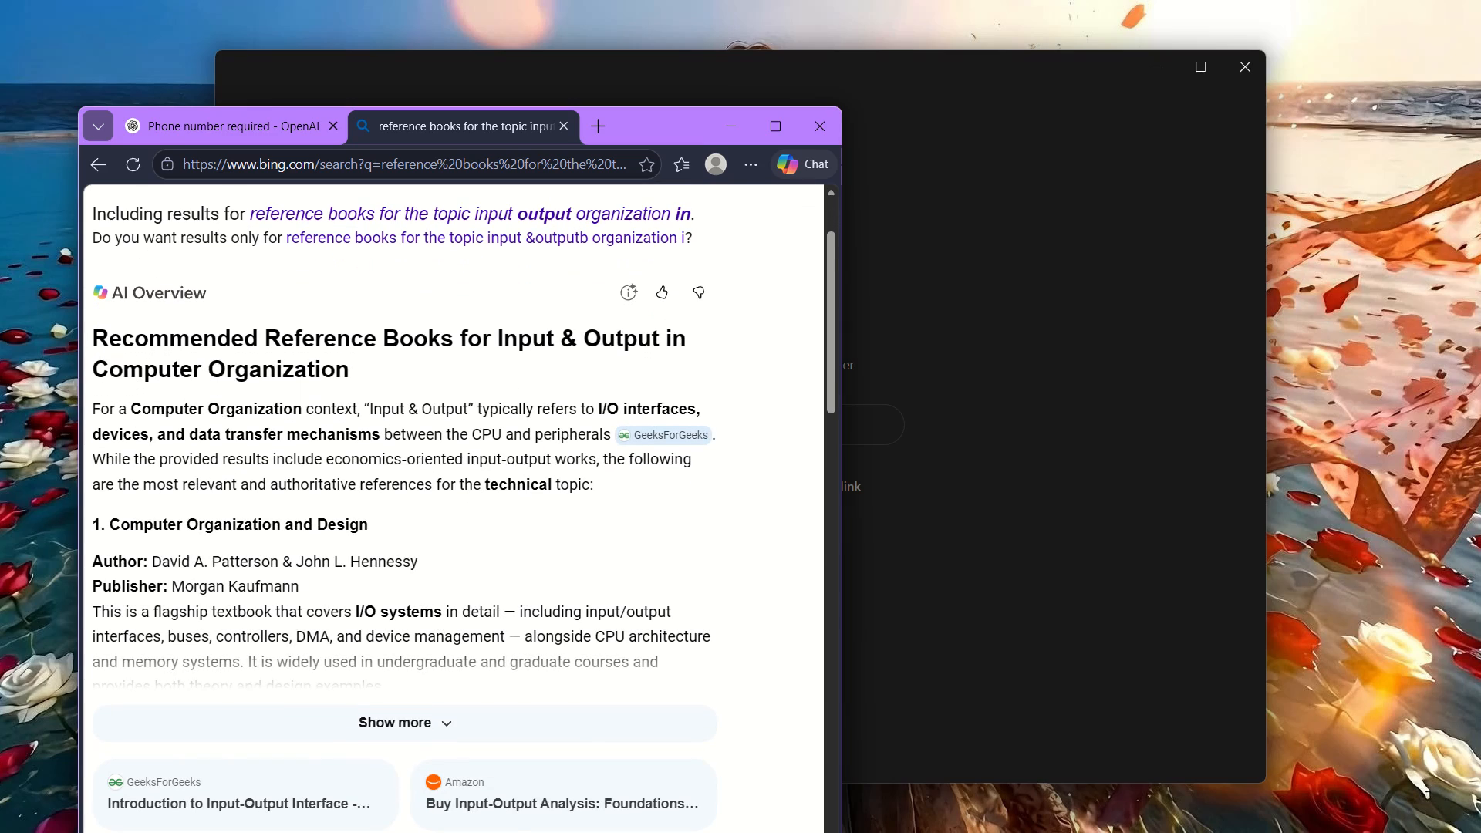
scroll(342, 577, "down", 2)
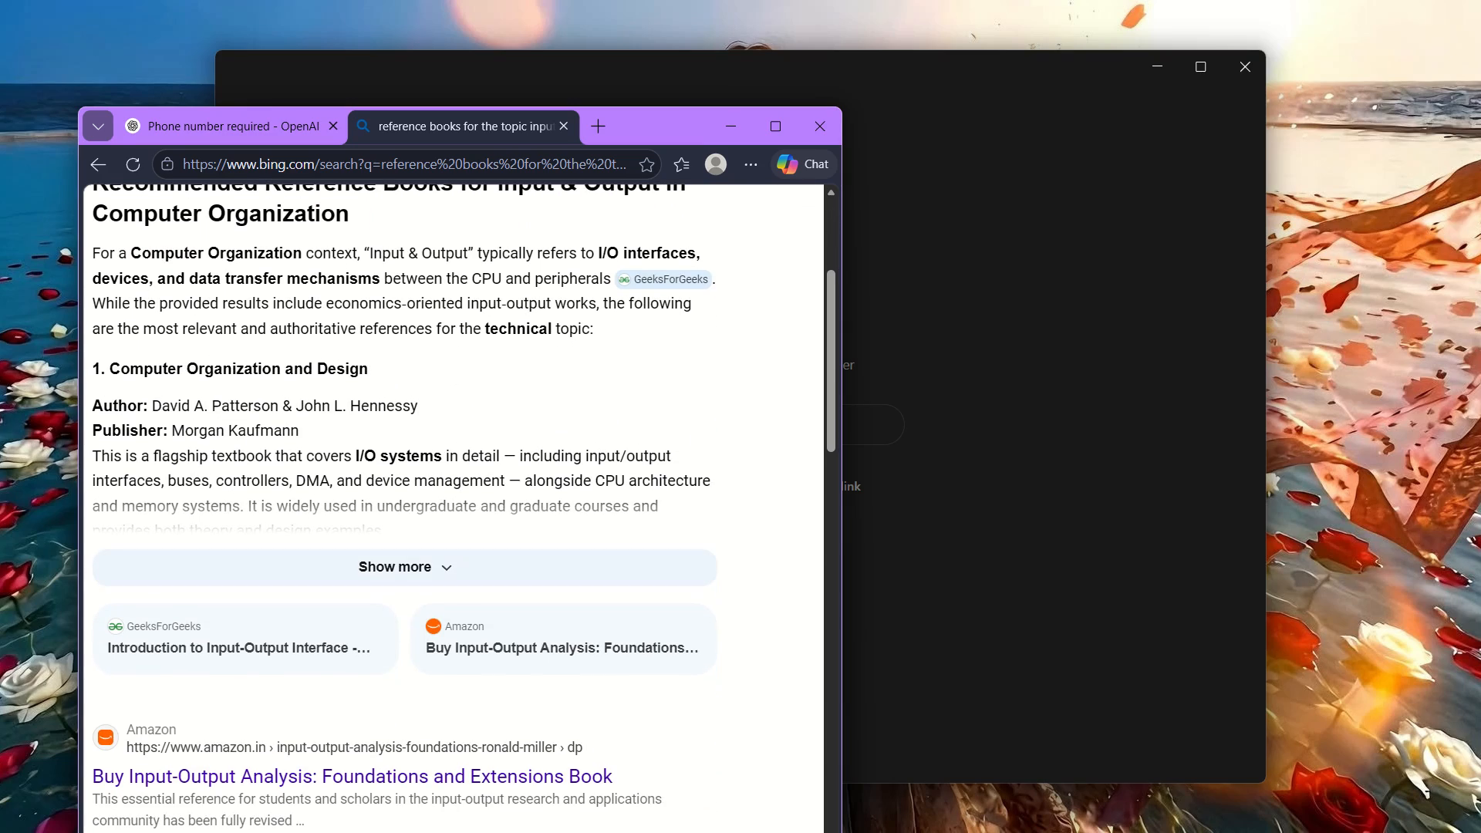
left_click(308, 568)
scroll(289, 585, "down", 1)
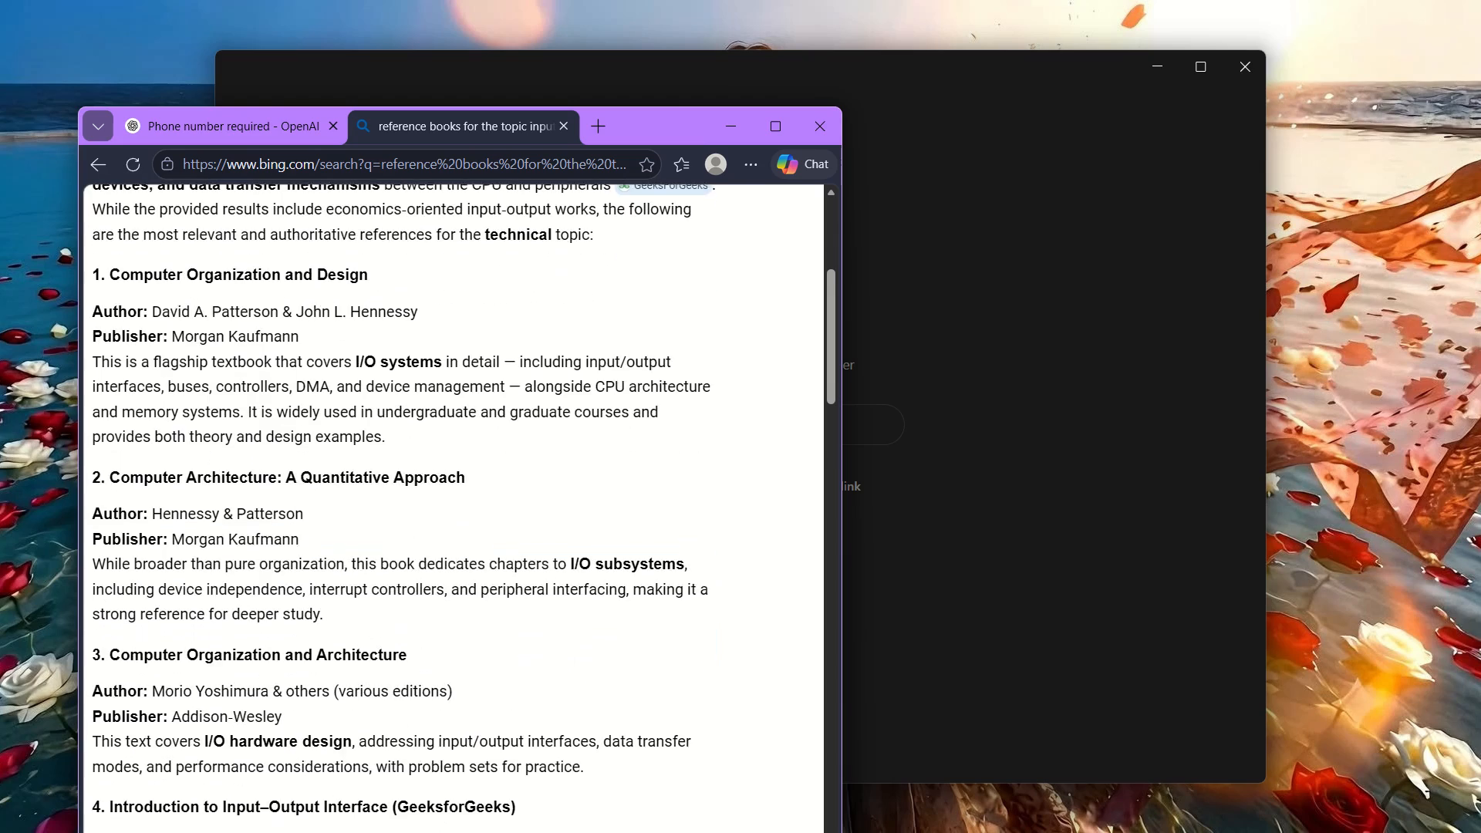
scroll(289, 585, "down", 1)
scroll(361, 484, "down", 1)
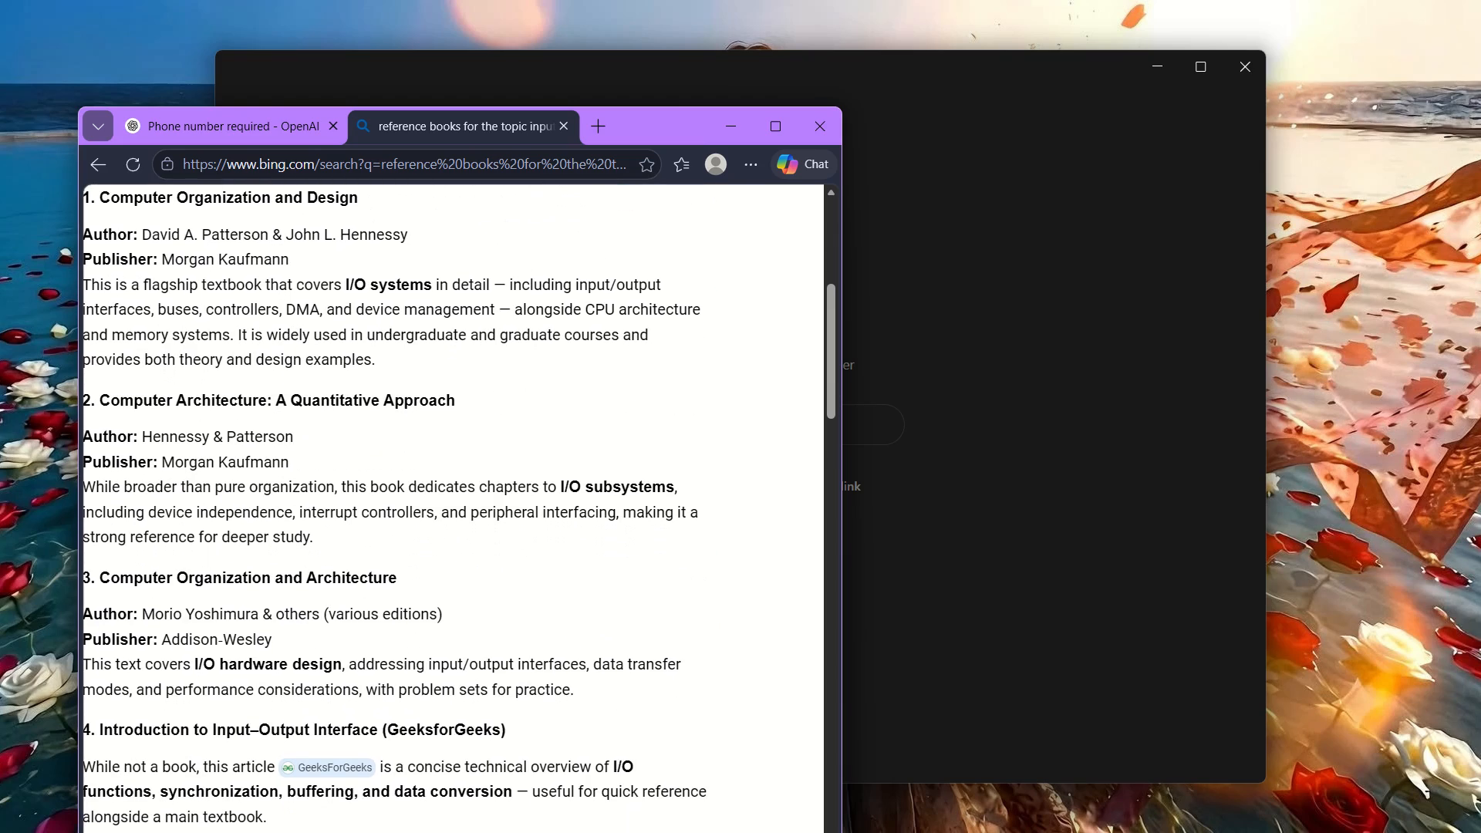
scroll(361, 484, "right", 1)
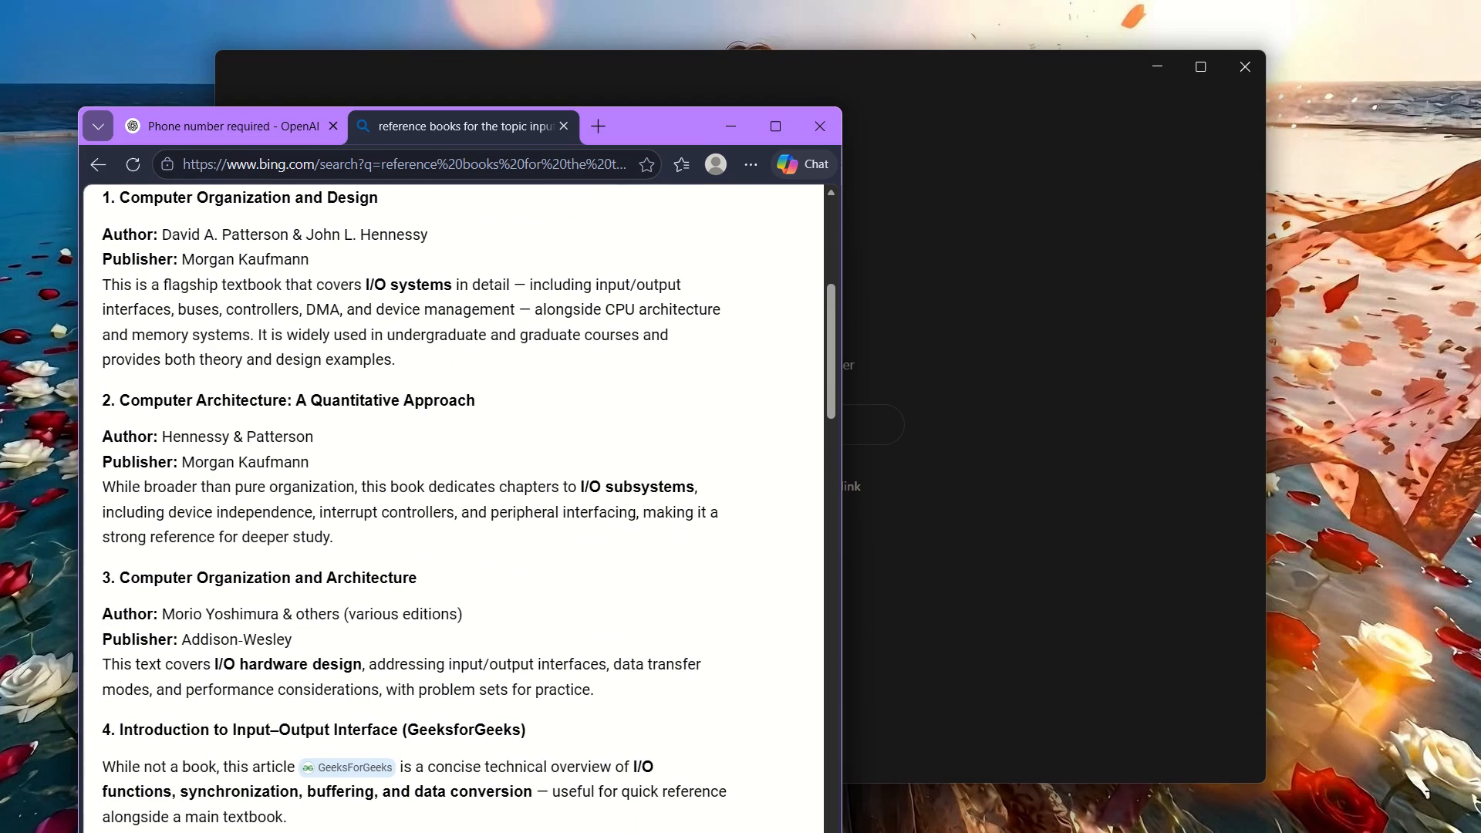
scroll(295, 409, "down", 3)
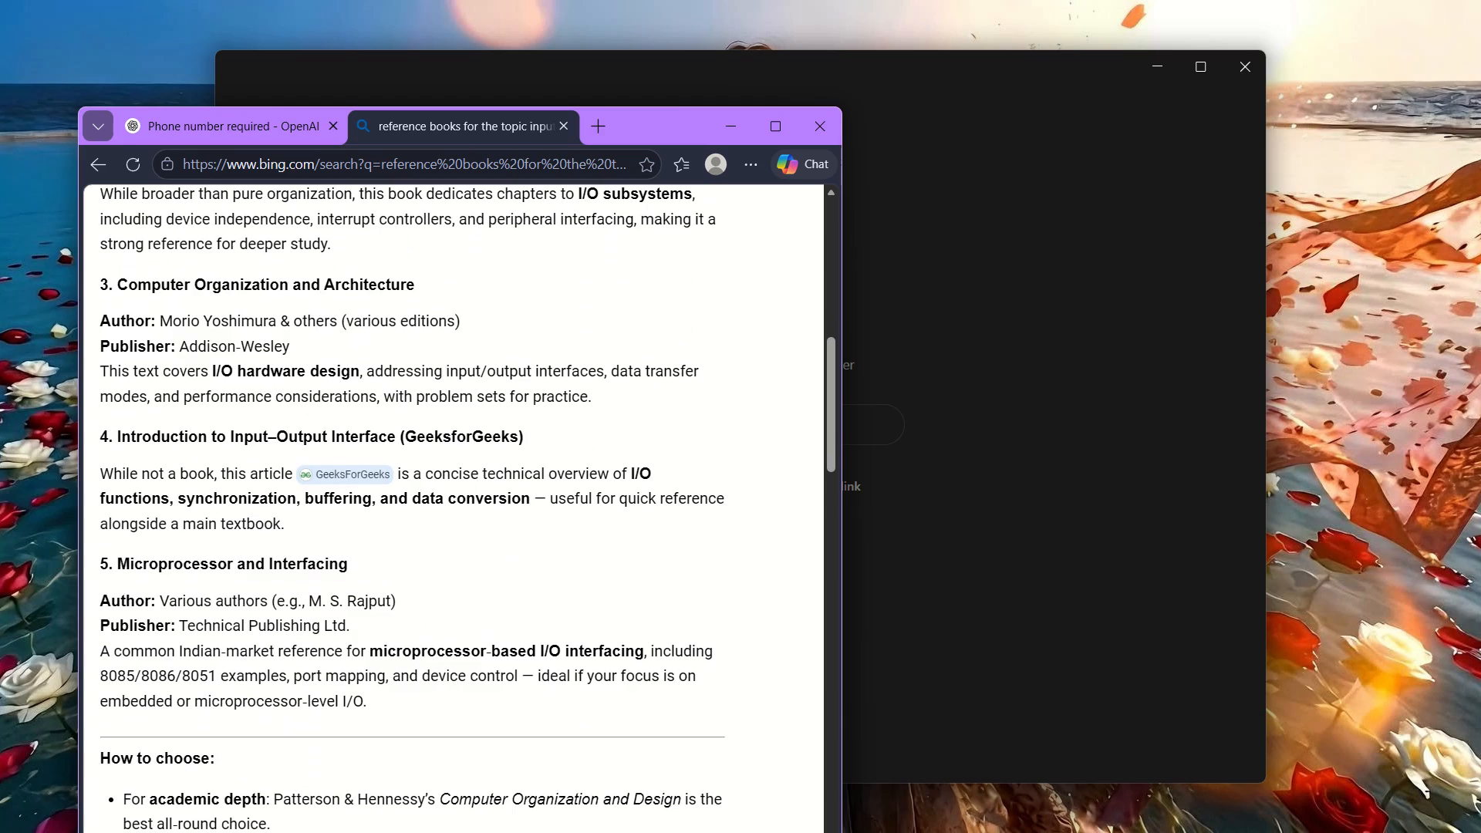
scroll(378, 430, "up", 5)
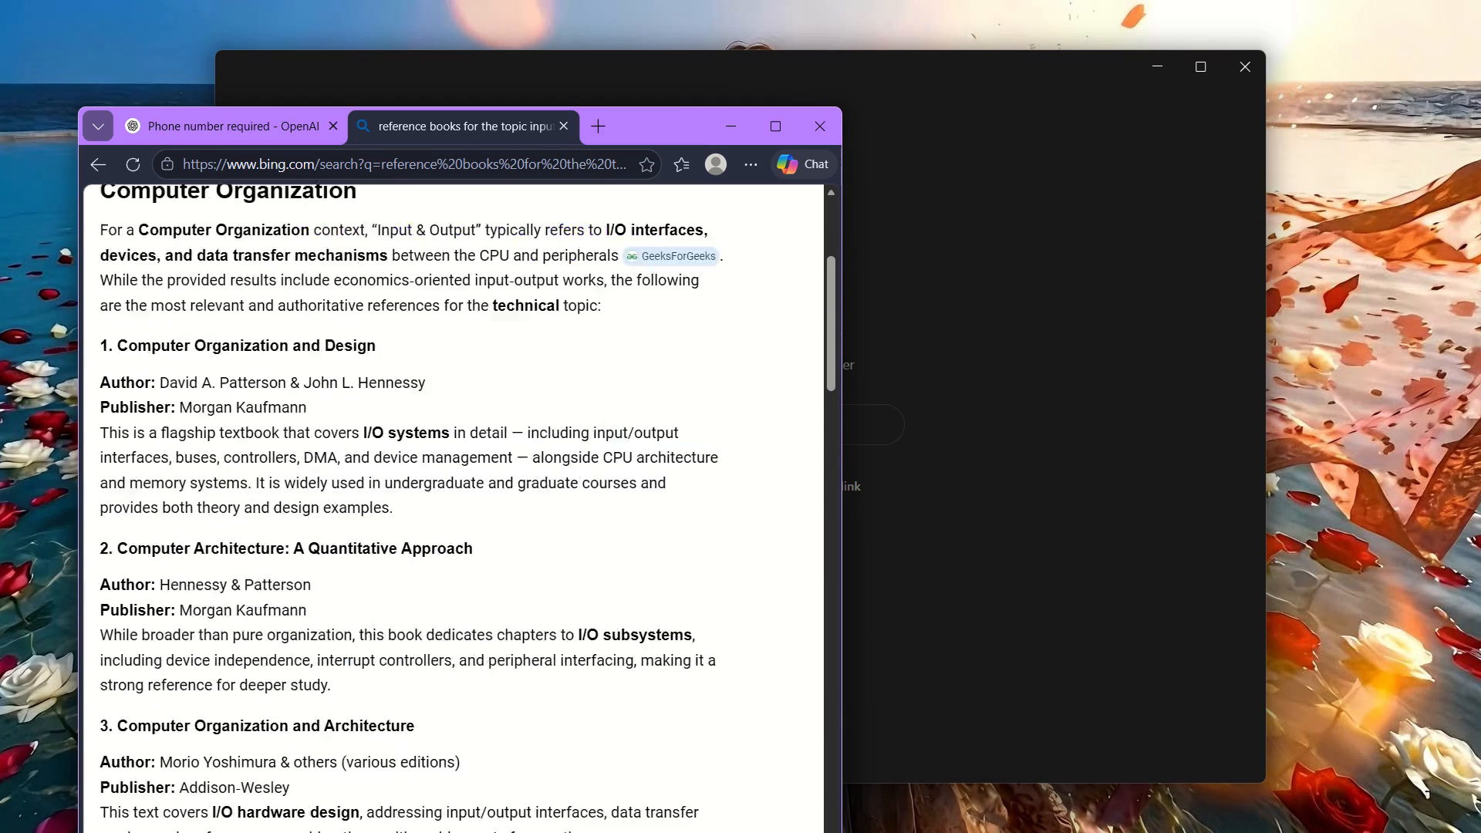
scroll(370, 437, "down", 6)
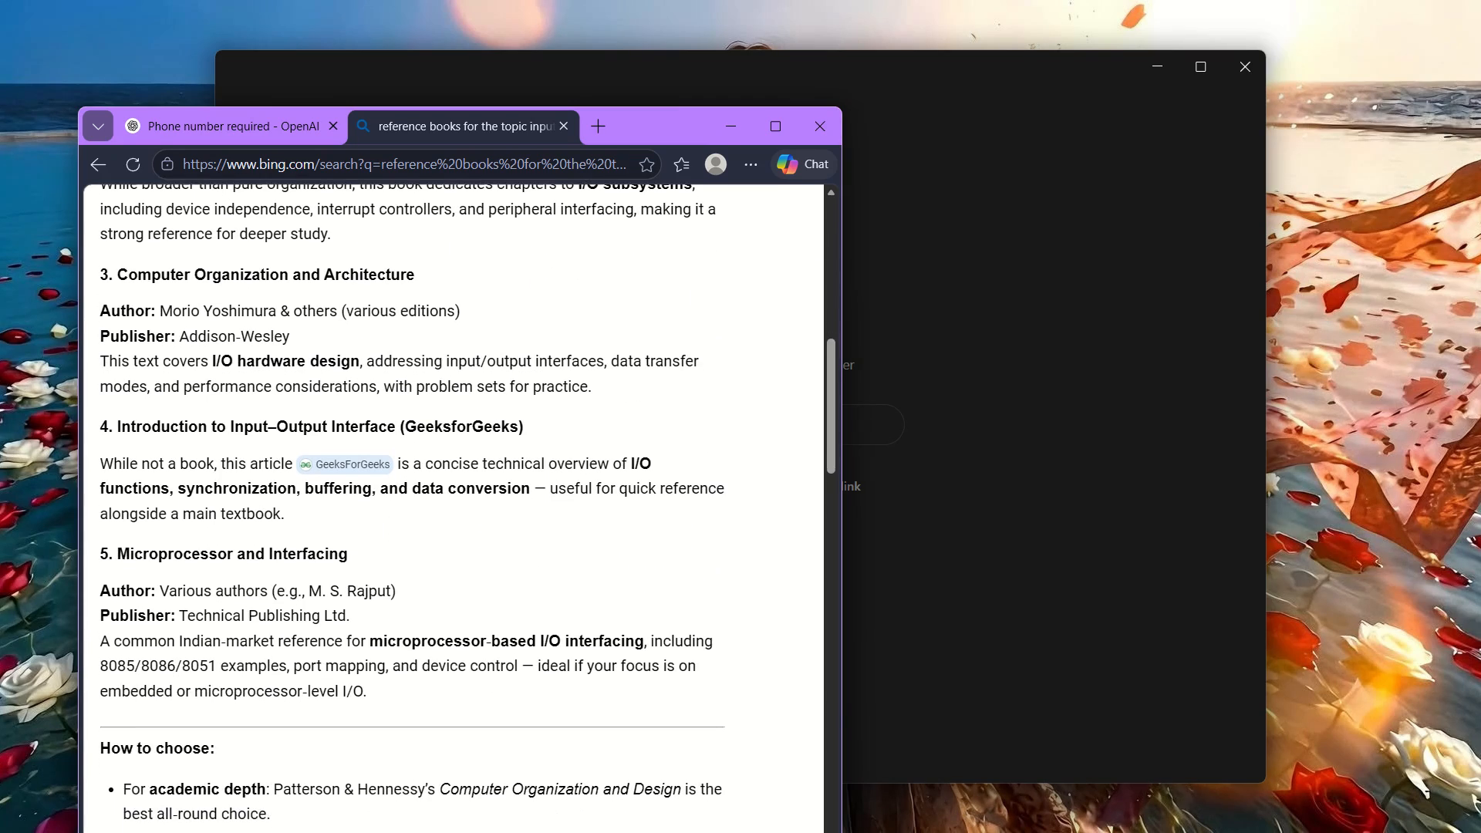
scroll(370, 437, "down", 1)
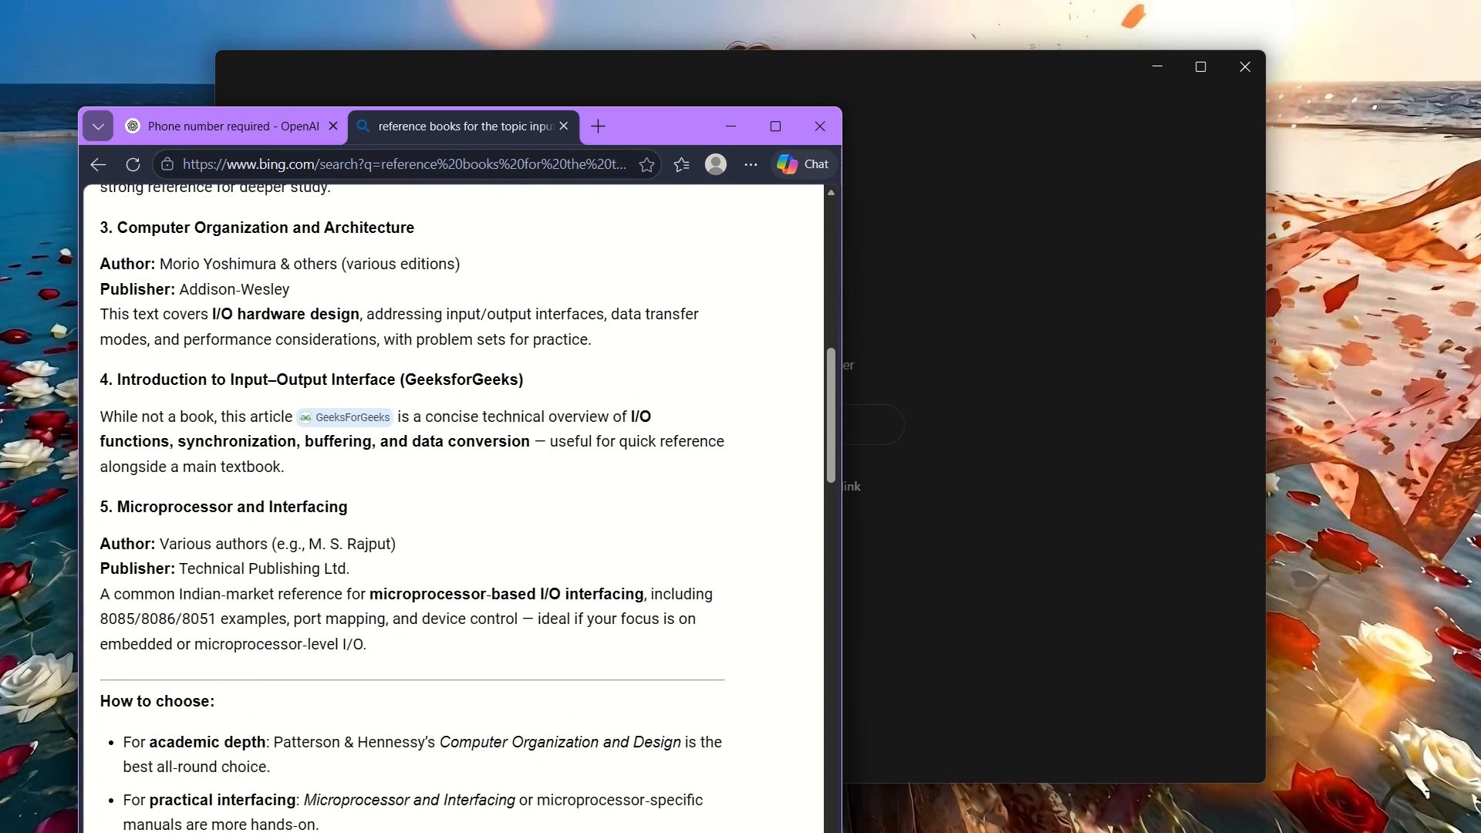
scroll(305, 595, "down", 5)
scroll(305, 595, "up", 1)
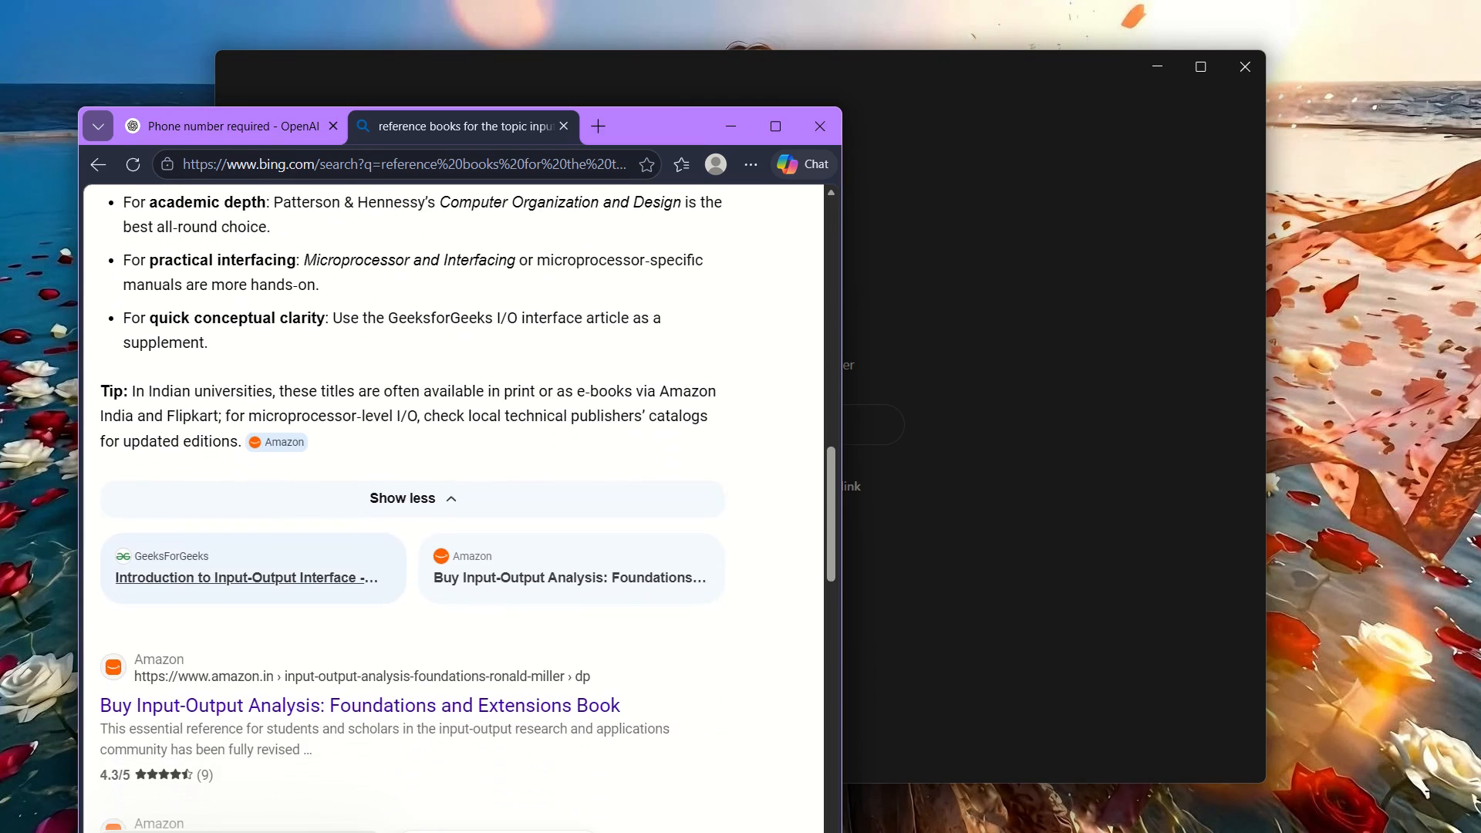
scroll(305, 595, "up", 9)
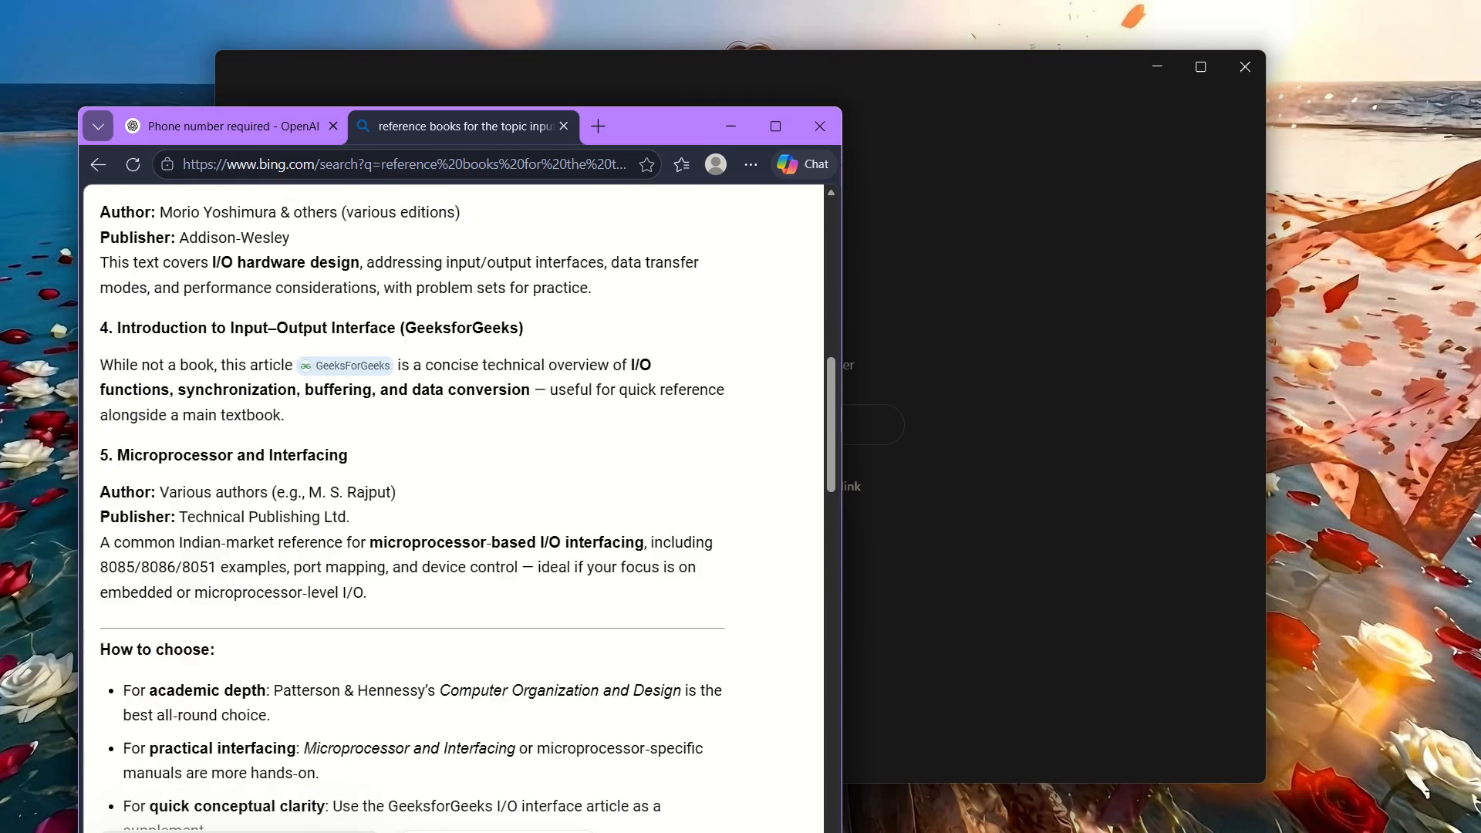
scroll(305, 595, "up", 3)
Open a new browser tab and search the web for "chart gpt" from the suggestions.
left_click(596, 123)
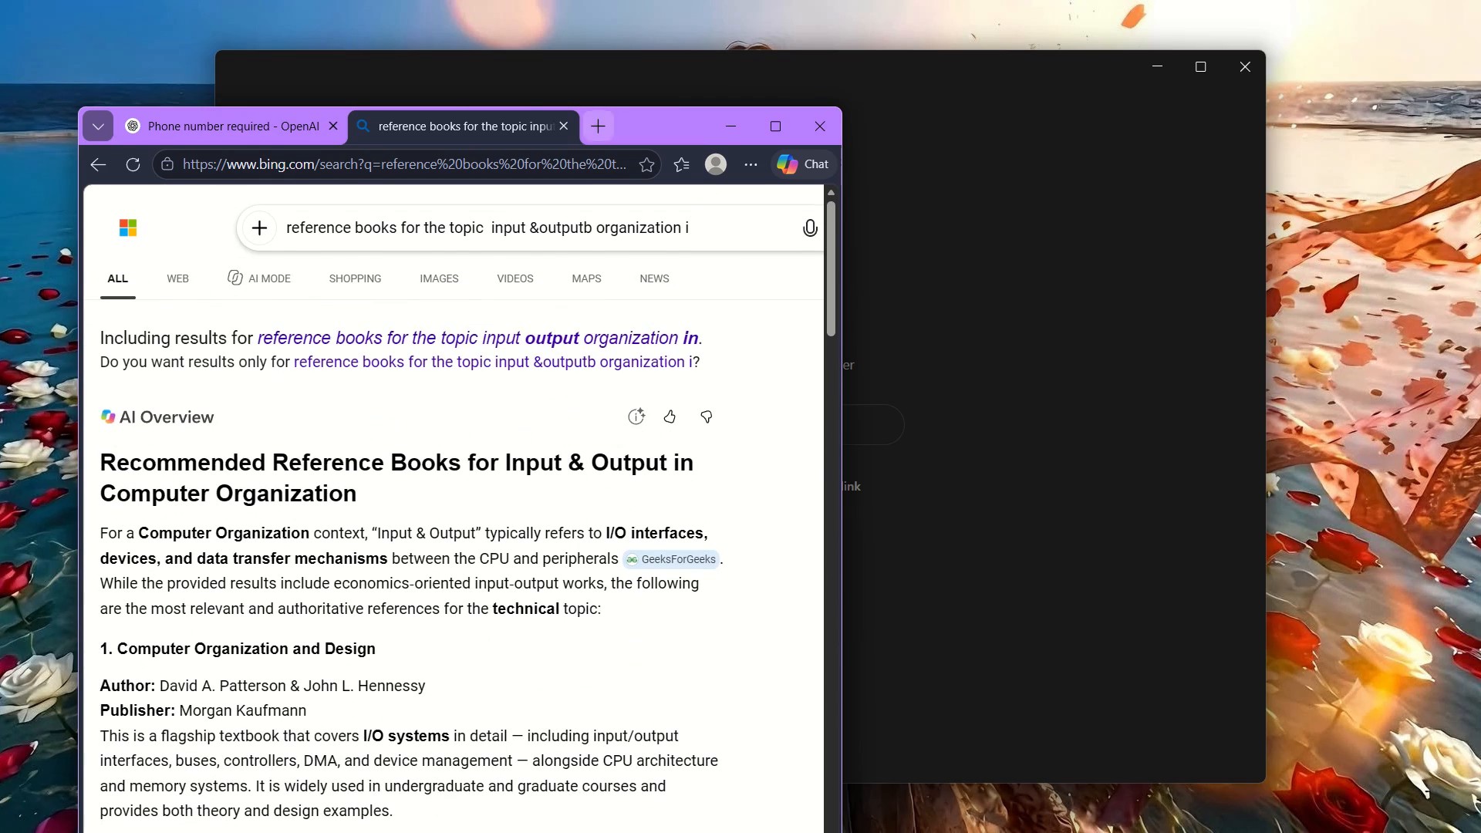
type("char")
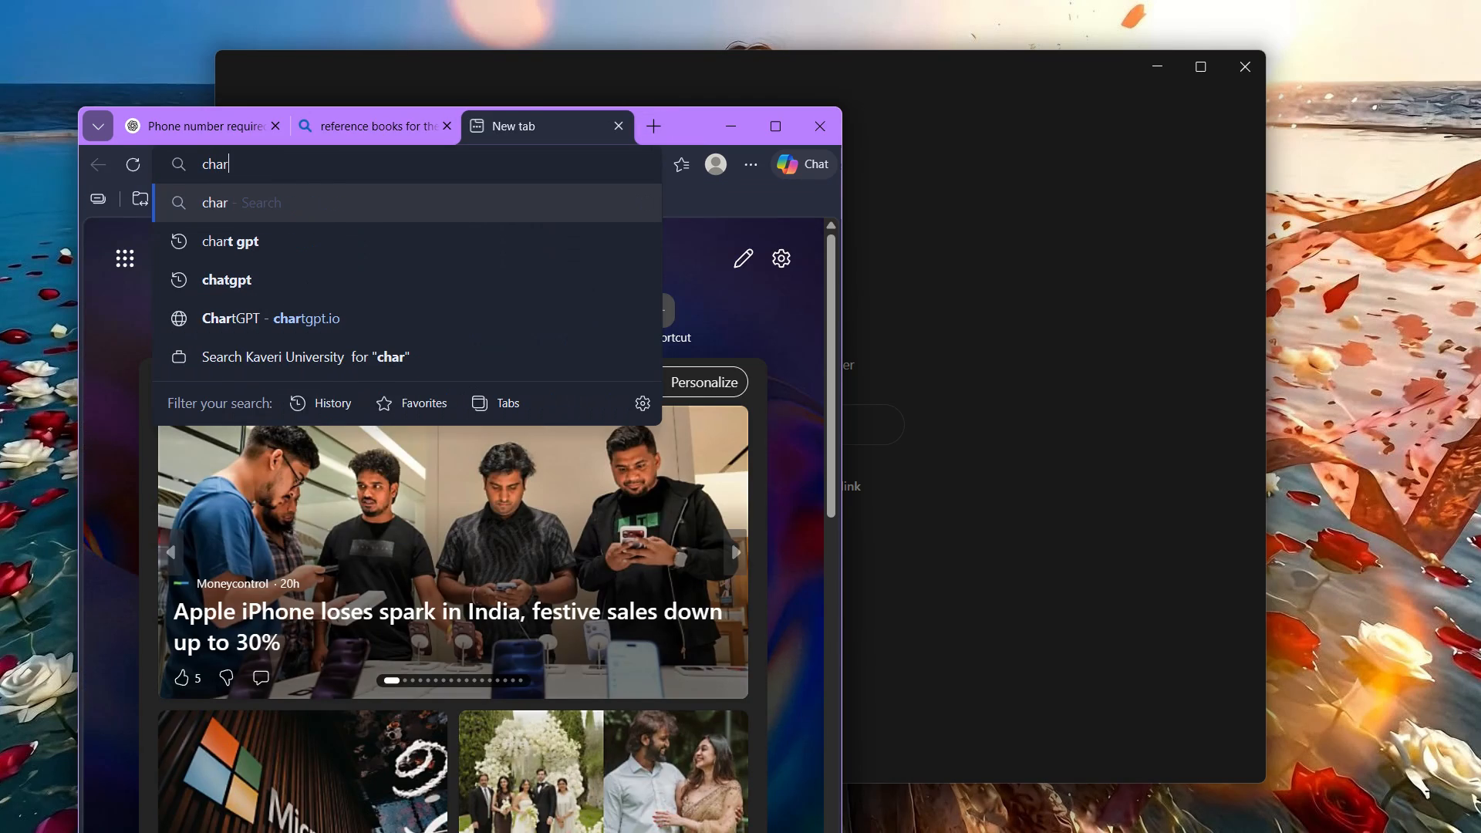
left_click(349, 276)
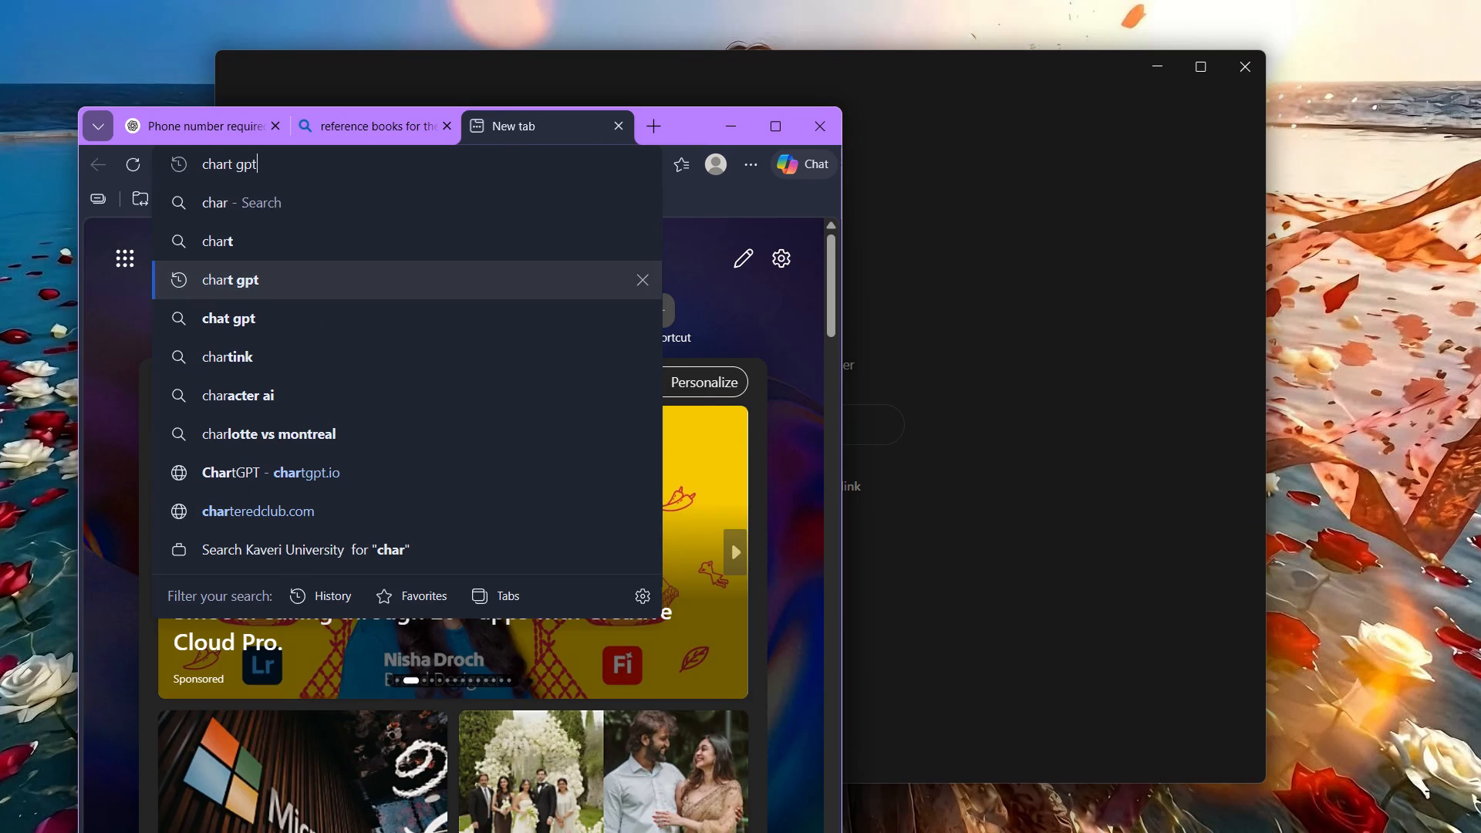
Copy the full reference books query from the search box in the Bing results tab.
left_click(343, 133)
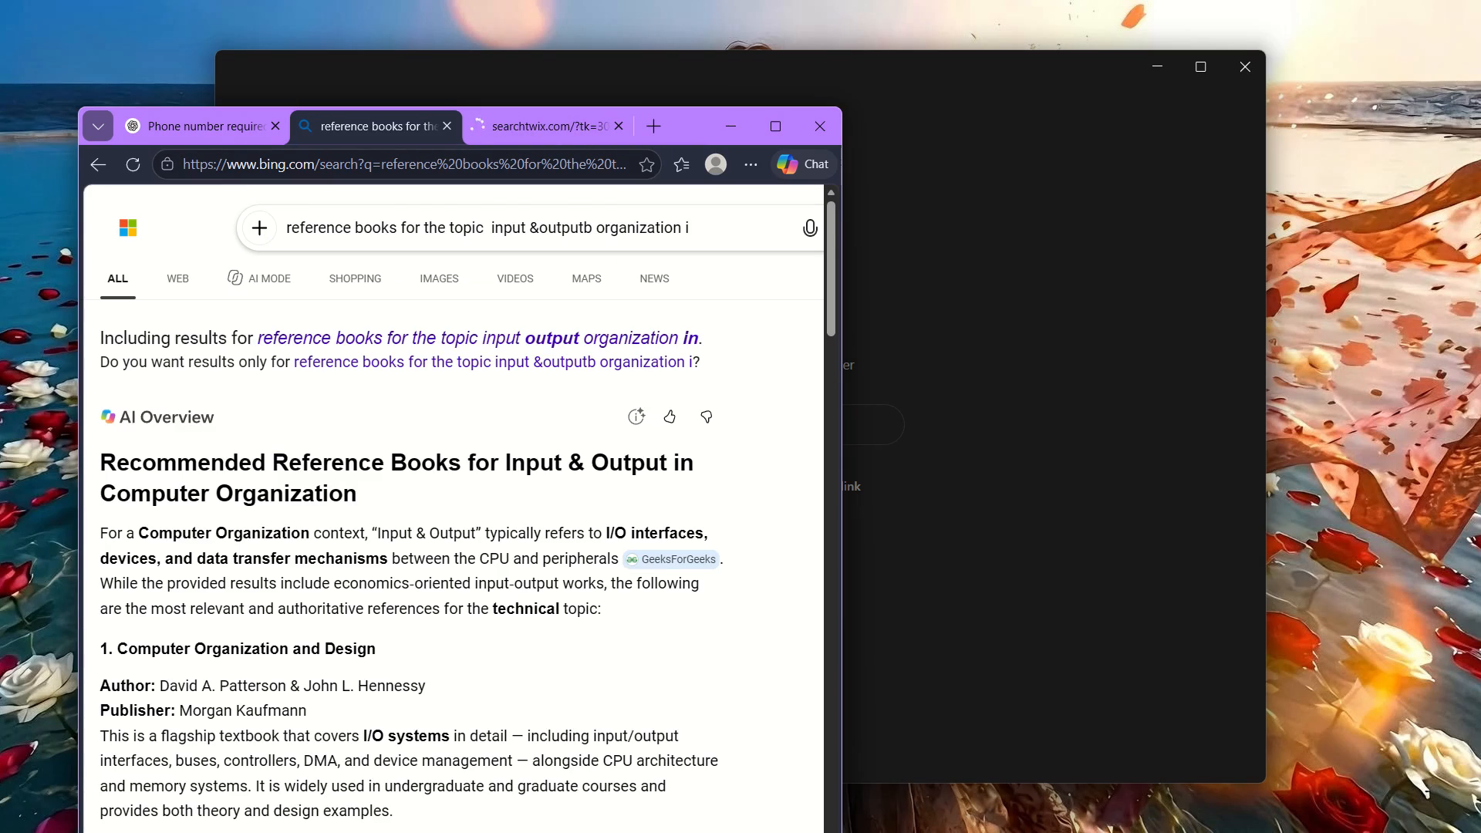
scroll(296, 560, "up", 5)
left_click_drag(700, 231, 189, 270)
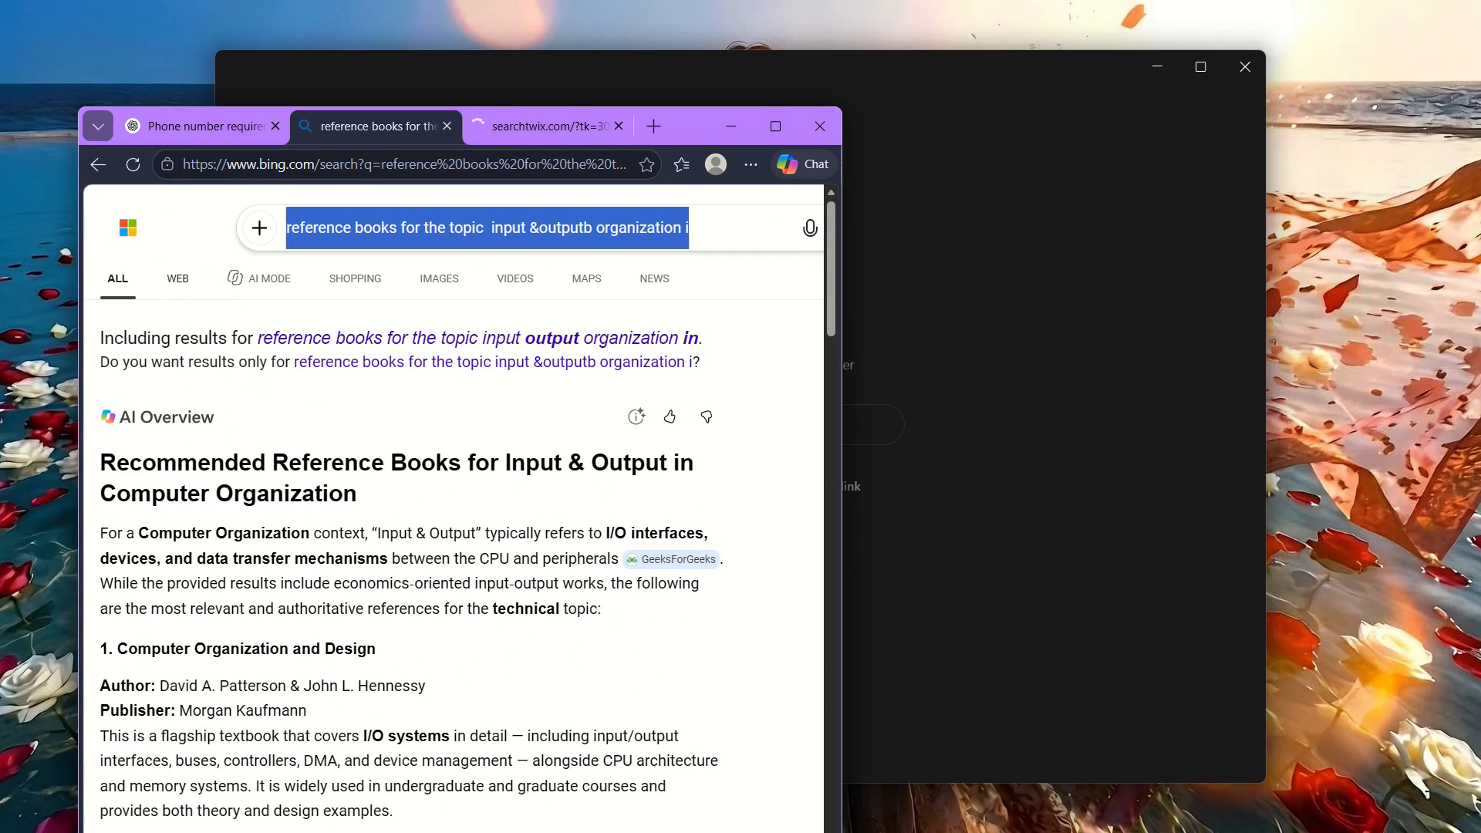
key("ctrl+c")
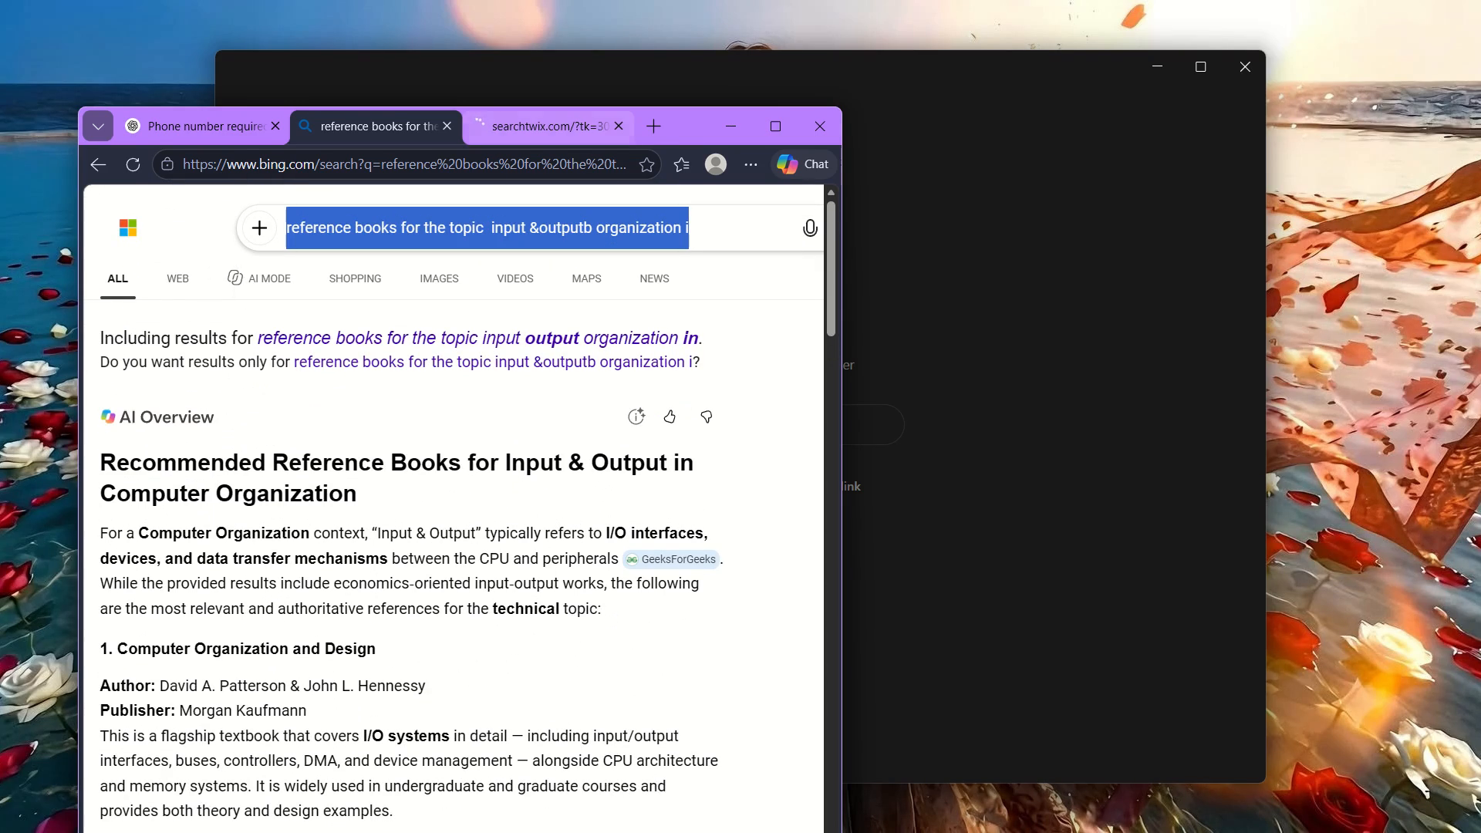
left_click(492, 129)
left_click(265, 285)
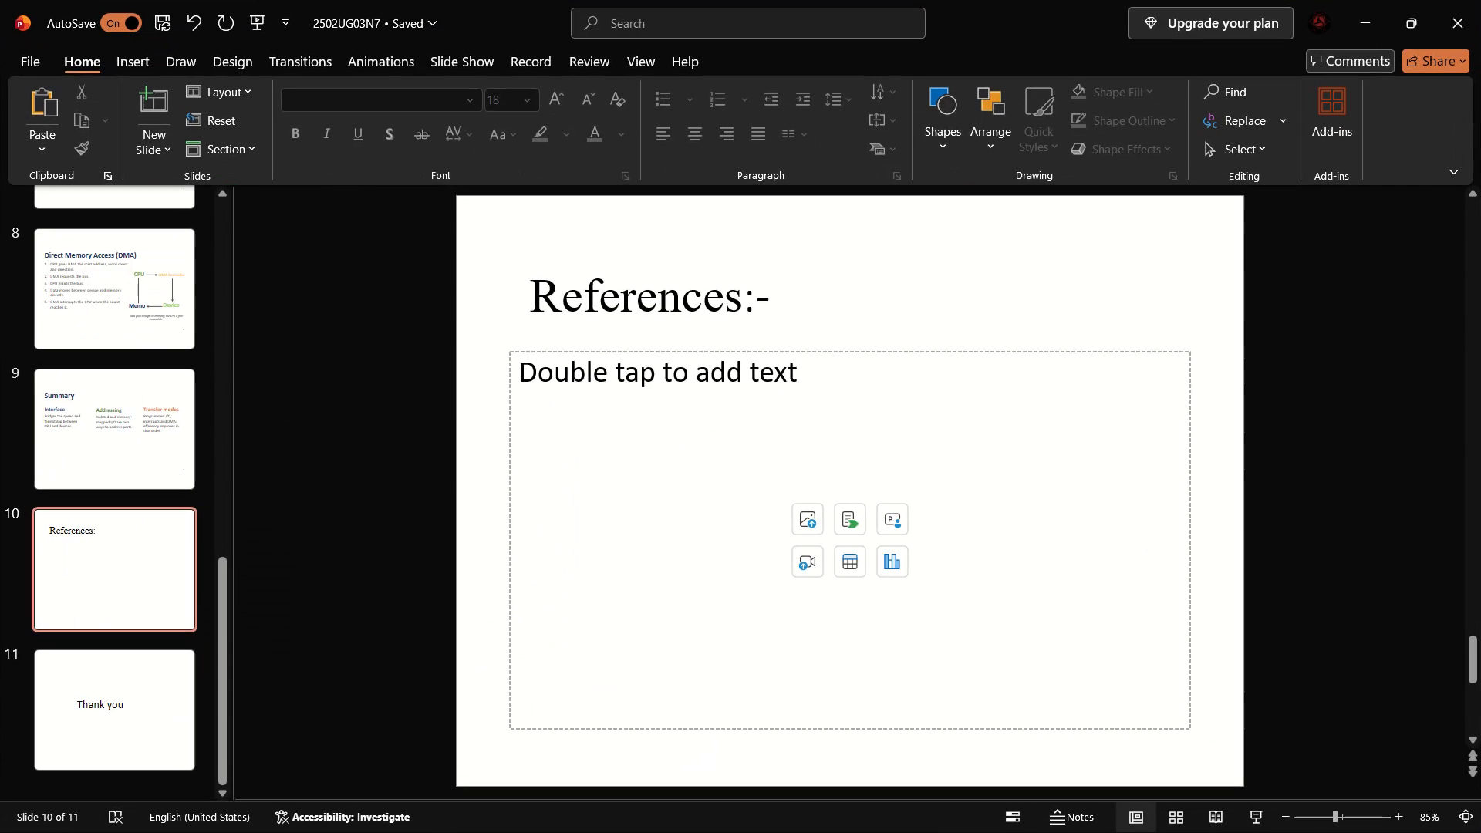
Switch to the PowerPoint presentation and paste the copied book reference into the body placeholder of the "References:-" slide.
left_click(883, 392)
key("ctrl+v")
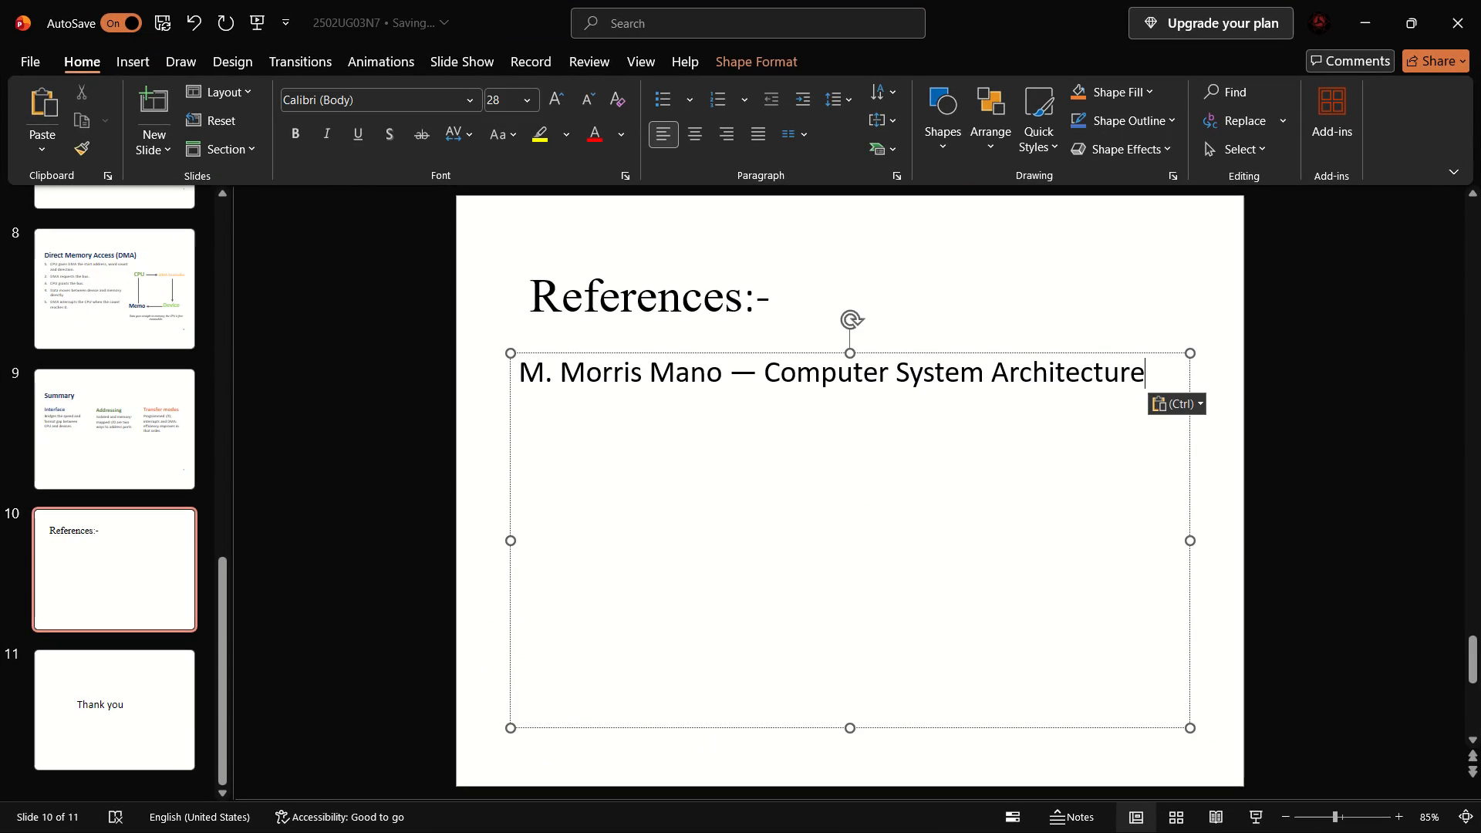
left_click(716, 392)
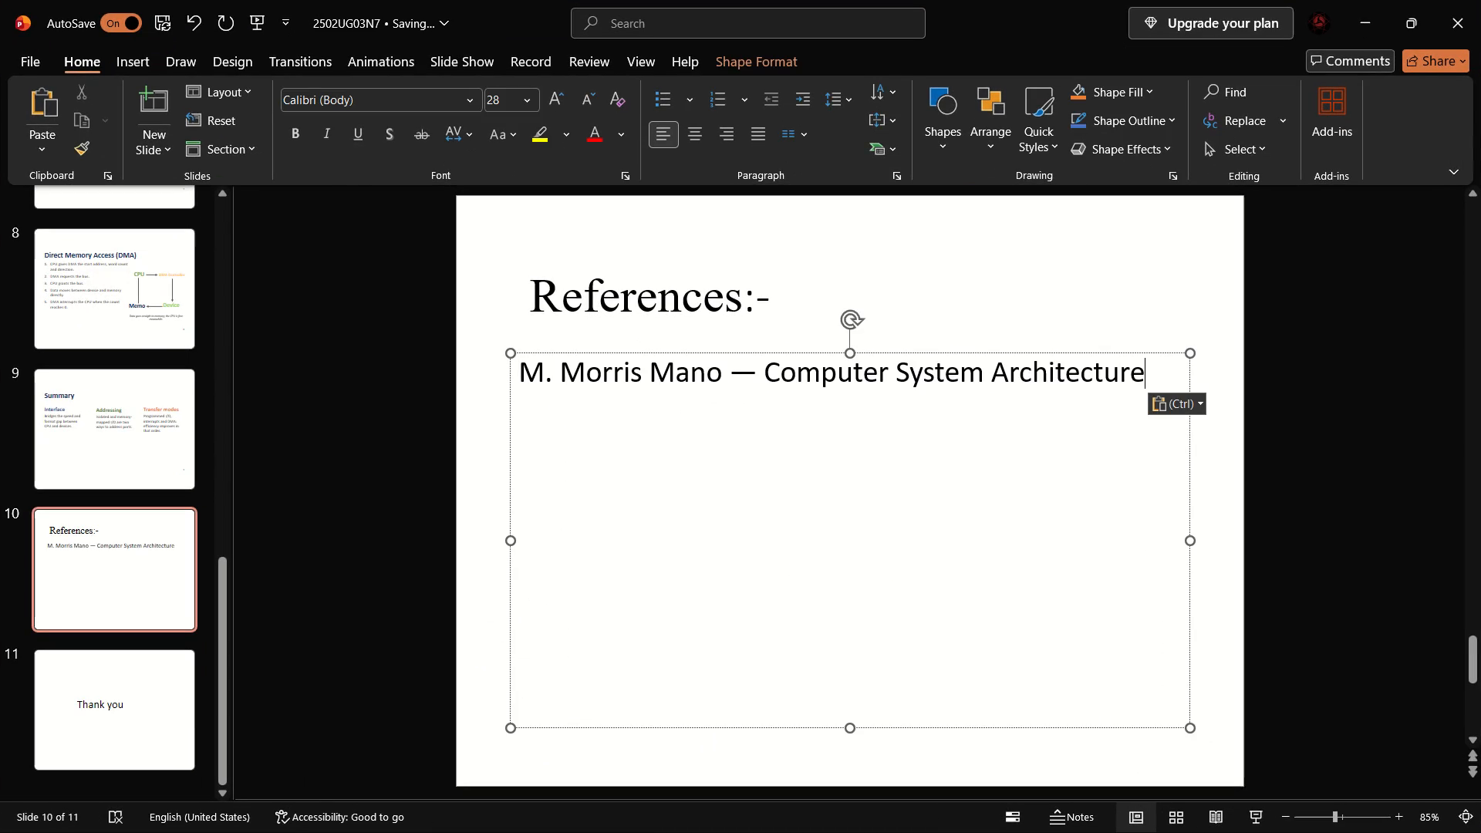
left_click(800, 298)
left_click(799, 504)
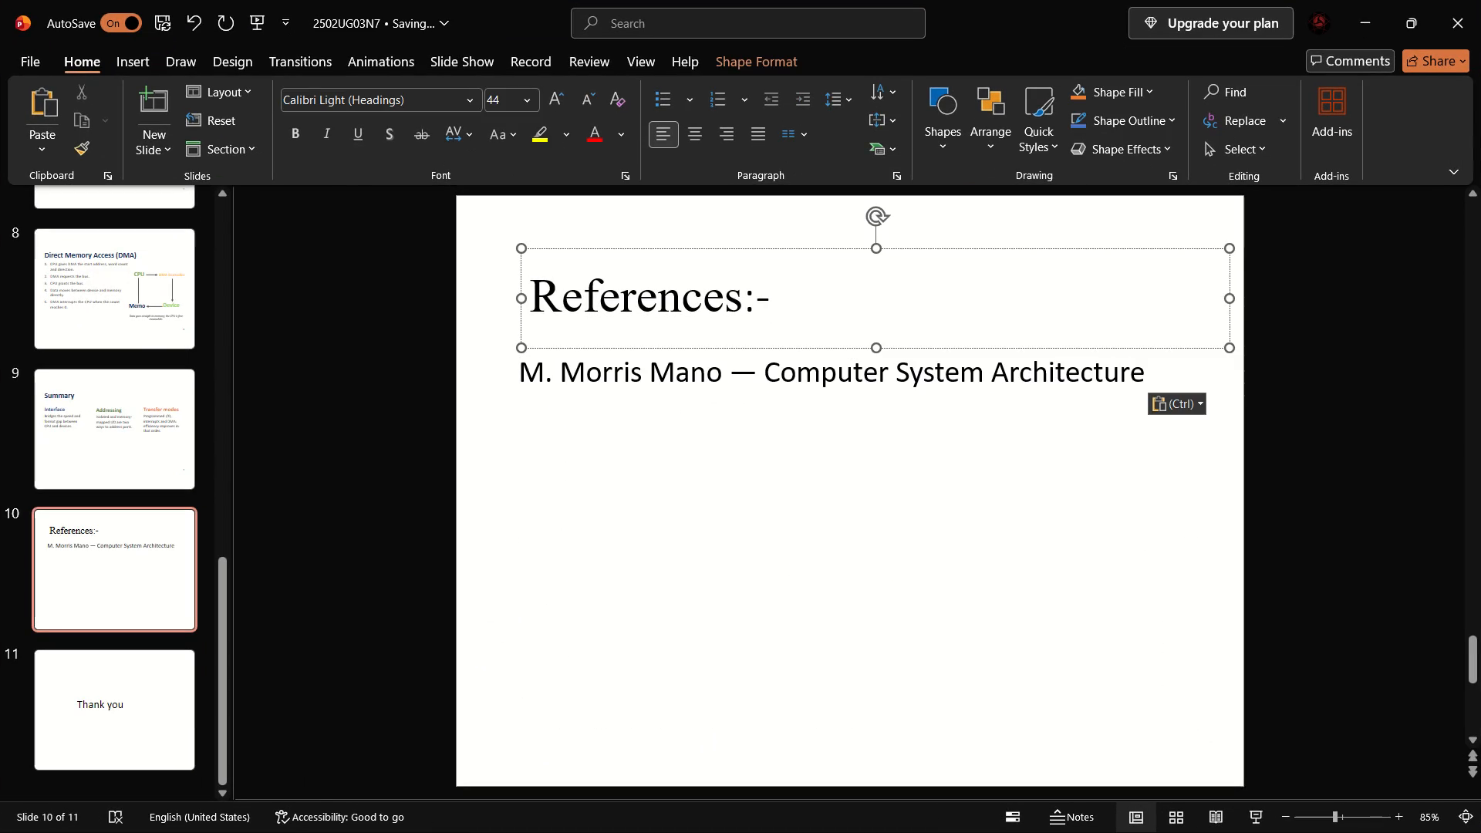
Select the "Thank you" text on slide 11 and search the commands for "font".
left_click(160, 719)
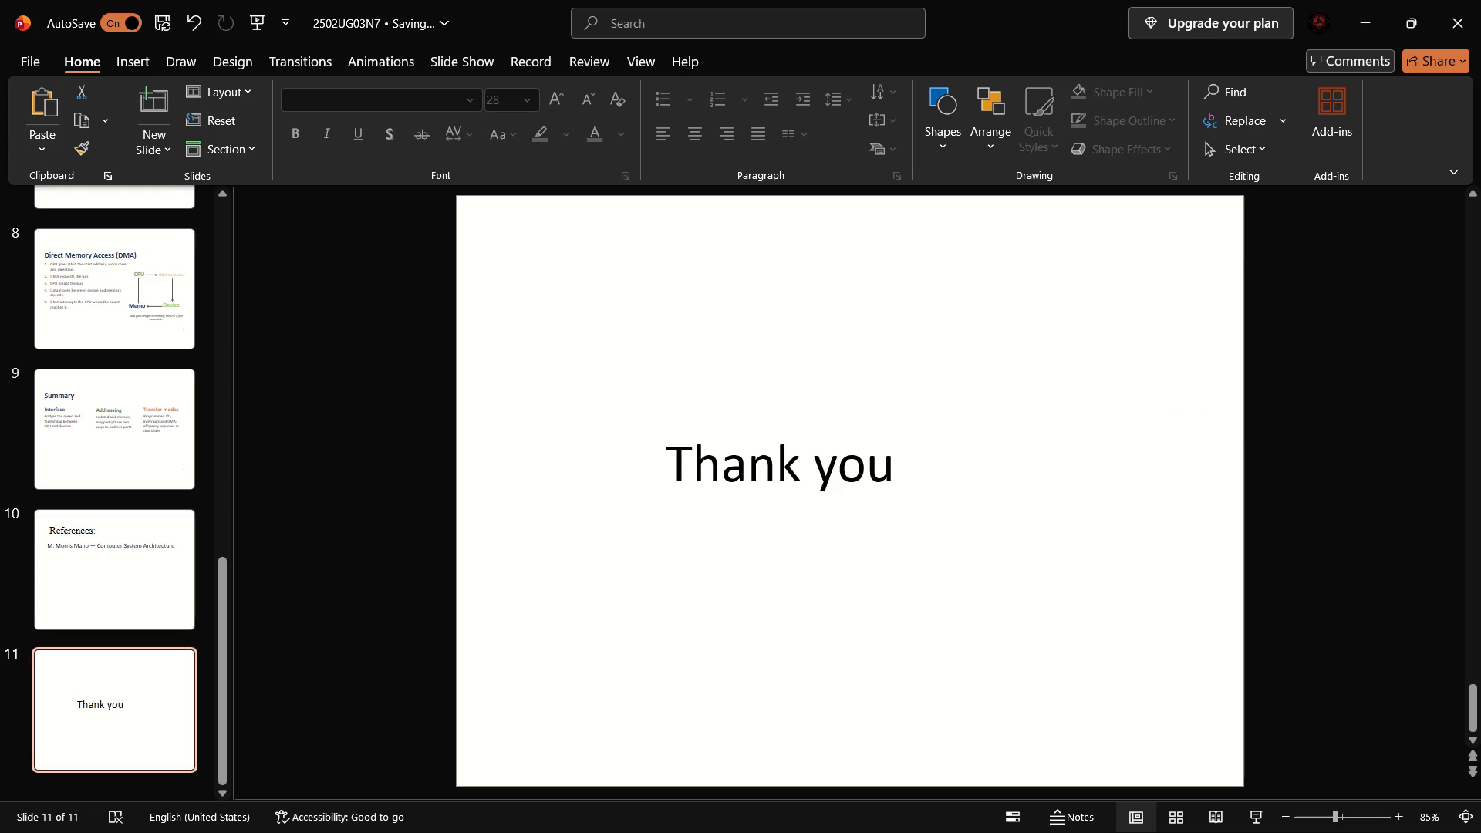
left_click_drag(902, 477, 641, 469)
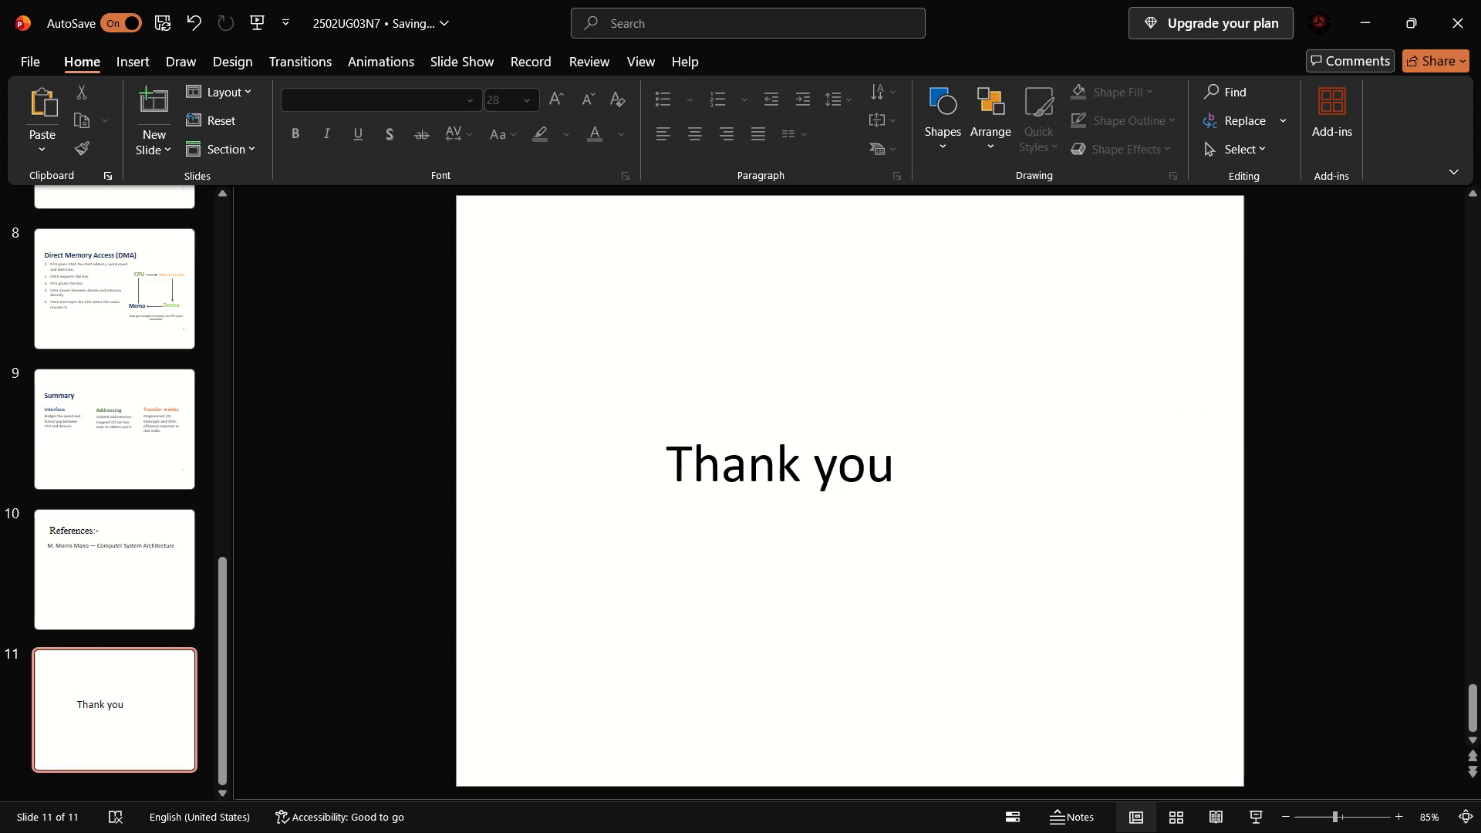
left_click(689, 454)
left_click_drag(663, 454, 954, 474)
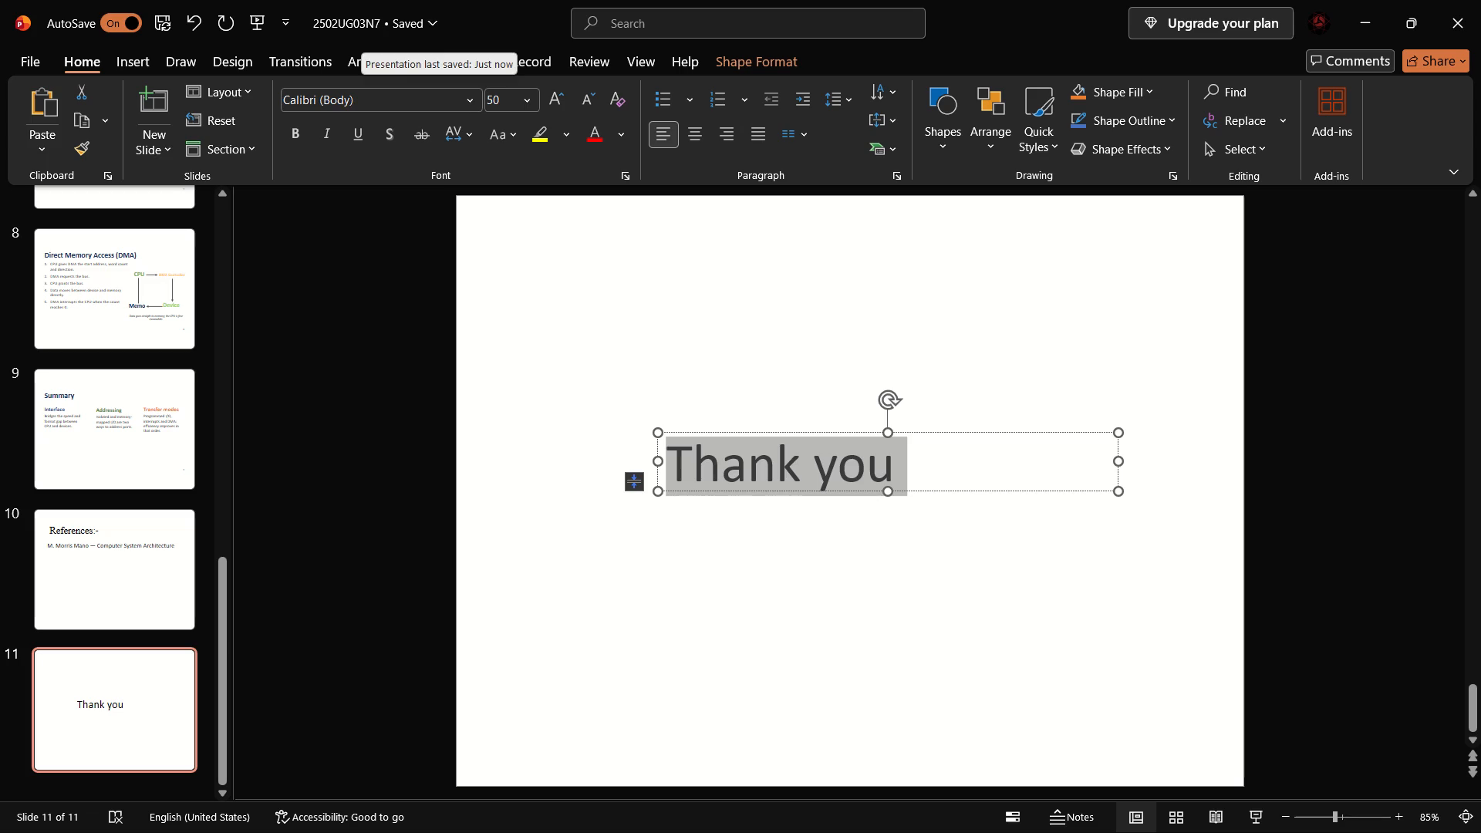
left_click(640, 14)
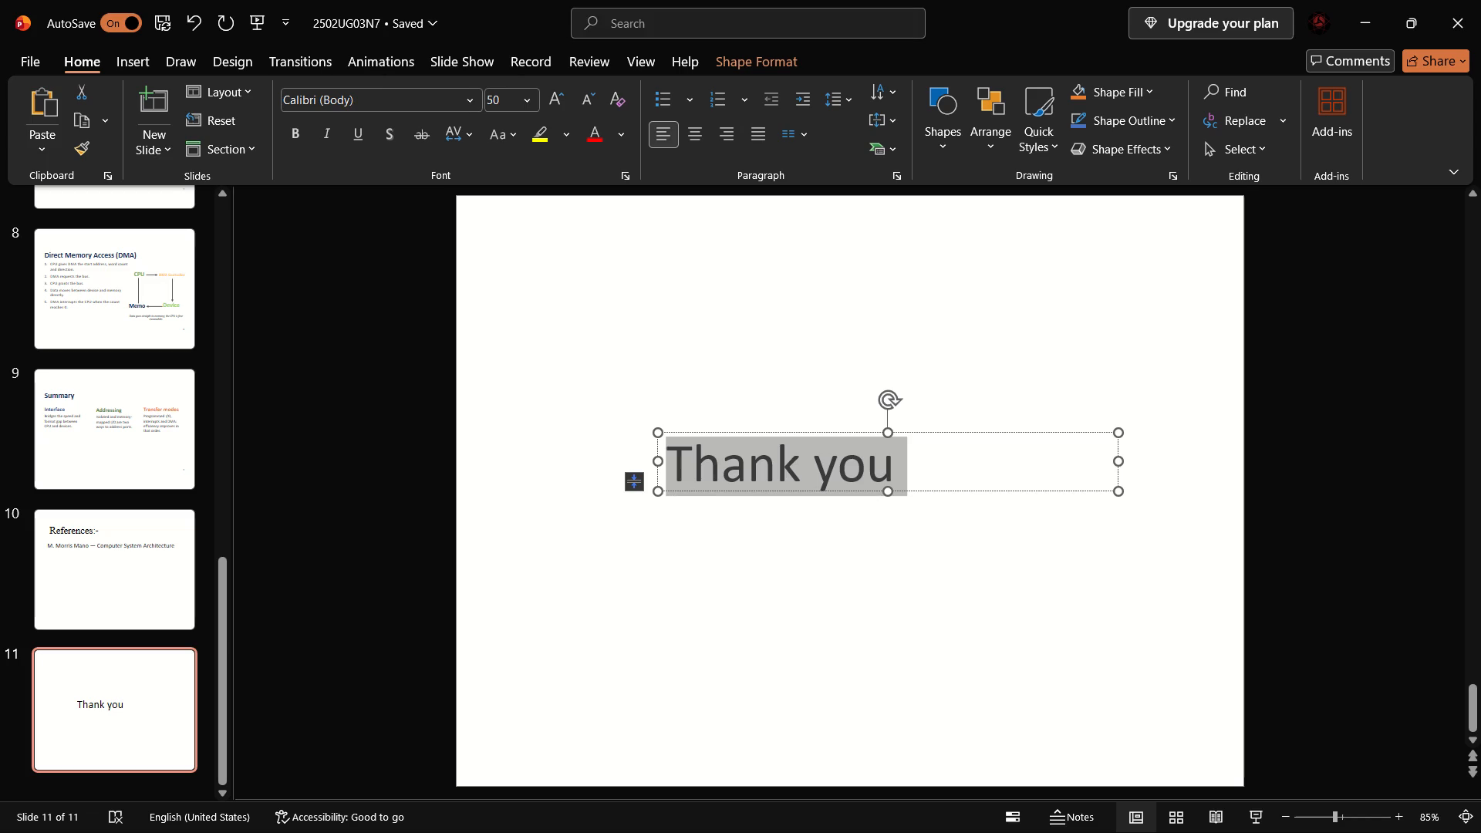
left_click(640, 19)
type("fom")
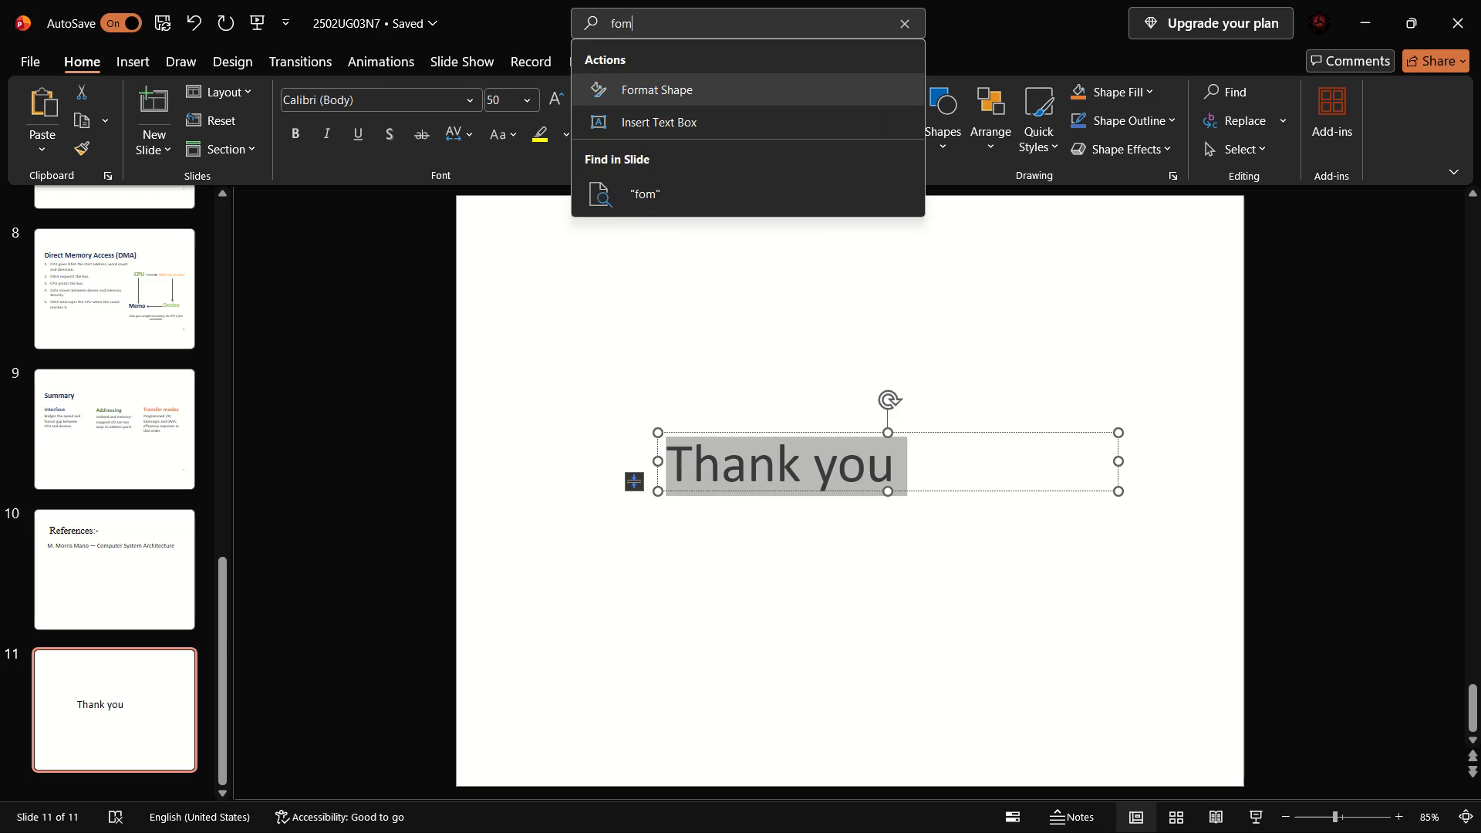
key("BackSpace")
type("nt")
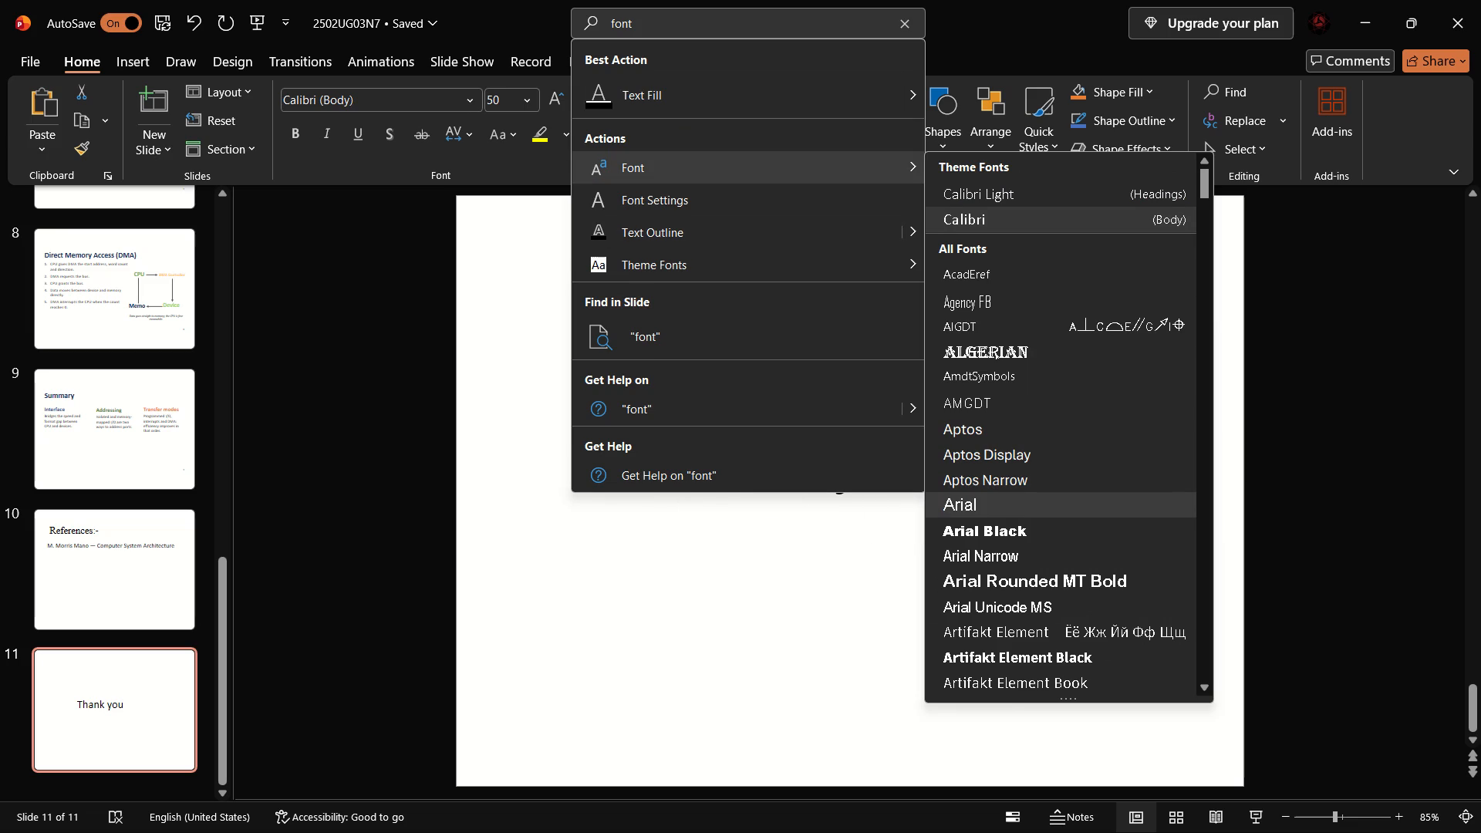
left_click(865, 554)
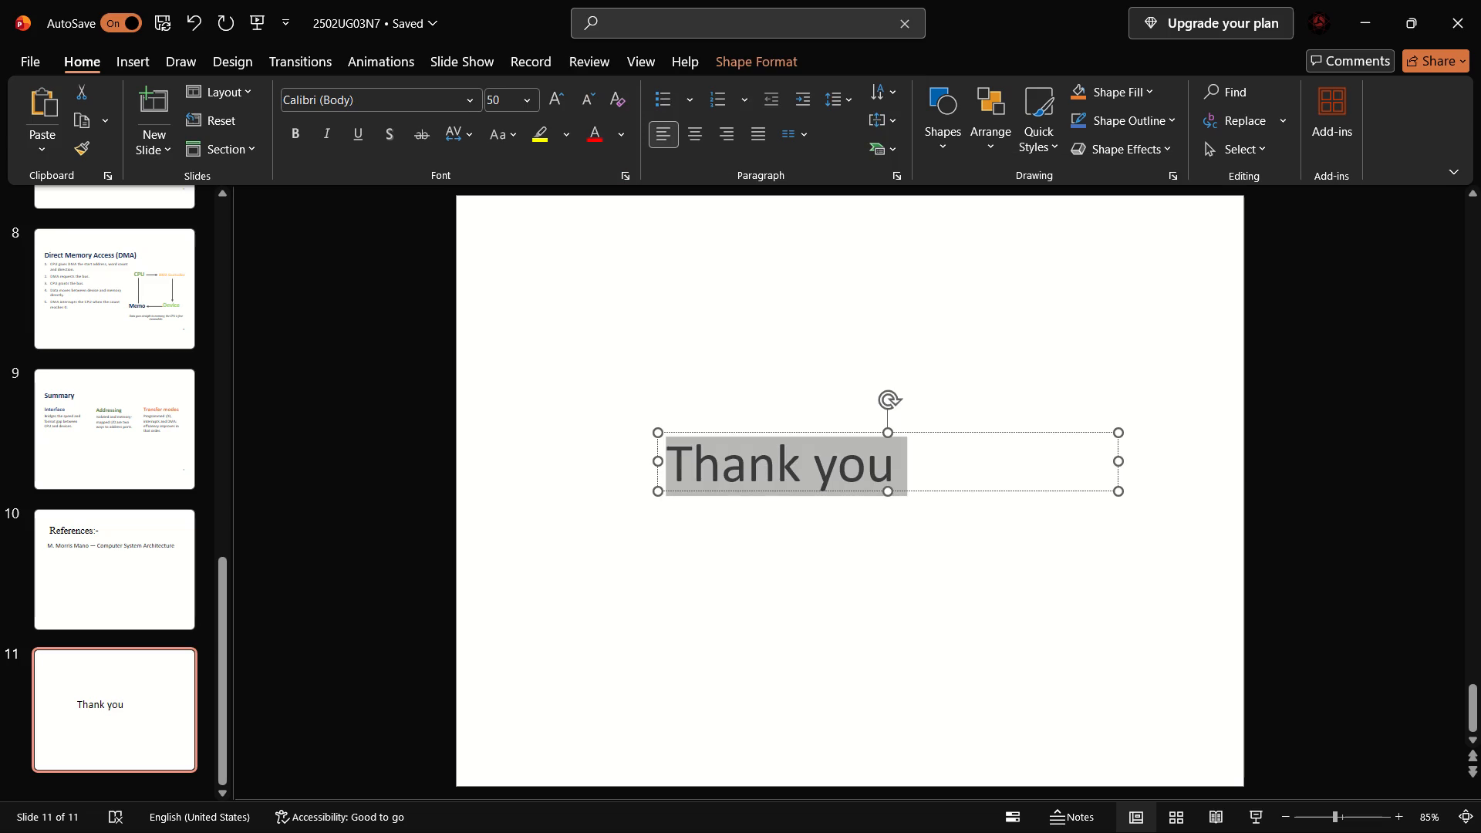
Open the ribbon customization options, examine the Popular Commands list, and close the options.
right_click(616, 106)
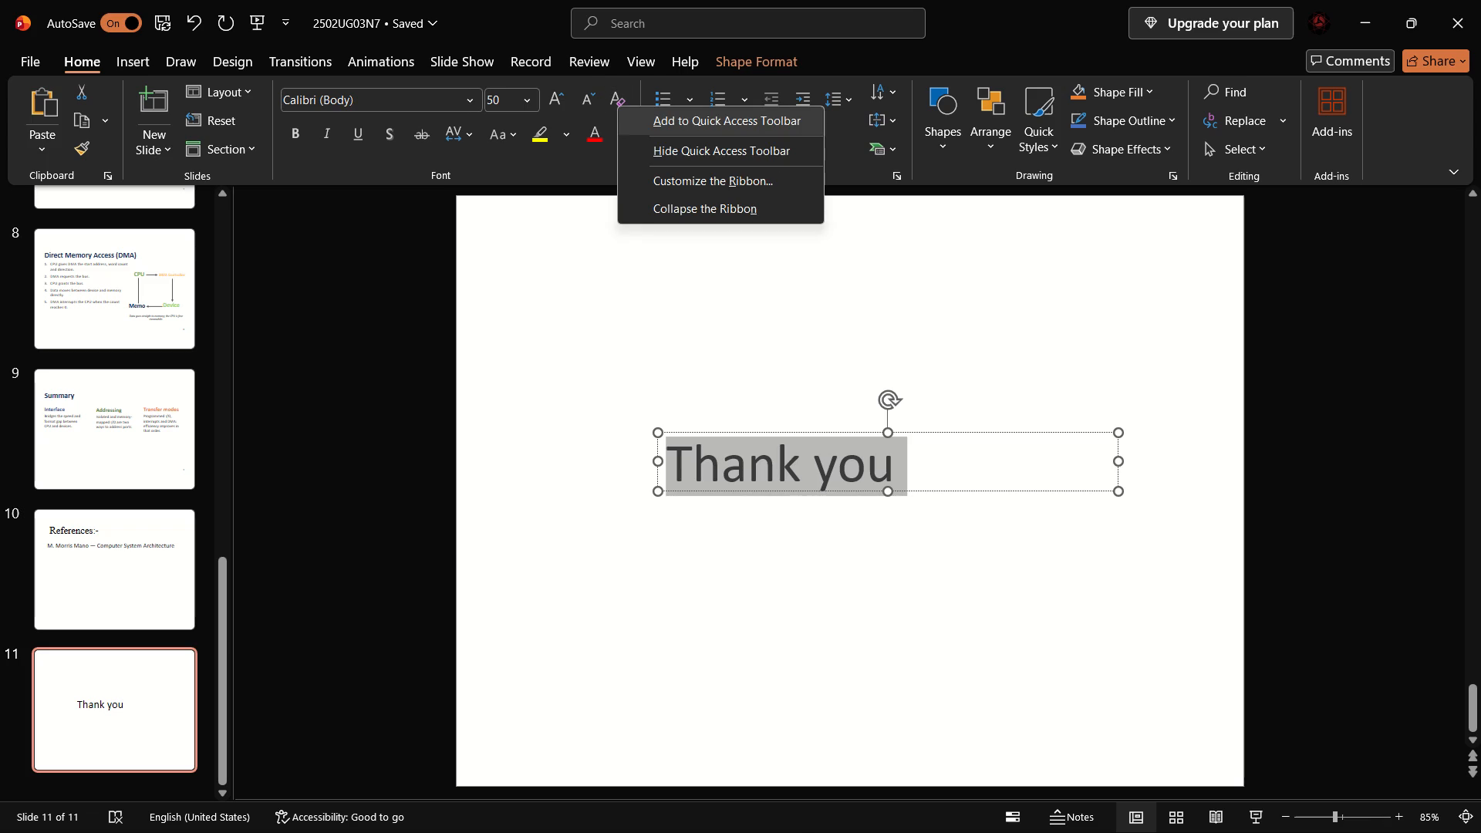
left_click(675, 184)
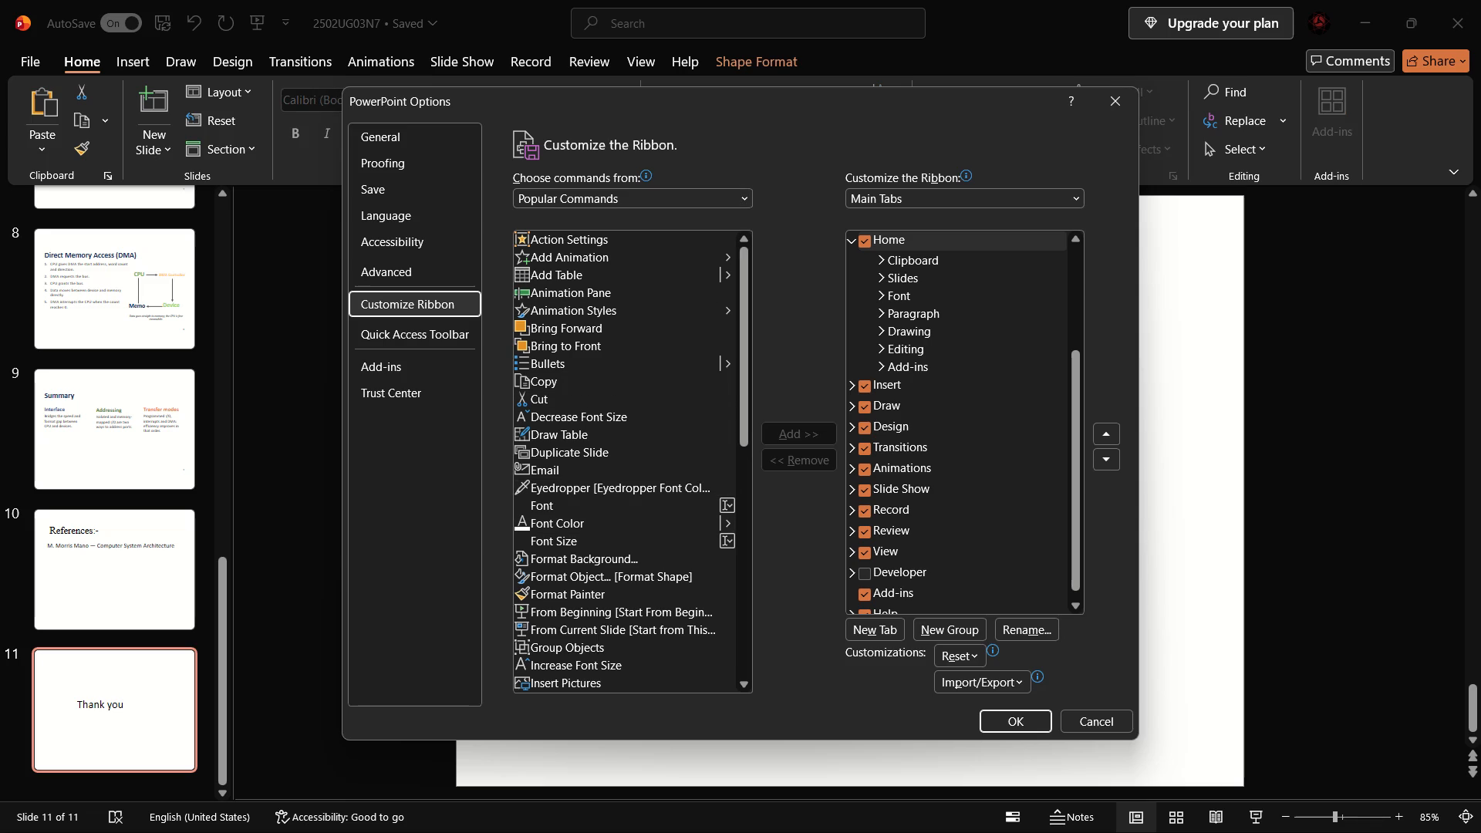
scroll(565, 522, "down", 1)
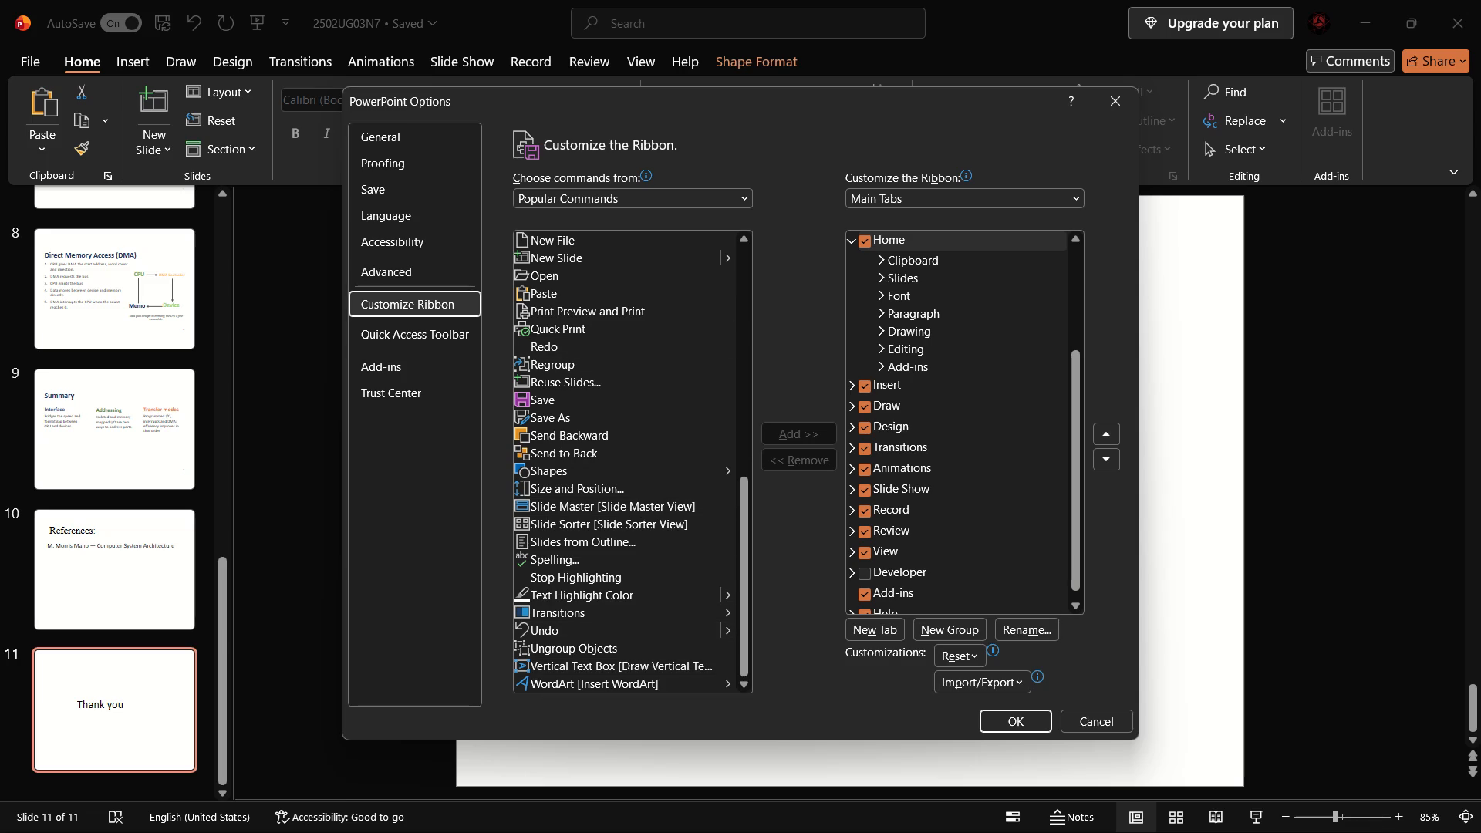
scroll(561, 571, "down", 3)
scroll(561, 571, "up", 2)
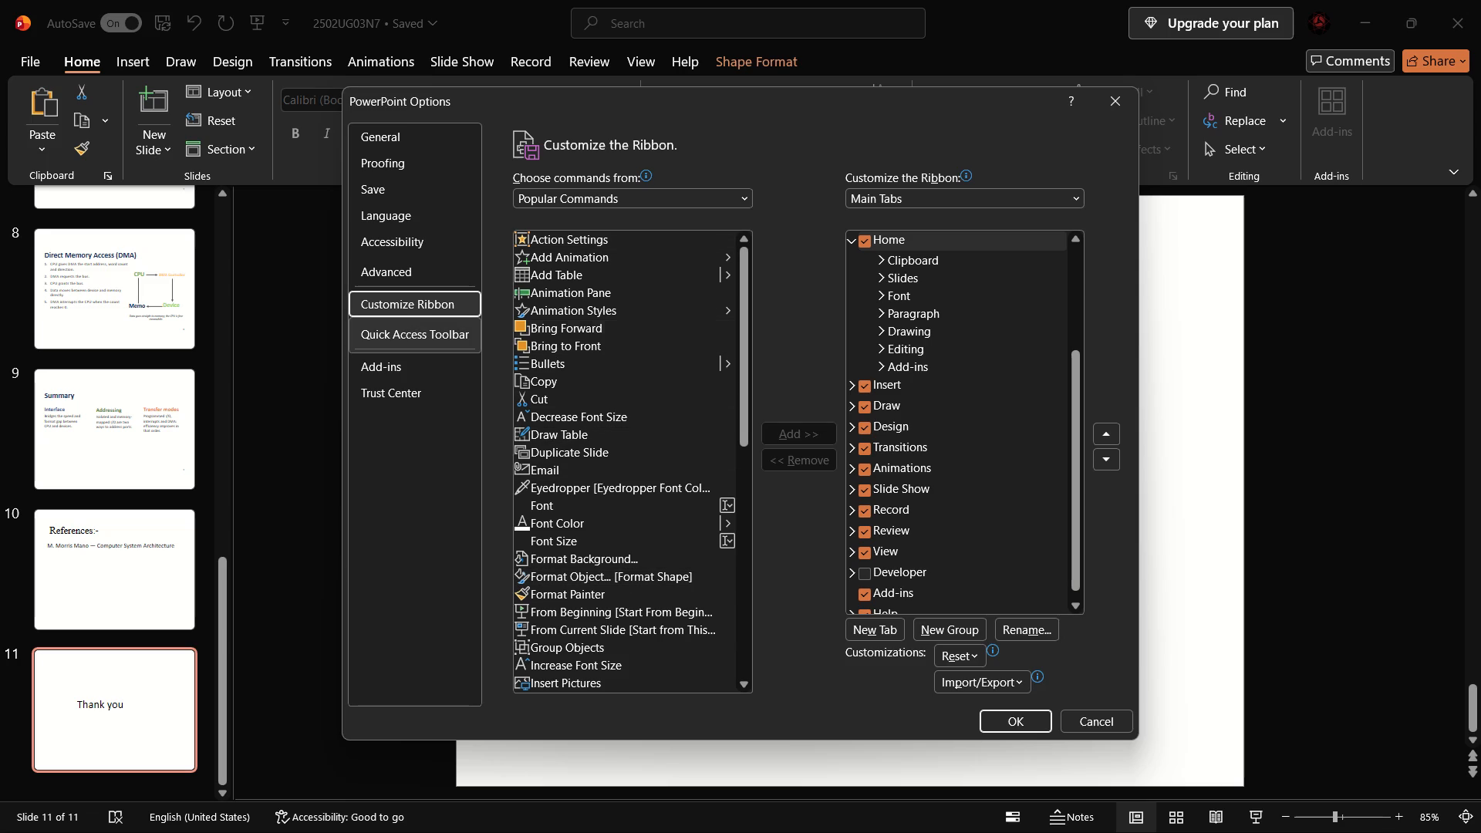
scroll(644, 521, "down", 1)
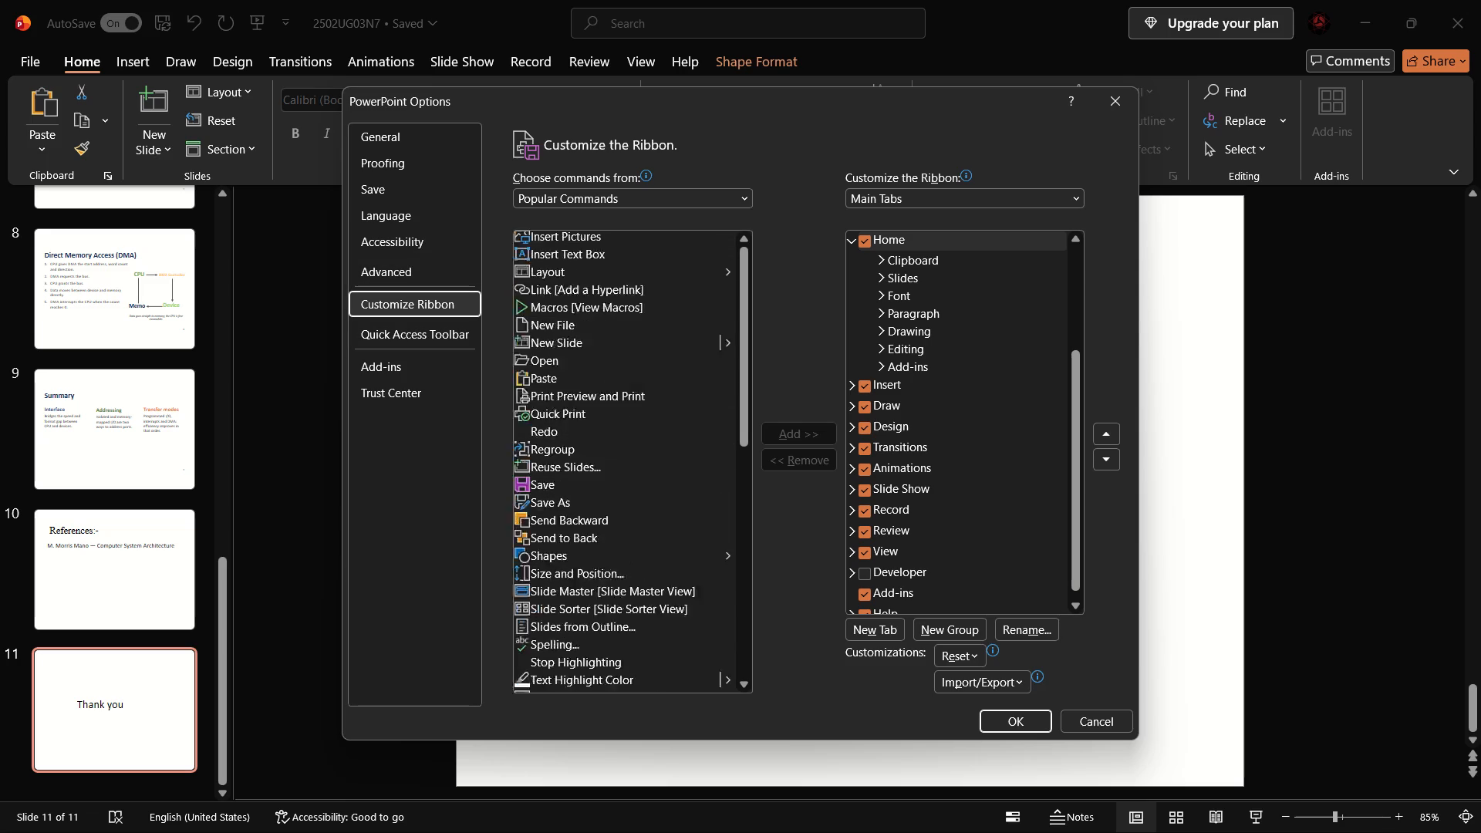
scroll(644, 521, "down", 1)
scroll(937, 512, "down", 2)
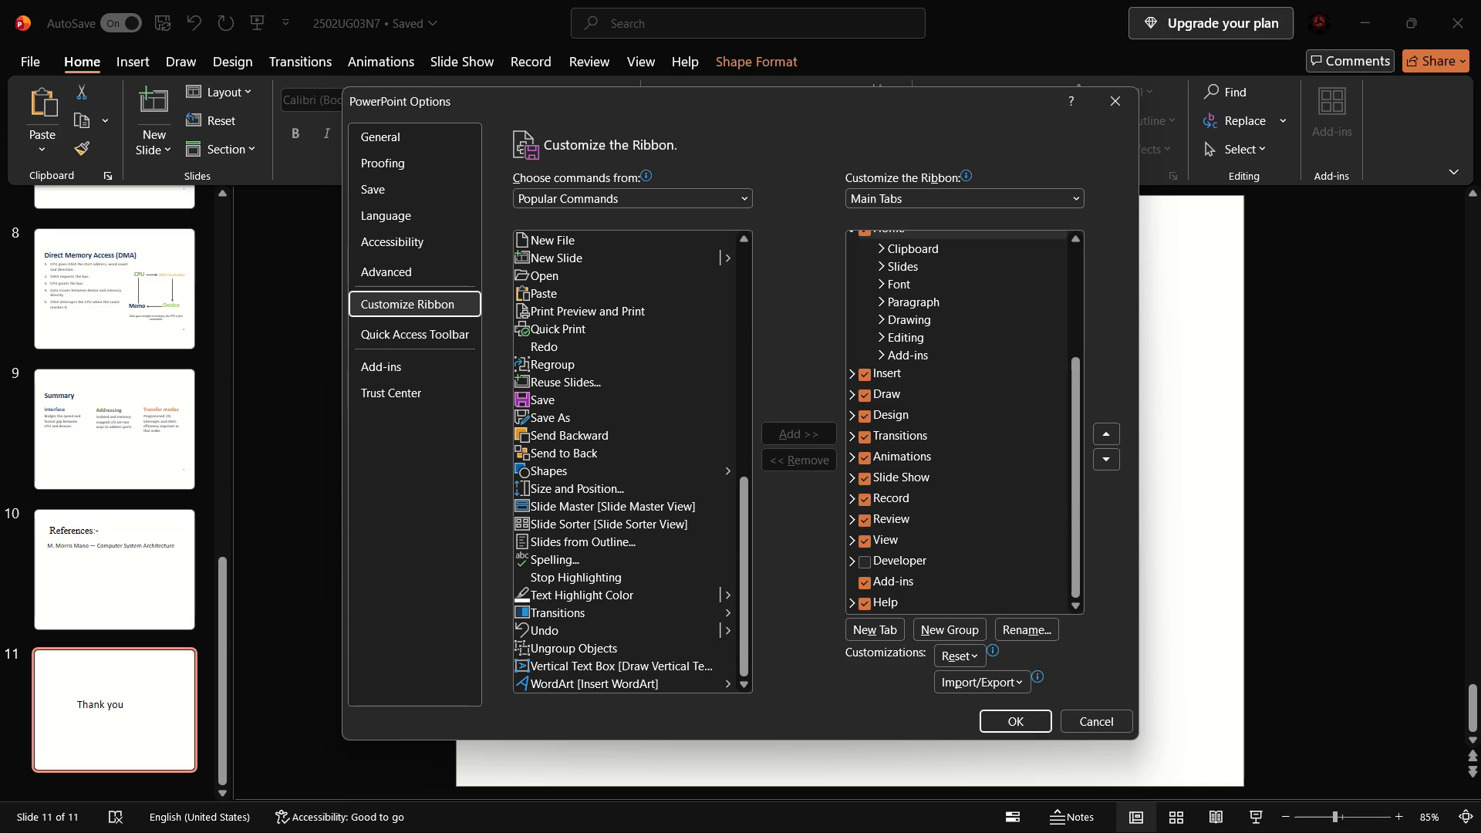
scroll(547, 398, "up", 1)
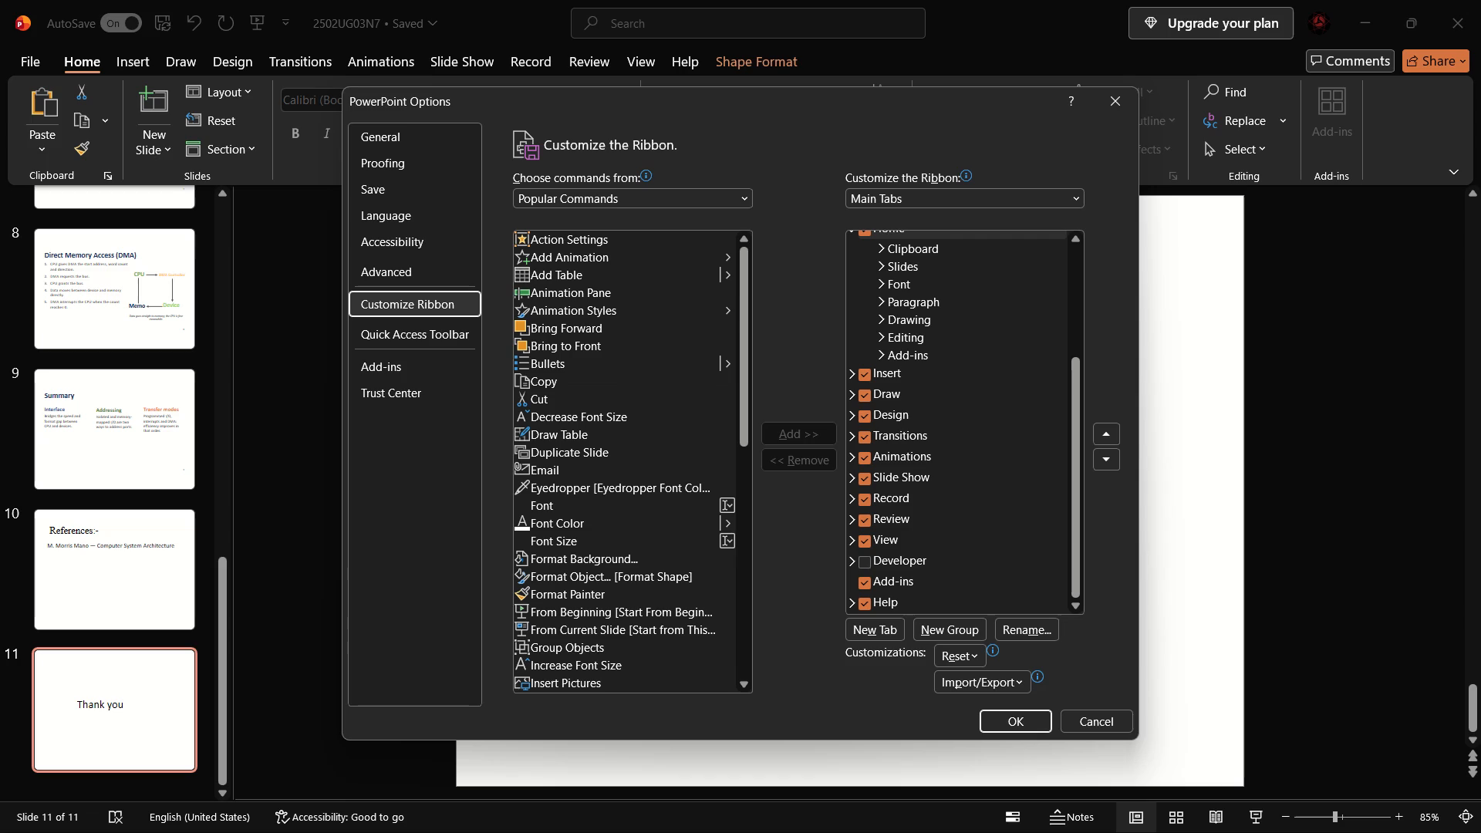
left_click(1118, 101)
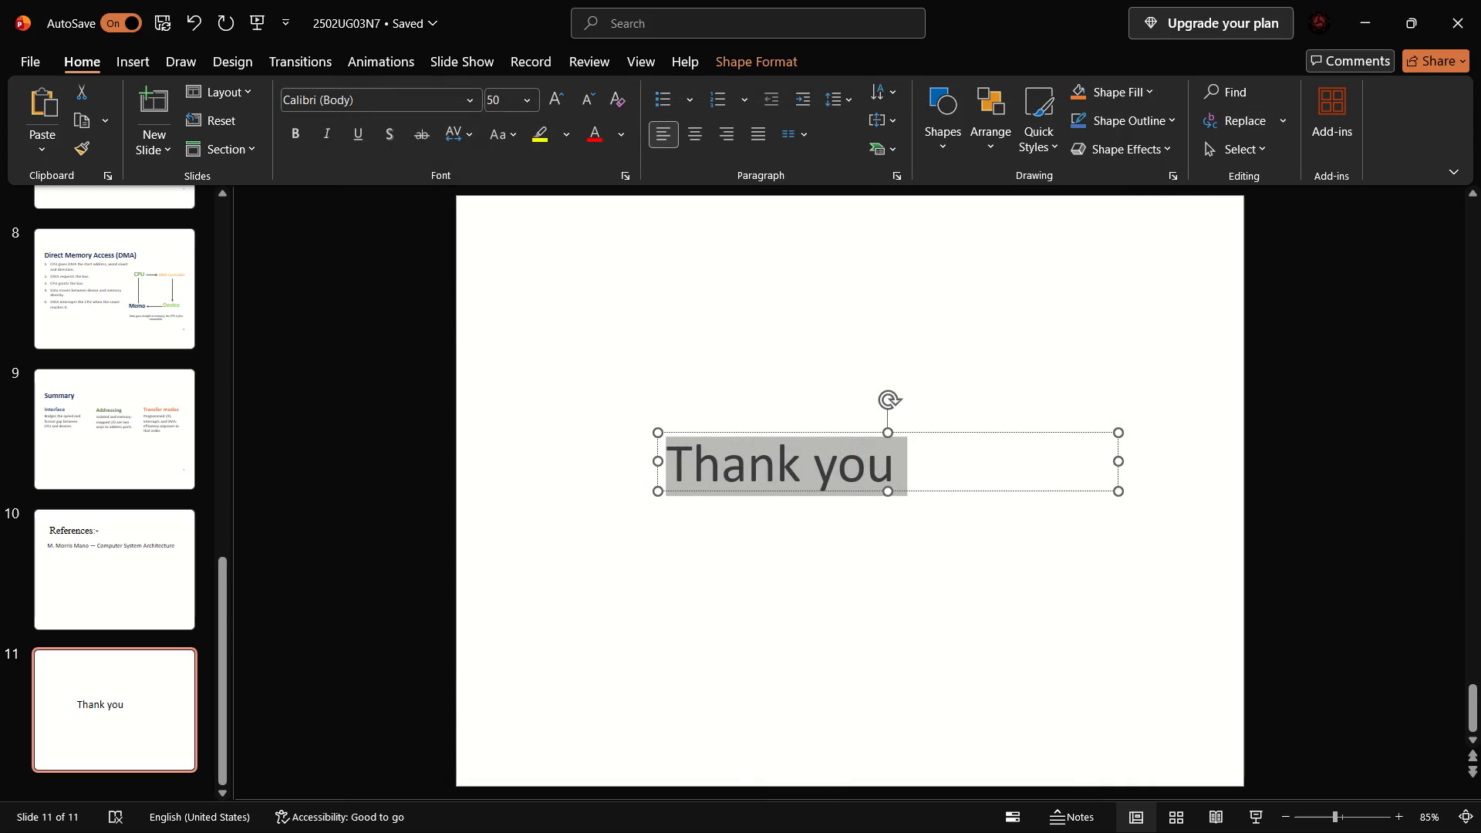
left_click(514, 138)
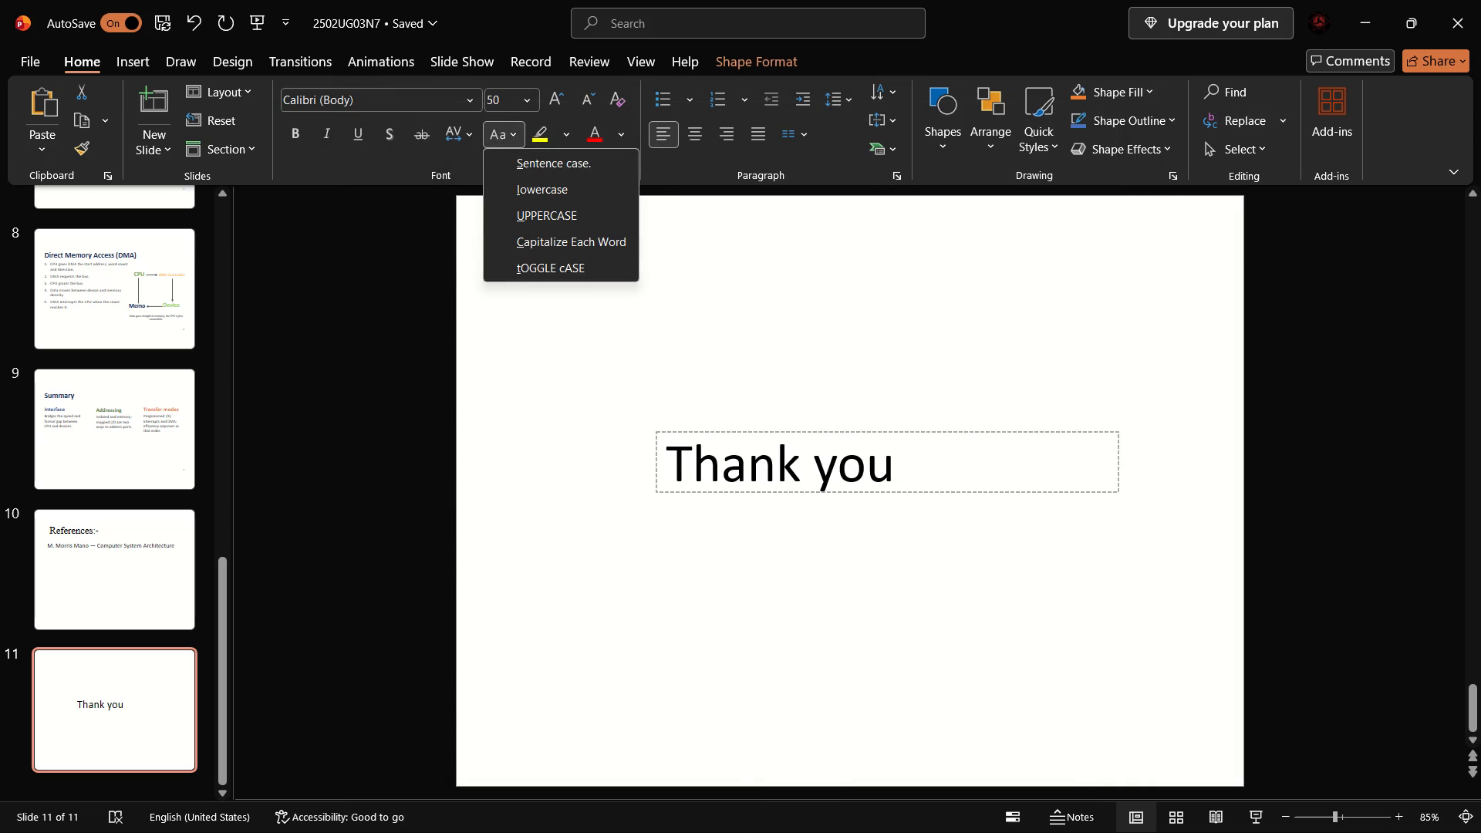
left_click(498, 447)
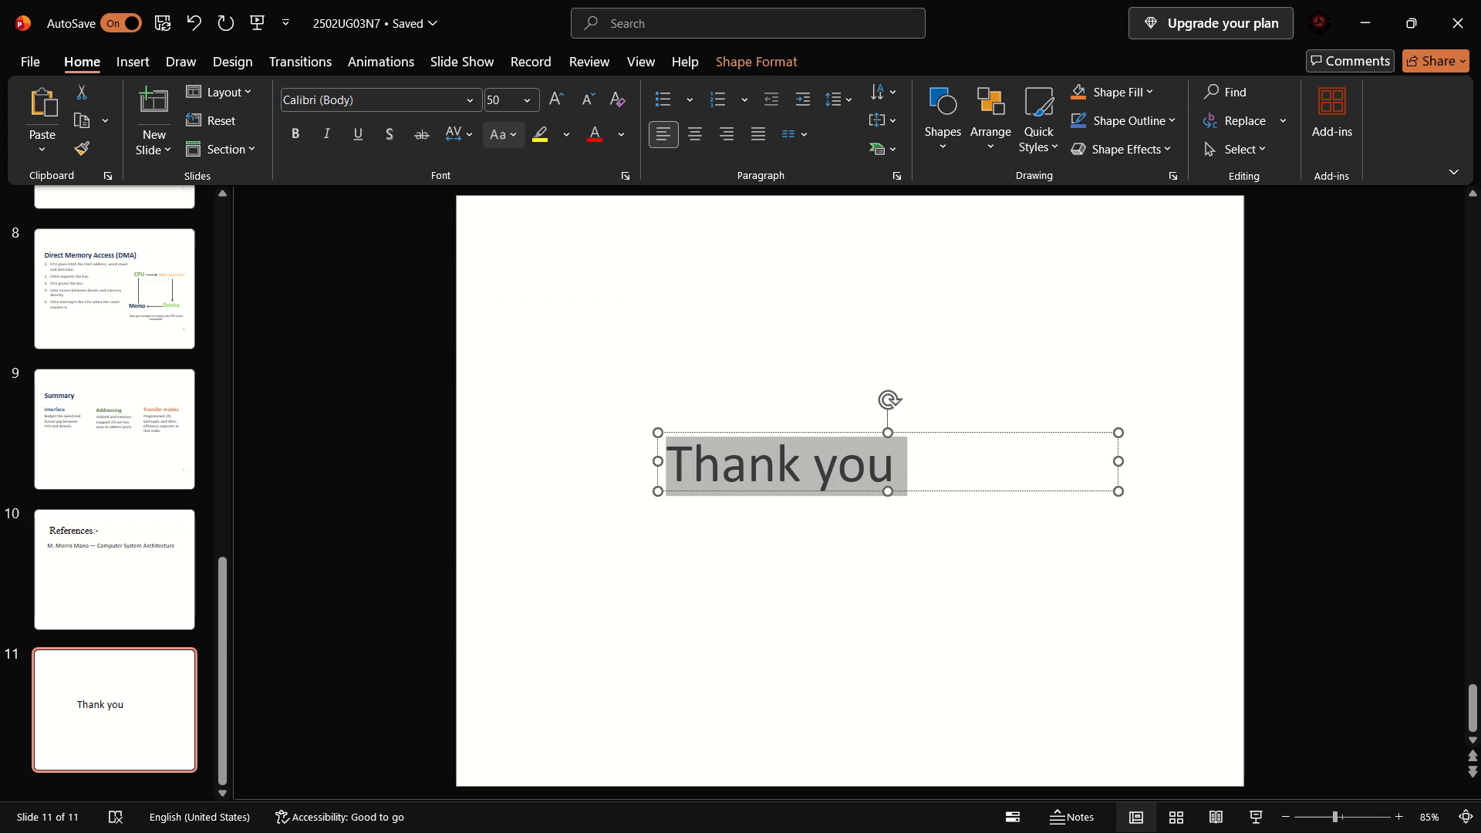
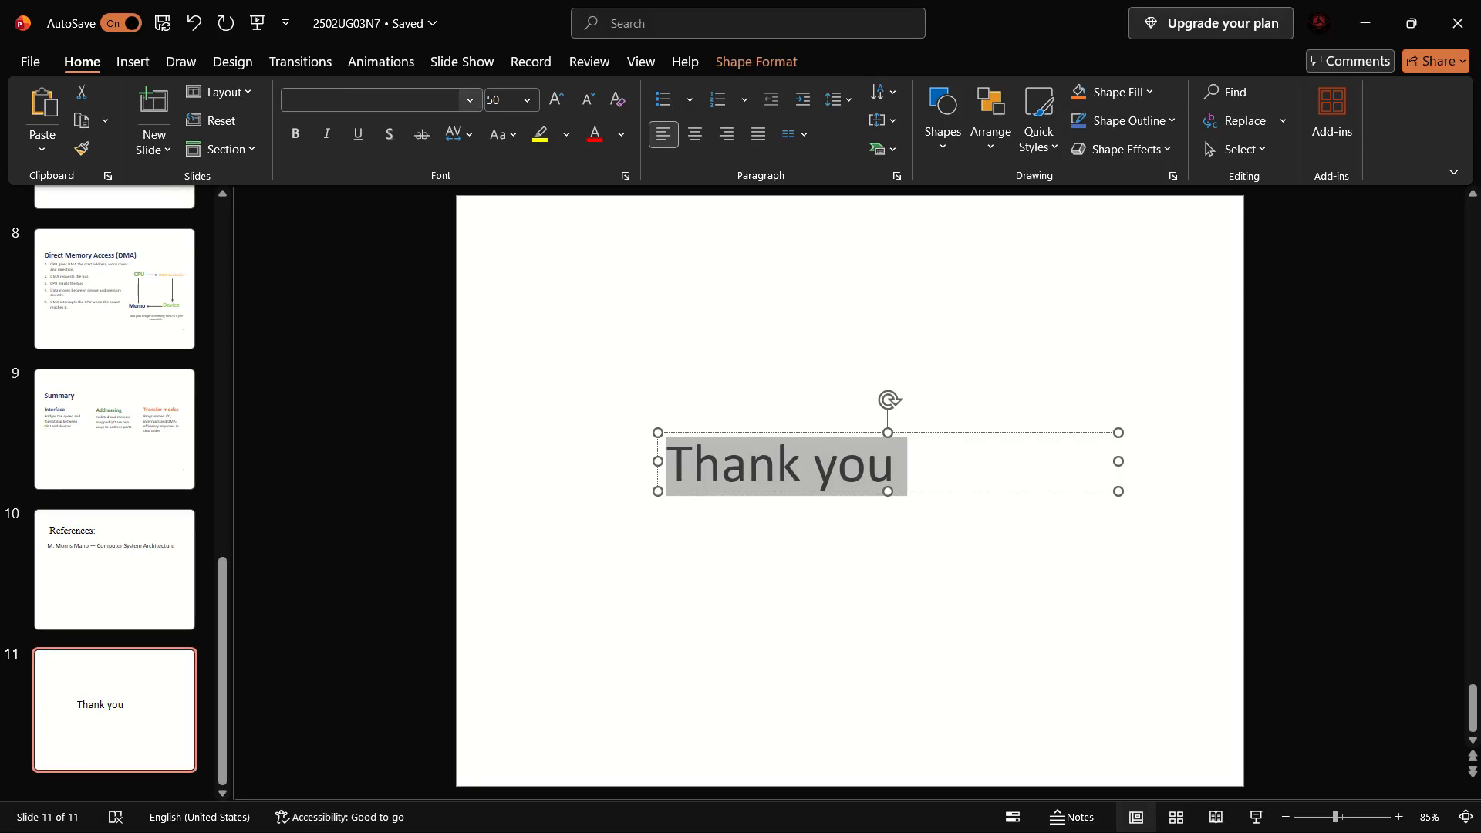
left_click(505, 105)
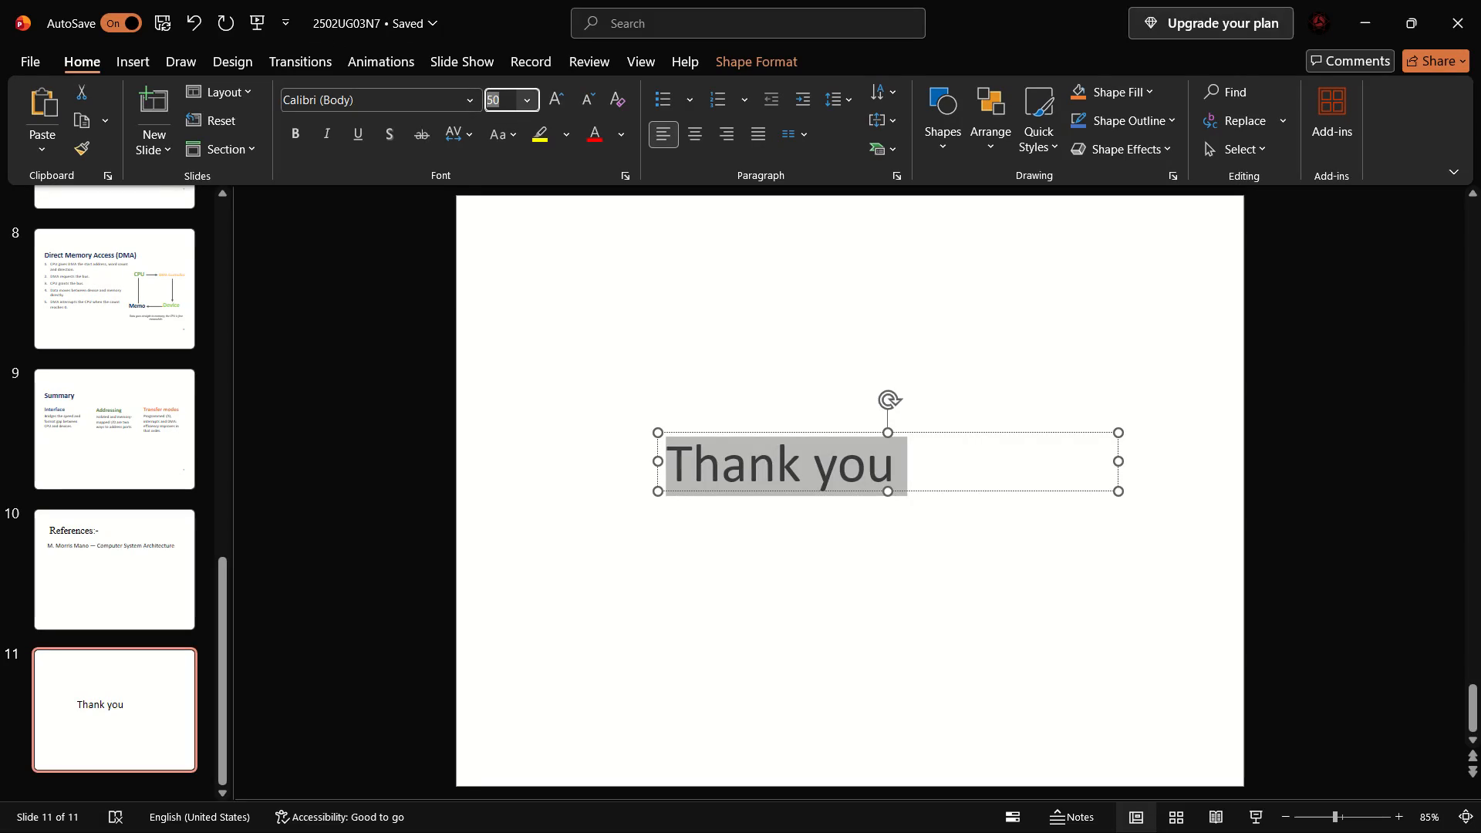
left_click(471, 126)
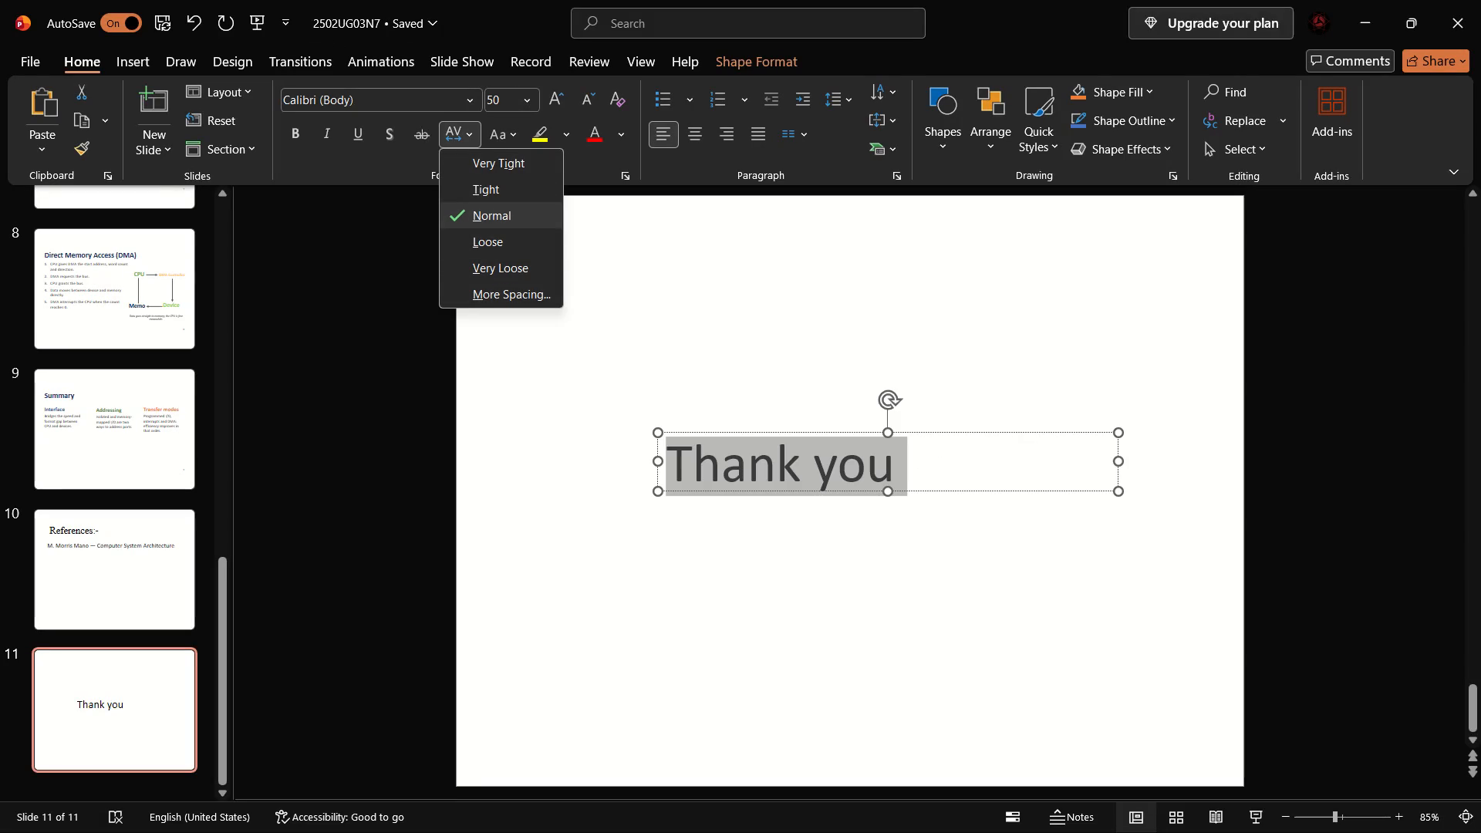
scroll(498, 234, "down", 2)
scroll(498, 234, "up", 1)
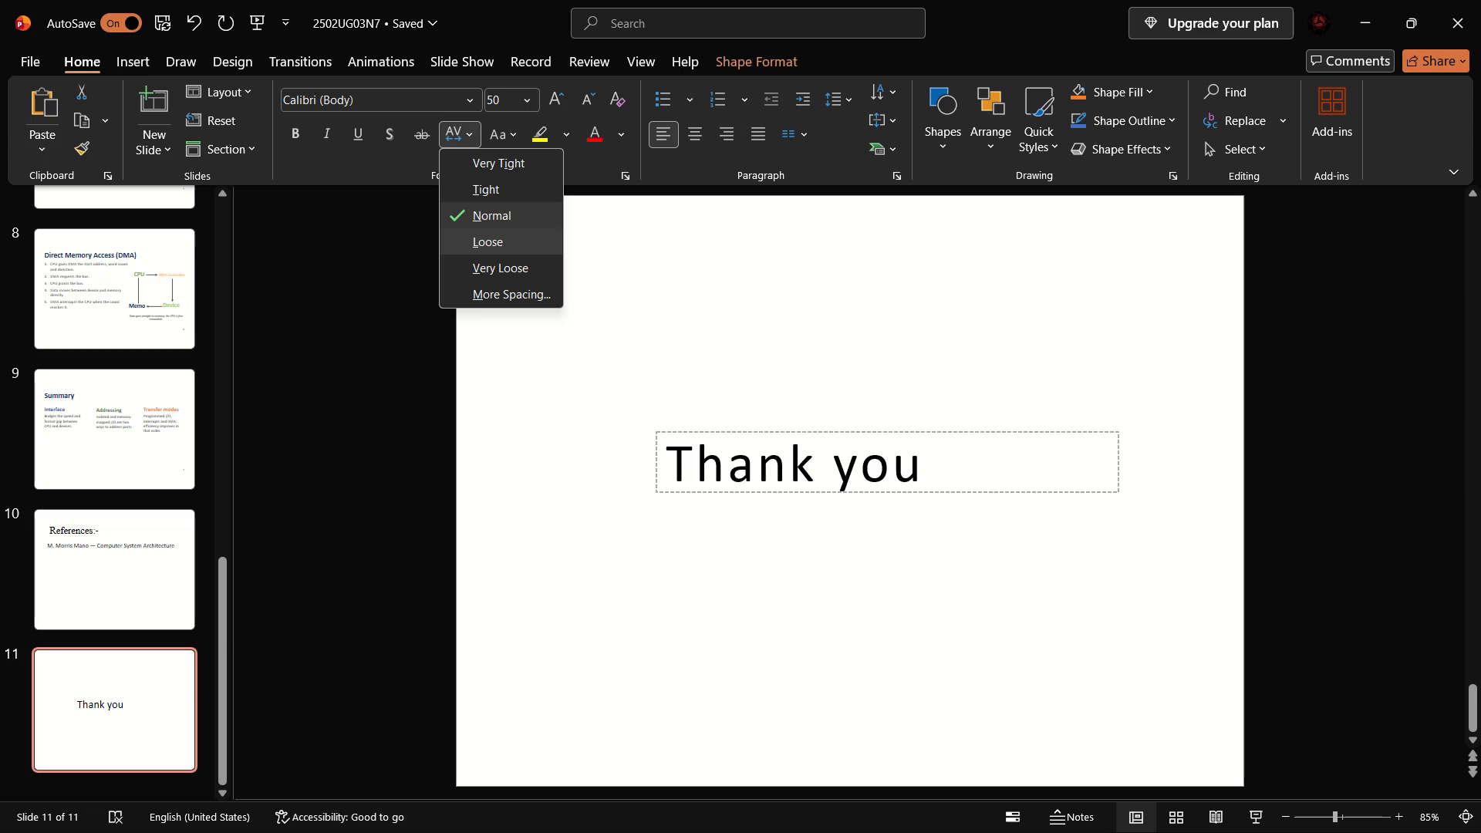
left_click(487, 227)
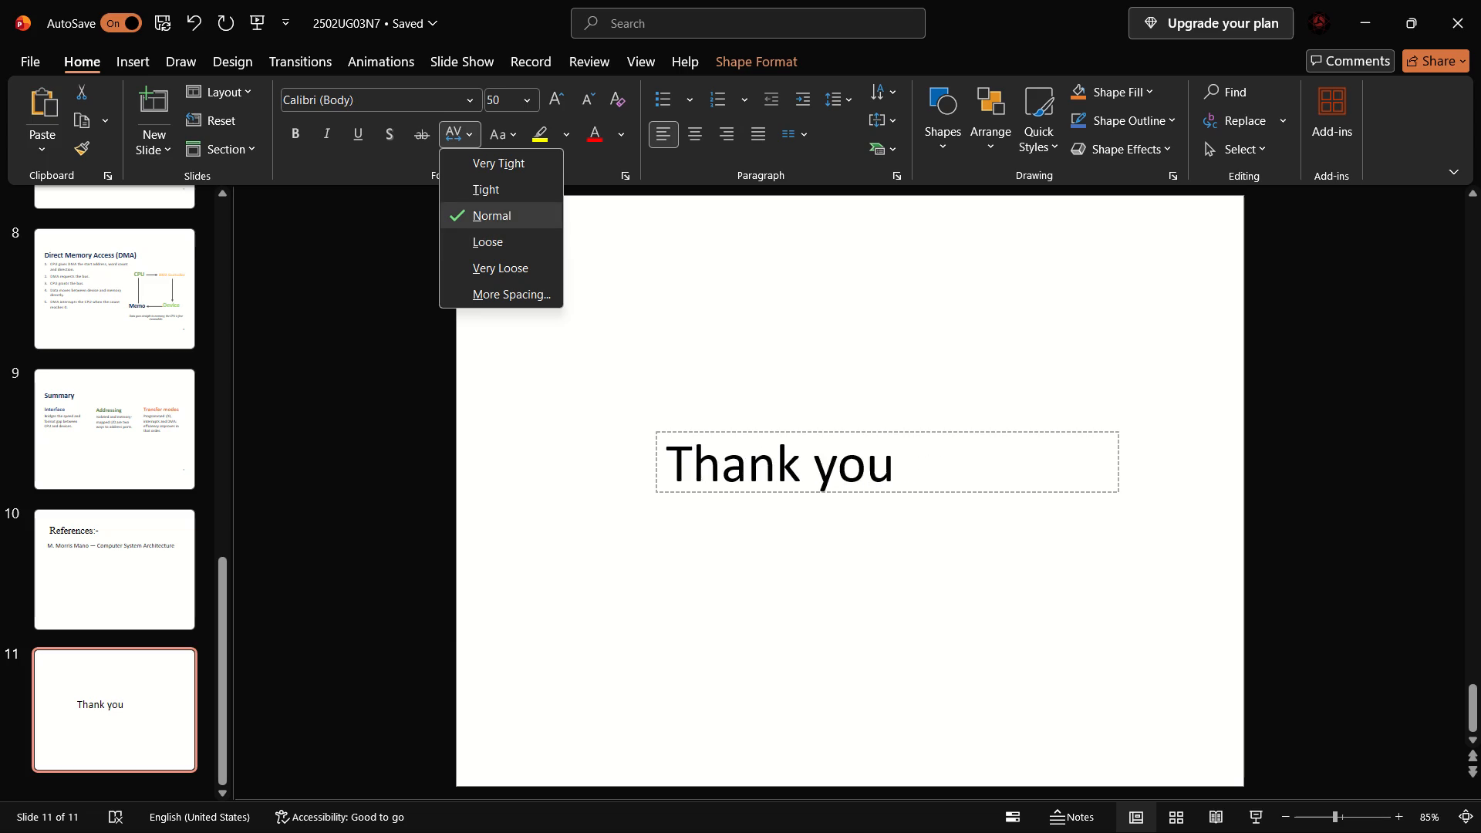
Change the case of the selected "Thank you" text on slide 11 to UPPERCASE and deselect it.
left_click(514, 130)
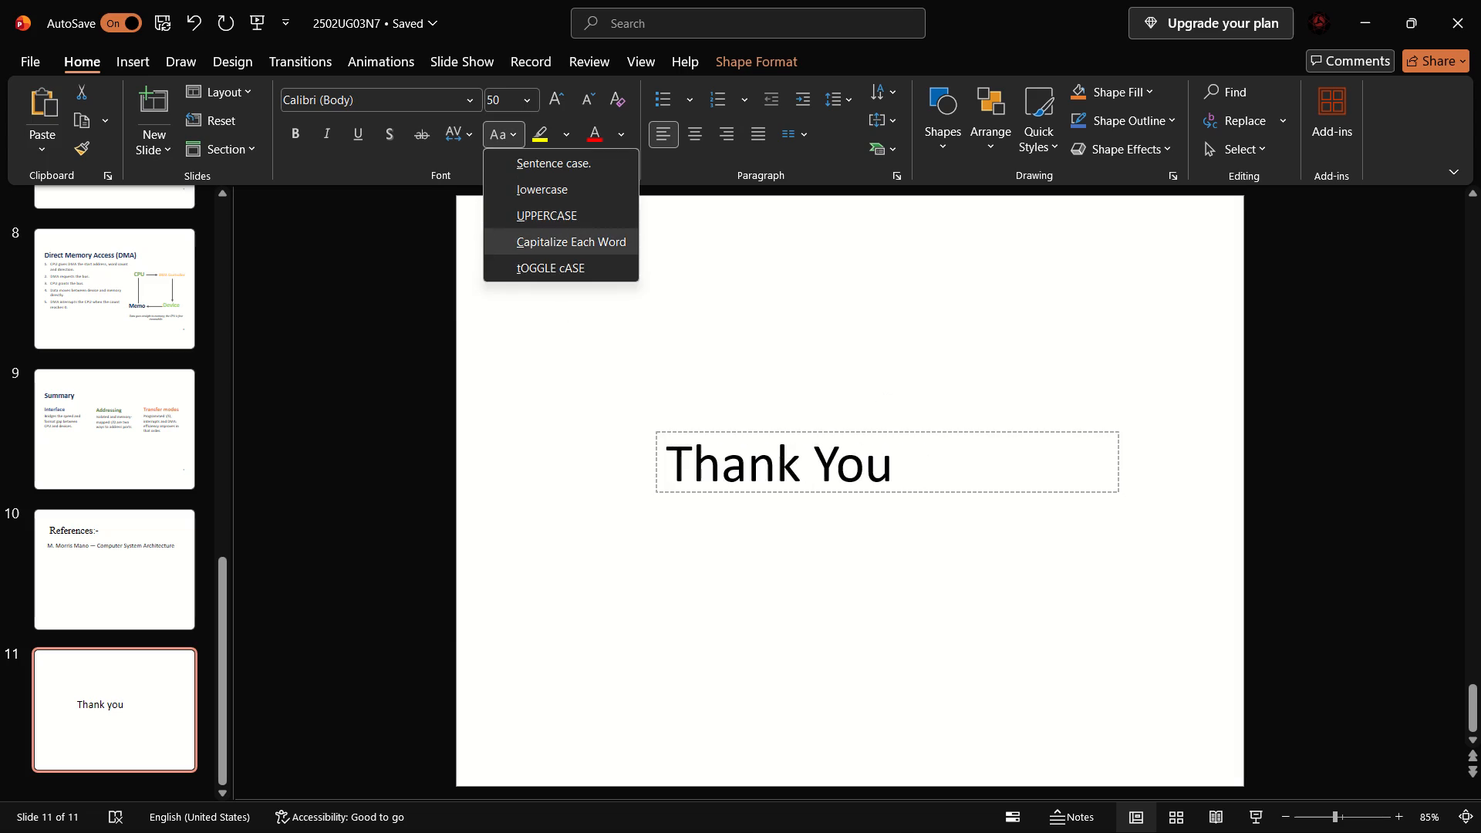
left_click(543, 228)
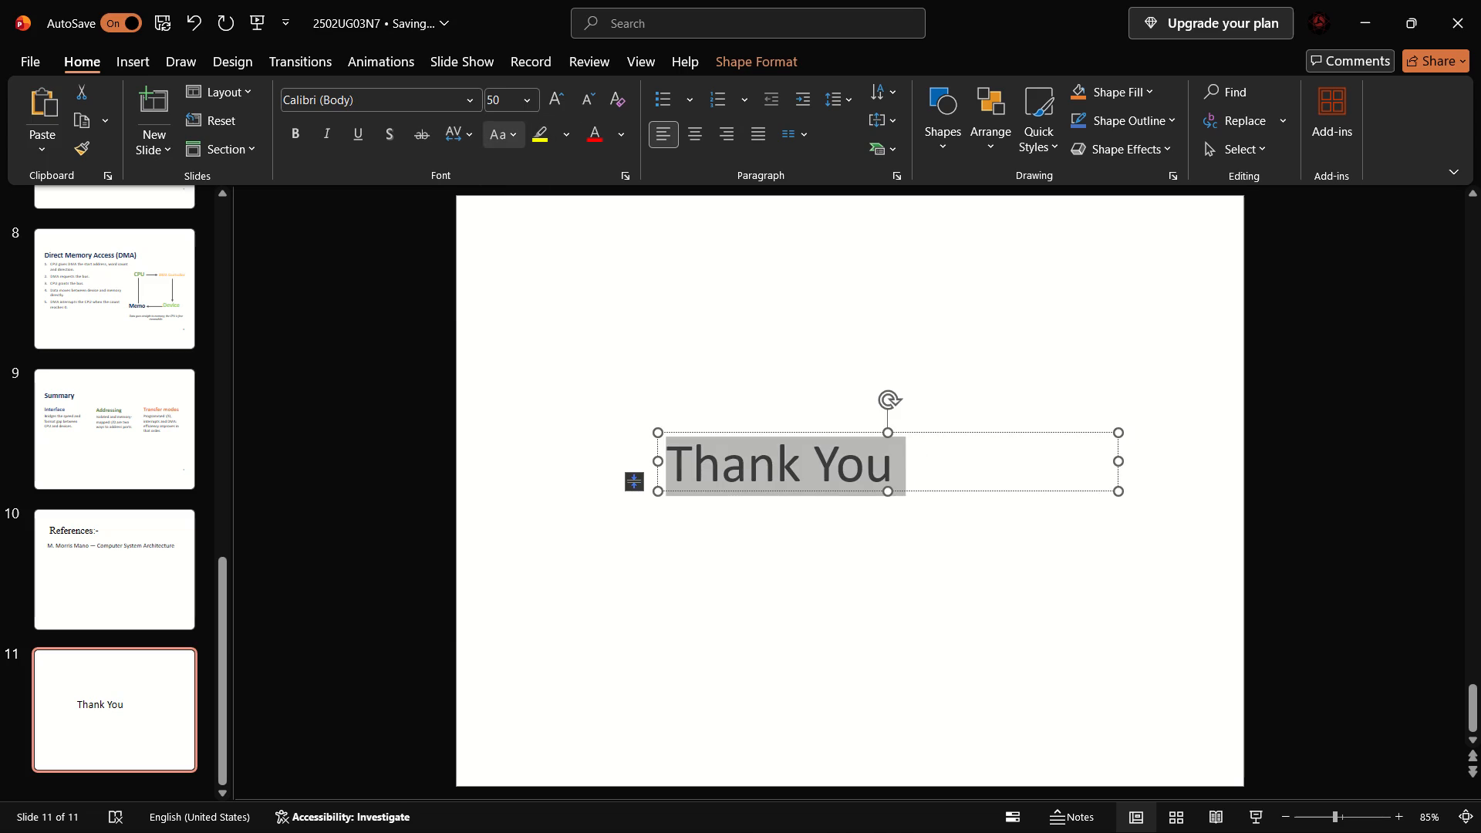
left_click(505, 131)
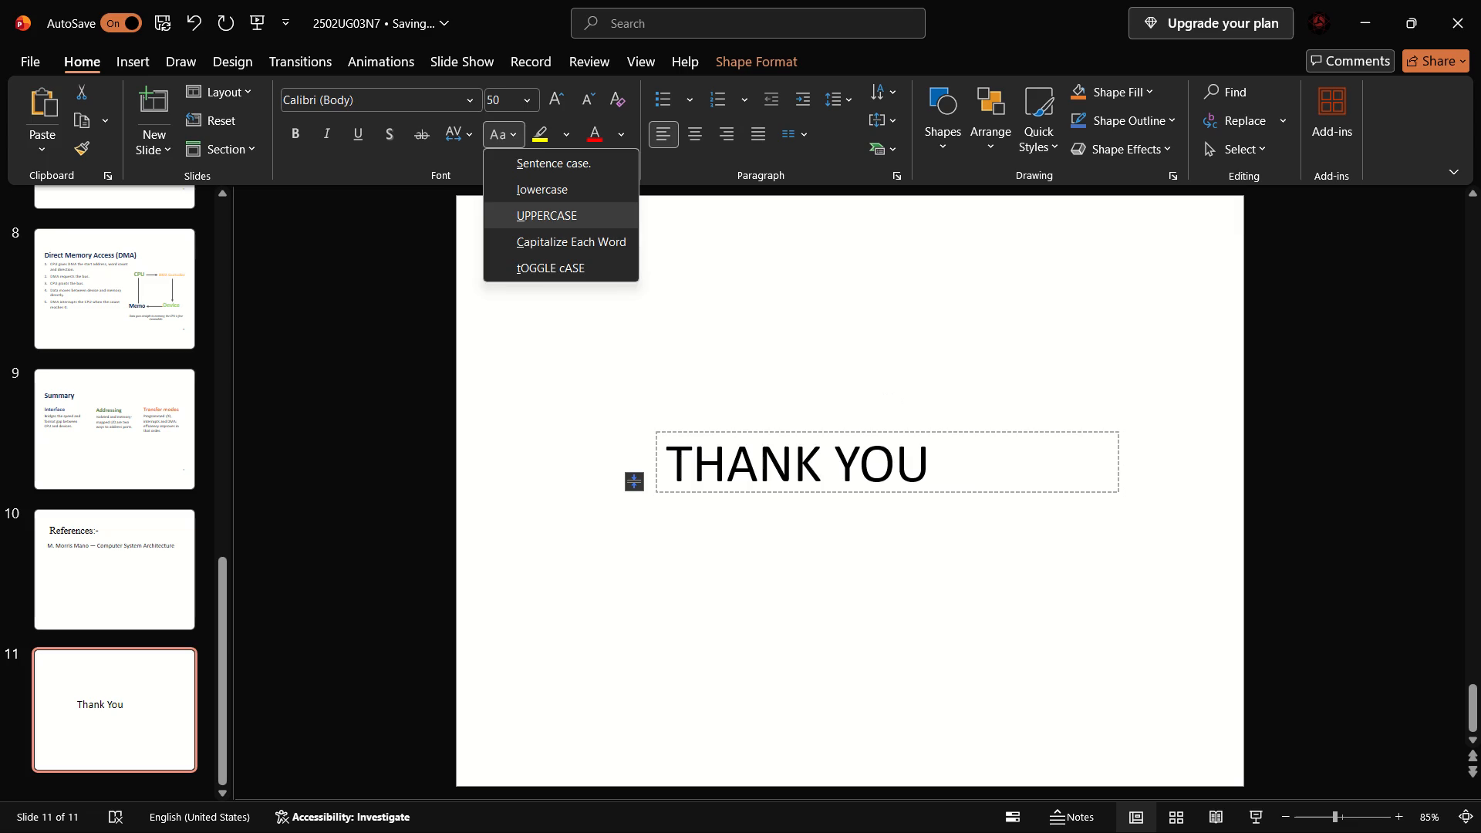
left_click(552, 211)
left_click(554, 447)
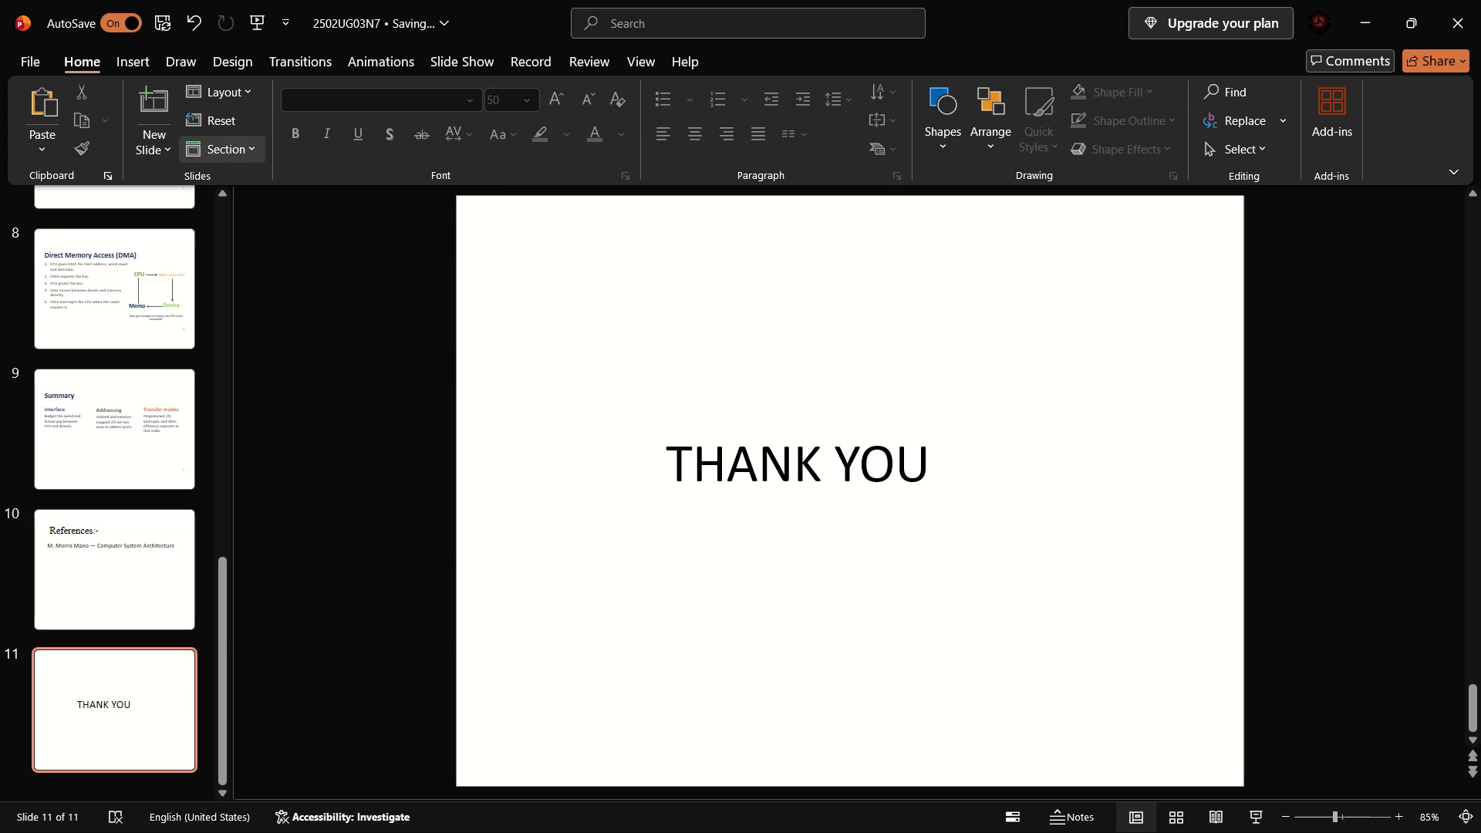
left_click(223, 56)
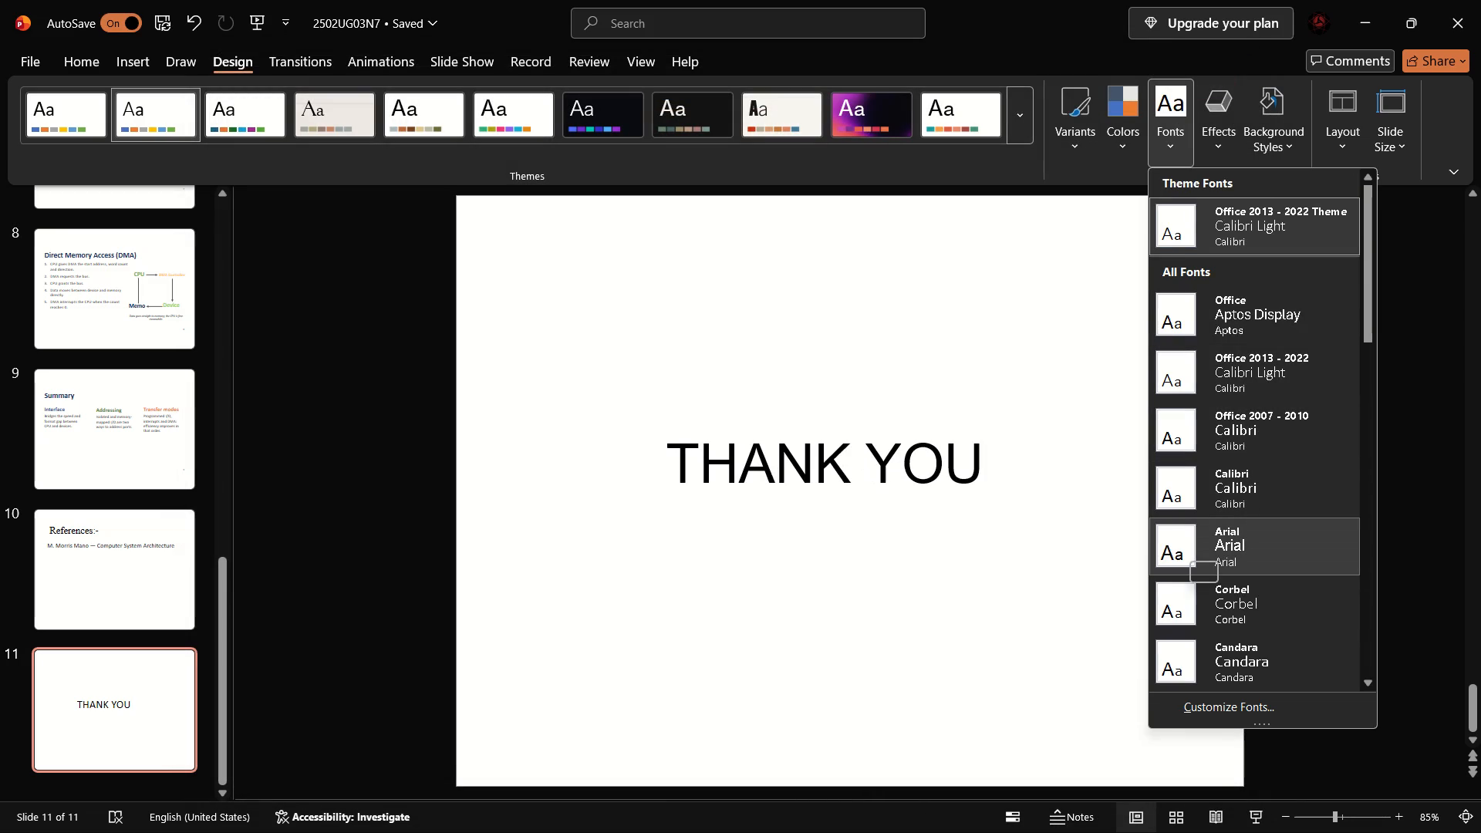
scroll(1220, 604, "down", 8)
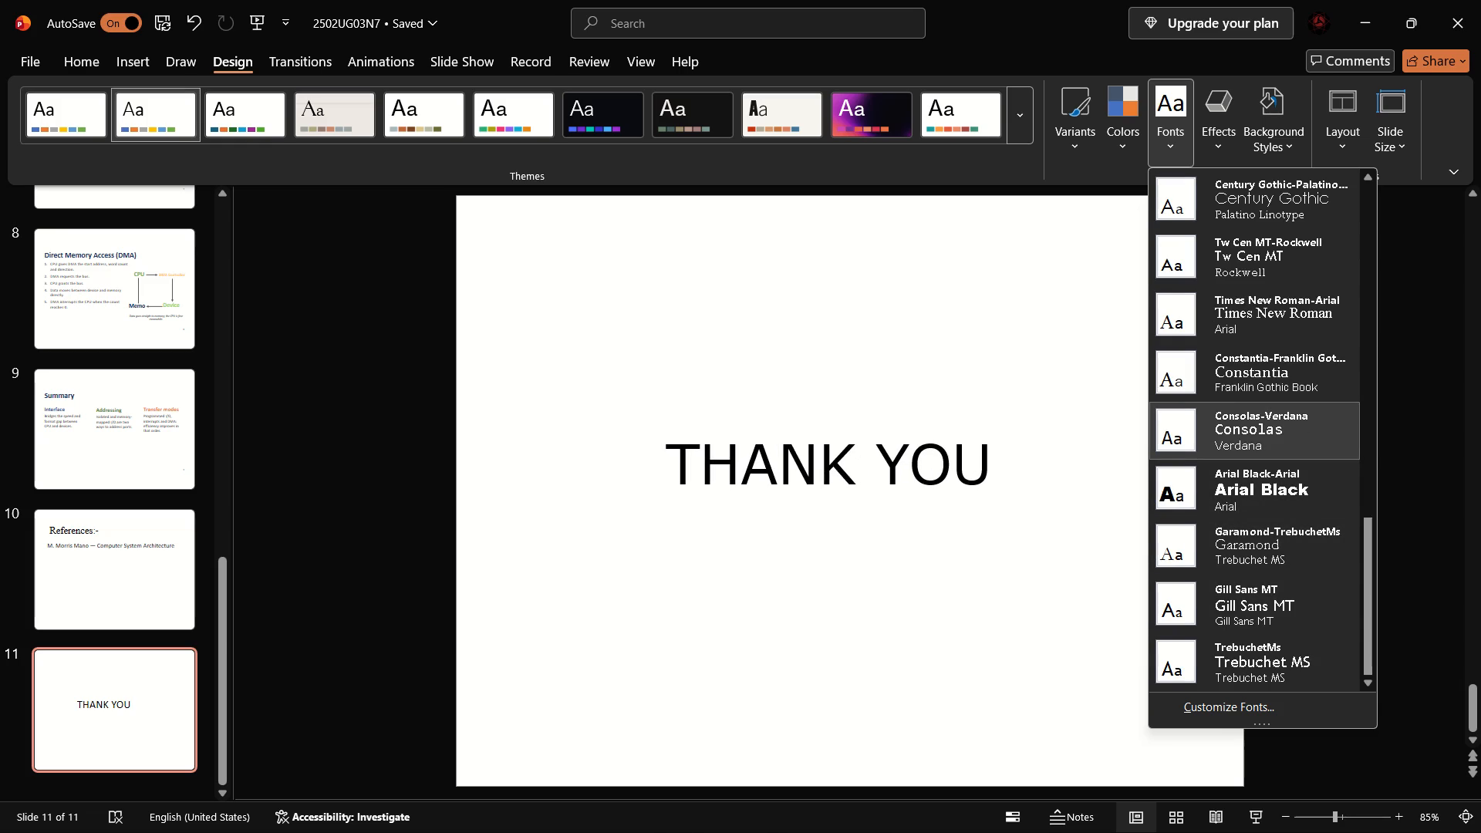
scroll(1269, 591, "down", 3)
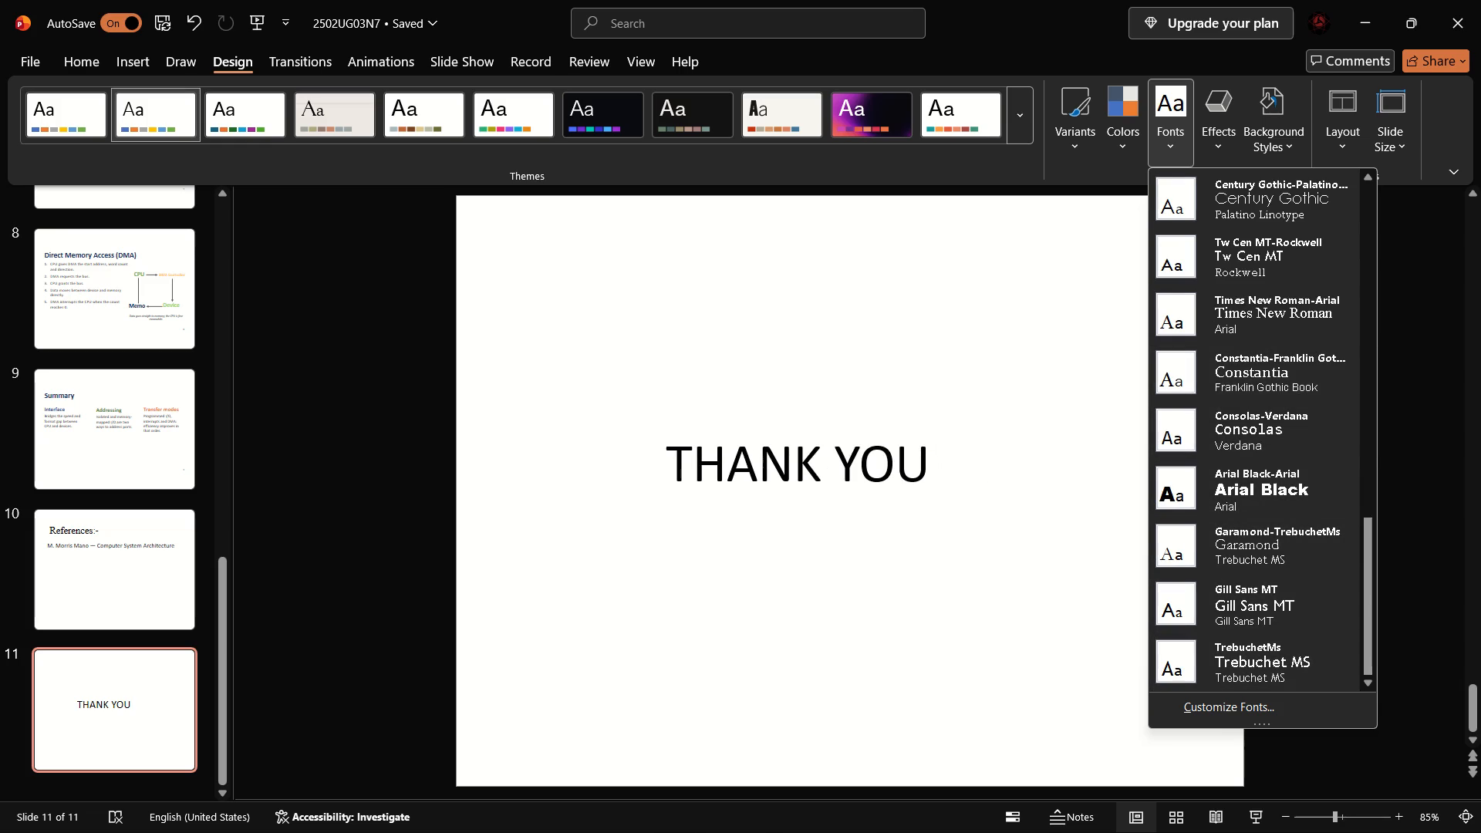
scroll(1252, 408, "up", 6)
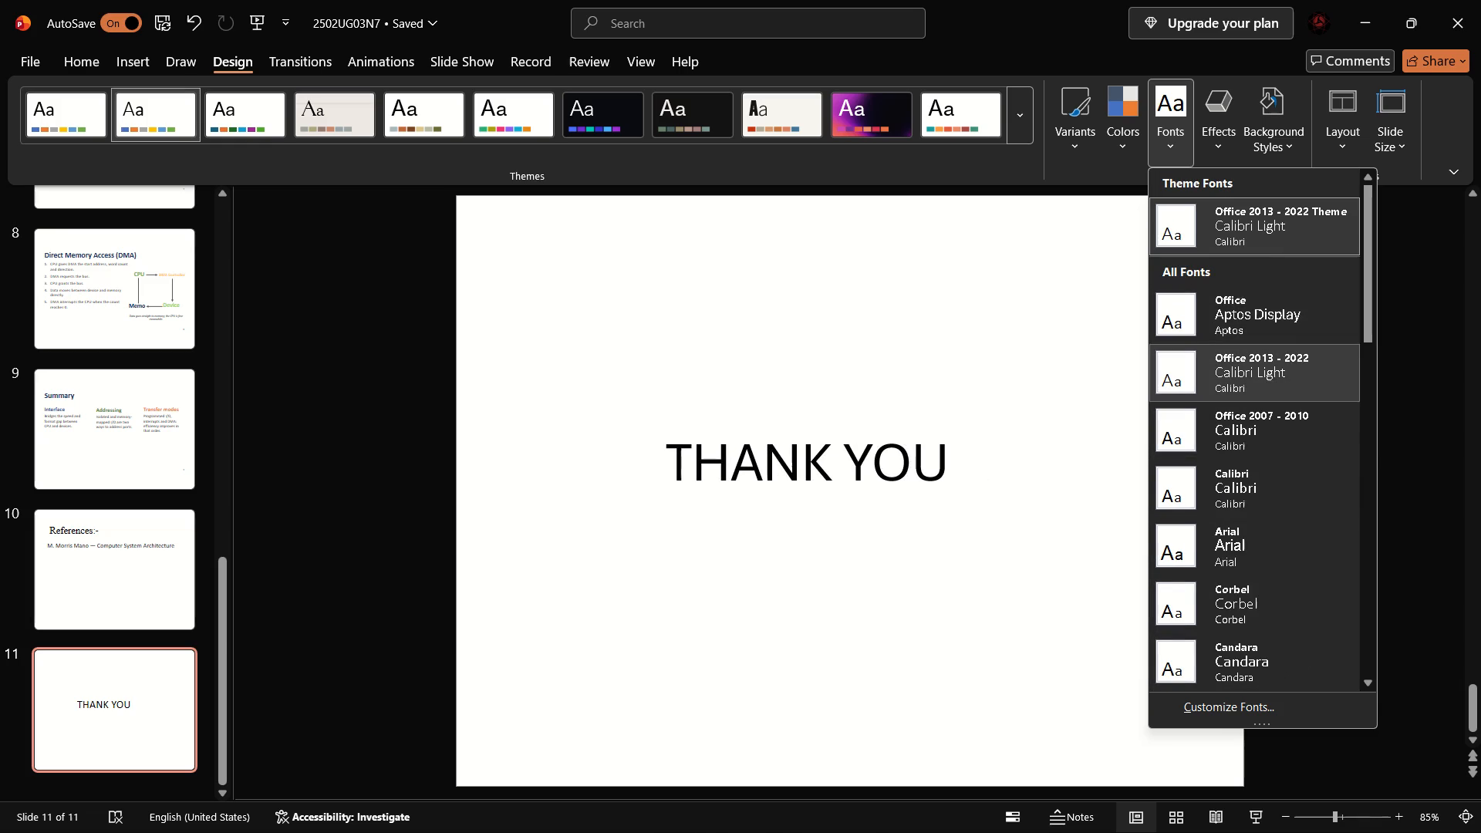
scroll(1221, 544, "down", 1)
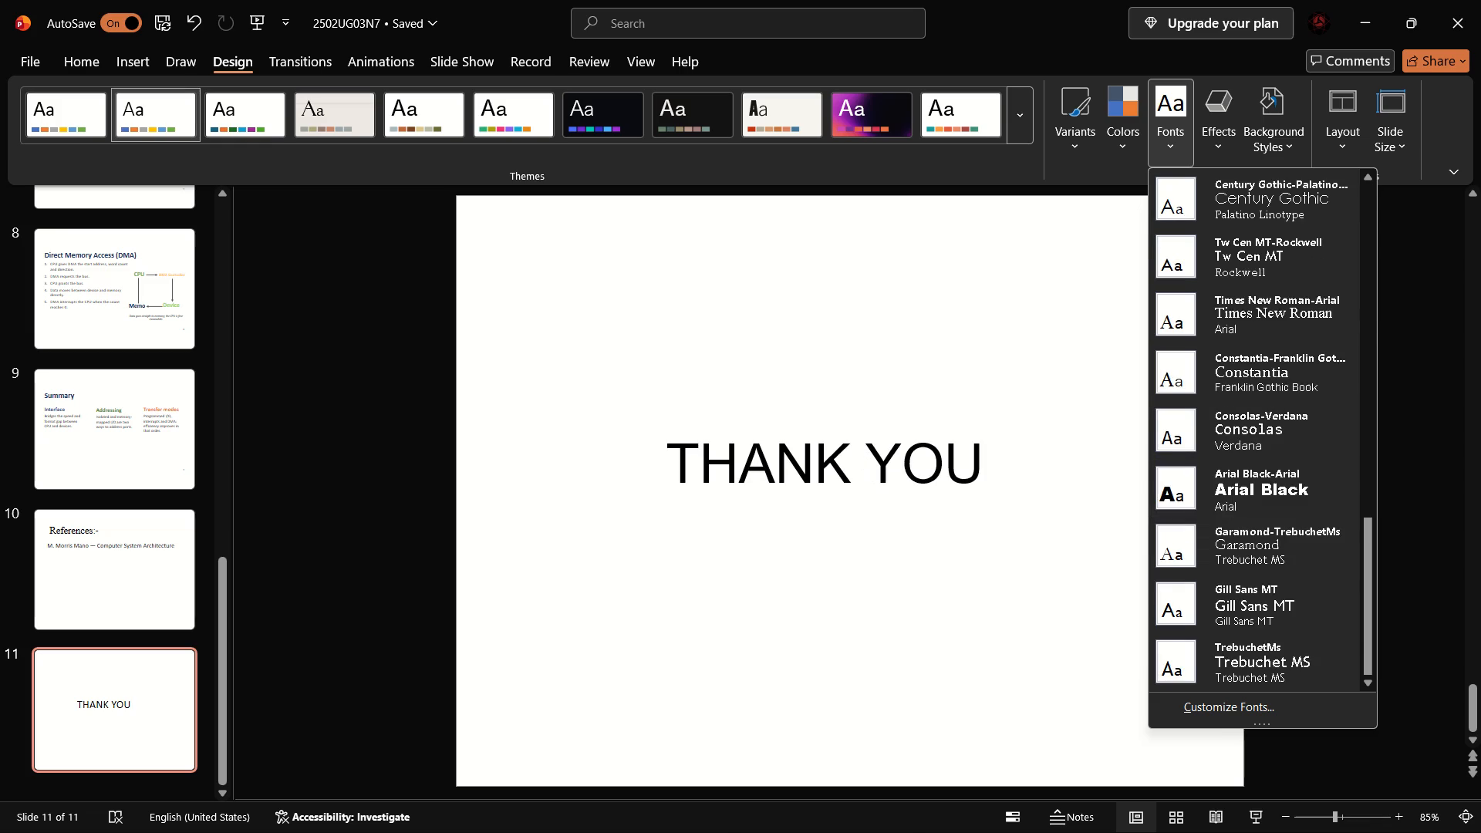
scroll(1221, 544, "down", 1)
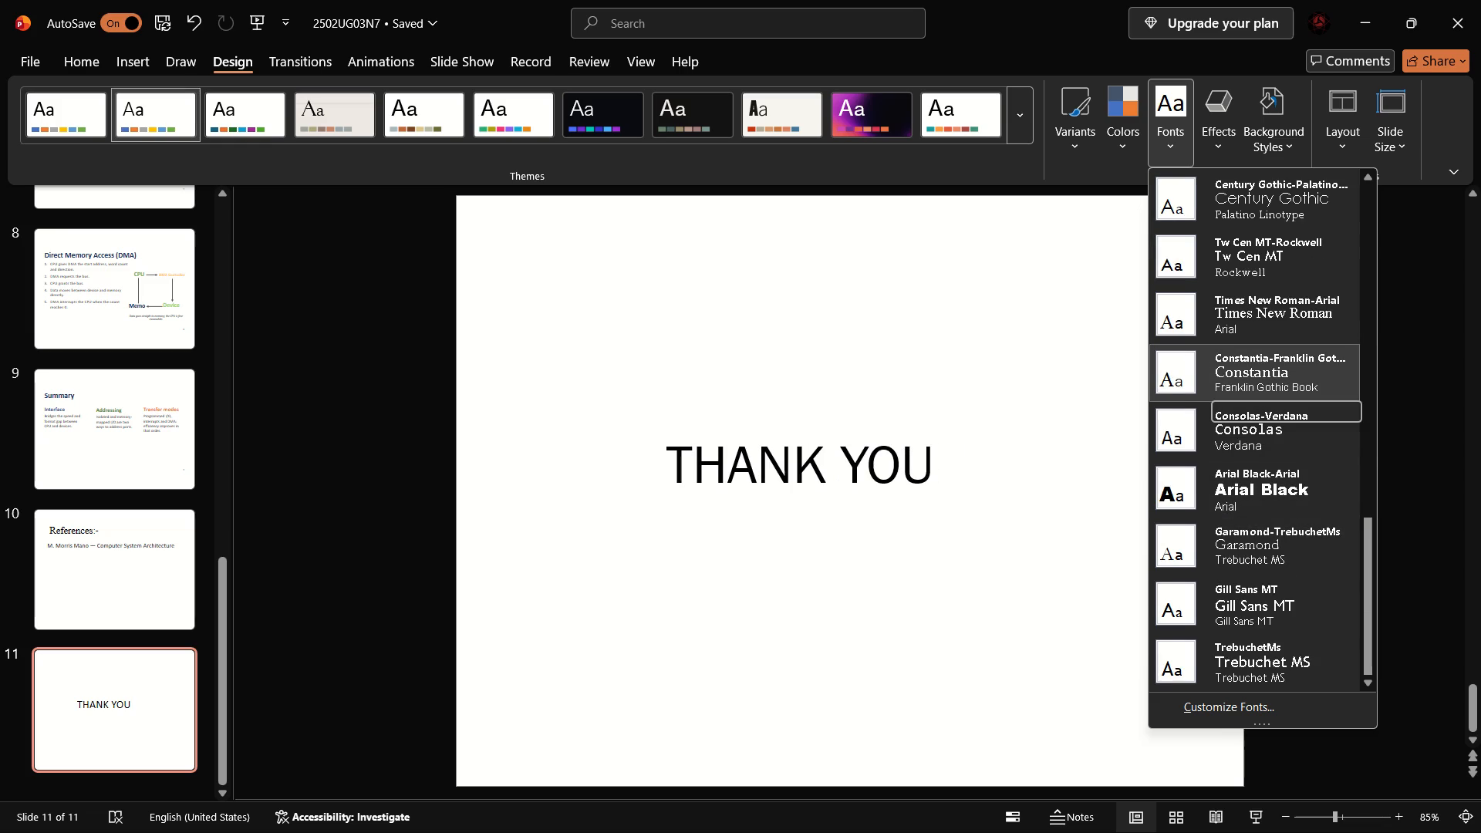
left_click(1242, 376)
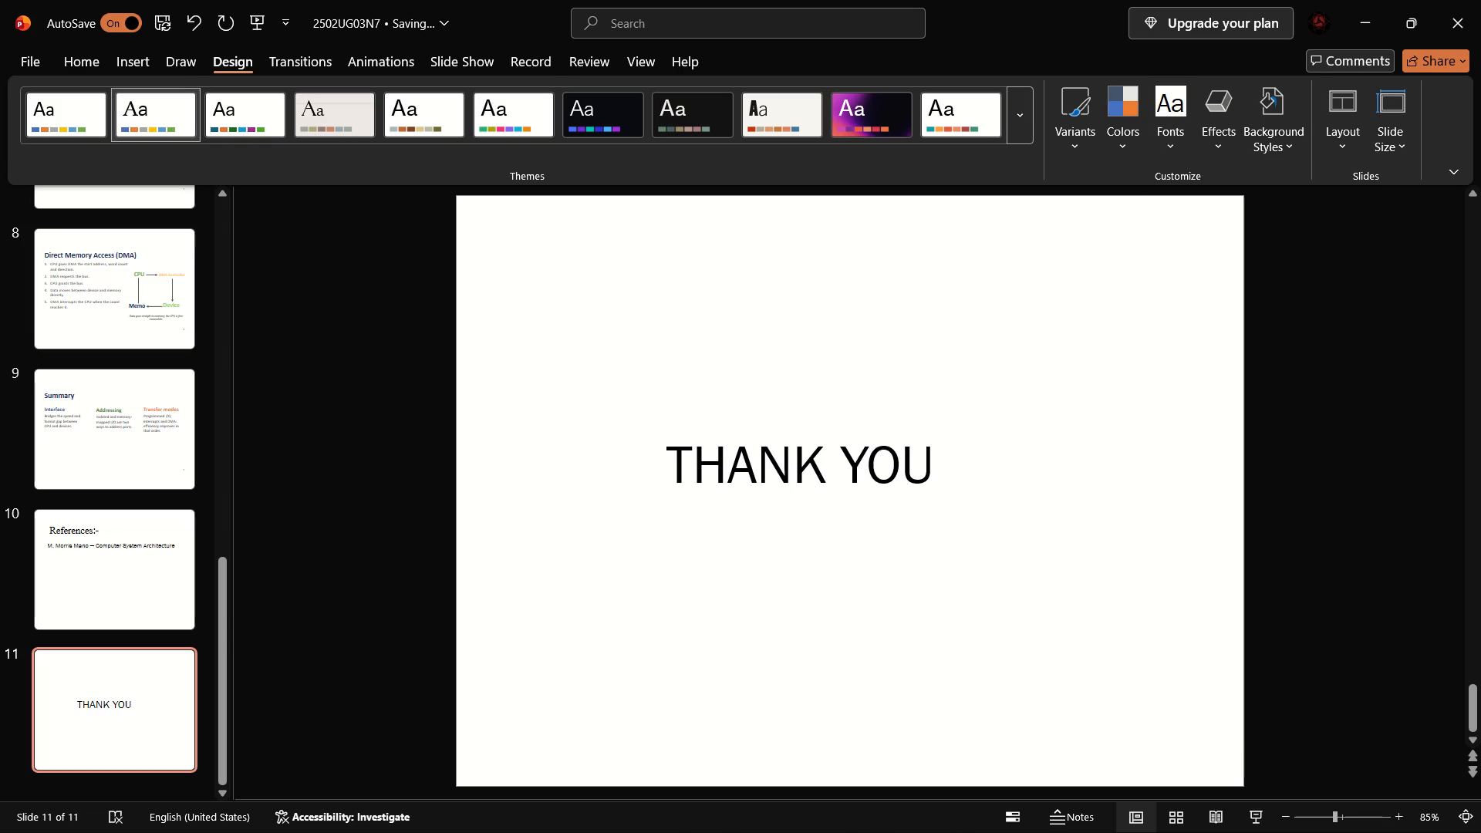
Go to the "References:-" slide and apply the Office set of theme effects to the presentation.
left_click(140, 435)
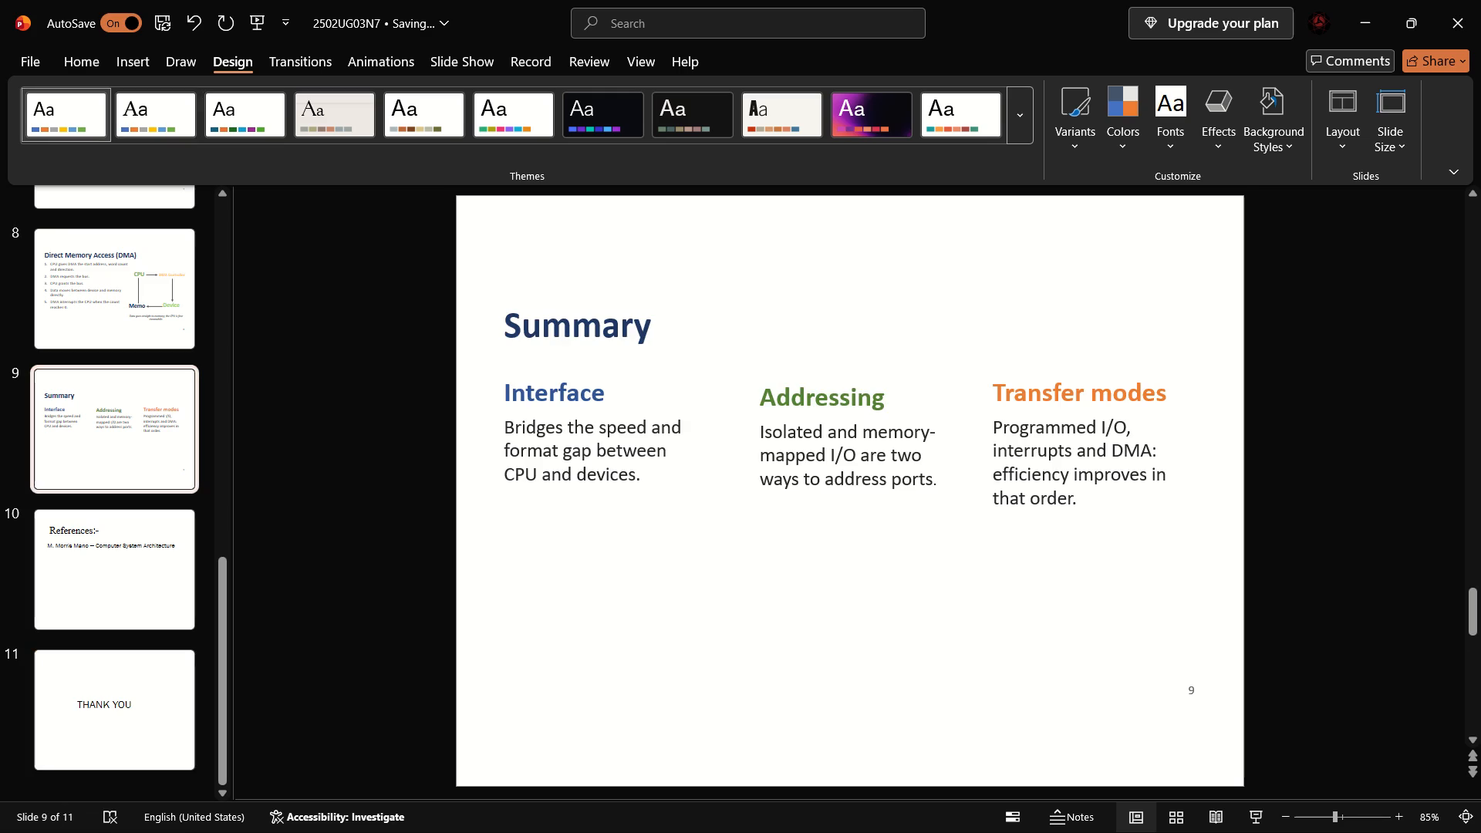
left_click(26, 565)
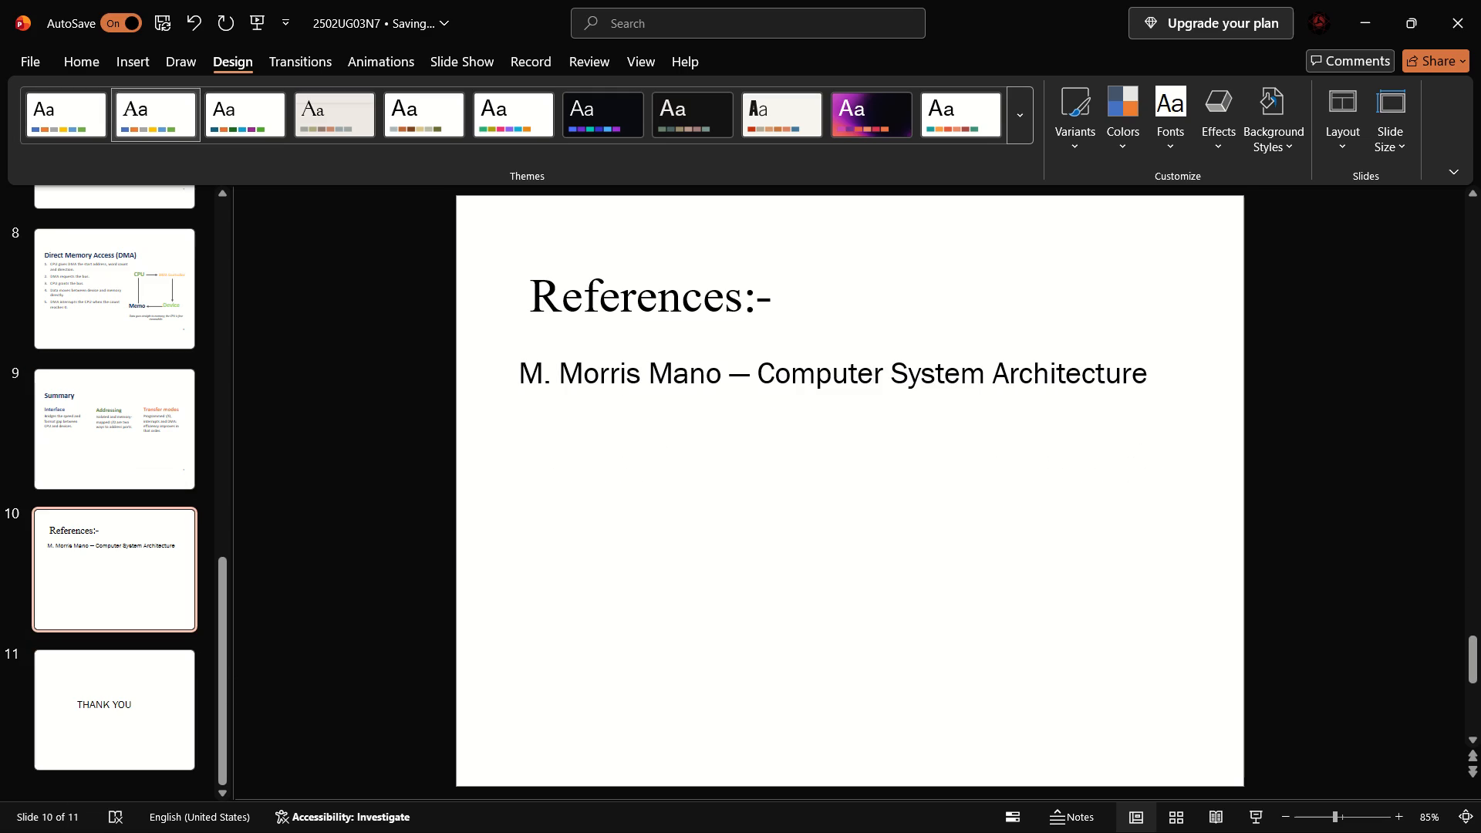
left_click(1236, 143)
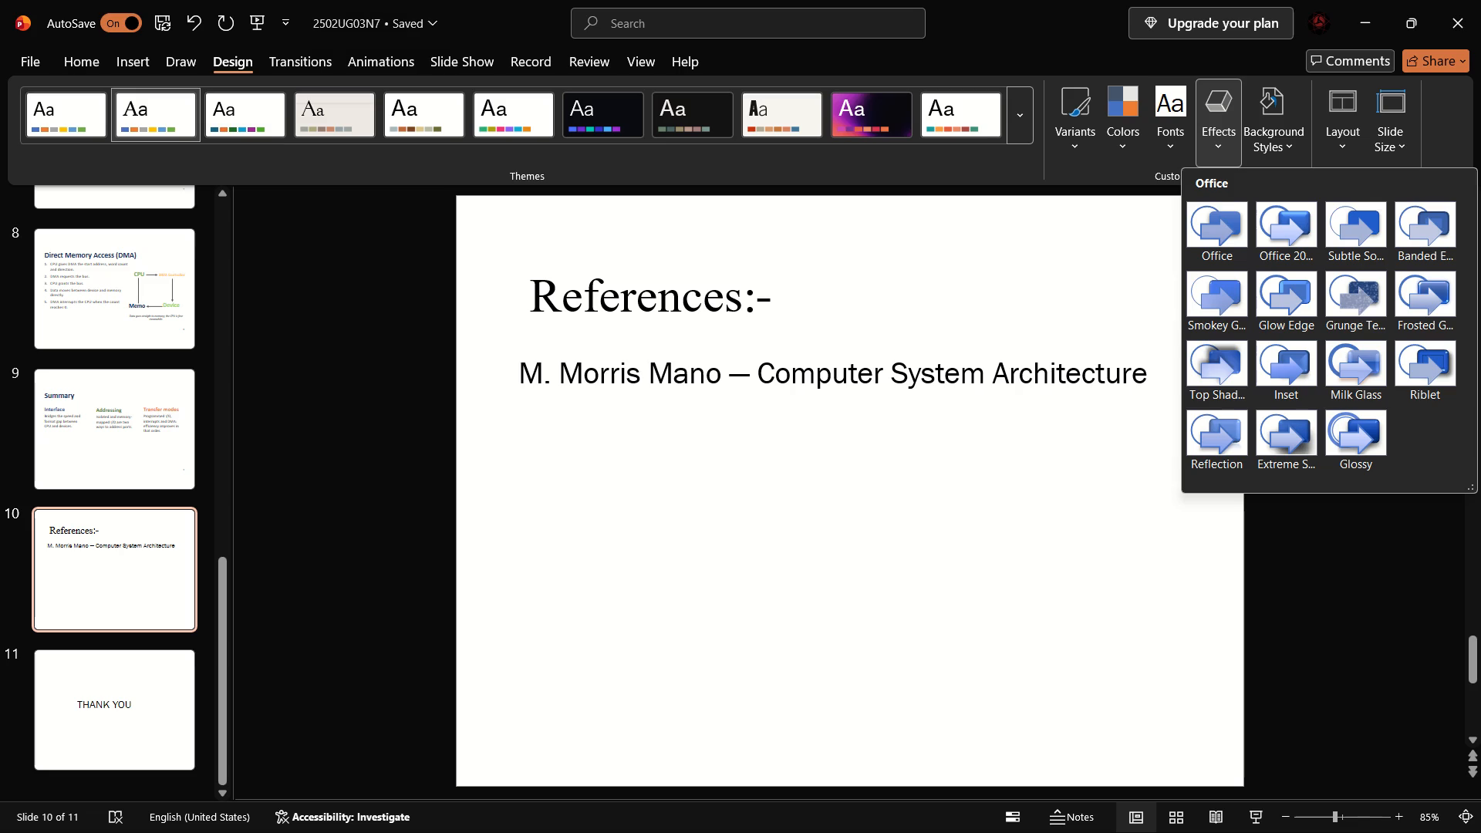
left_click(937, 534)
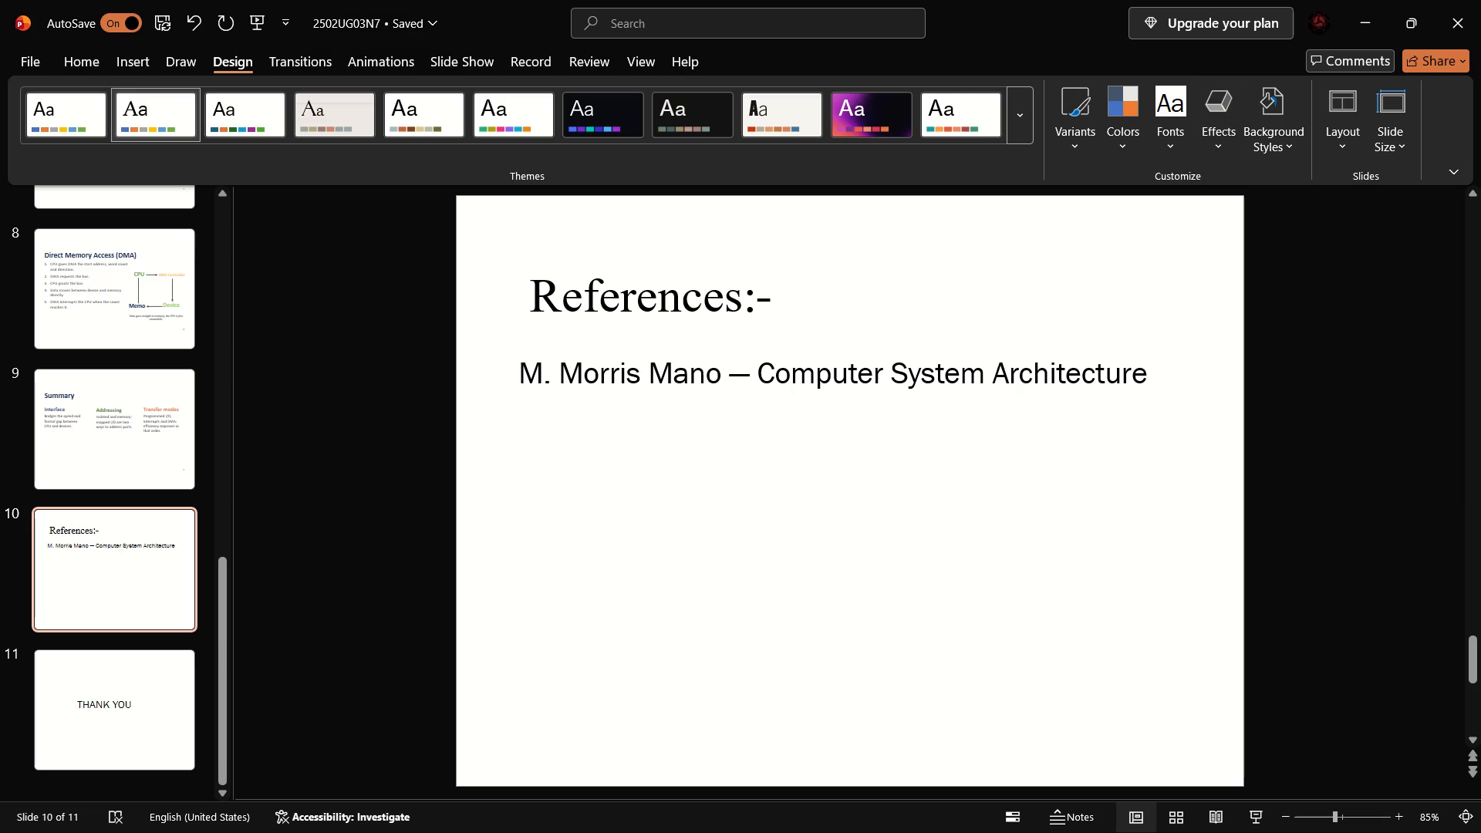
left_click(1223, 123)
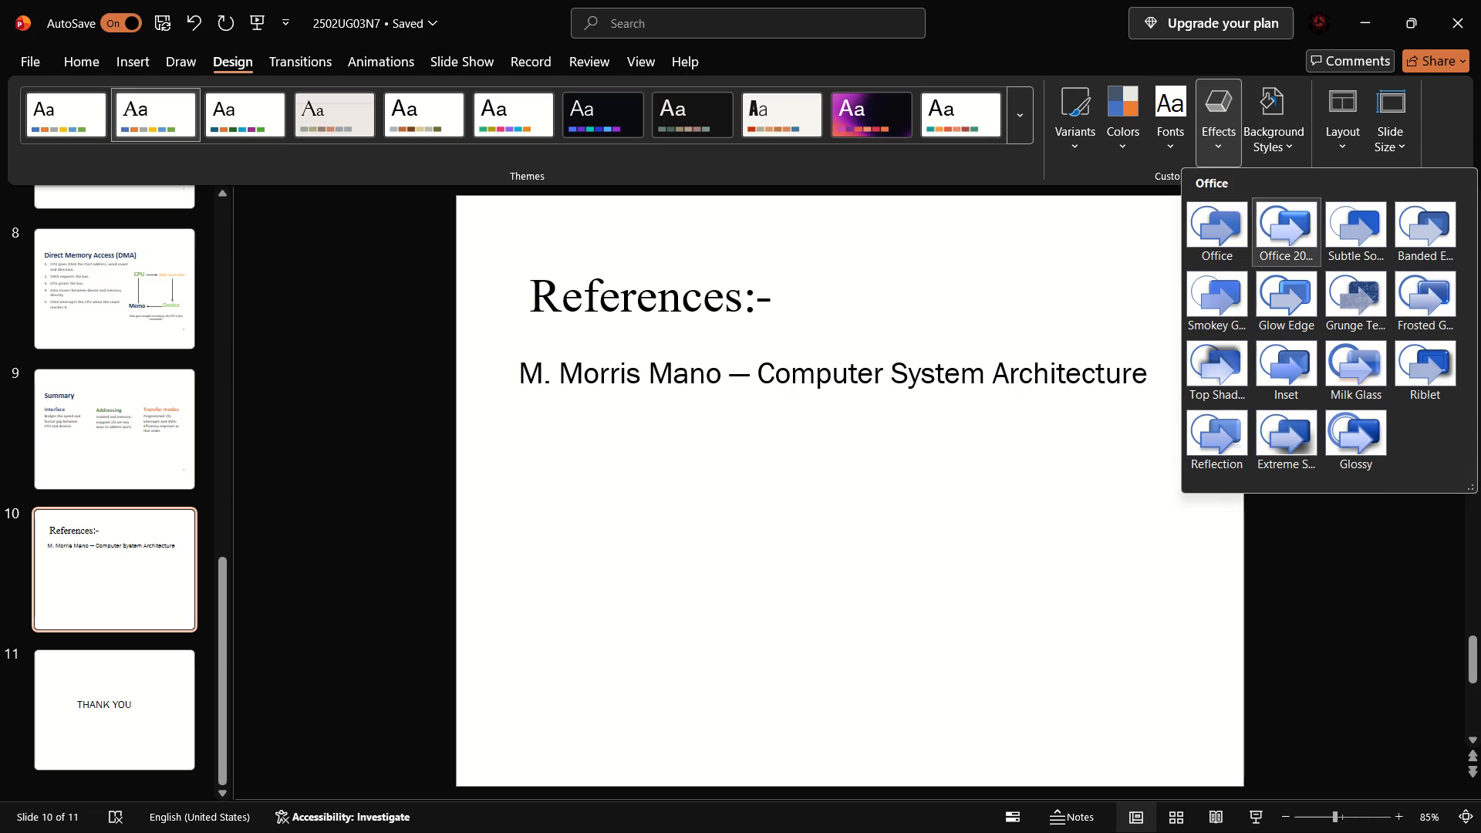
left_click(1199, 214)
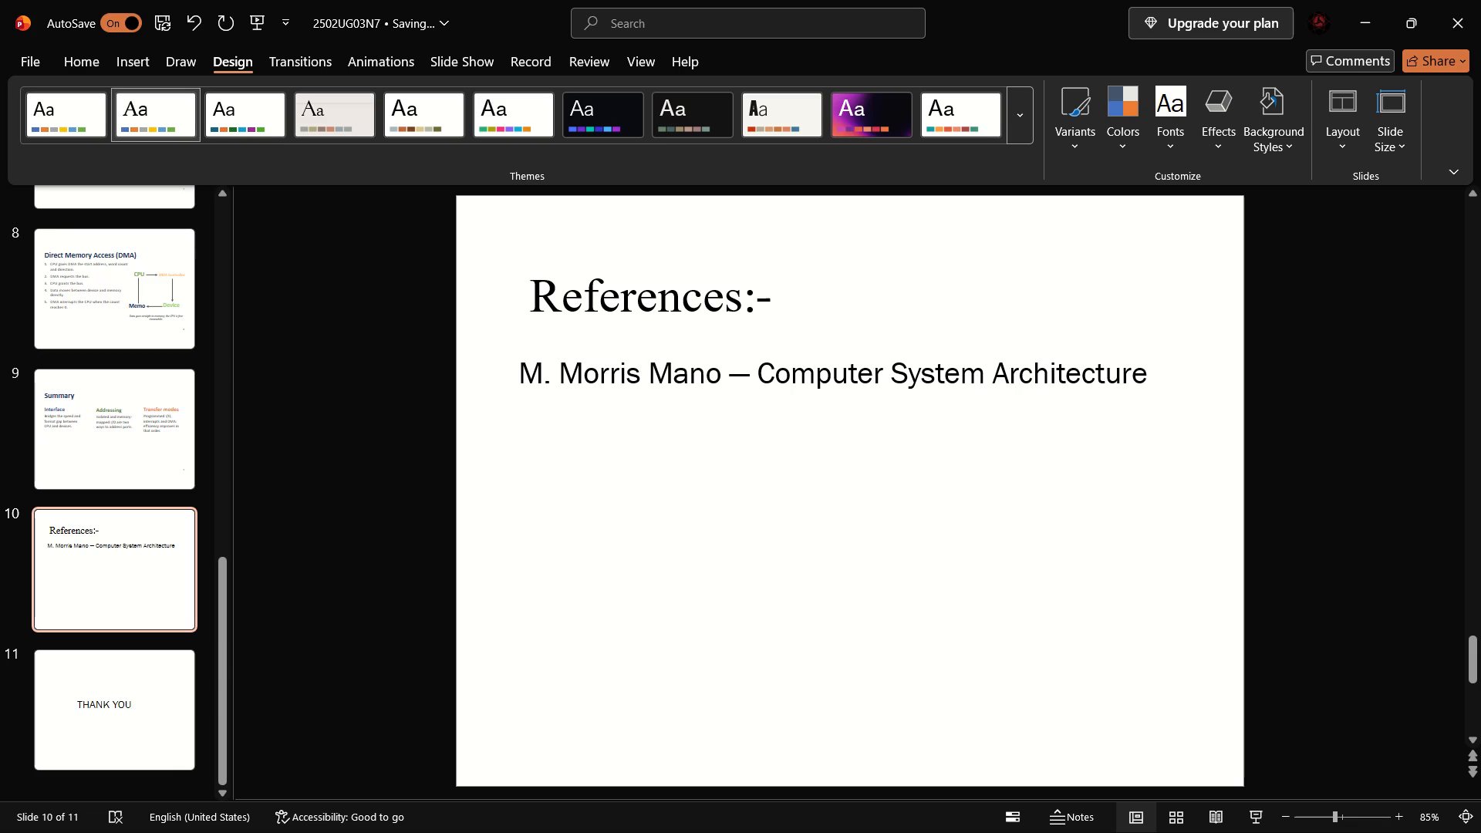
Run the slide show from the "References:-" slide, move back and forth between slides, and play it to the end.
left_click(1256, 820)
key("Right")
key("Left")
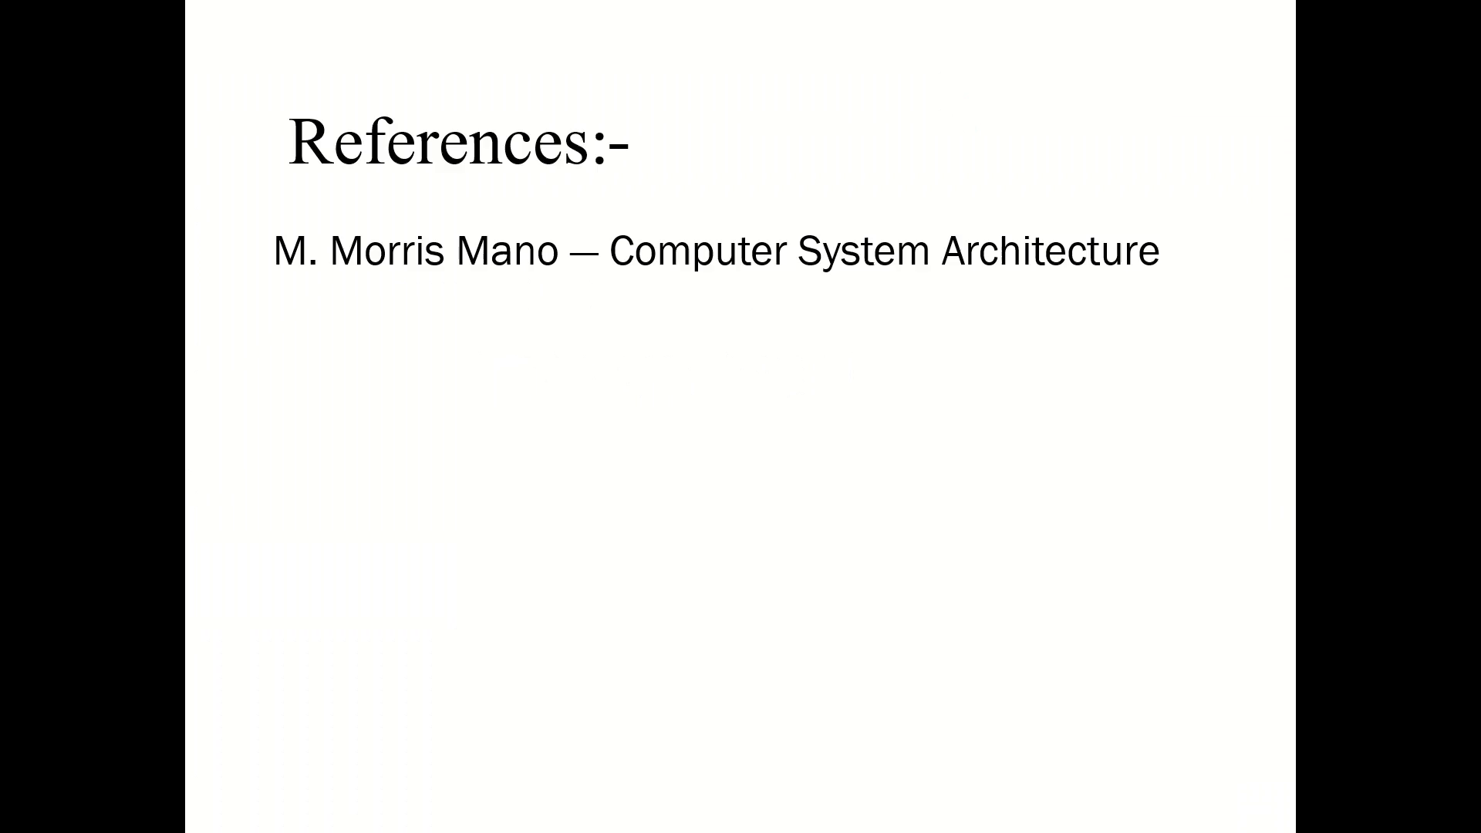
key("Left")
key("Right")
key("Right")
key("Right")
key("Right")
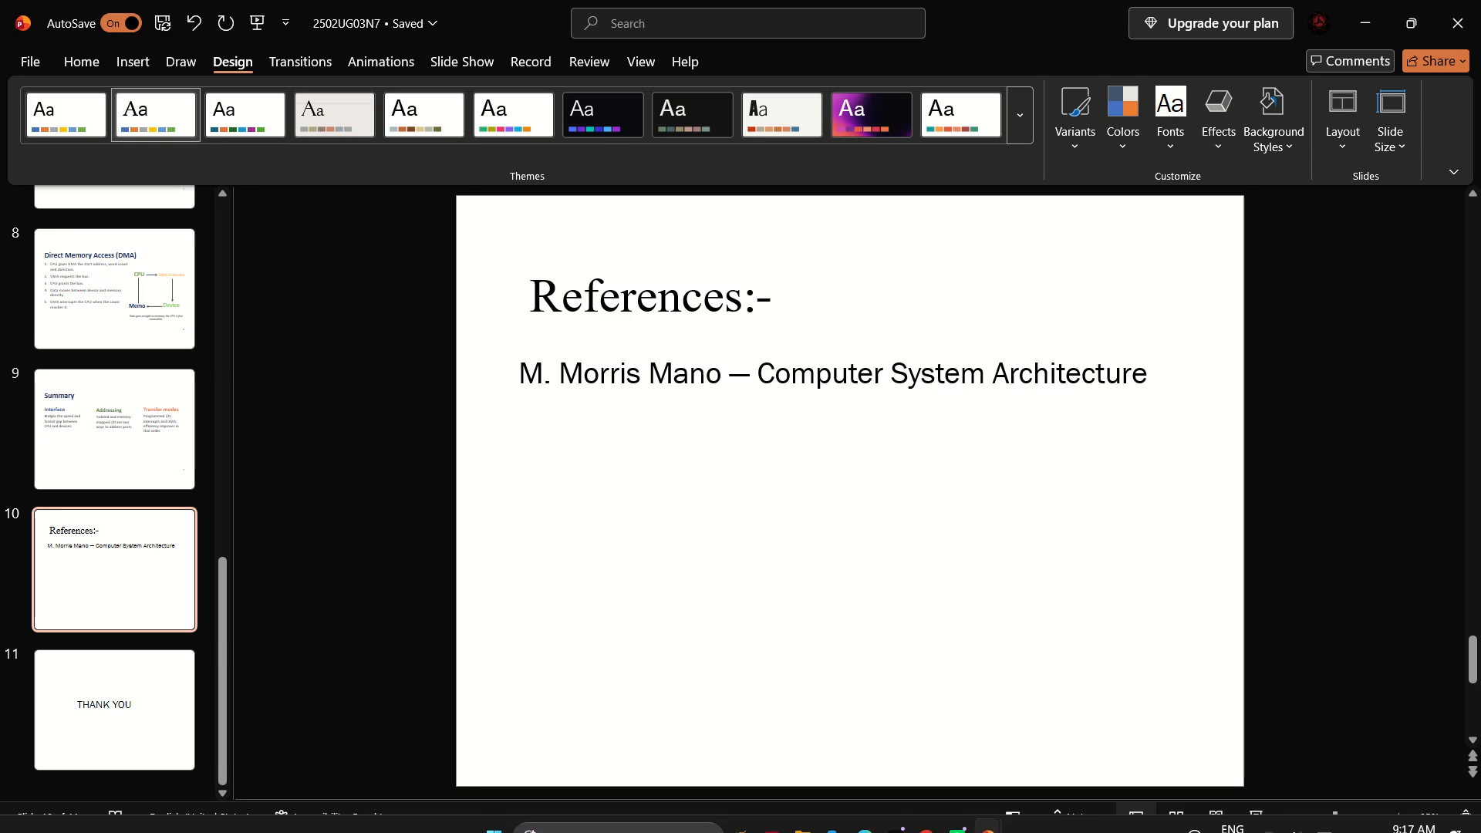
Apply the Fade animation to the full "M. Morris Mano — Computer System Architecture" line on the "References:-" slide.
left_click(318, 63)
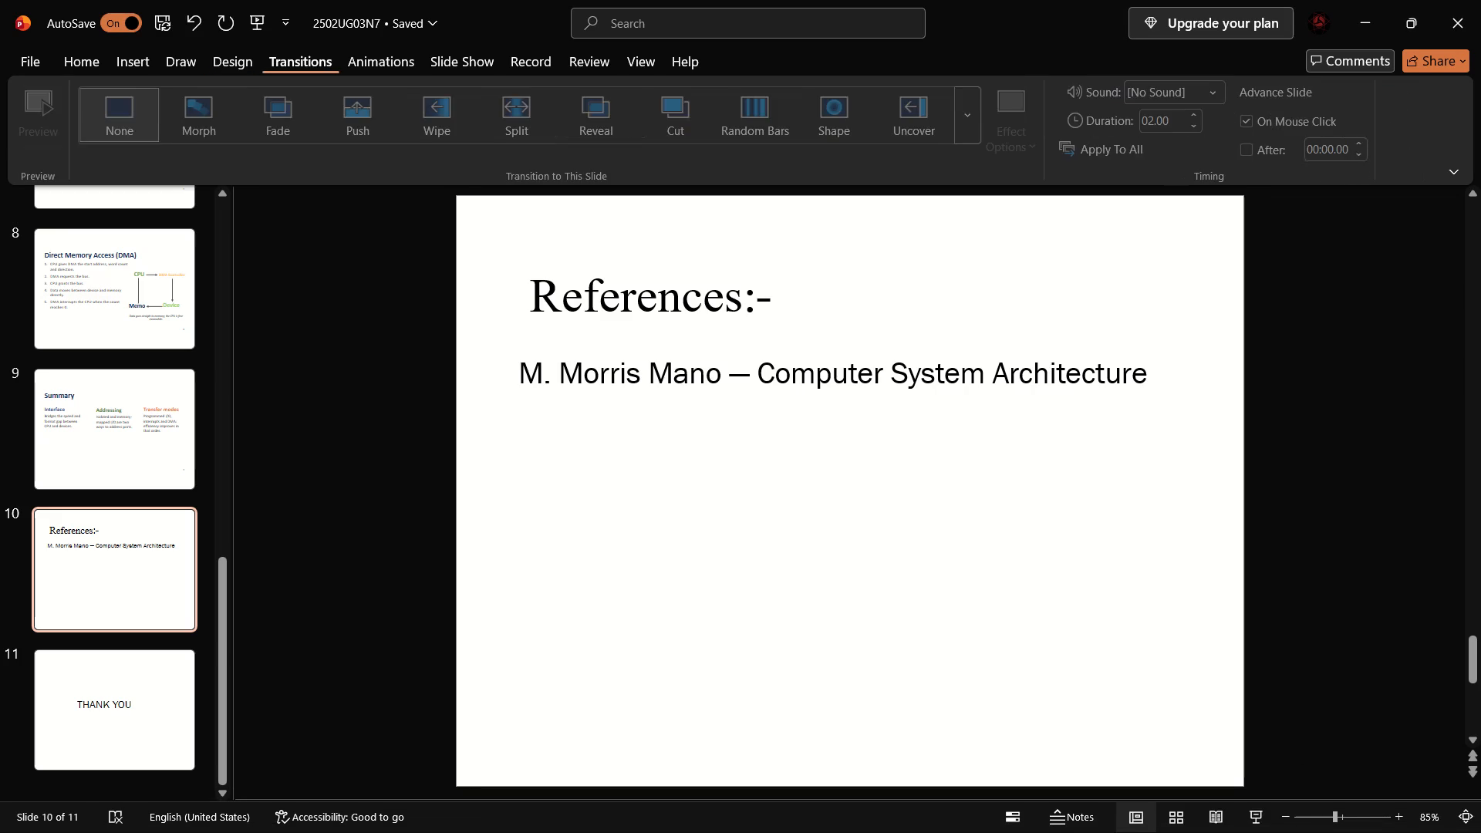
left_click_drag(523, 373, 576, 377)
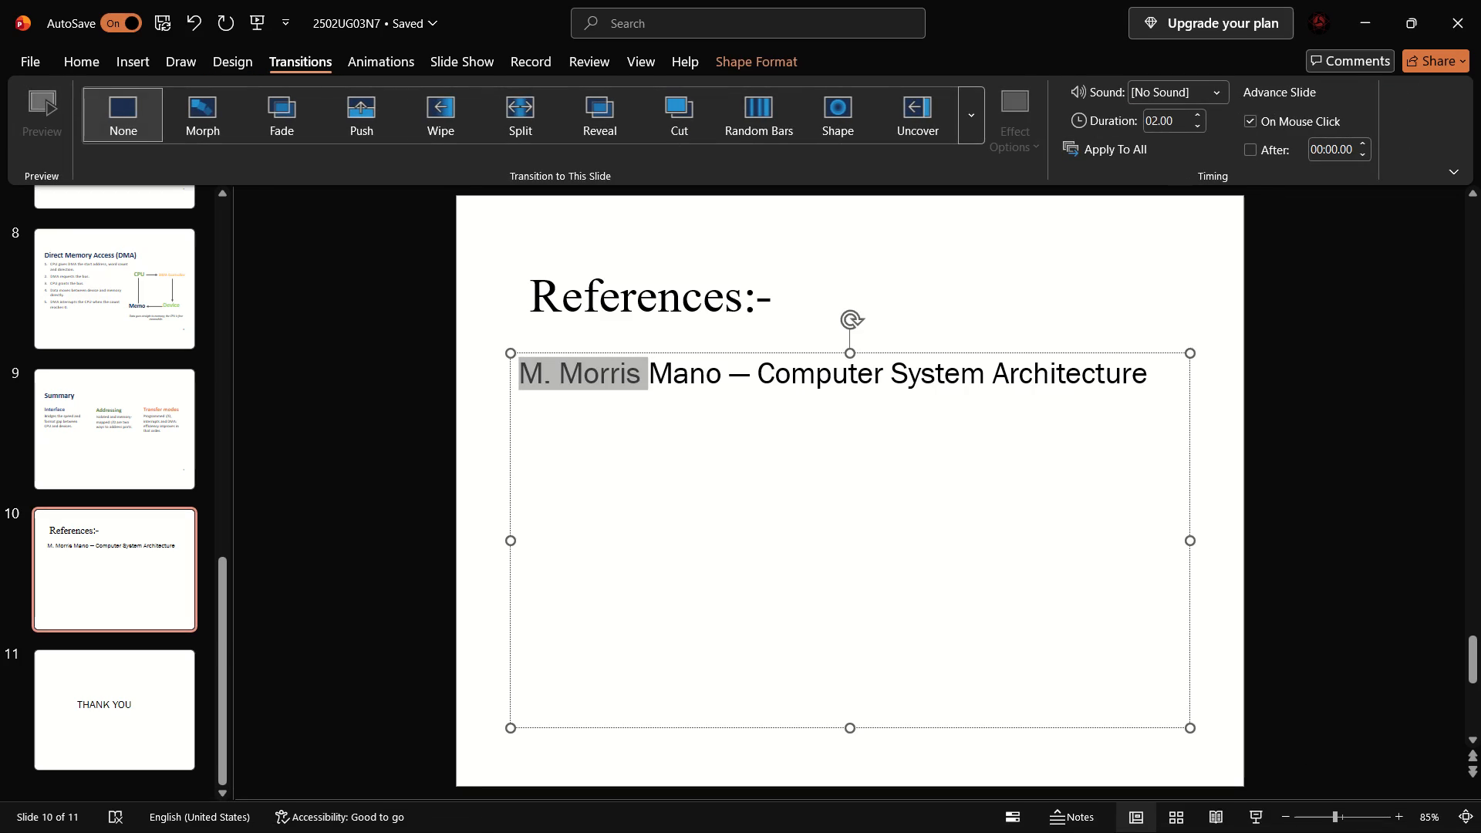
left_click_drag(576, 377, 1101, 413)
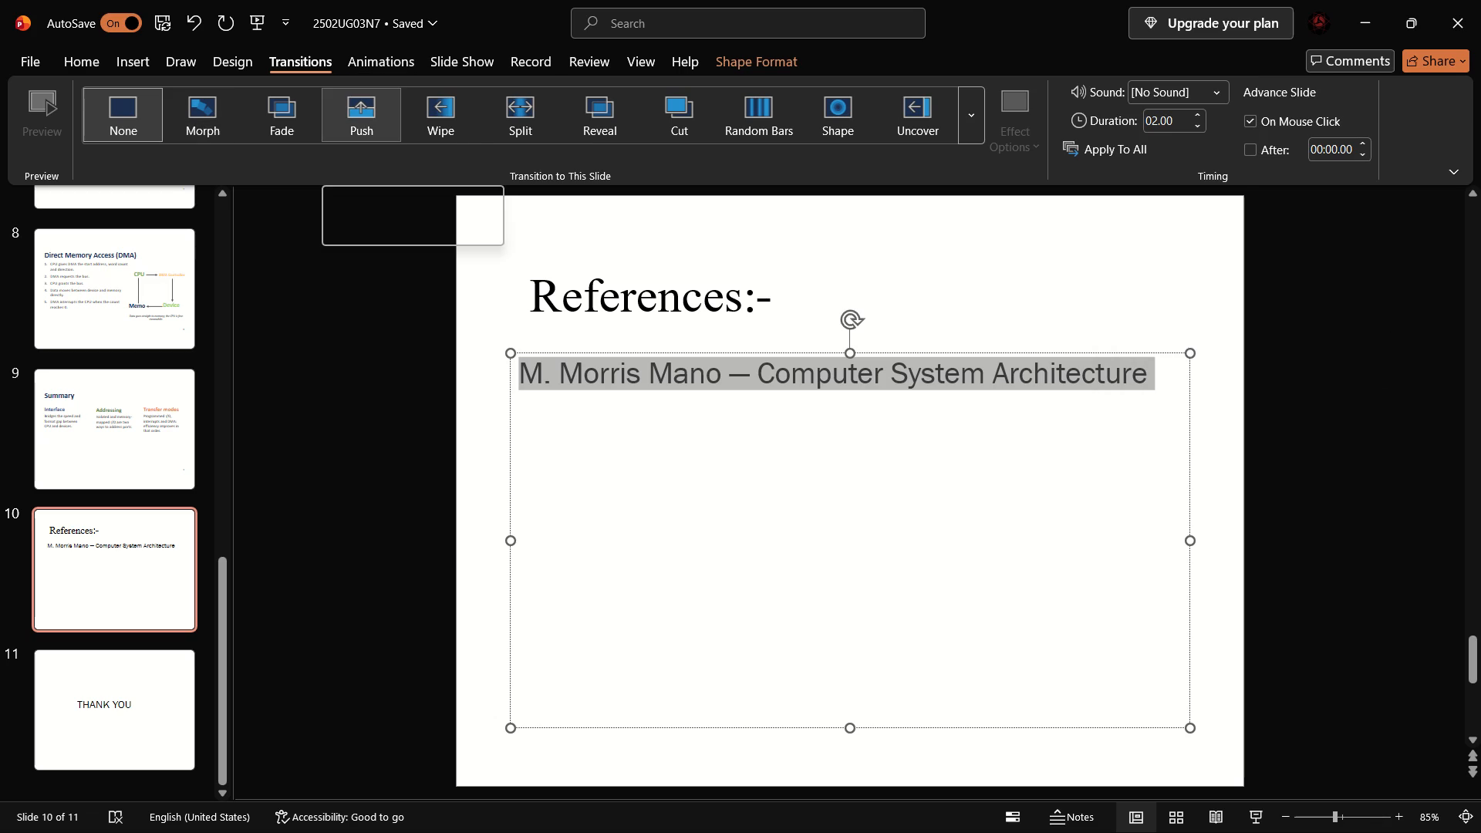
left_click(379, 60)
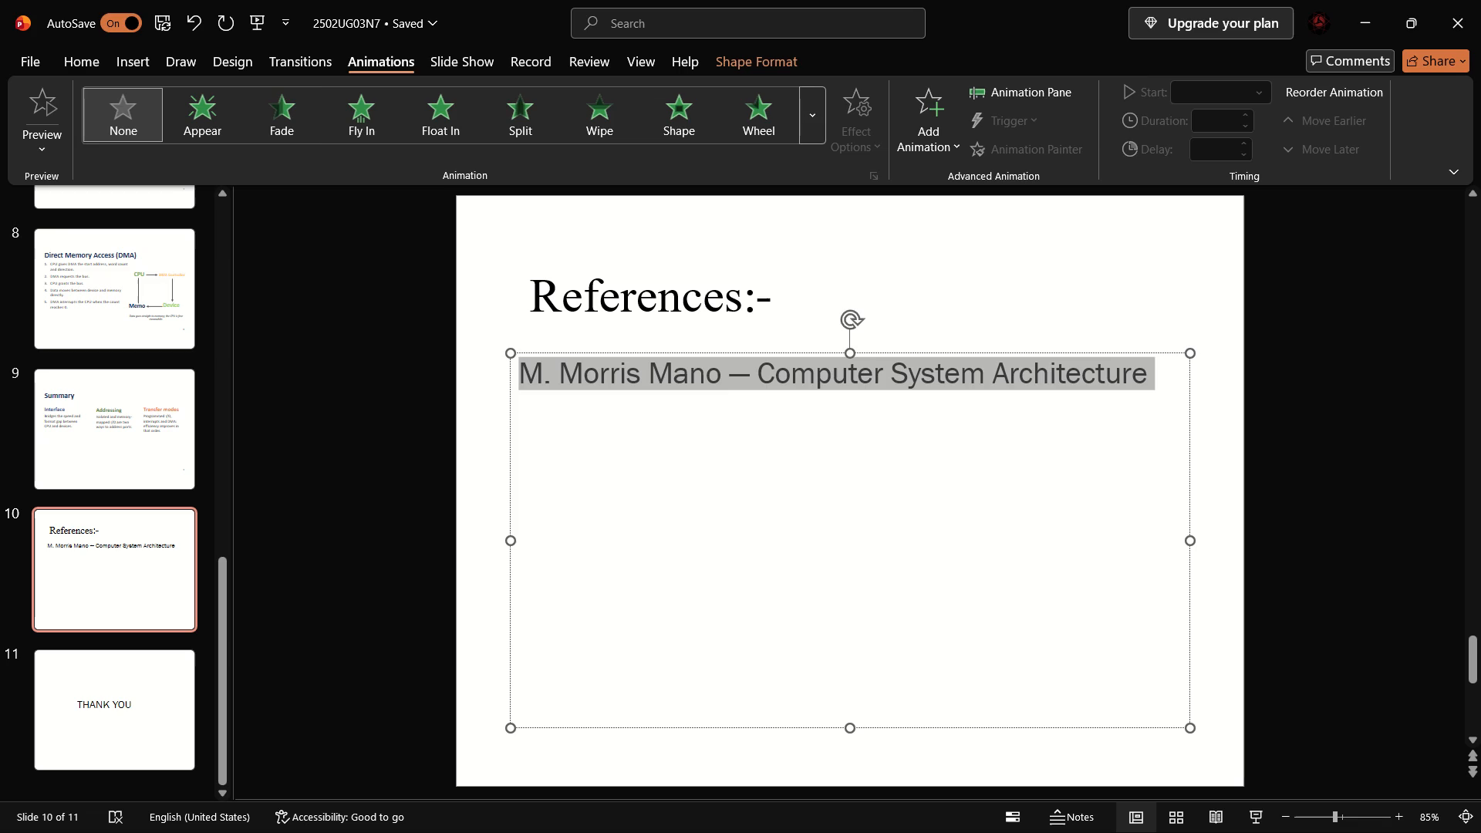
left_click(270, 119)
left_click(276, 364)
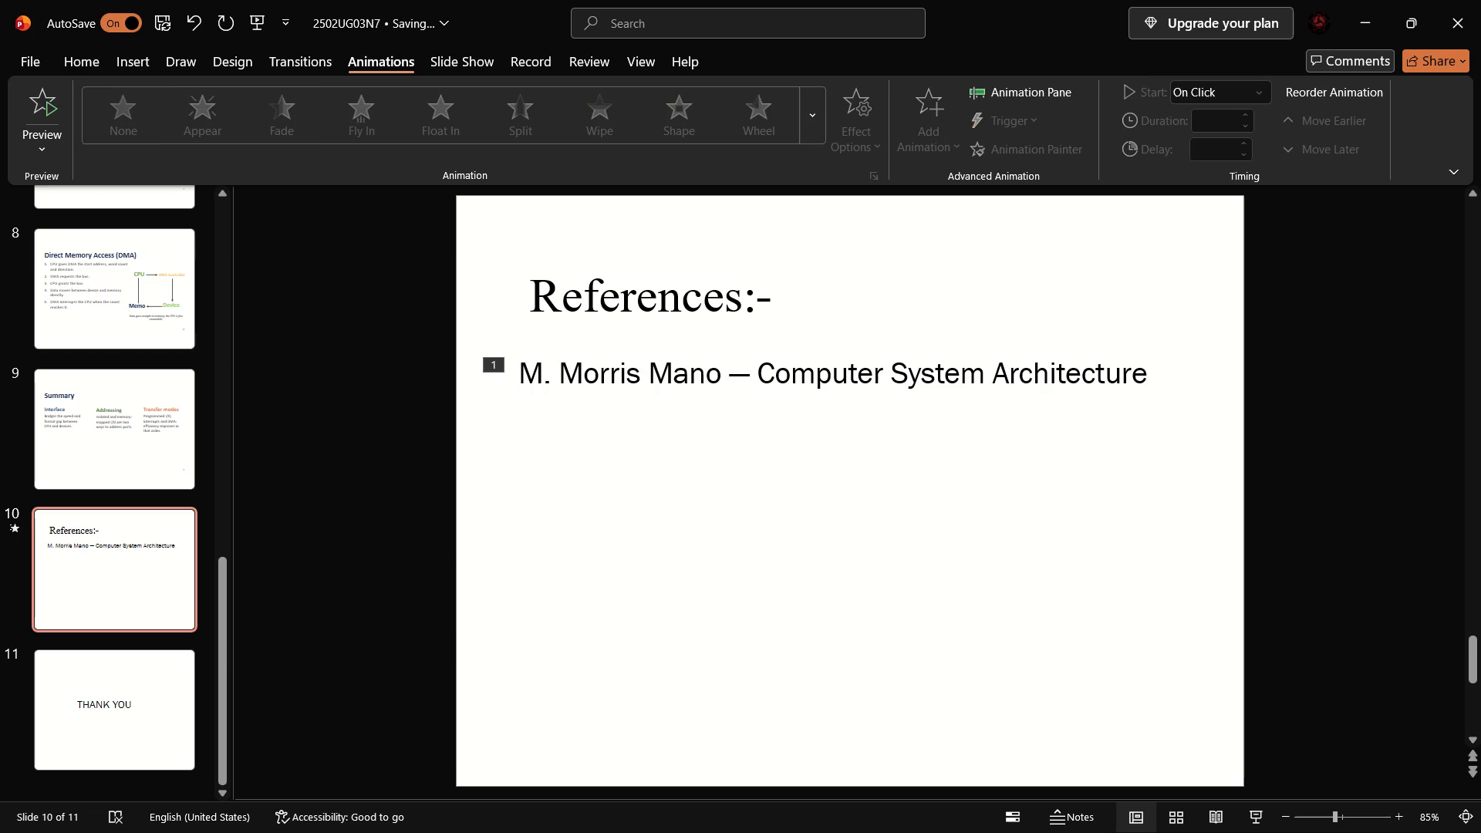
Play the slide show from the Summary slide through to the reference line's animation on the "References:-" slide.
left_click(106, 569)
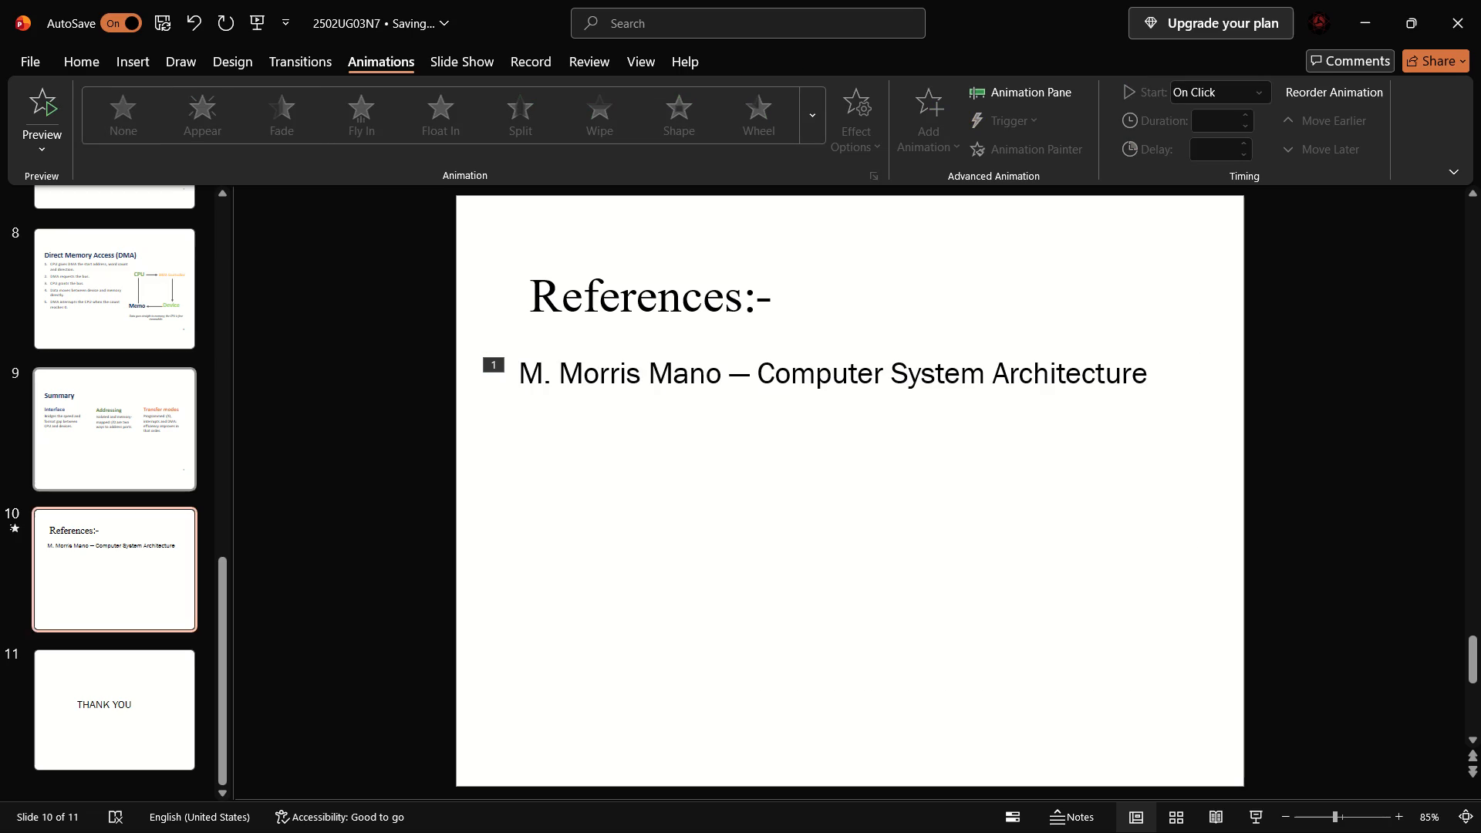
left_click(117, 468)
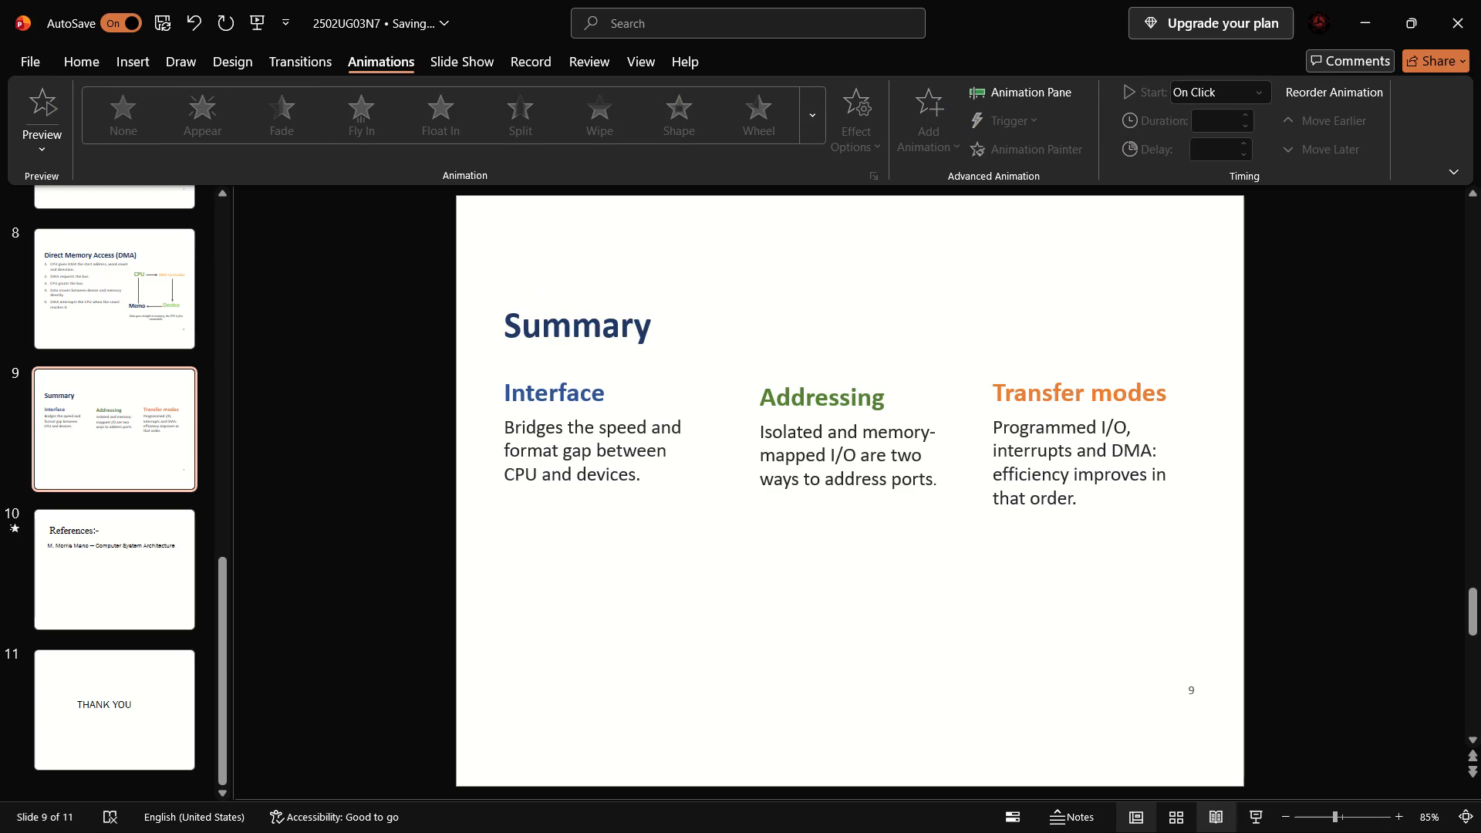
left_click(1257, 821)
key("Right")
key("Right")
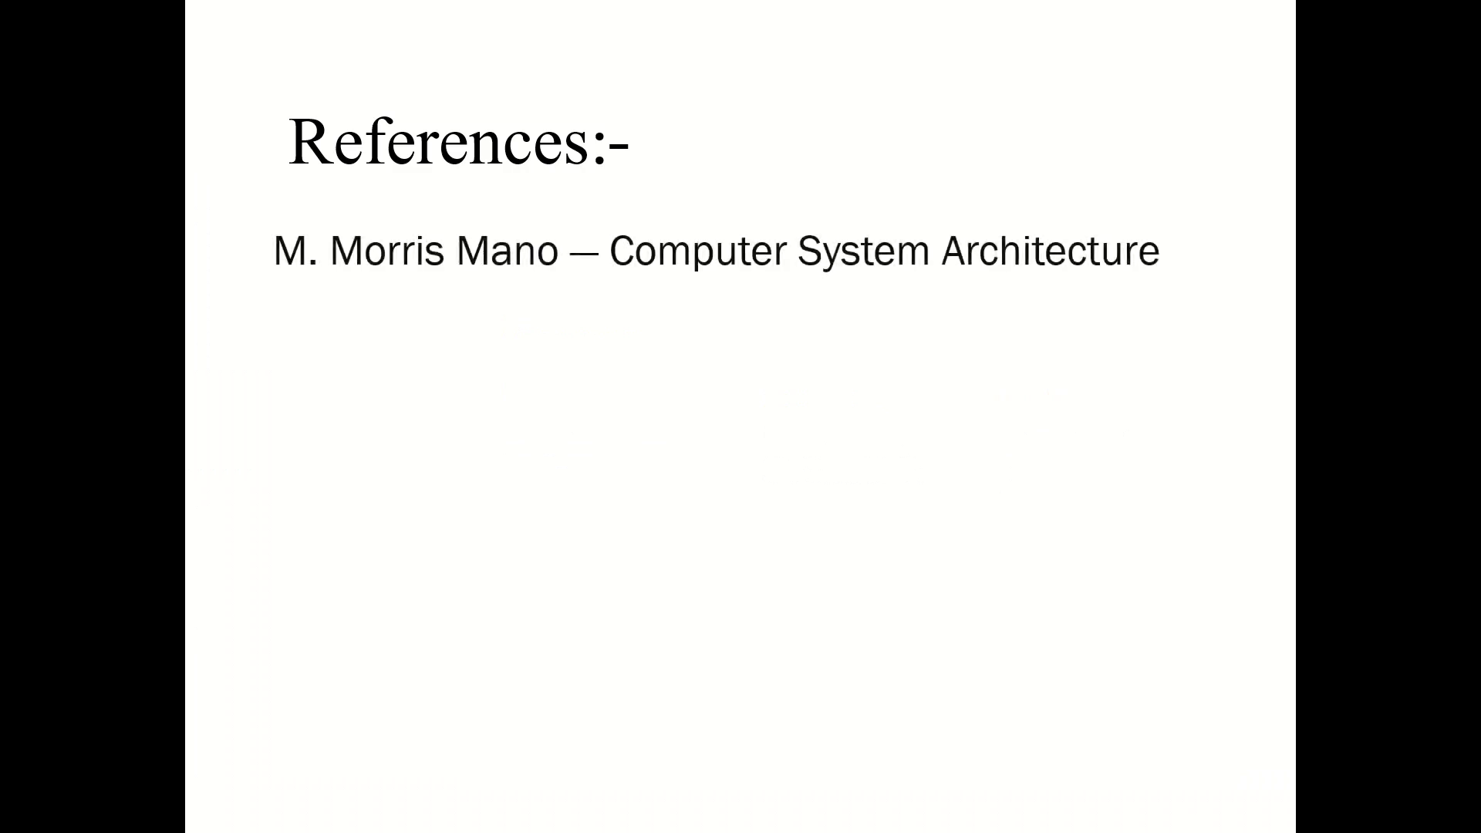
Play the slide show to its end, go back through the slides to the title slide, and exit the show.
key("Right")
key("Right")
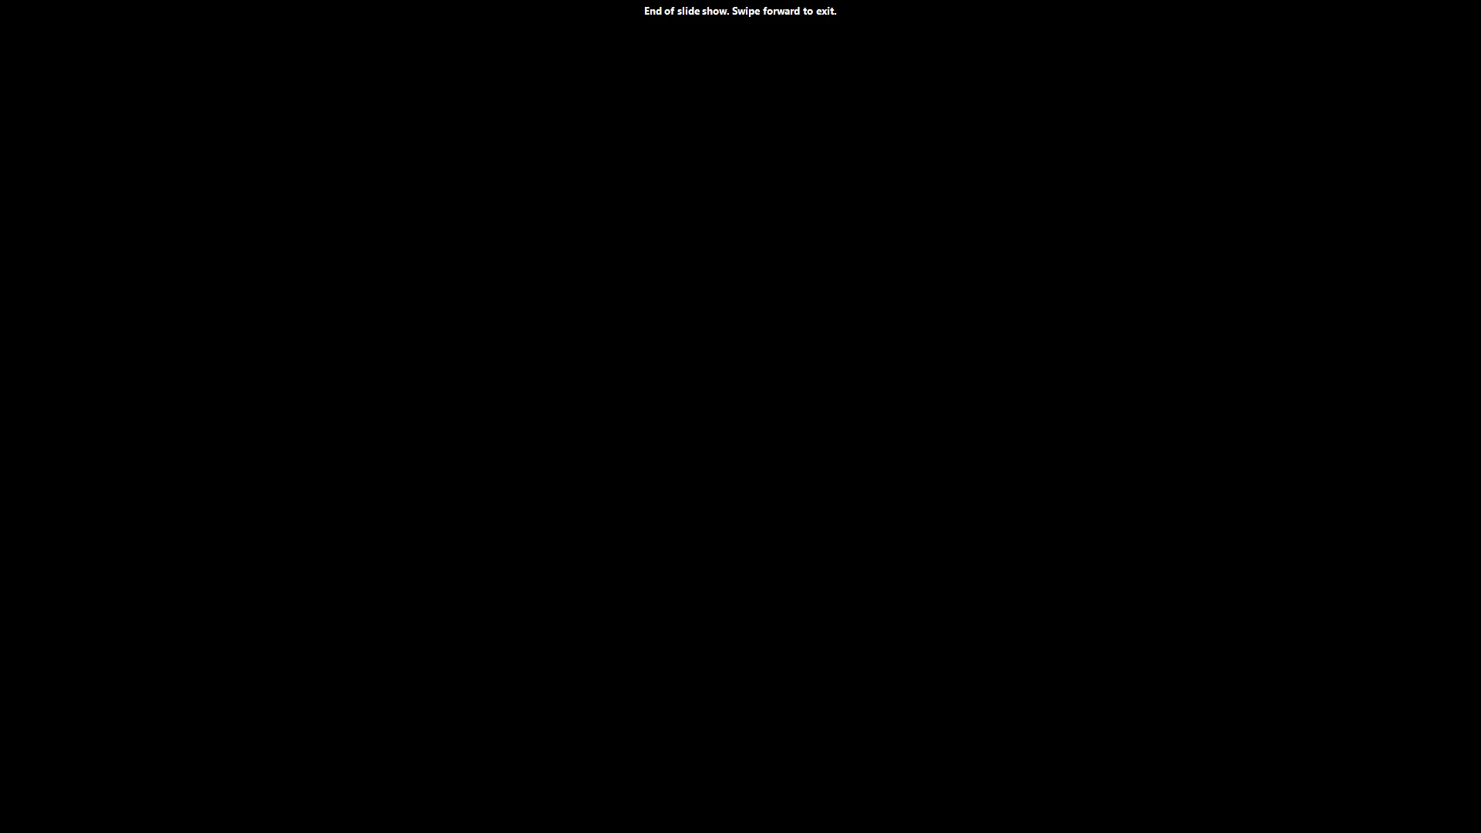
key("Left")
key("Left")
key("Left")
key("Left")
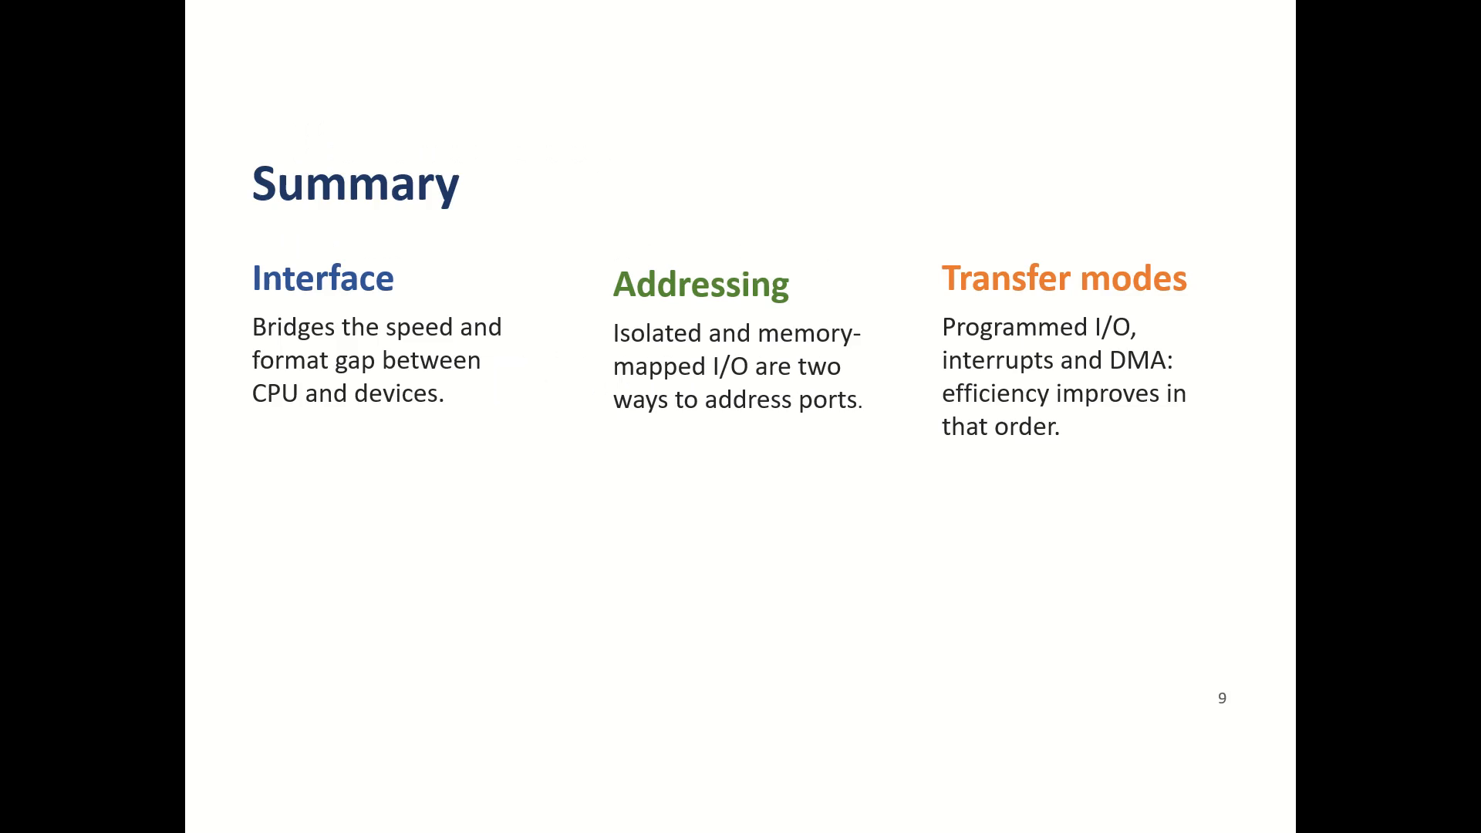
key("Left")
key("Left")
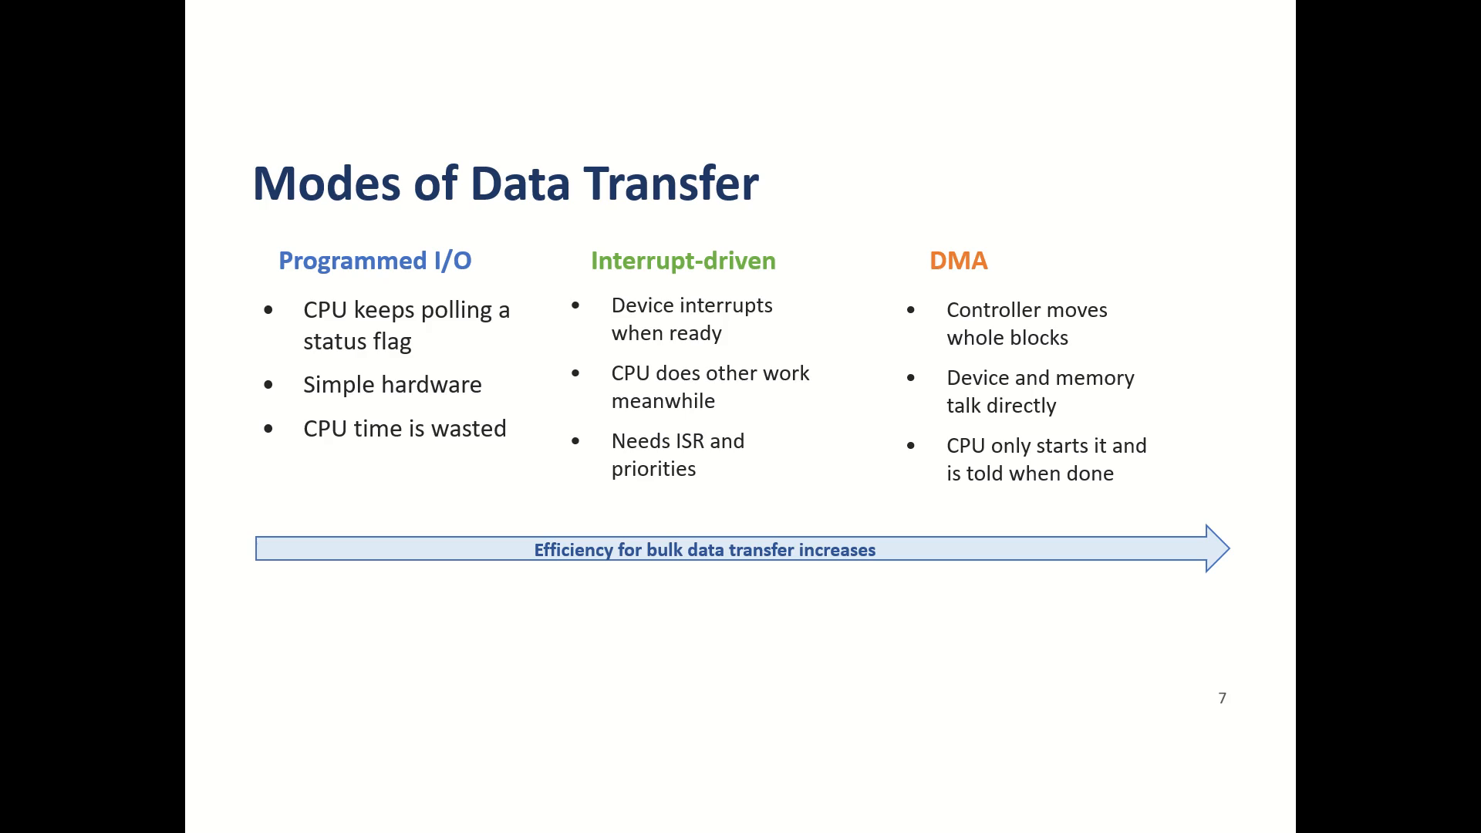
key("Left")
key("Left")
key("Left")
key("Left")
key("Left")
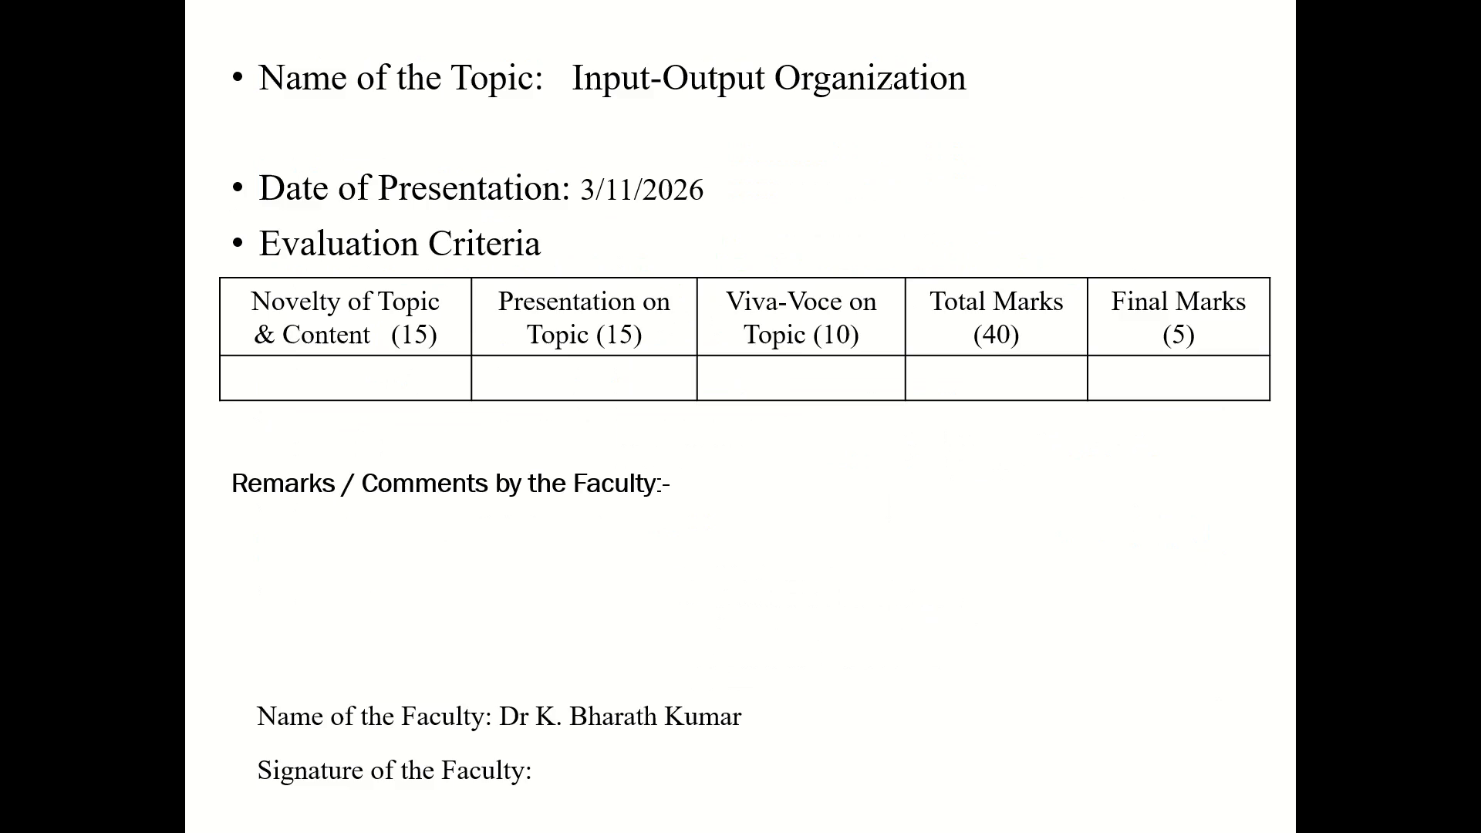
key("Left")
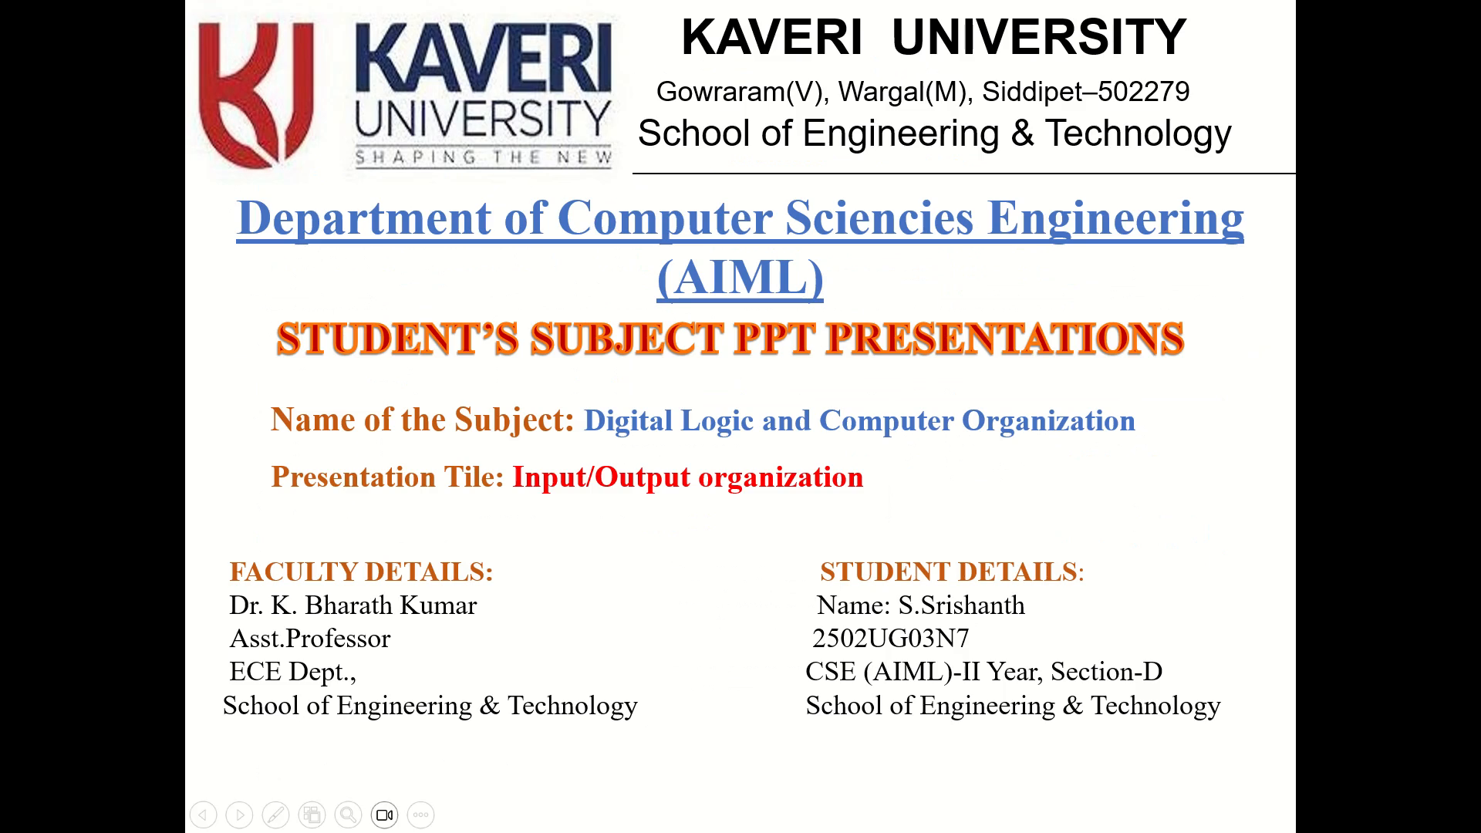
key("Escape")
Apply the Fade animation to the "Input and Output Organization" title on slide 3.
left_click(155, 379)
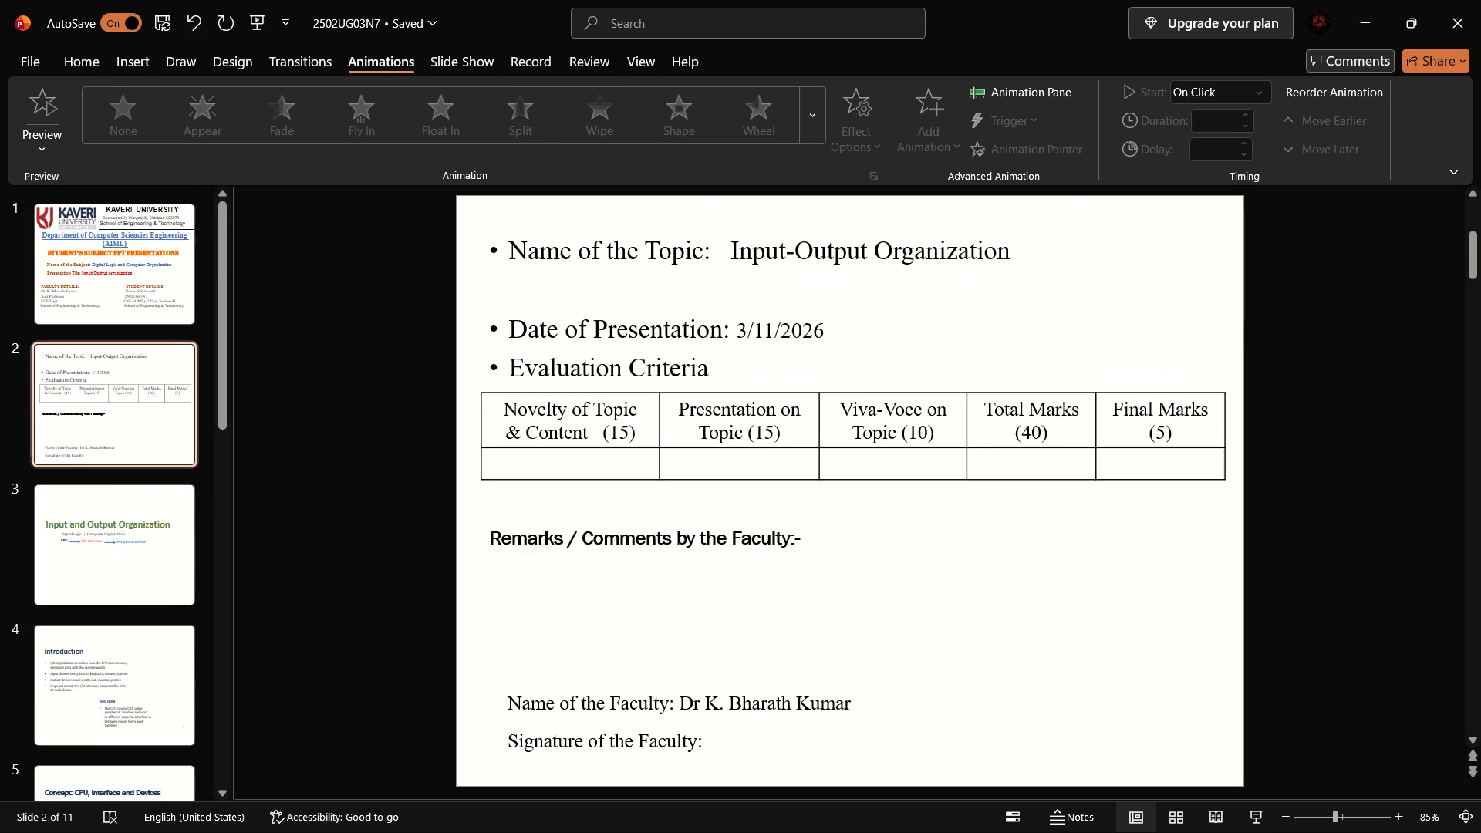
left_click(133, 562)
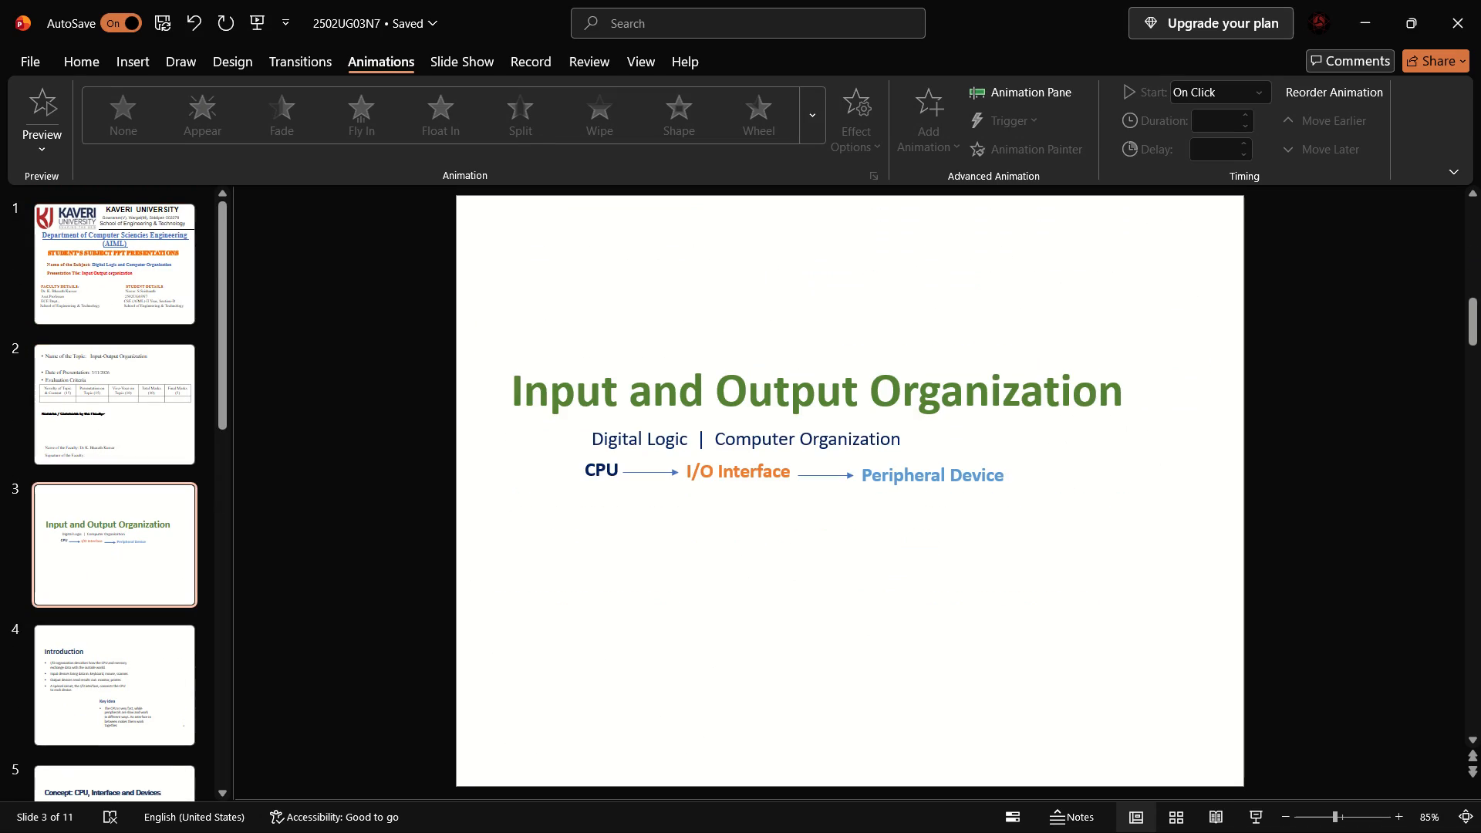
left_click_drag(513, 384, 966, 398)
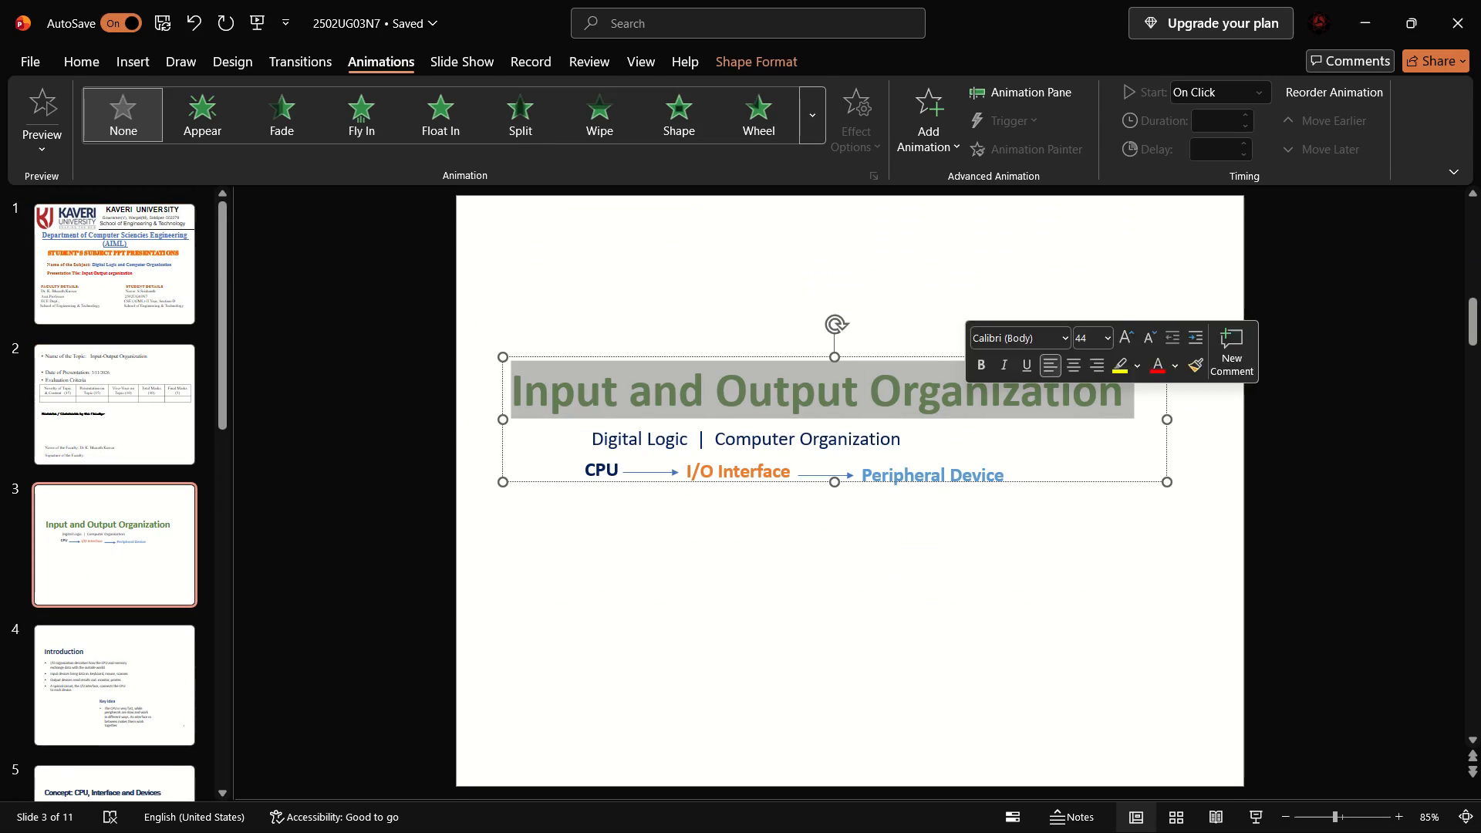
left_click(268, 118)
Shift the "Digital Logic | Computer Organization" text box slightly and apply the Split animation to its full line.
left_click_drag(585, 442, 595, 445)
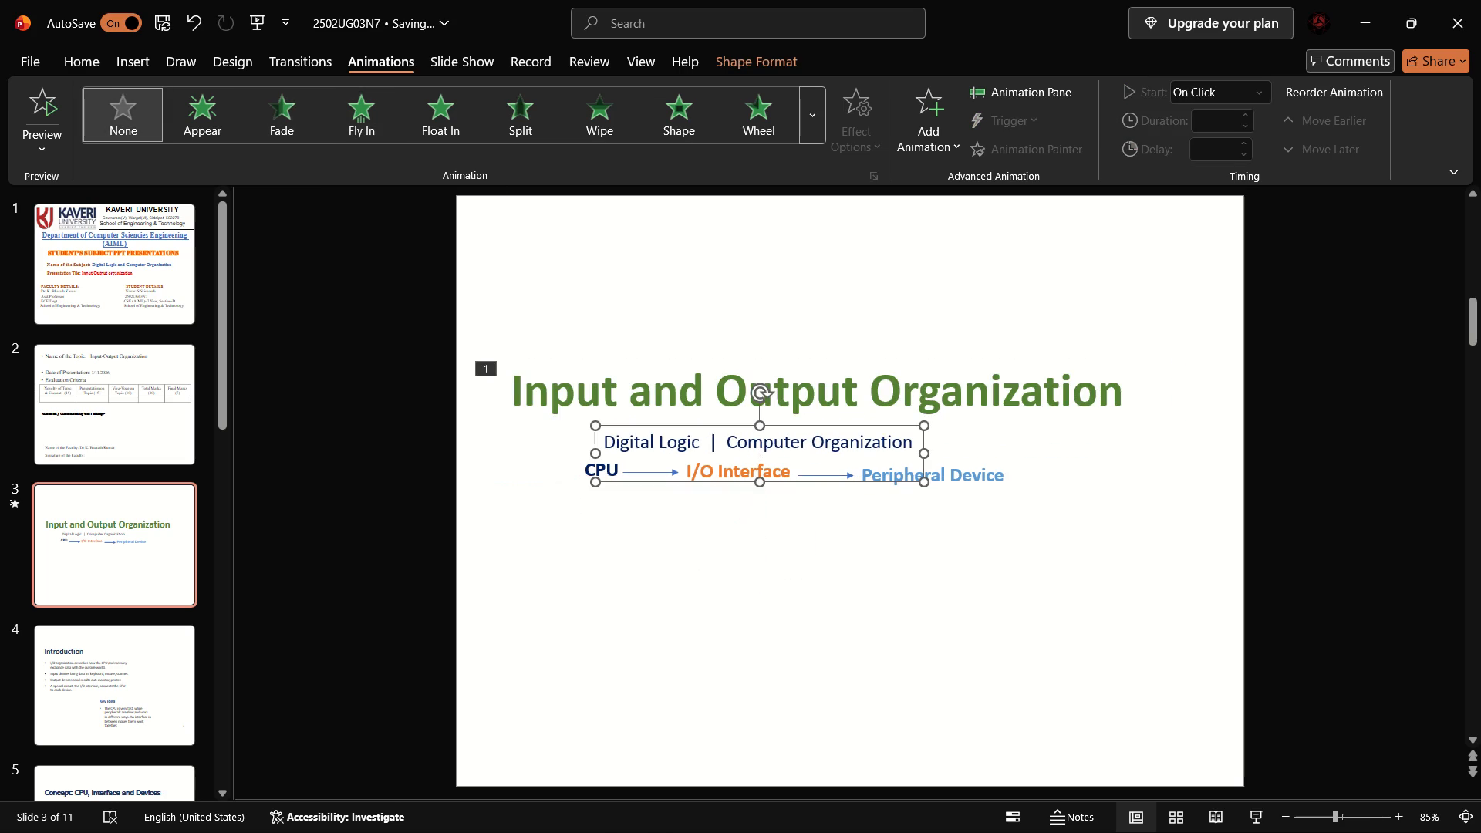
left_click(652, 427)
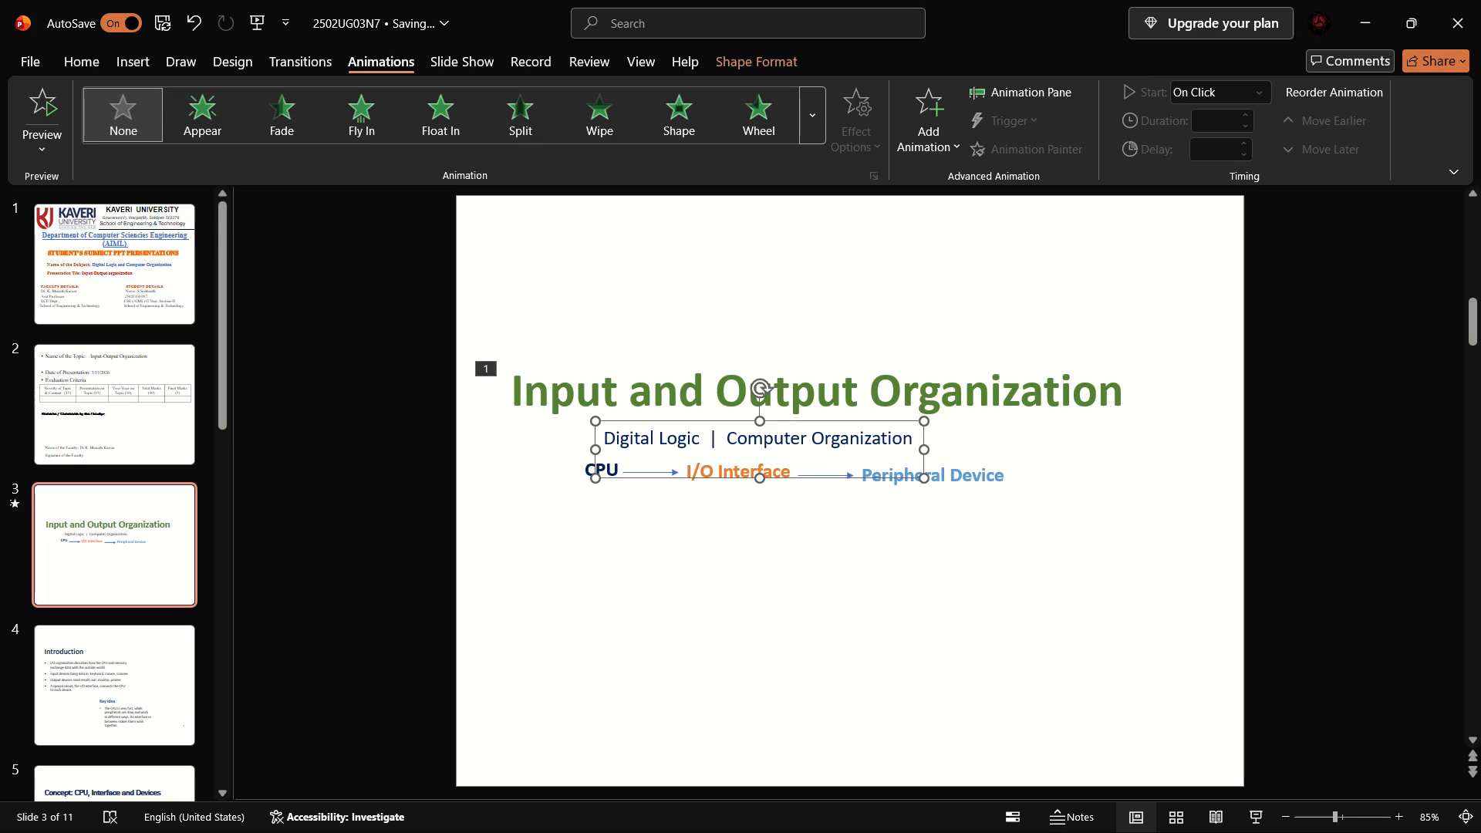
left_click_drag(606, 436, 883, 444)
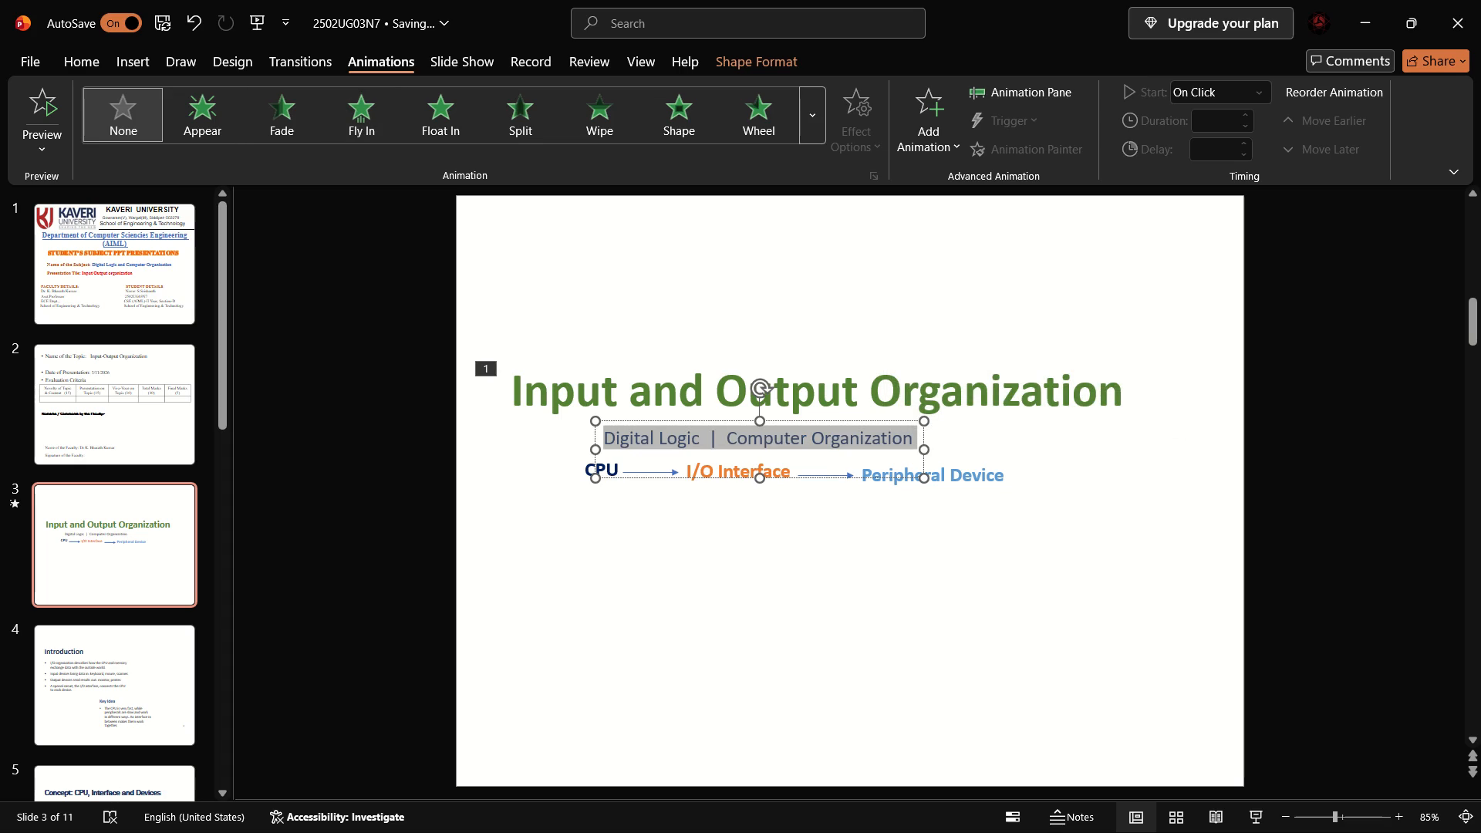
left_click(529, 112)
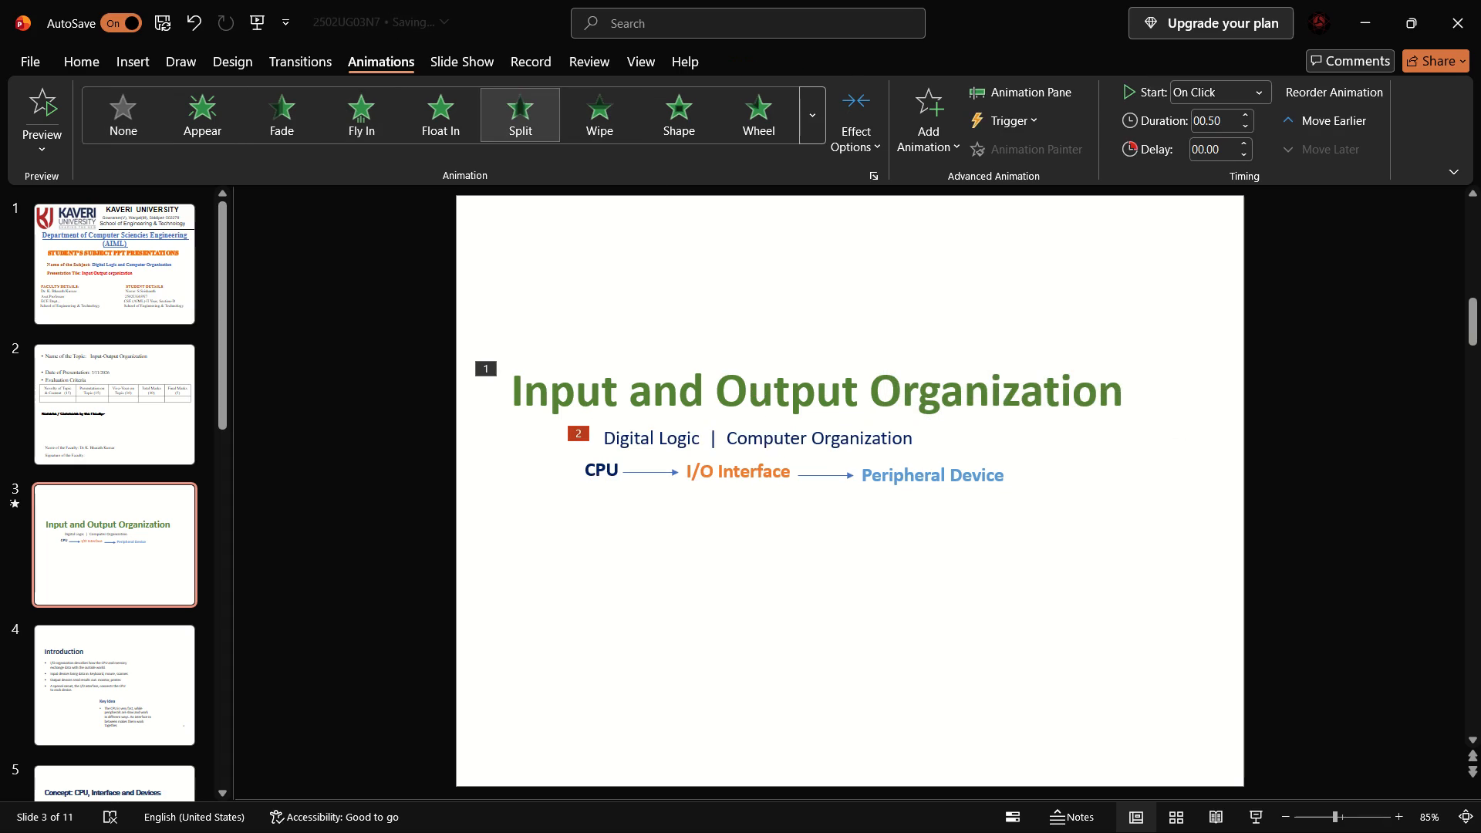
Widen the "CPU" text box so it spans the whole diagram row past "Peripheral Device".
left_click(586, 465)
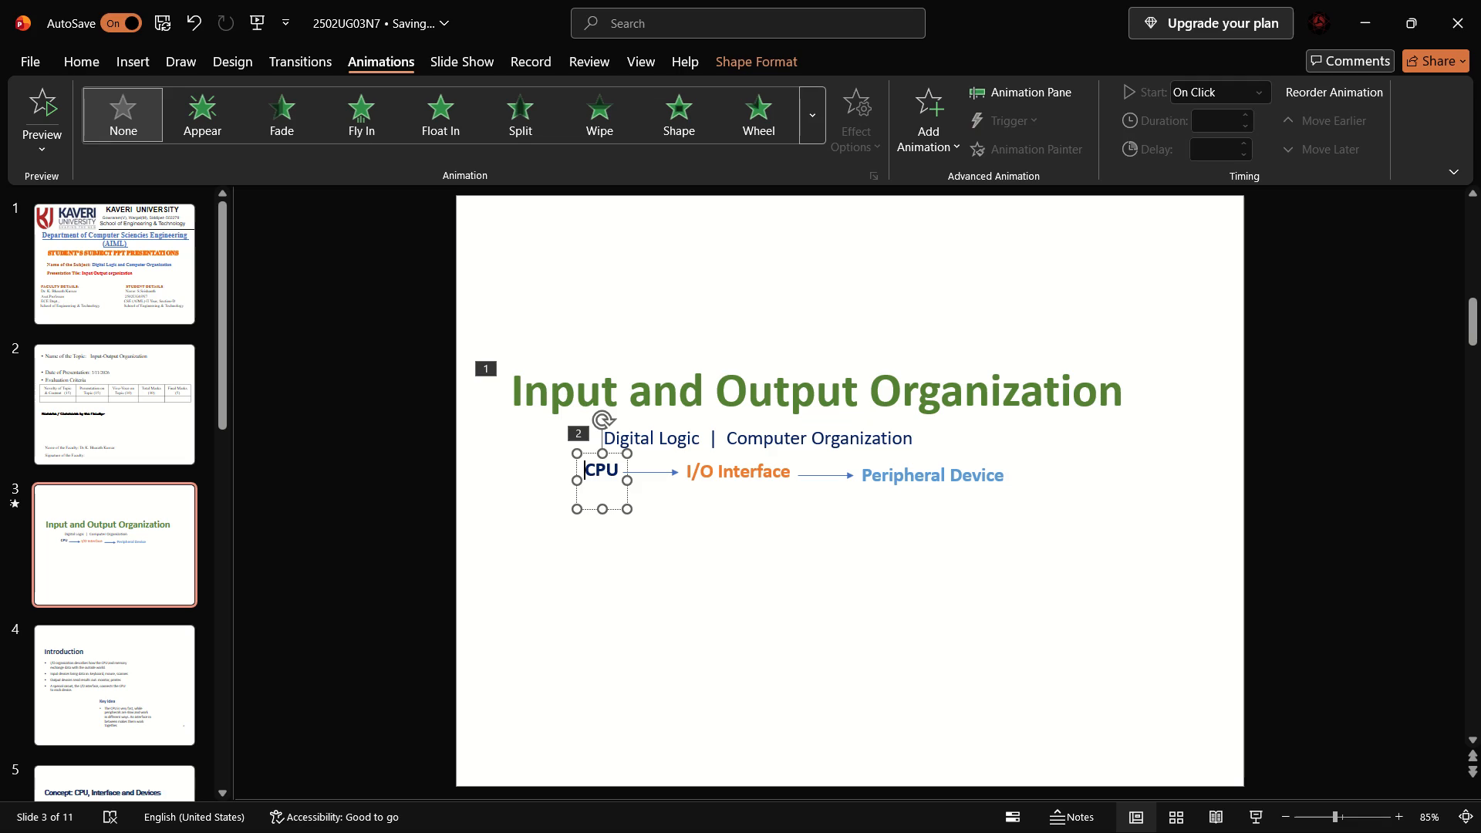
left_click_drag(630, 484, 828, 478)
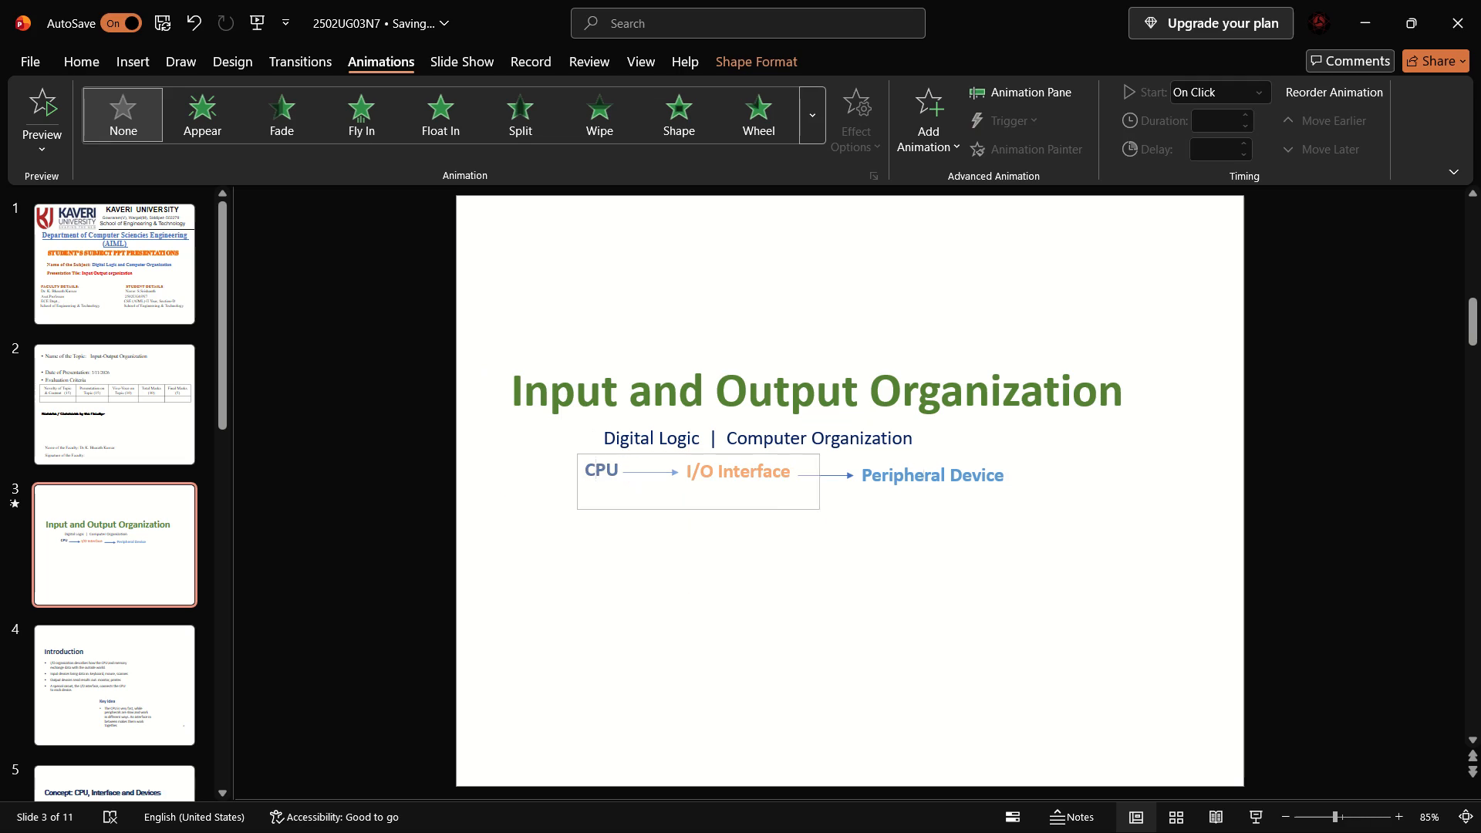
left_click_drag(828, 478, 1051, 470)
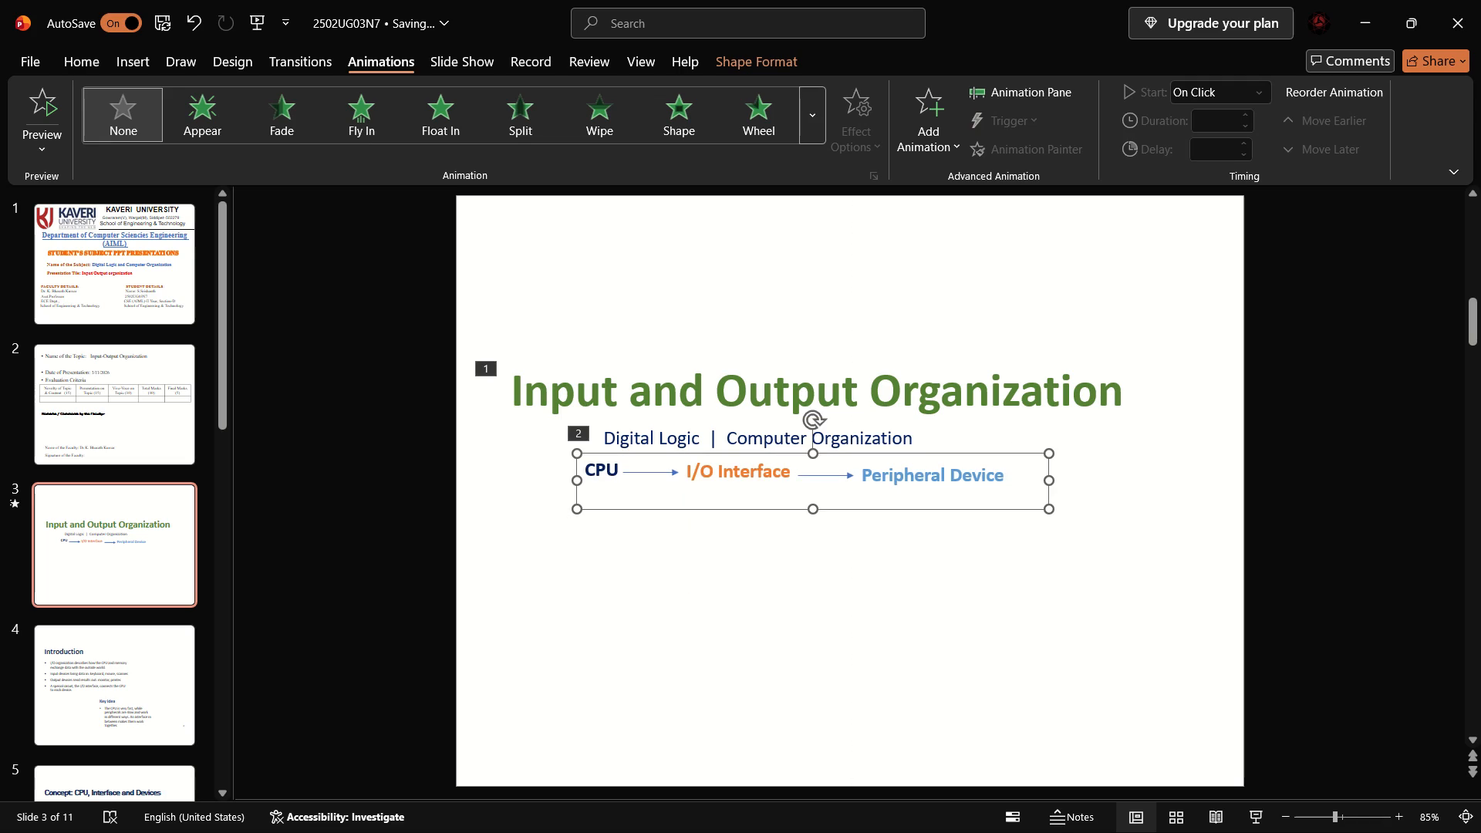
Nudge the widened "CPU" text box slightly towards its arrow and apply the Fade animation to it.
left_click_drag(590, 469, 933, 470)
left_click_drag(933, 470, 950, 483)
key("ctrl+a")
left_click(868, 494)
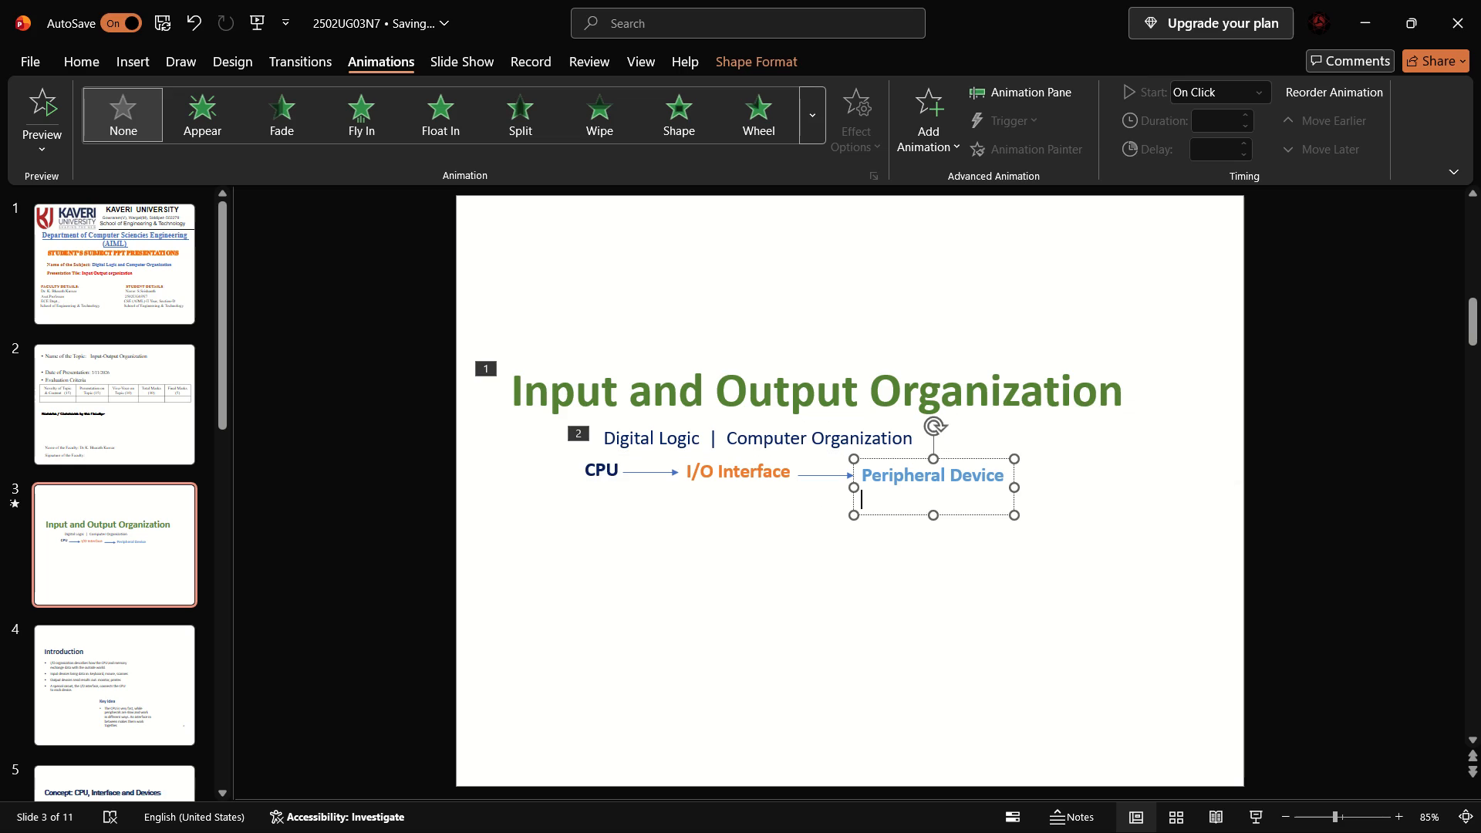
left_click(585, 475)
left_click(585, 475)
left_click_drag(585, 475, 606, 475)
left_click(627, 475)
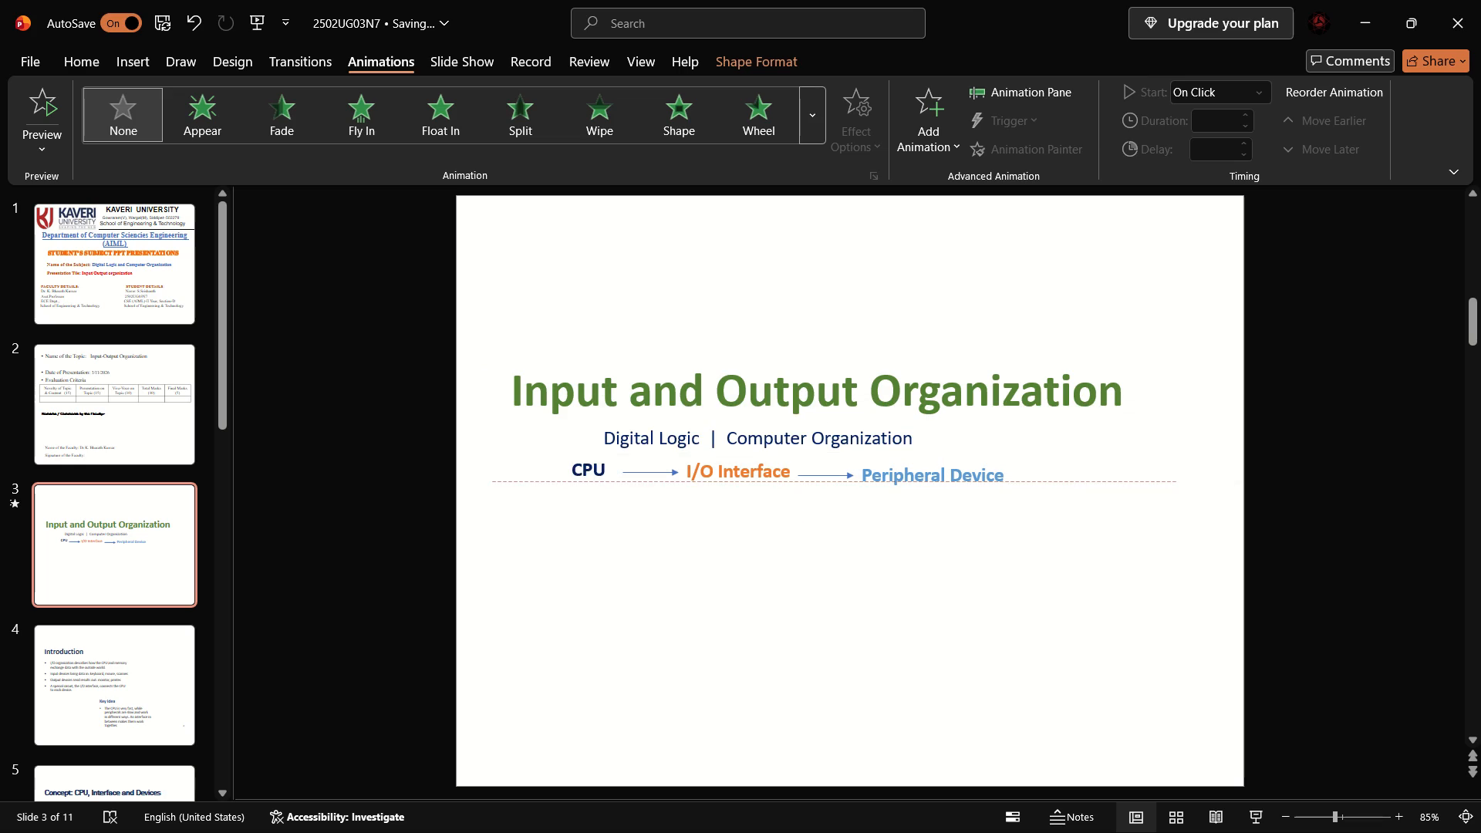
left_click(616, 473)
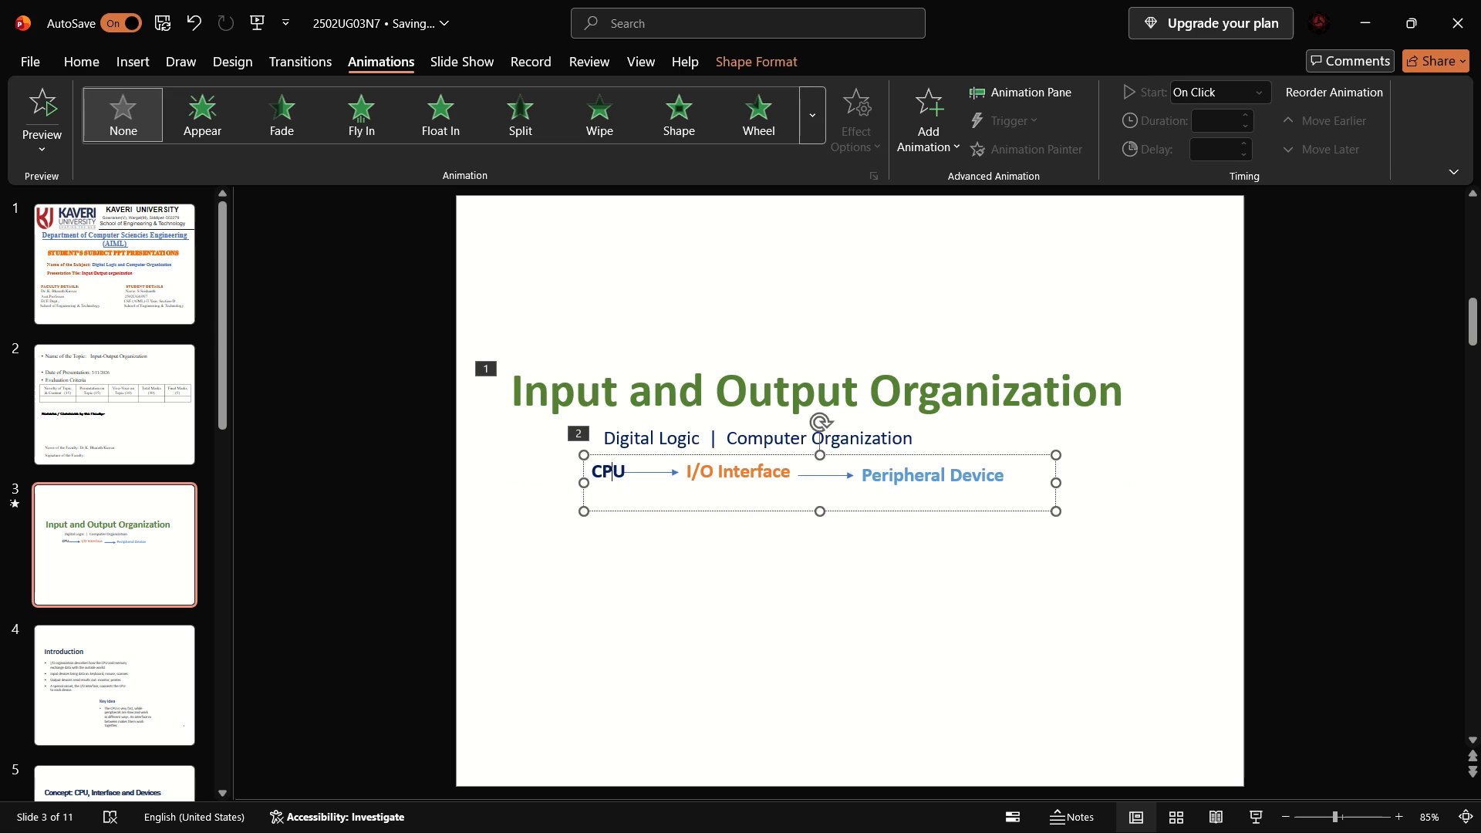
left_click(613, 472)
left_click(282, 111)
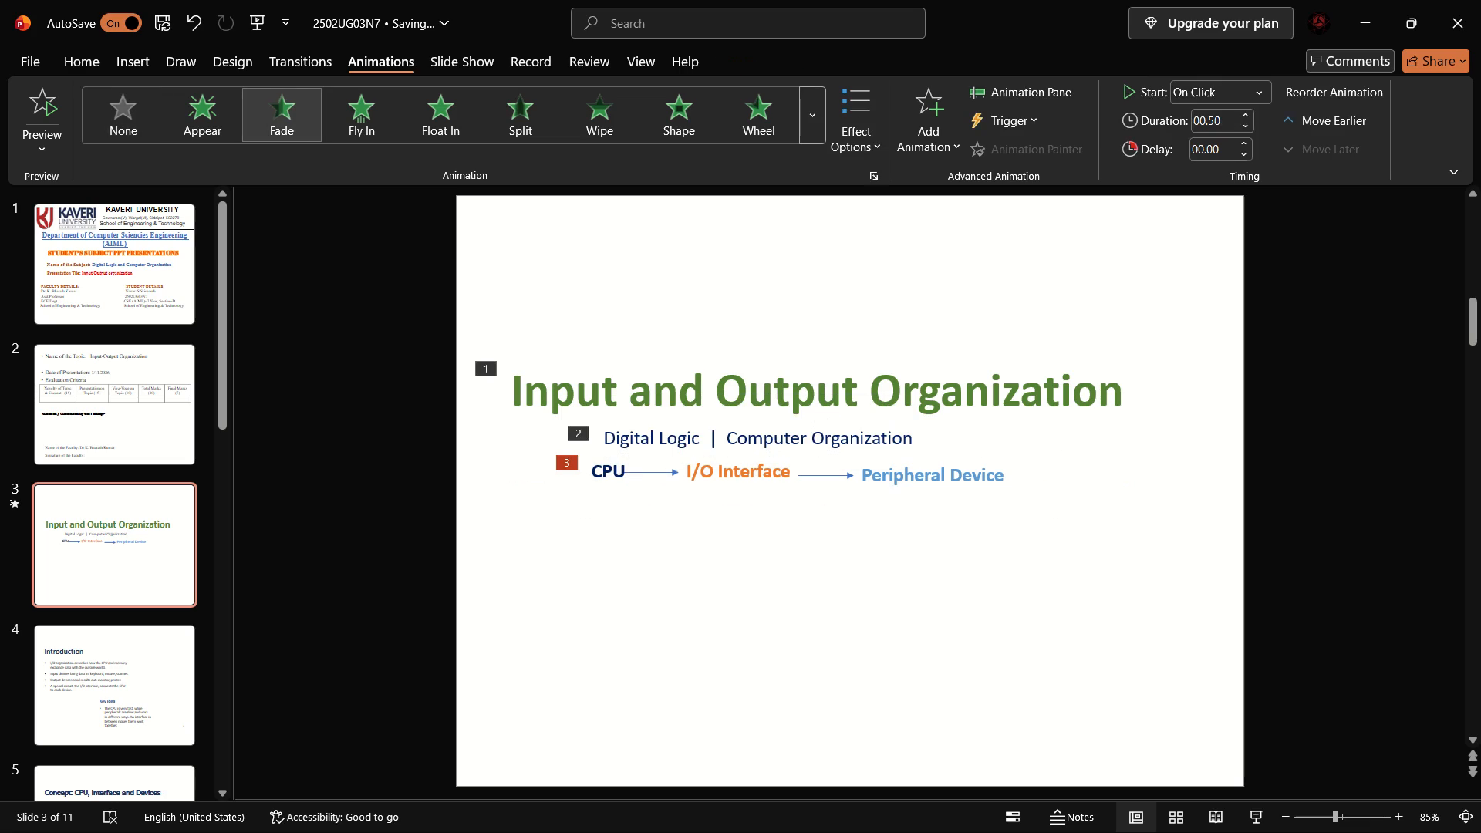
Play the slide show from the title slide through slide 3's animations to the "Isolated vs Memory-Mapped I/O" slide, and exit.
left_click(52, 288)
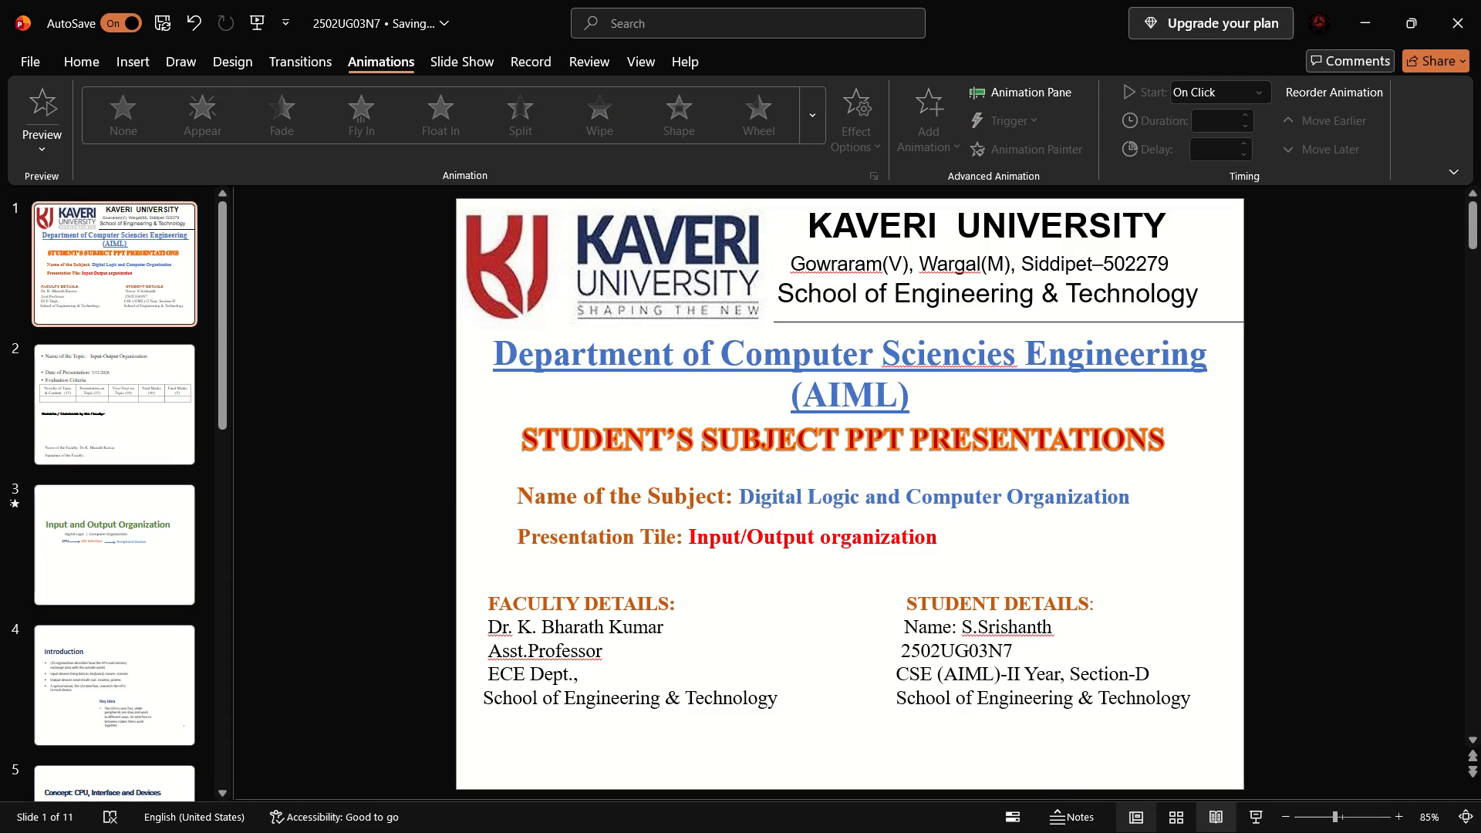
left_click(1250, 817)
key("Right")
key("Right")
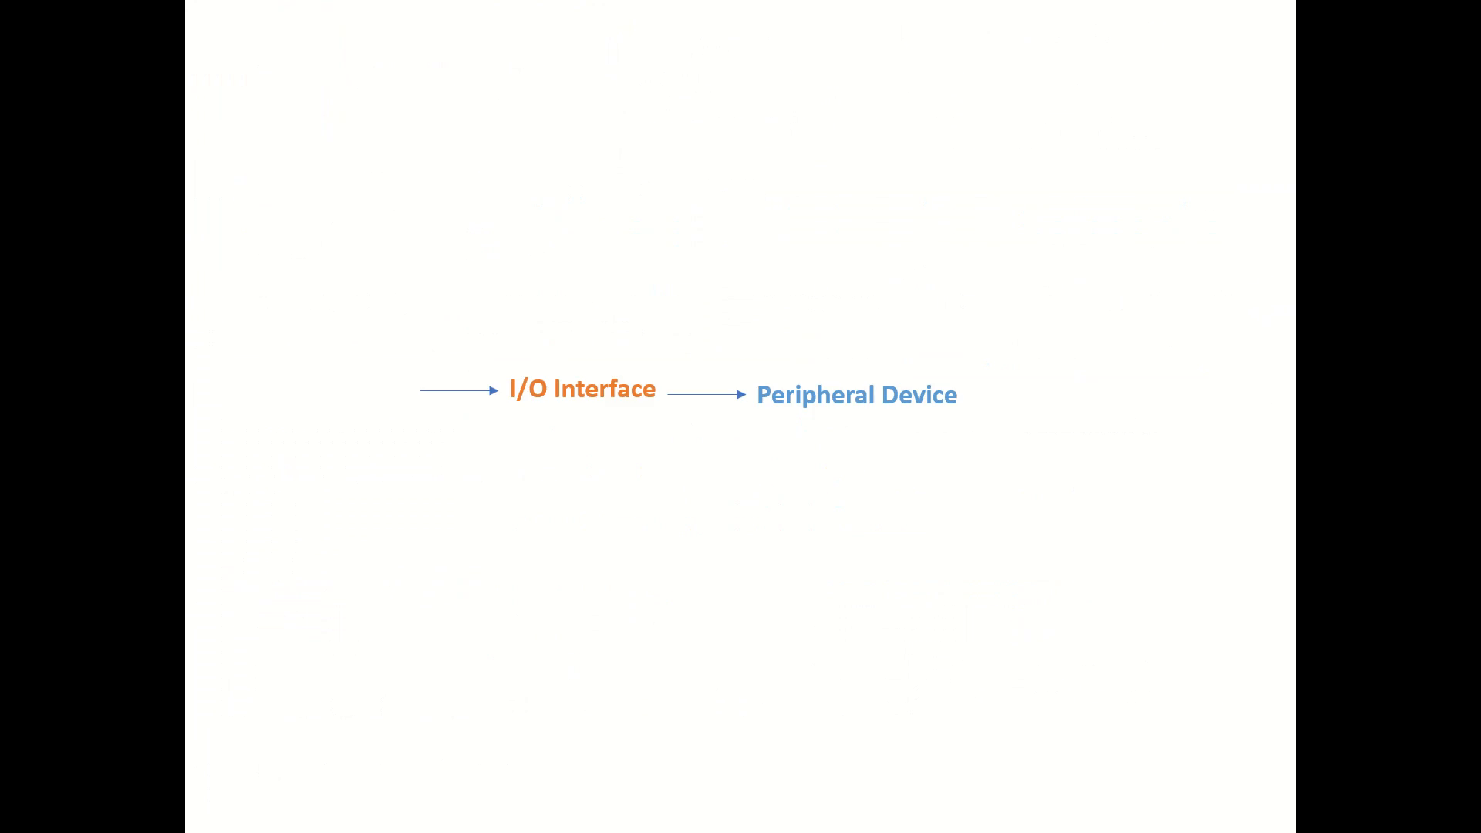
key("Right")
key("Right")
key("Right")
key("Right")
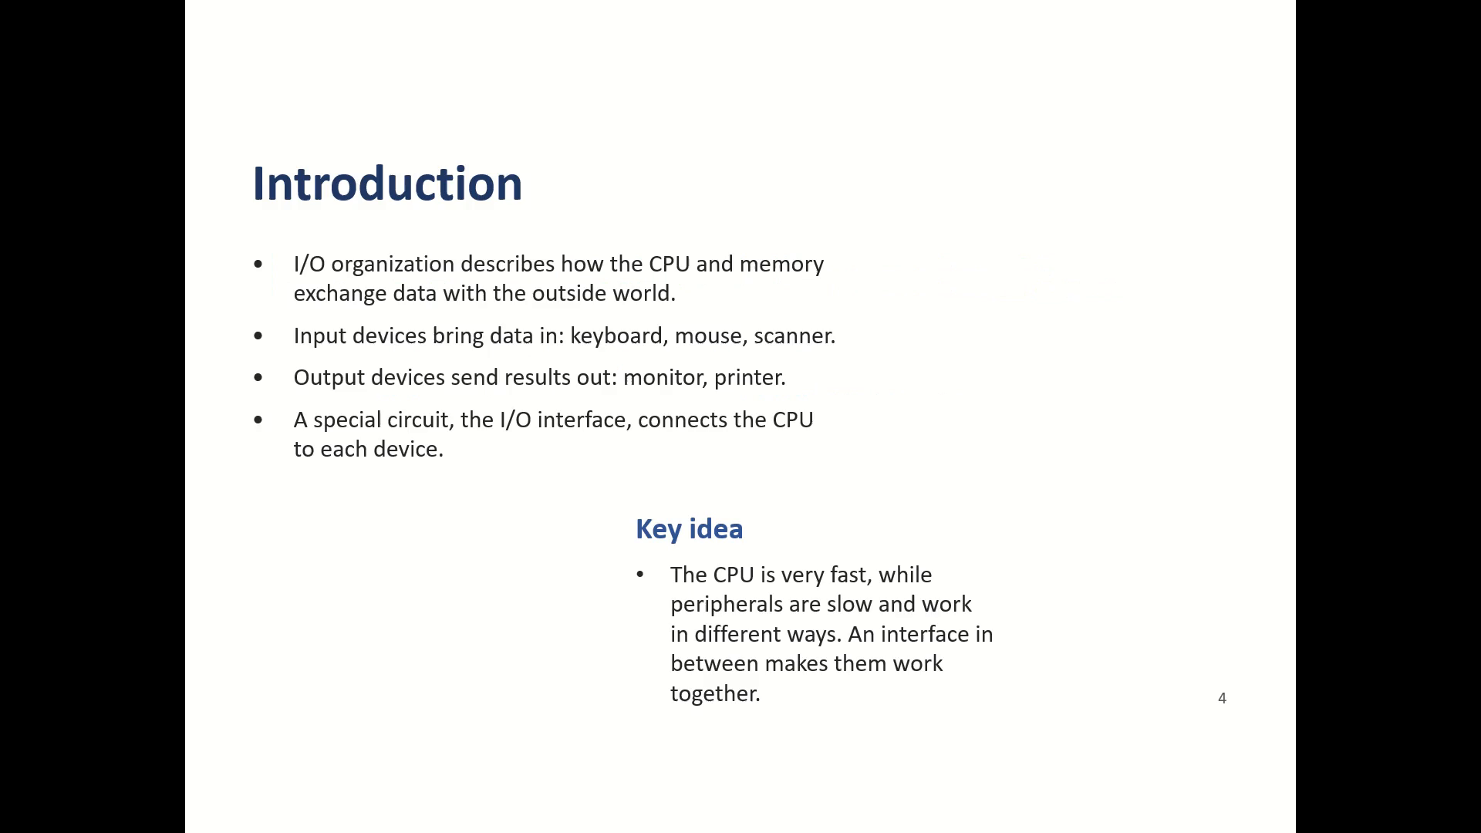
key("Right")
key("Right")
key("Escape")
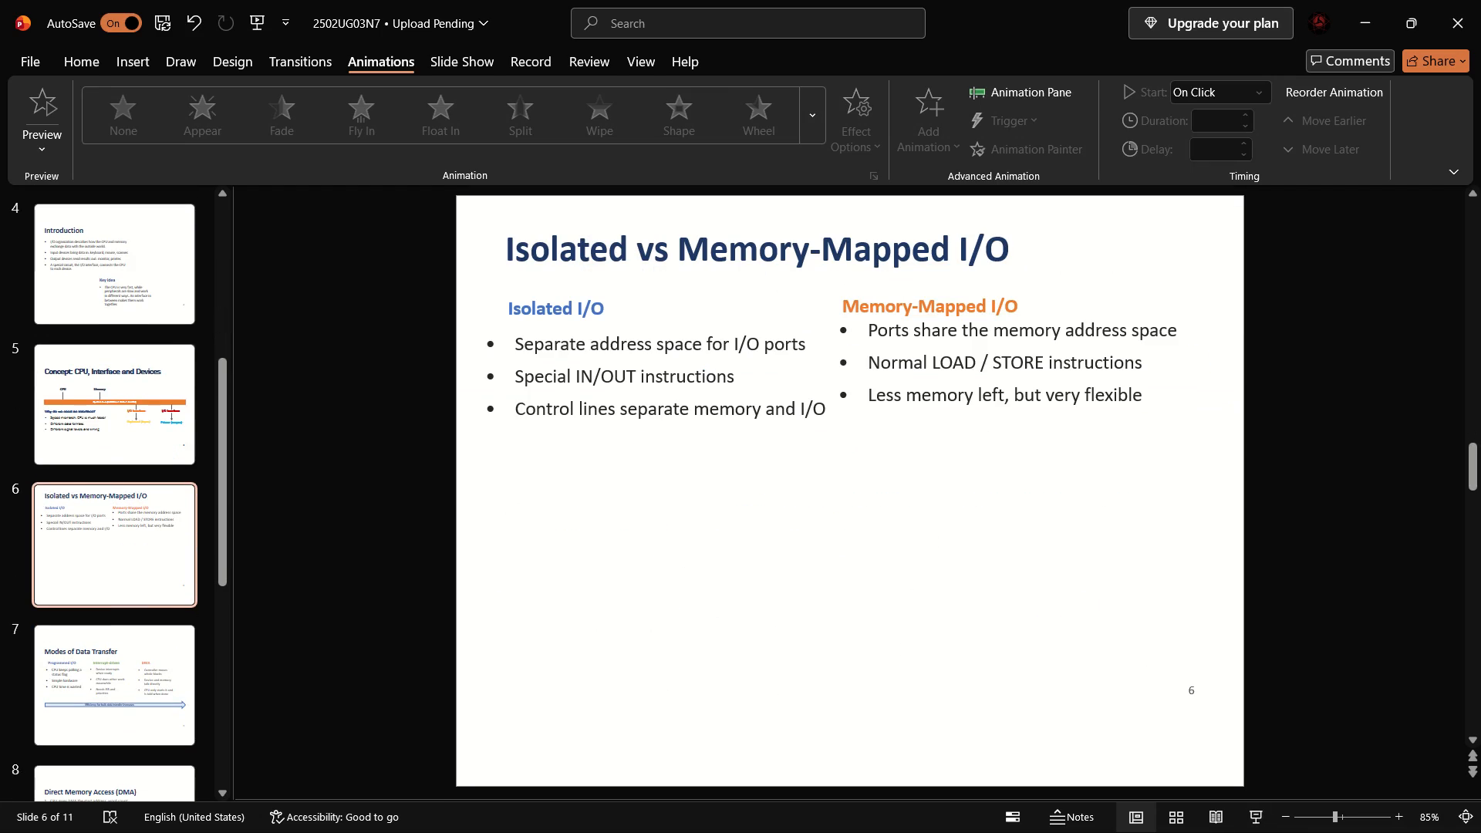
Return to the "Input and Output Organization" slide and move the "CPU" text box below the diagram row, clear of the arrow.
scroll(102, 311, "up", 9)
scroll(102, 311, "down", 6)
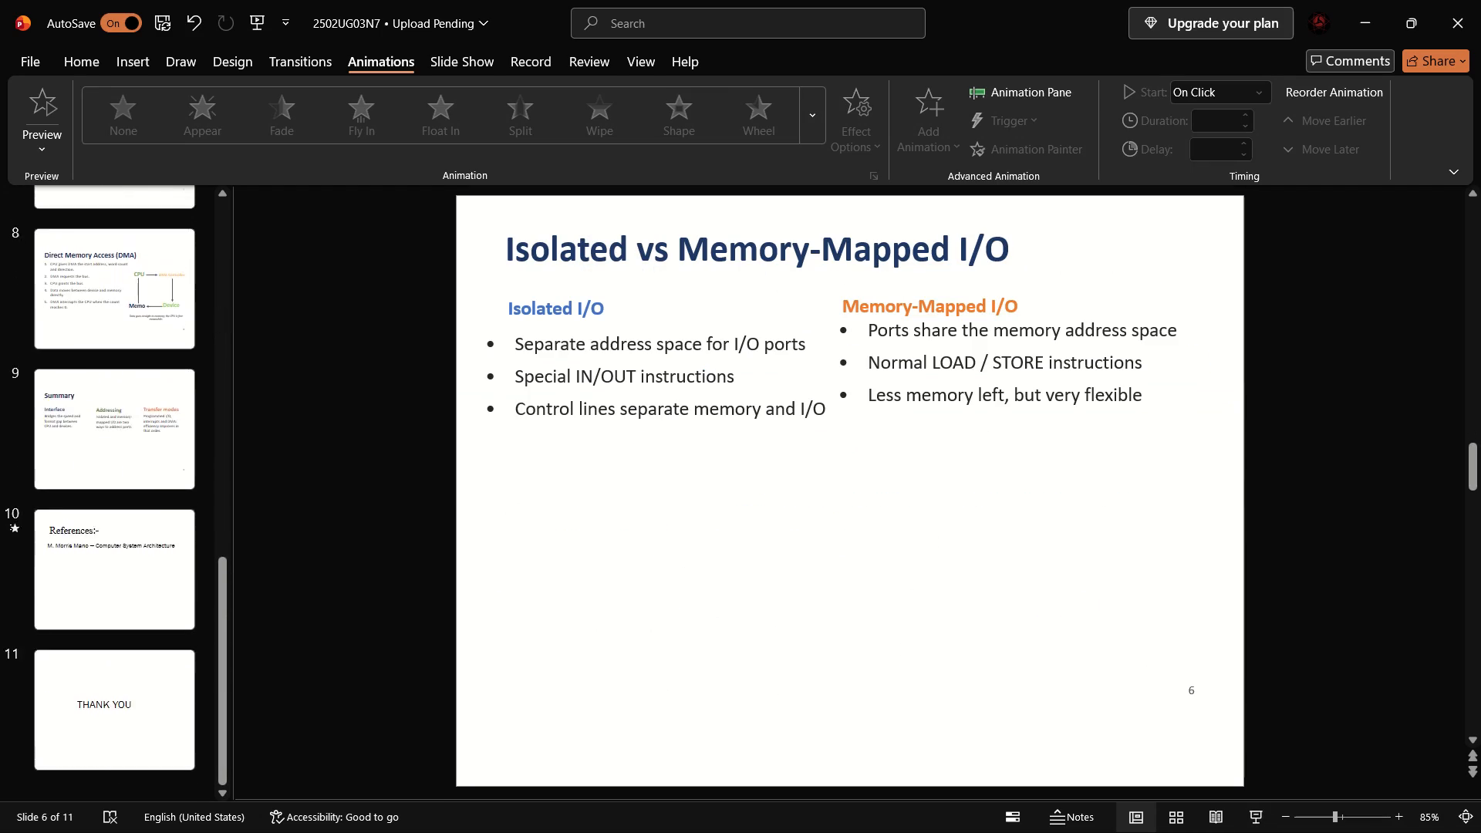
scroll(102, 311, "down", 2)
left_click(111, 566)
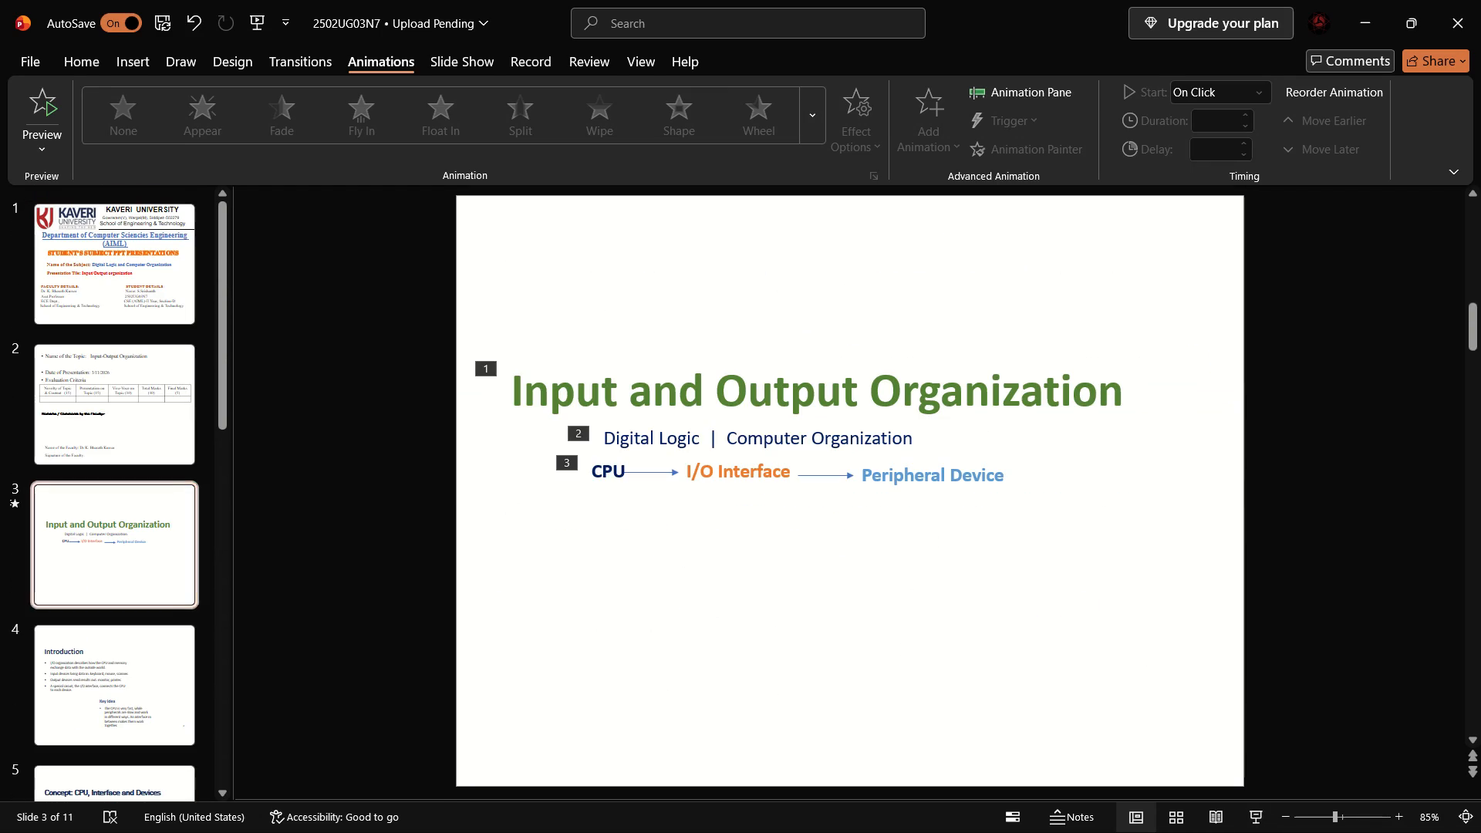
left_click(666, 476)
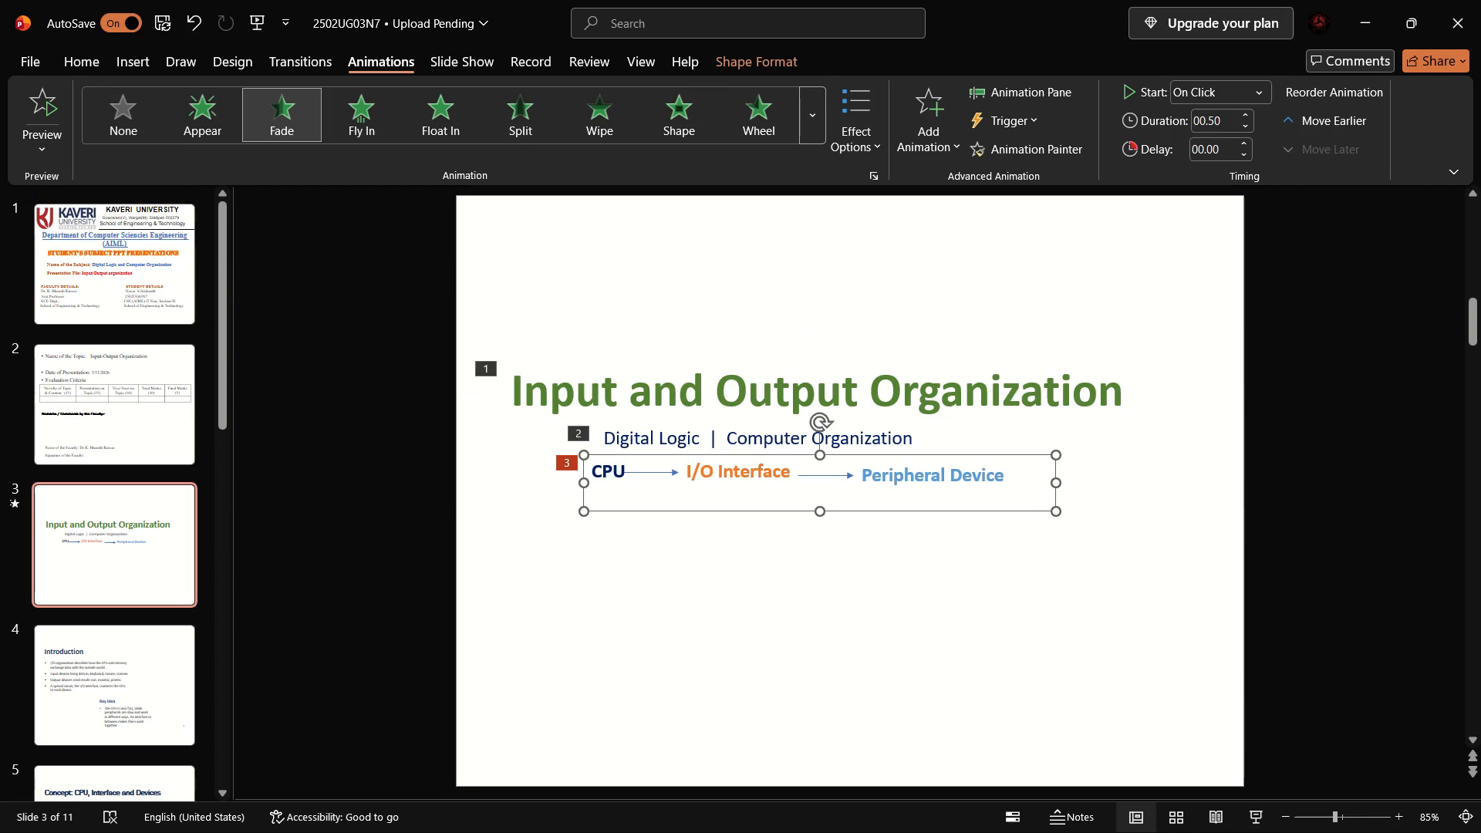
left_click(663, 467)
left_click(663, 470)
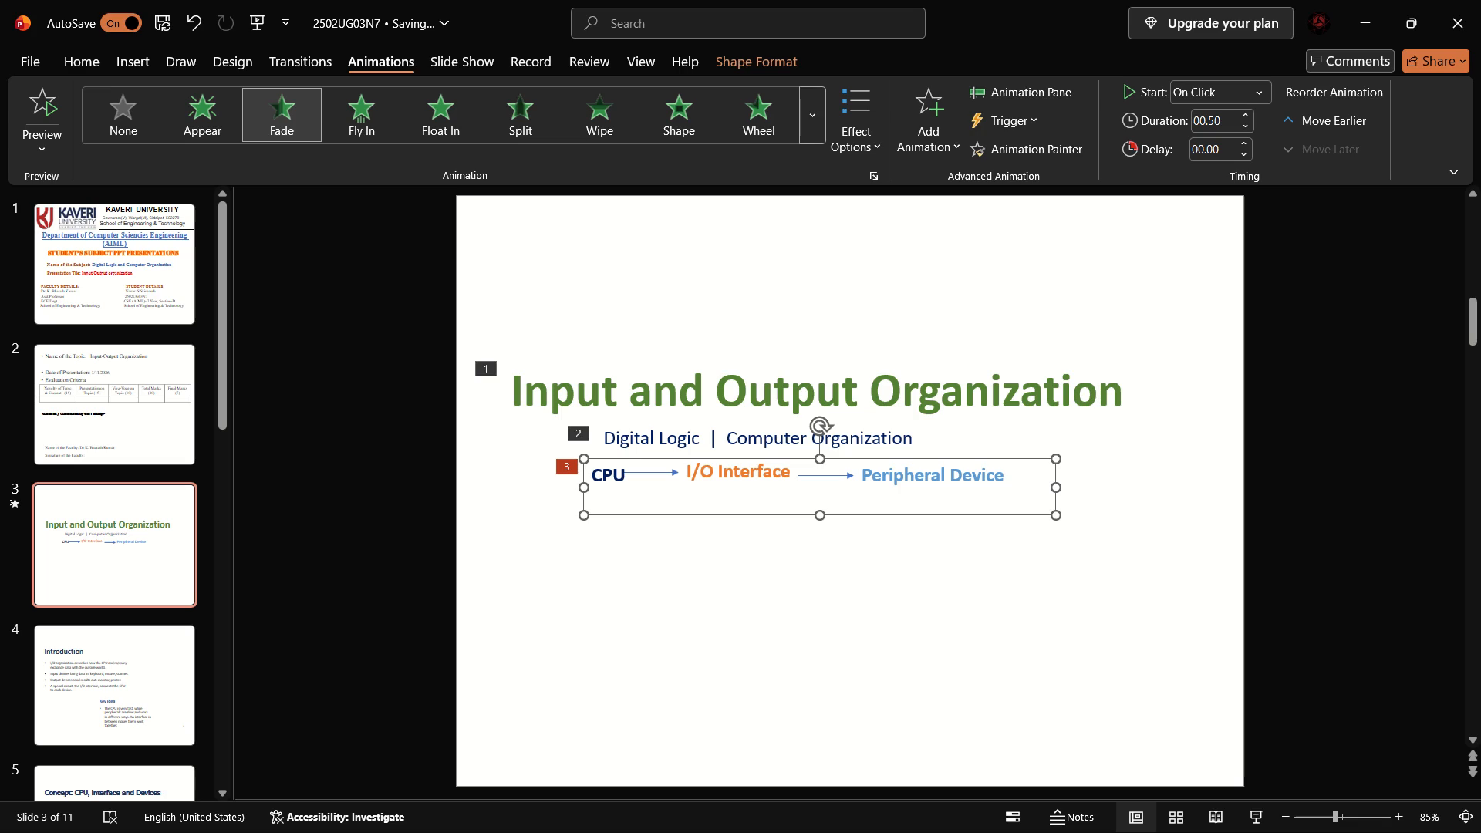
left_click(677, 568)
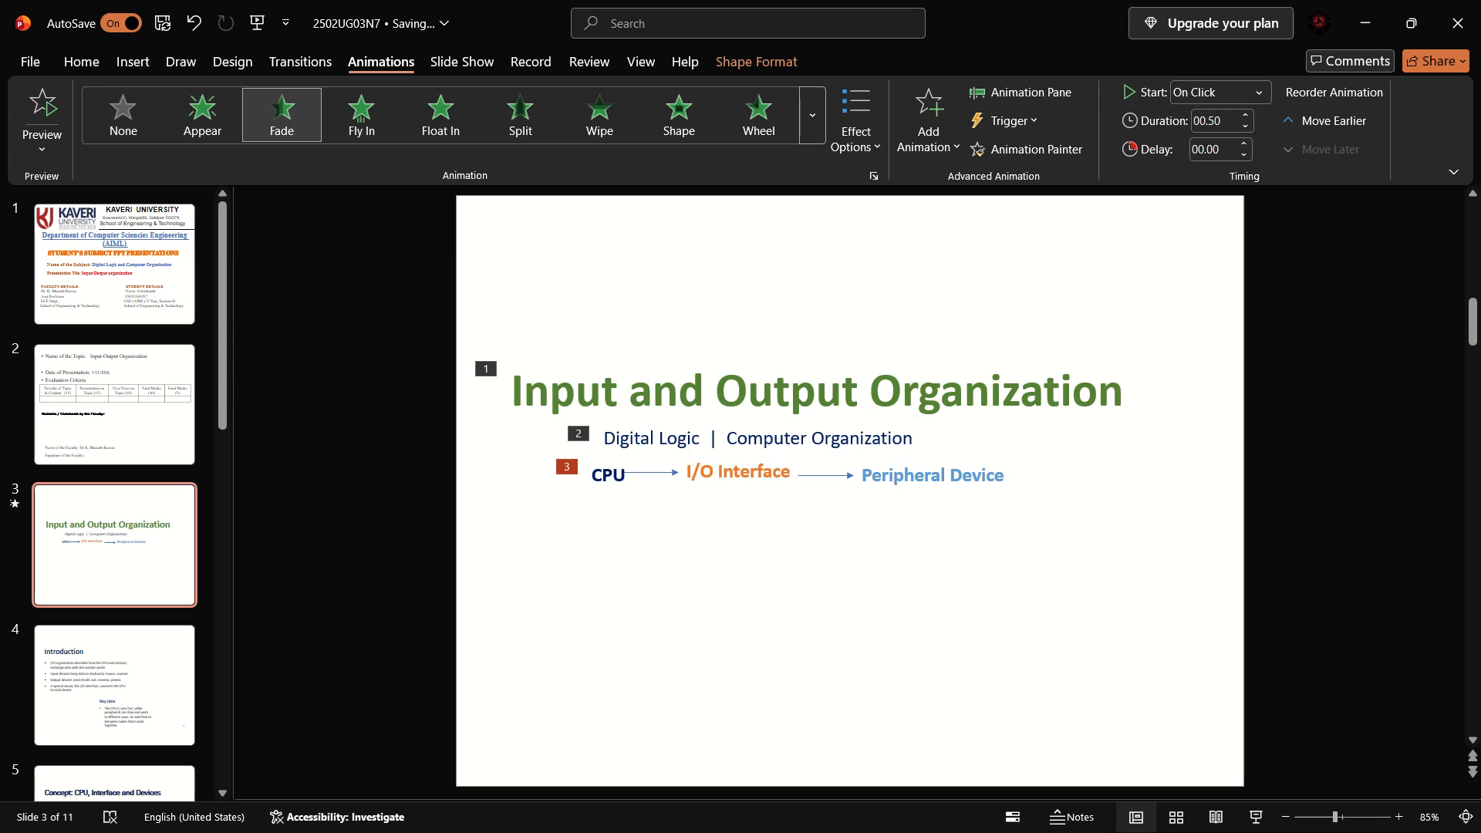
left_click(664, 471)
left_click(664, 471)
left_click_drag(664, 471, 664, 484)
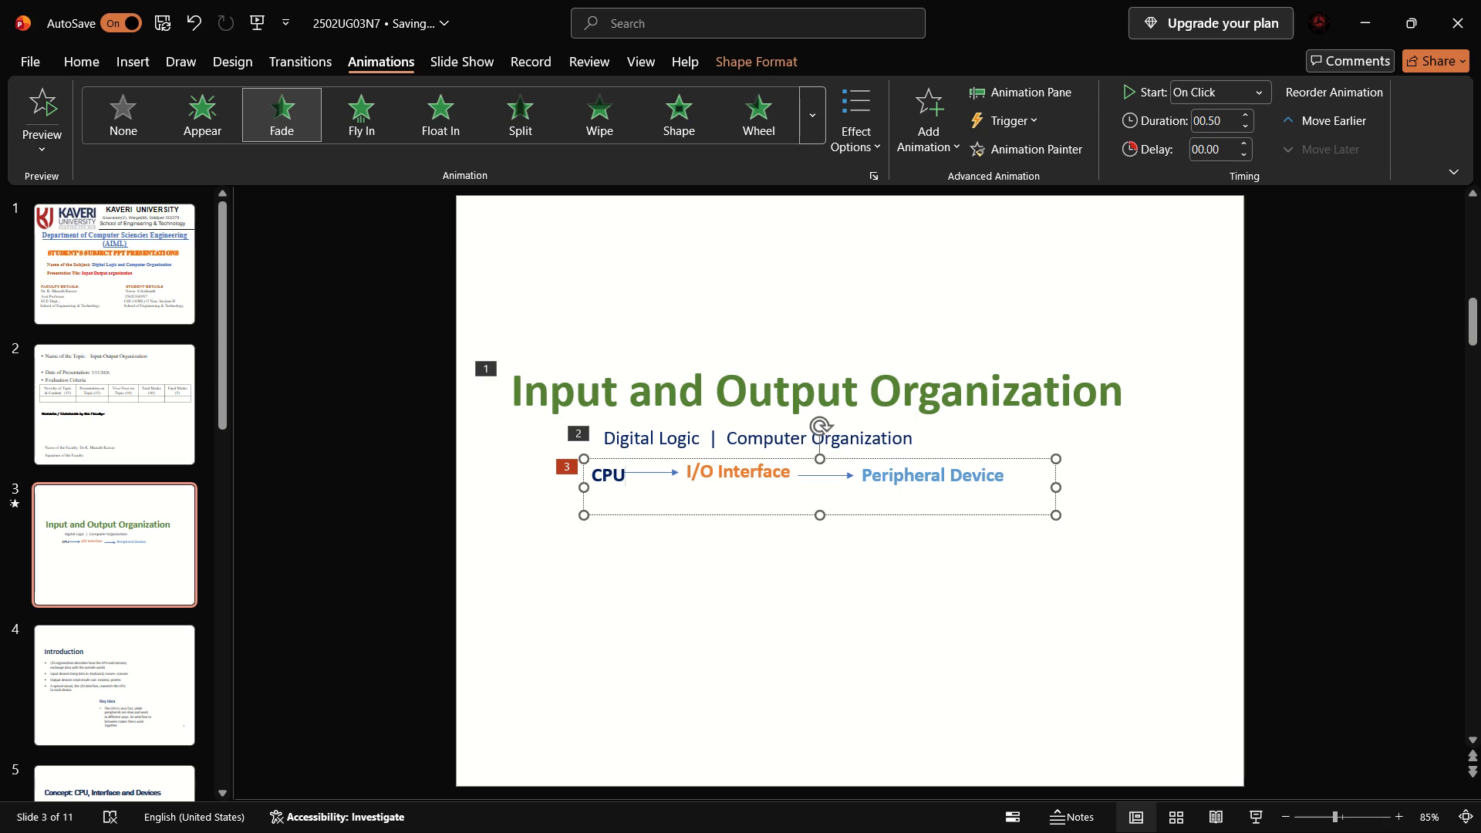
left_click_drag(664, 484, 665, 487)
key("Right")
key("Right")
left_click_drag(682, 456, 675, 483)
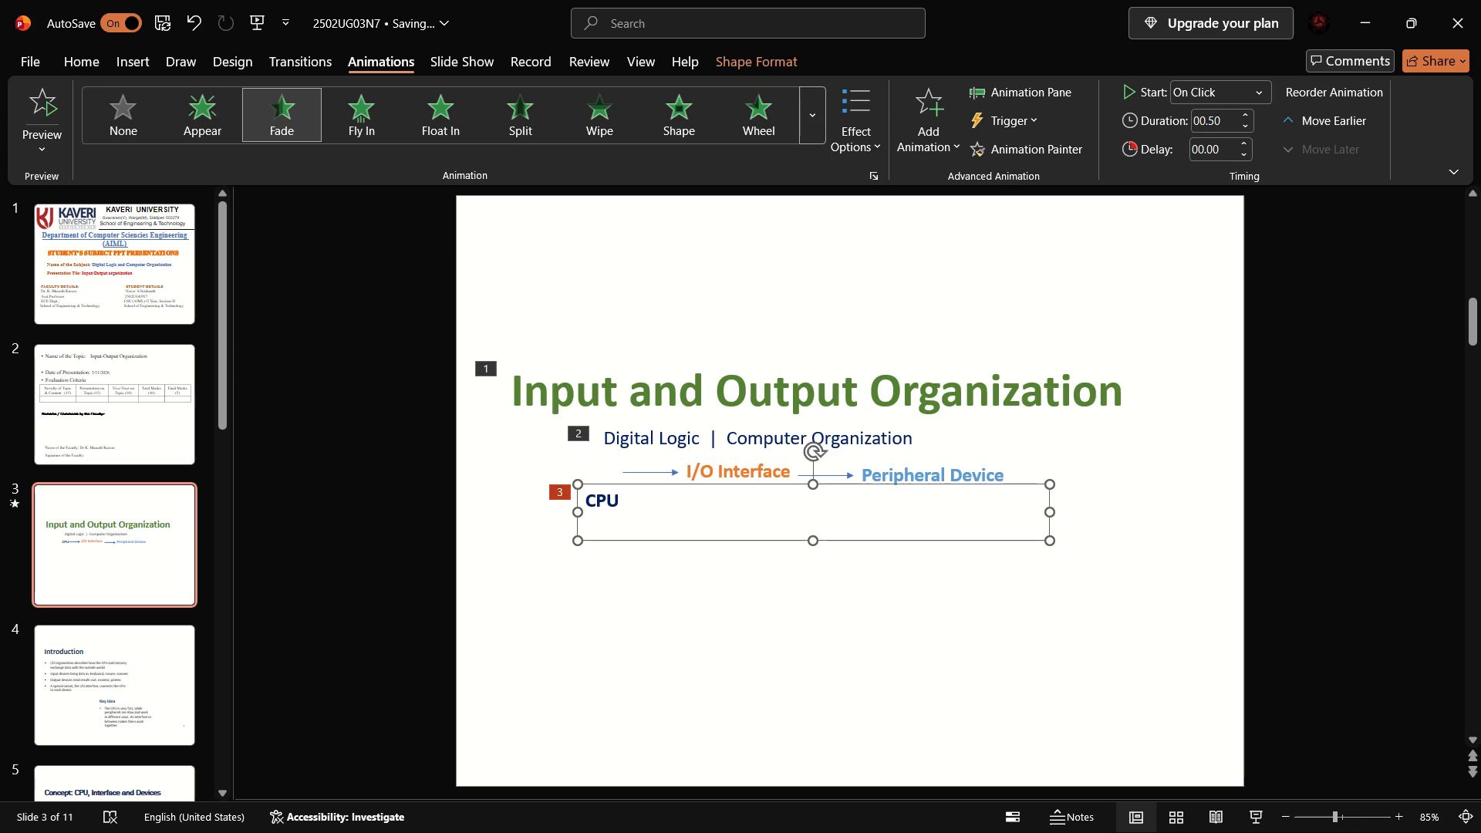
Resolve the slide 3 version conflict by keeping the changes made by others.
left_click(663, 469)
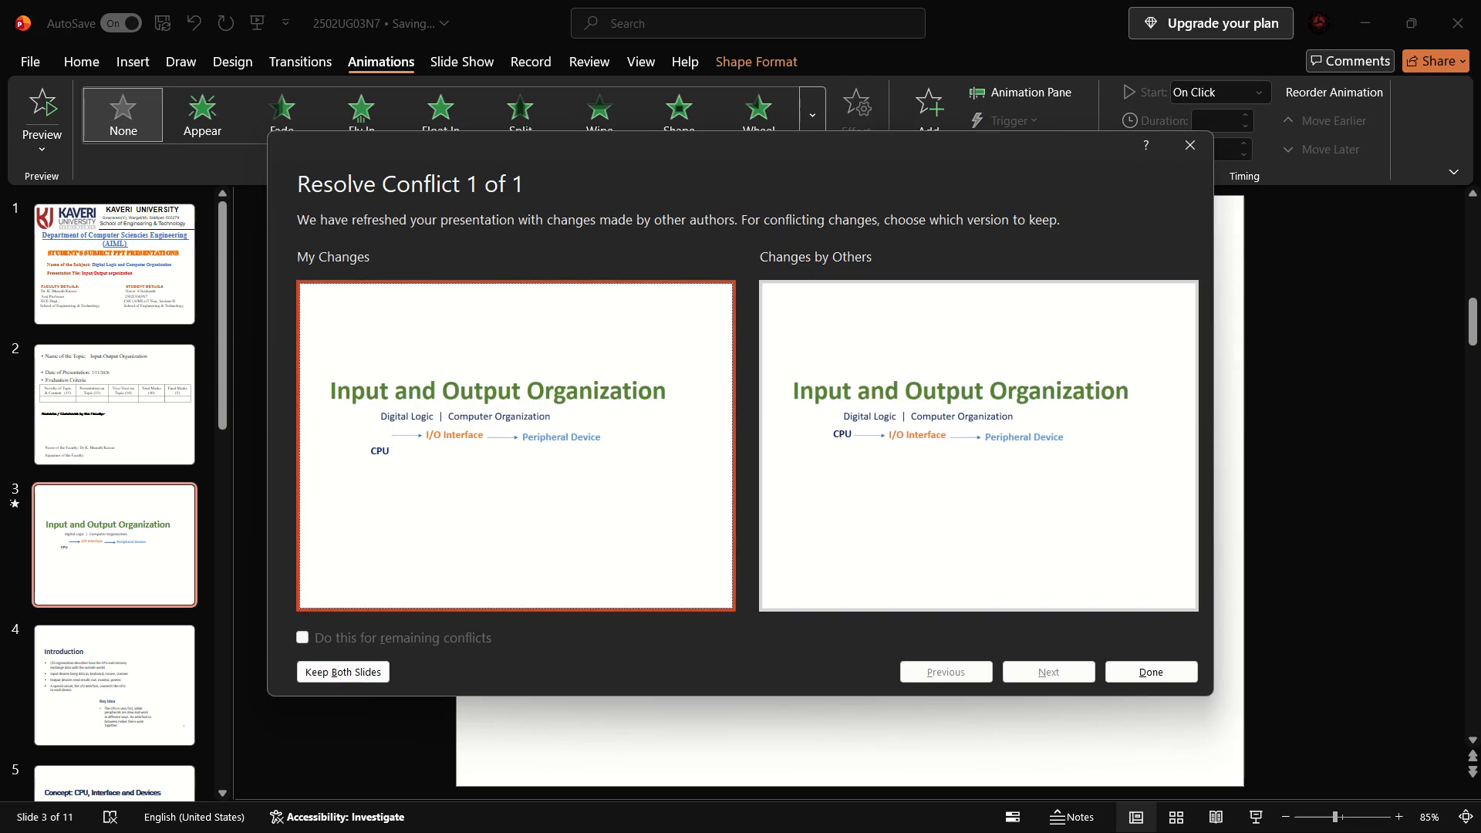
left_click(1196, 140)
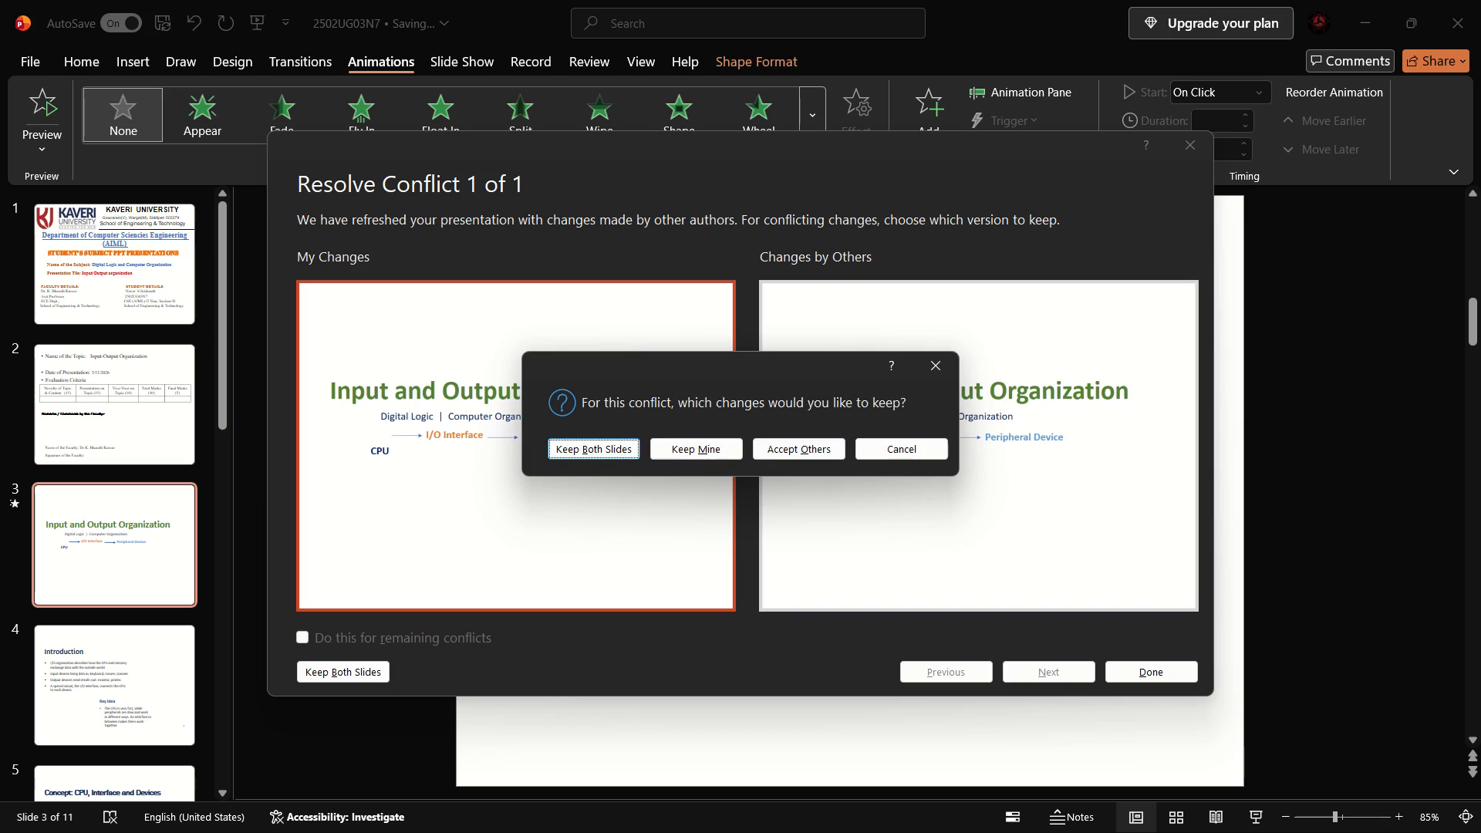
left_click(954, 360)
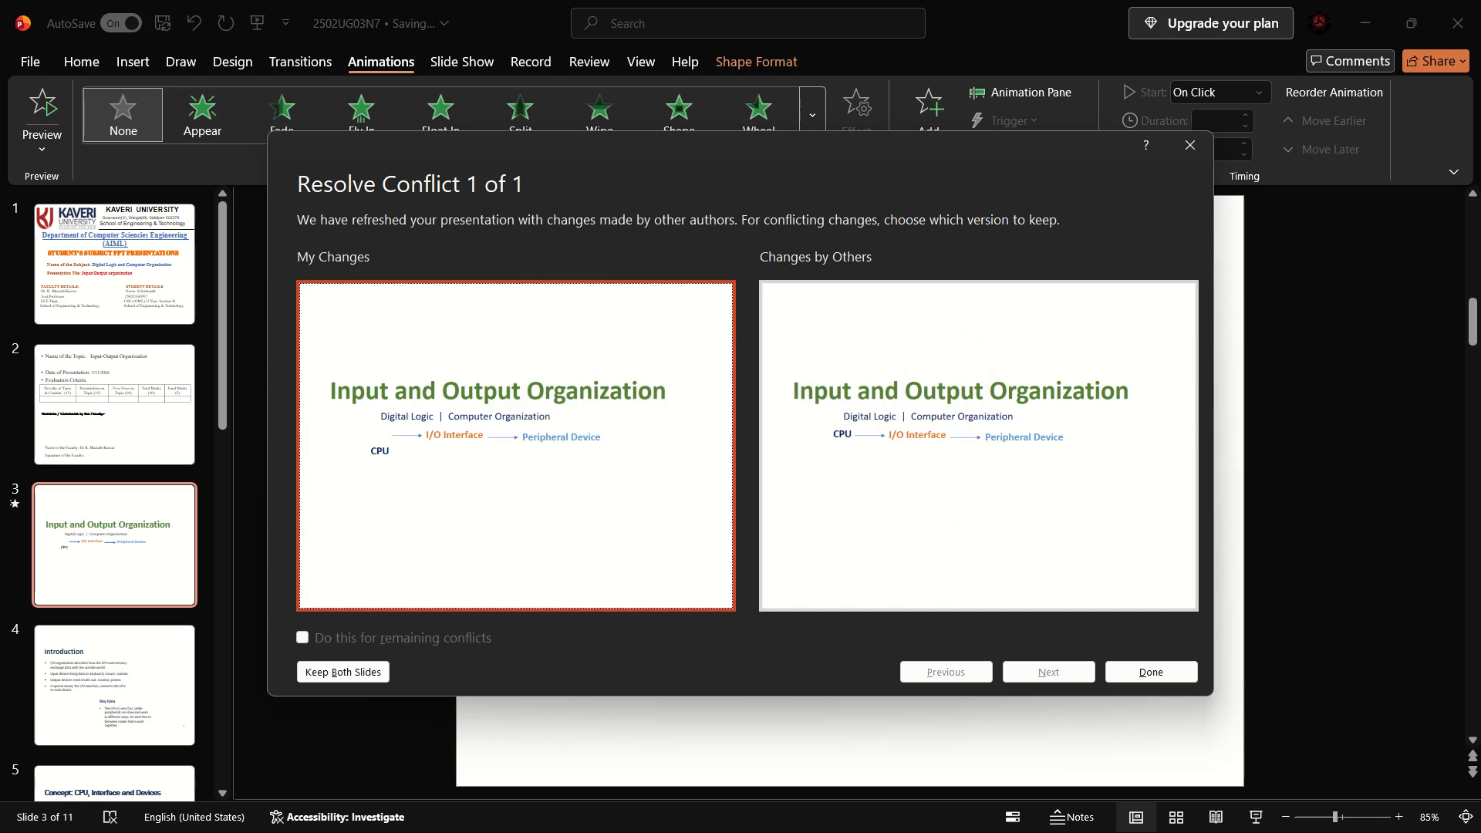
left_click(318, 636)
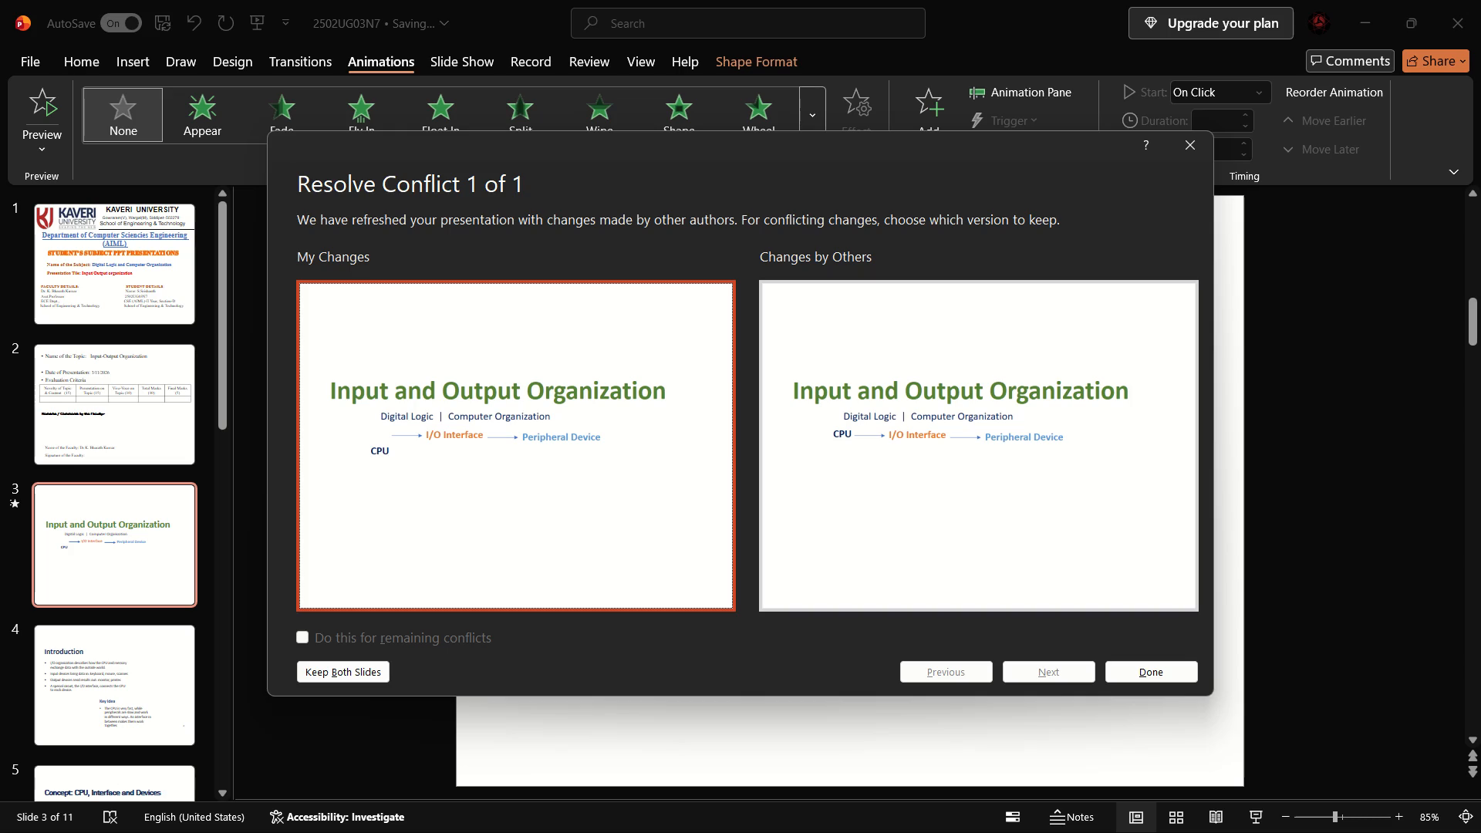
left_click(302, 636)
left_click(877, 460)
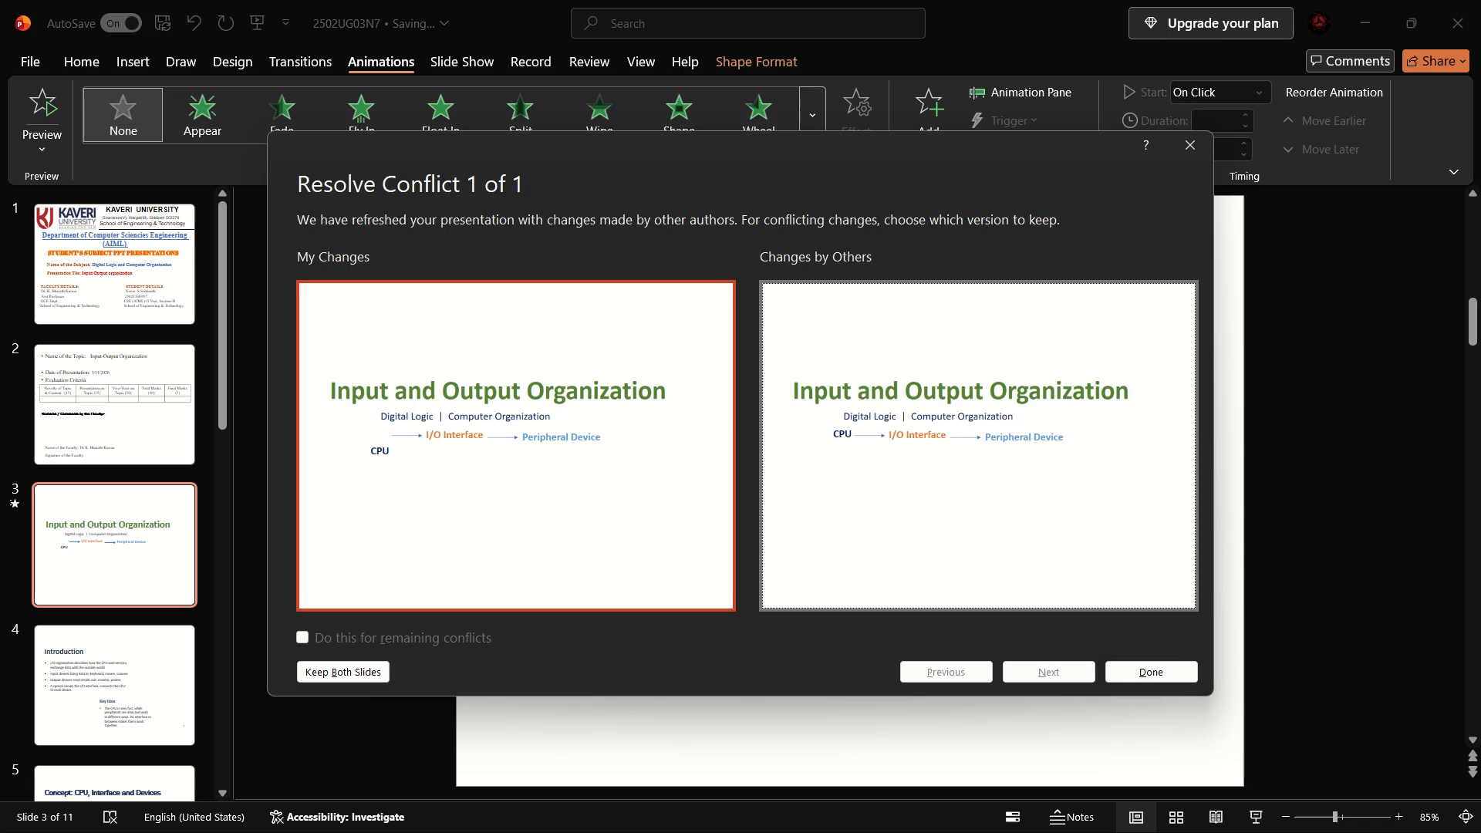
left_click(1161, 673)
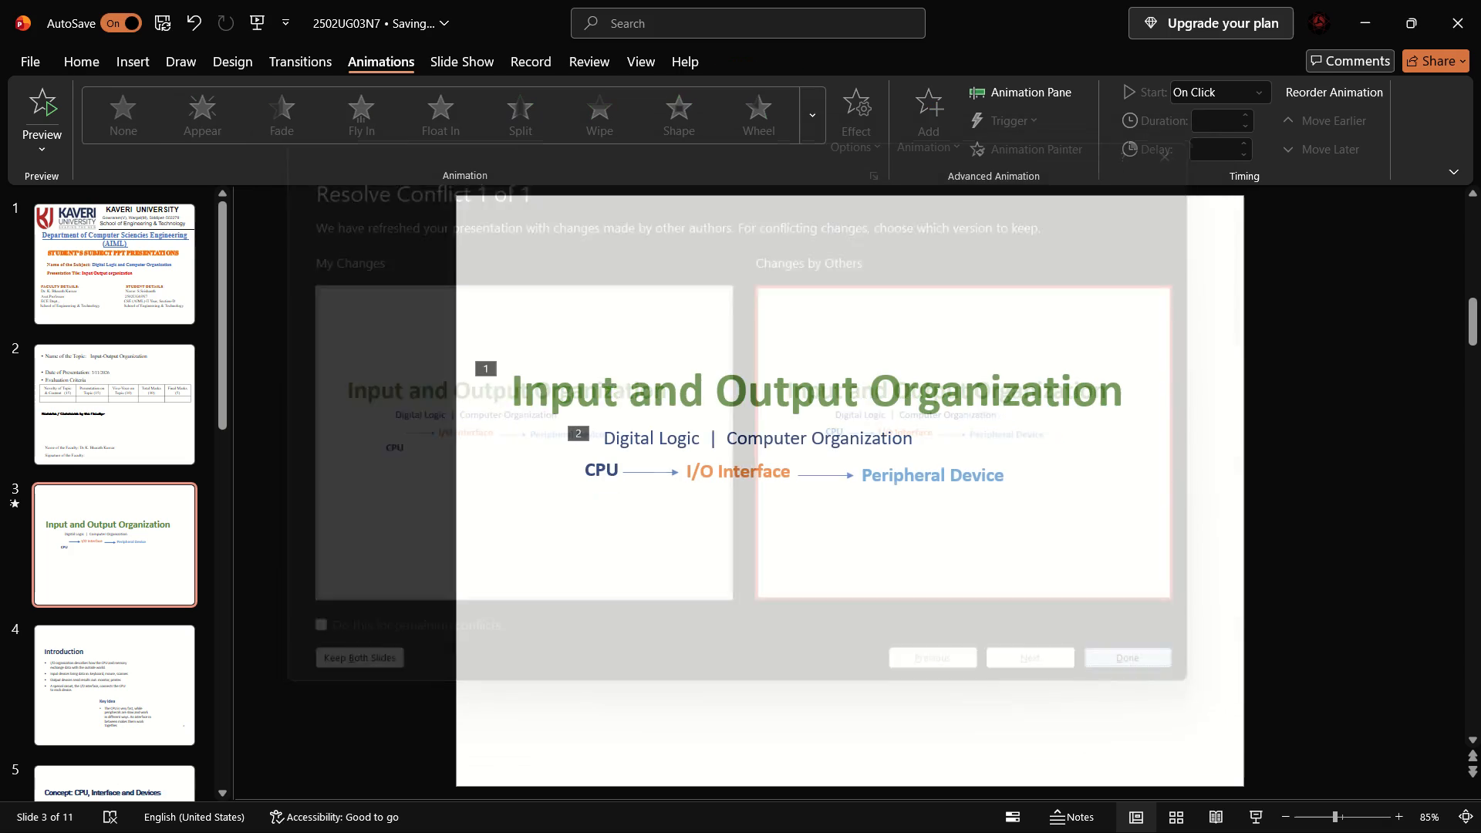
Apply the Fade animation to the "CPU" text box and move the box below the diagram row, clear of the arrow.
left_click(626, 466)
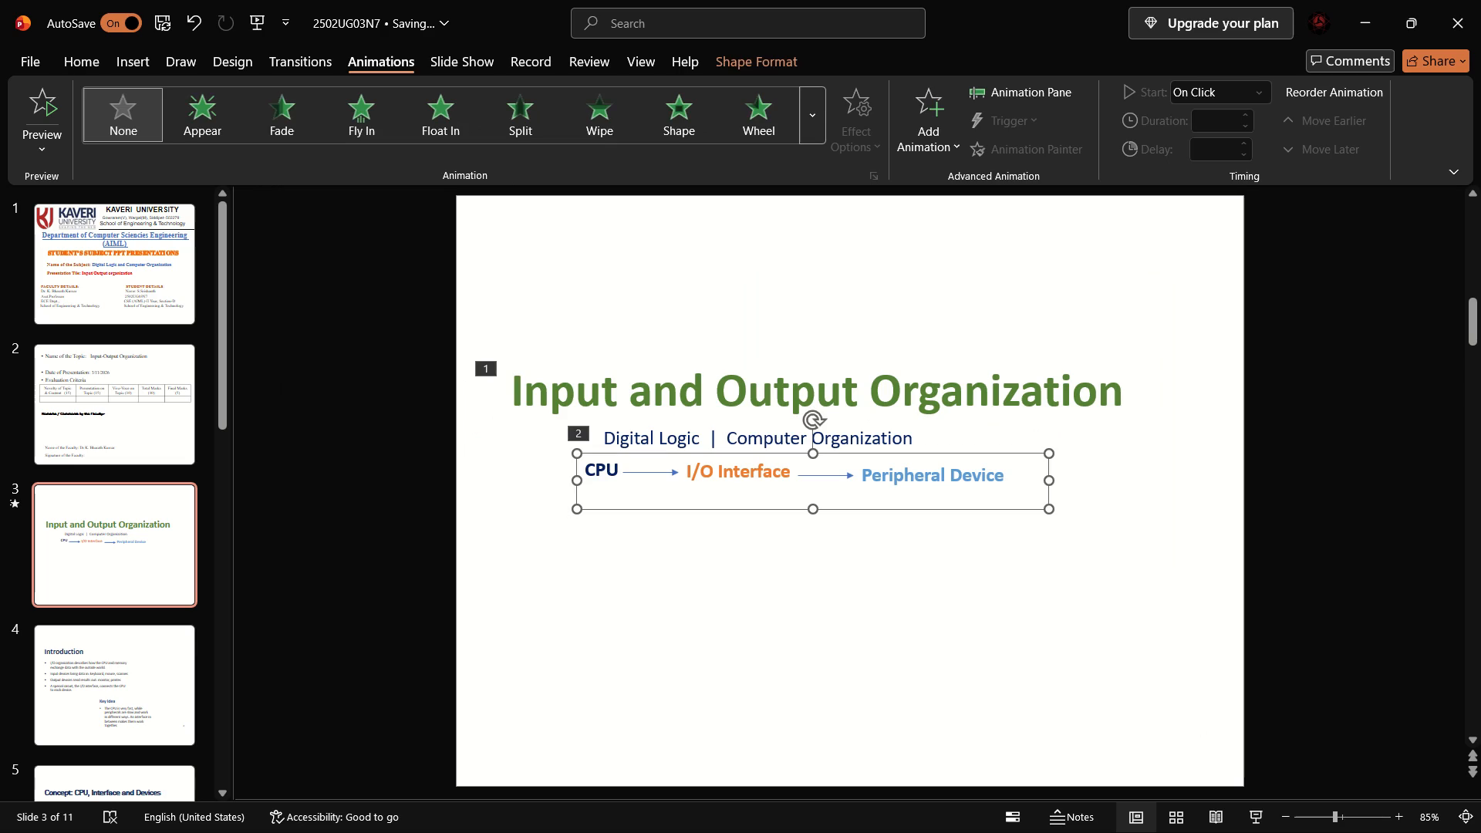
left_click(614, 470)
left_click_drag(614, 470, 589, 468)
left_click_drag(589, 468, 574, 468)
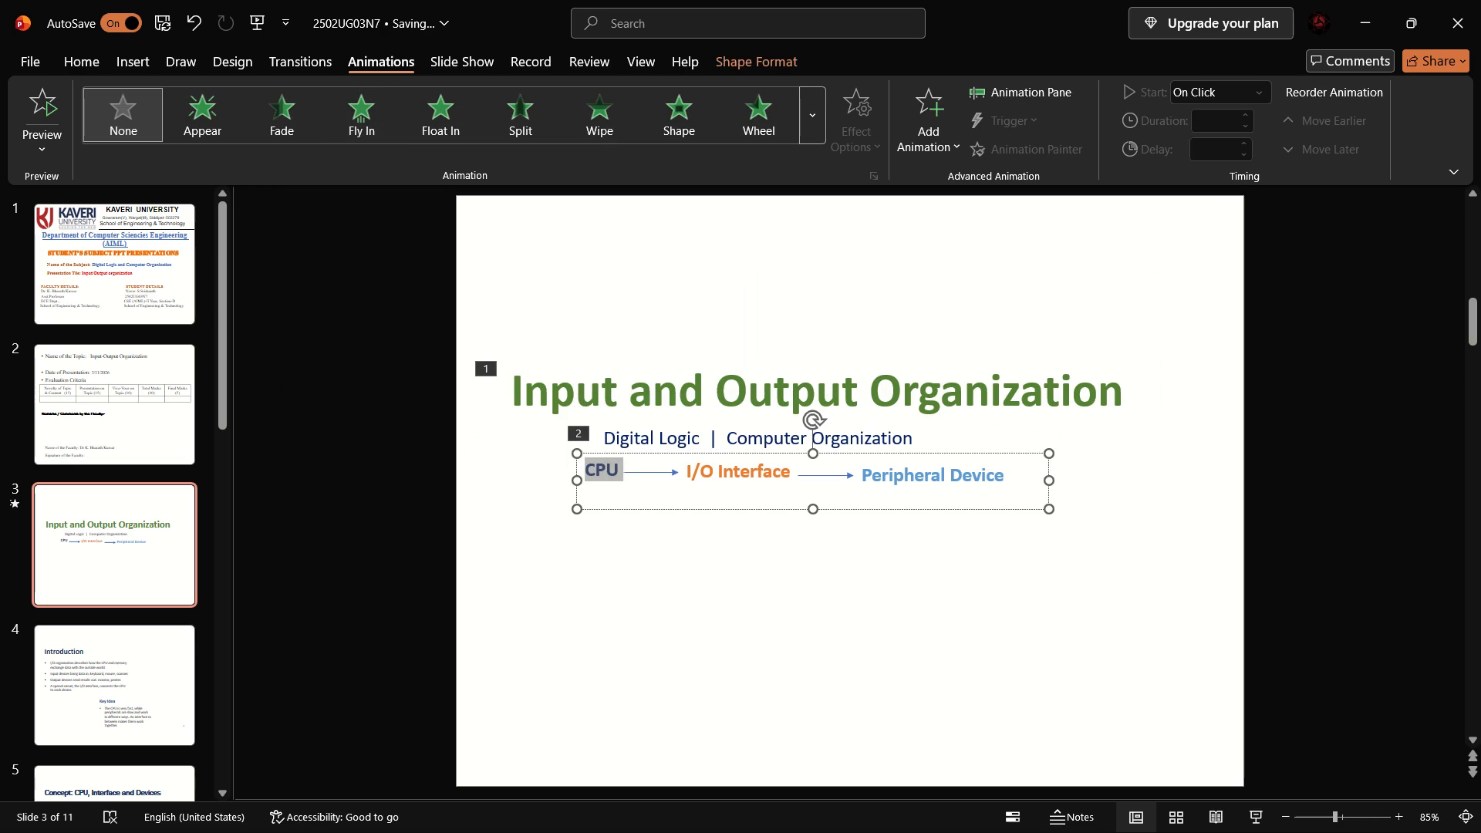
left_click(294, 106)
left_click(631, 473)
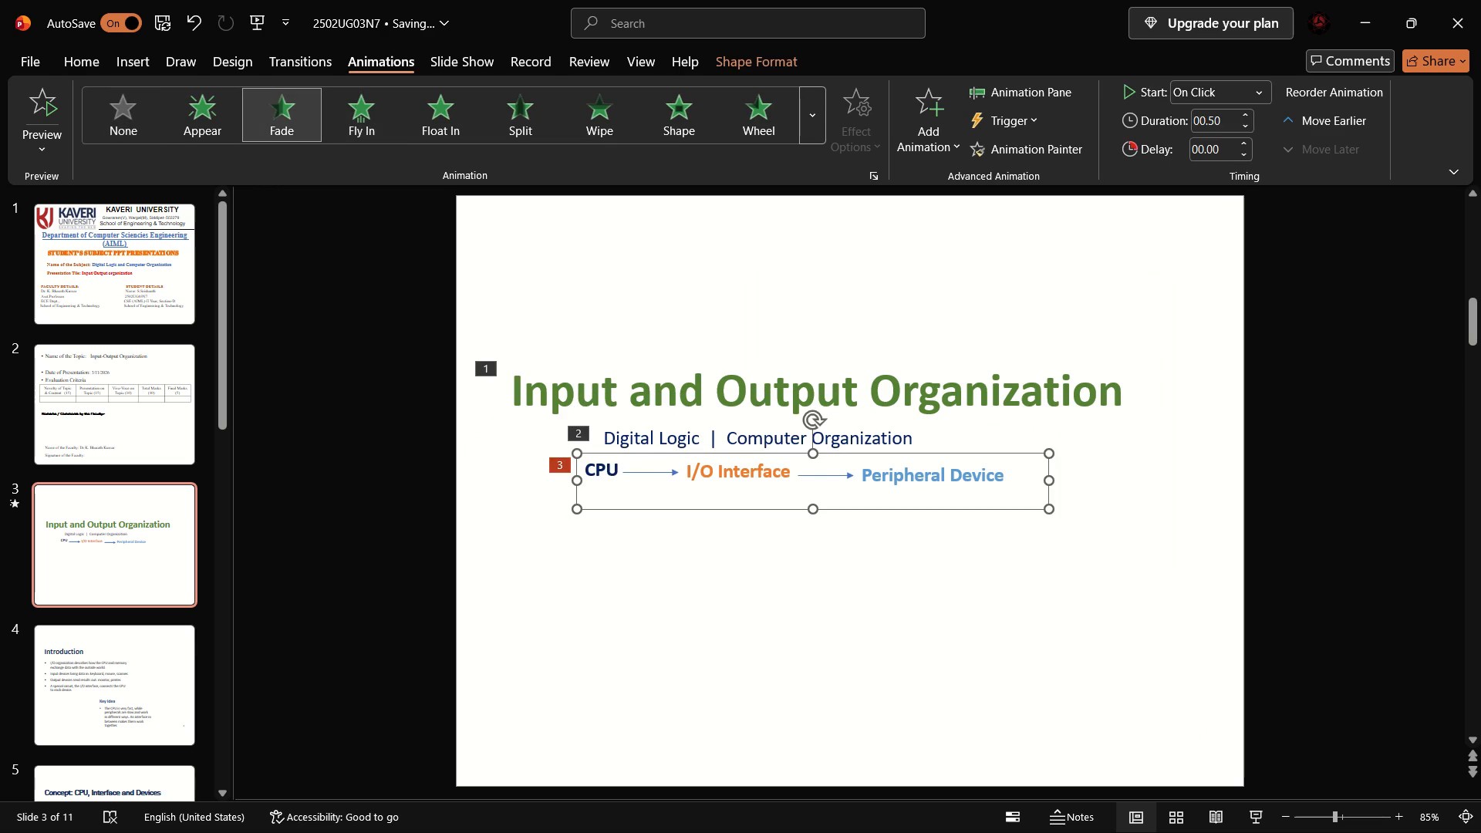
left_click_drag(660, 486, 650, 514)
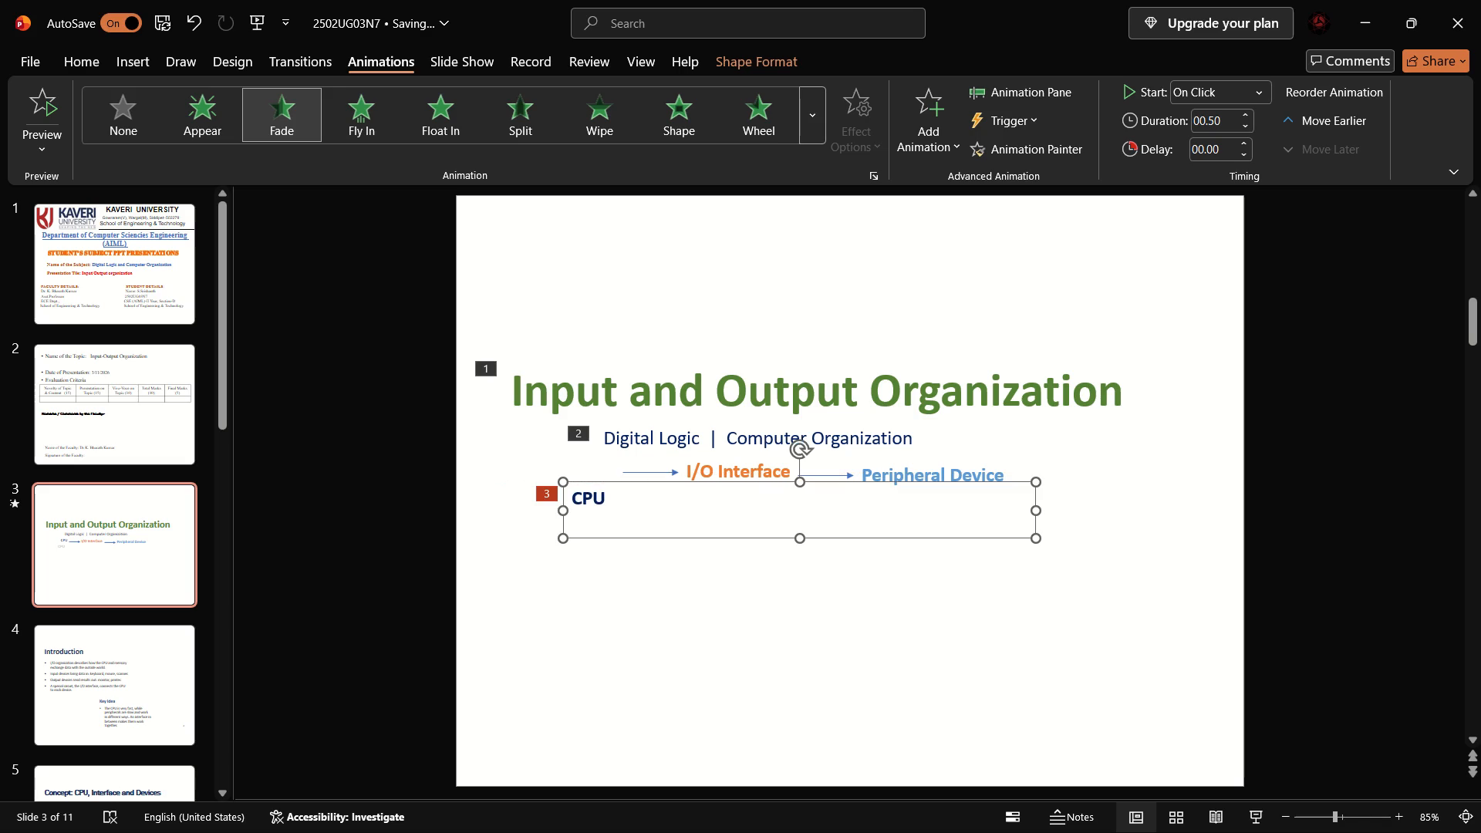
Try Float In on the arrow leading to "I/O Interface", and settle on the Split animation for it.
left_click(663, 471)
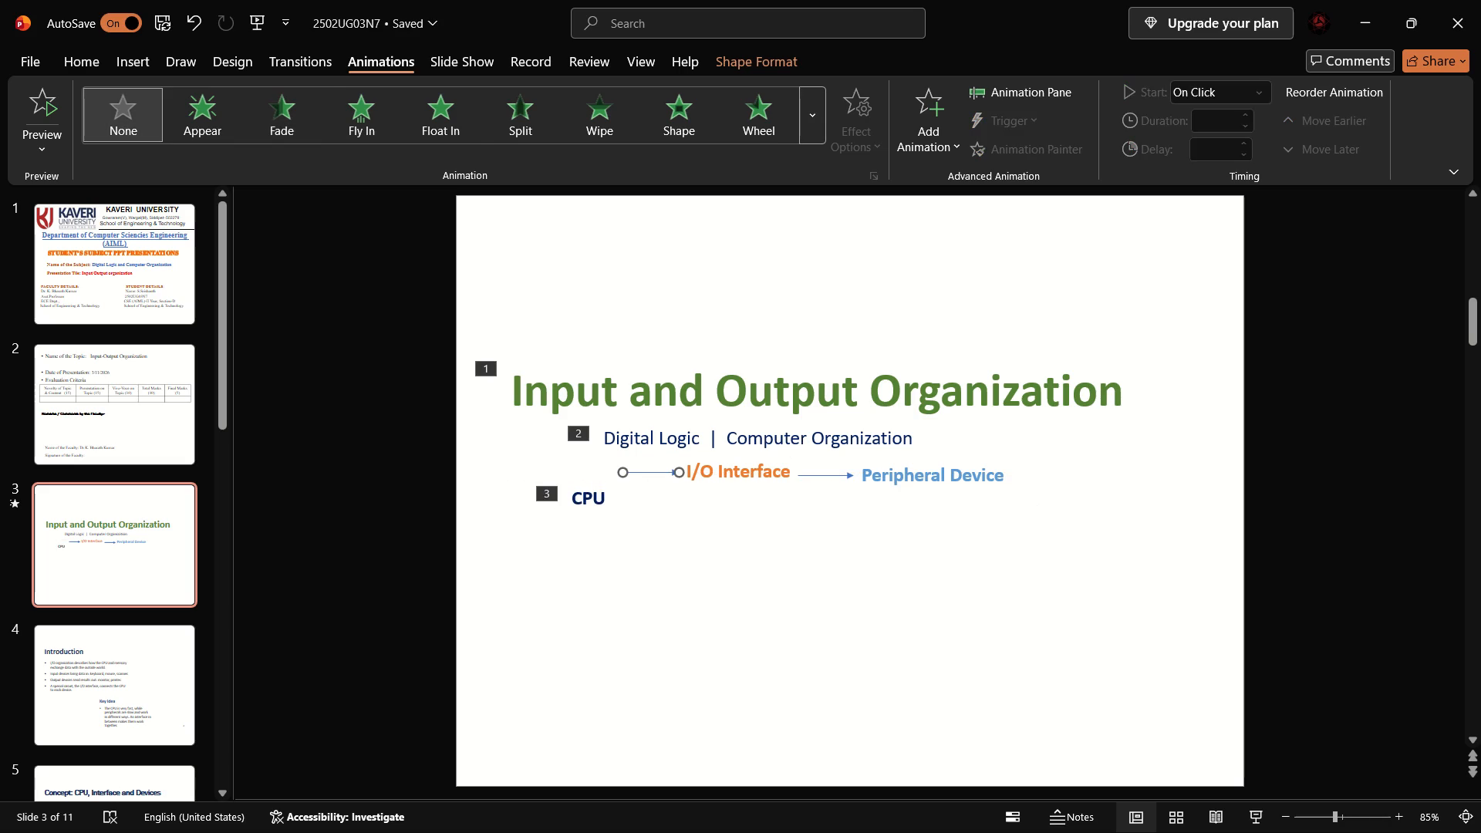
left_click(436, 118)
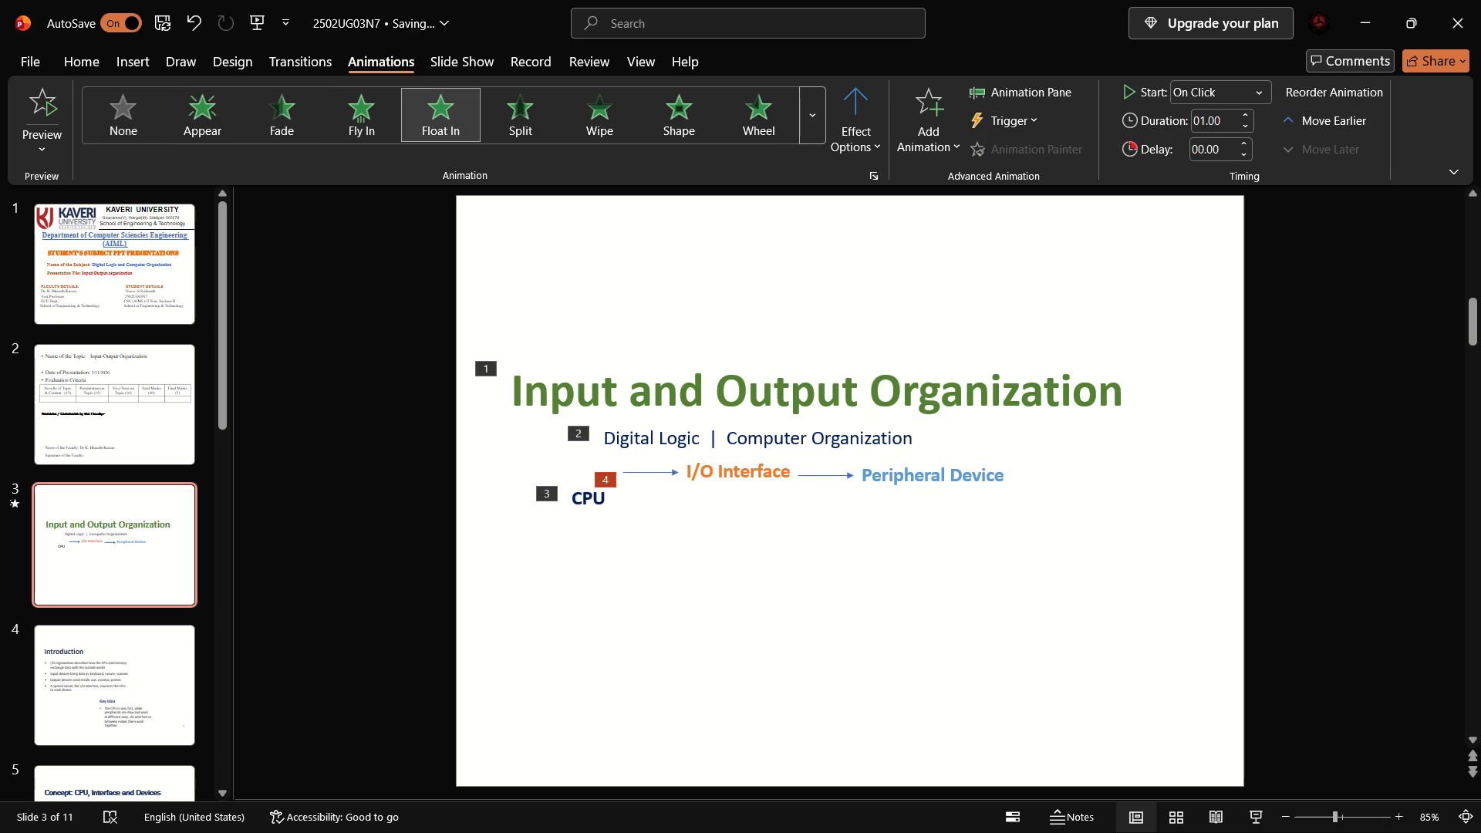
left_click(523, 124)
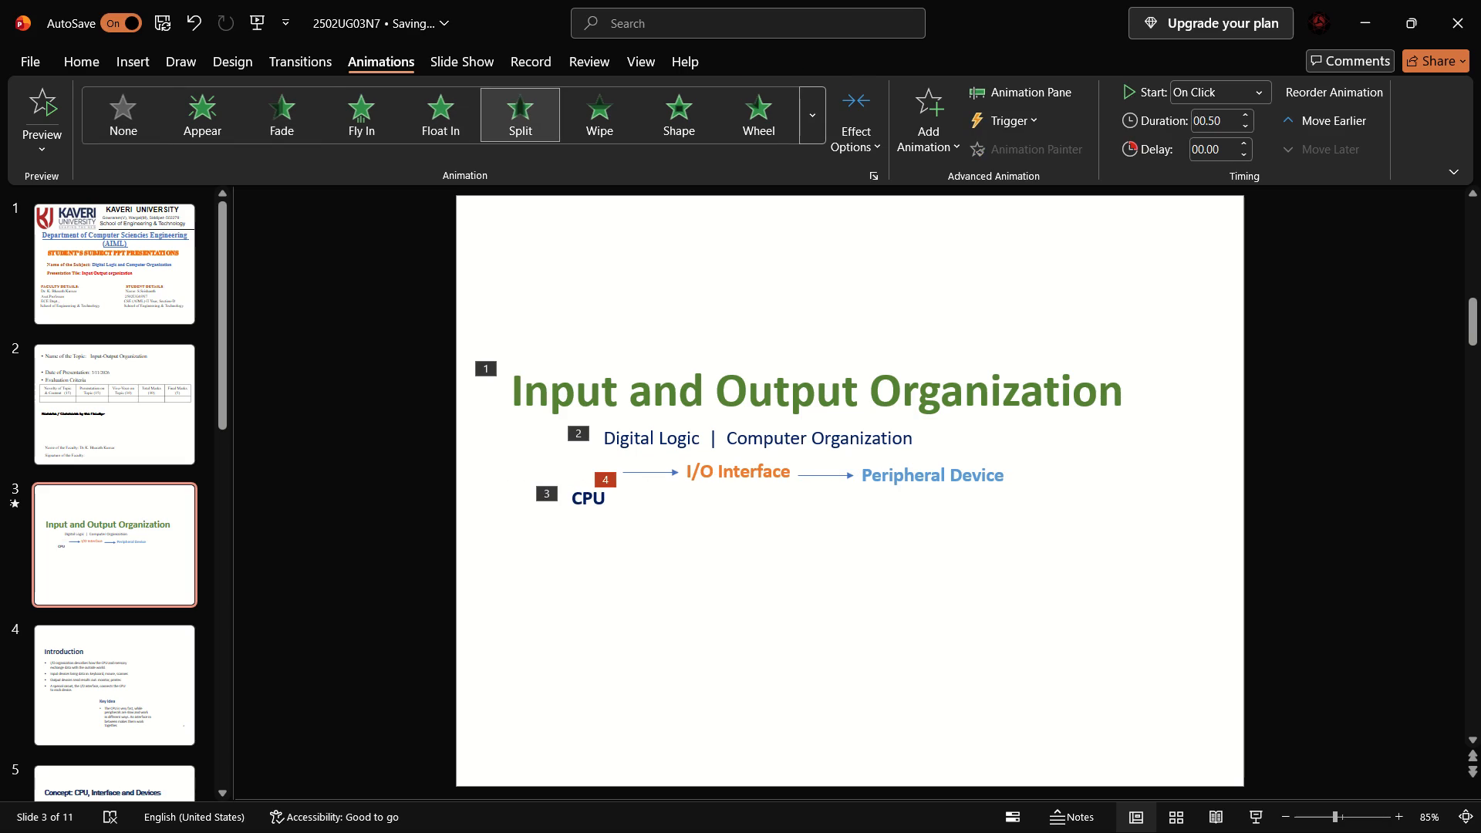
Nudge the "I/O Interface" text box slightly towards its incoming arrow and animate it, trying Shape and settling on Float In.
left_click(732, 475)
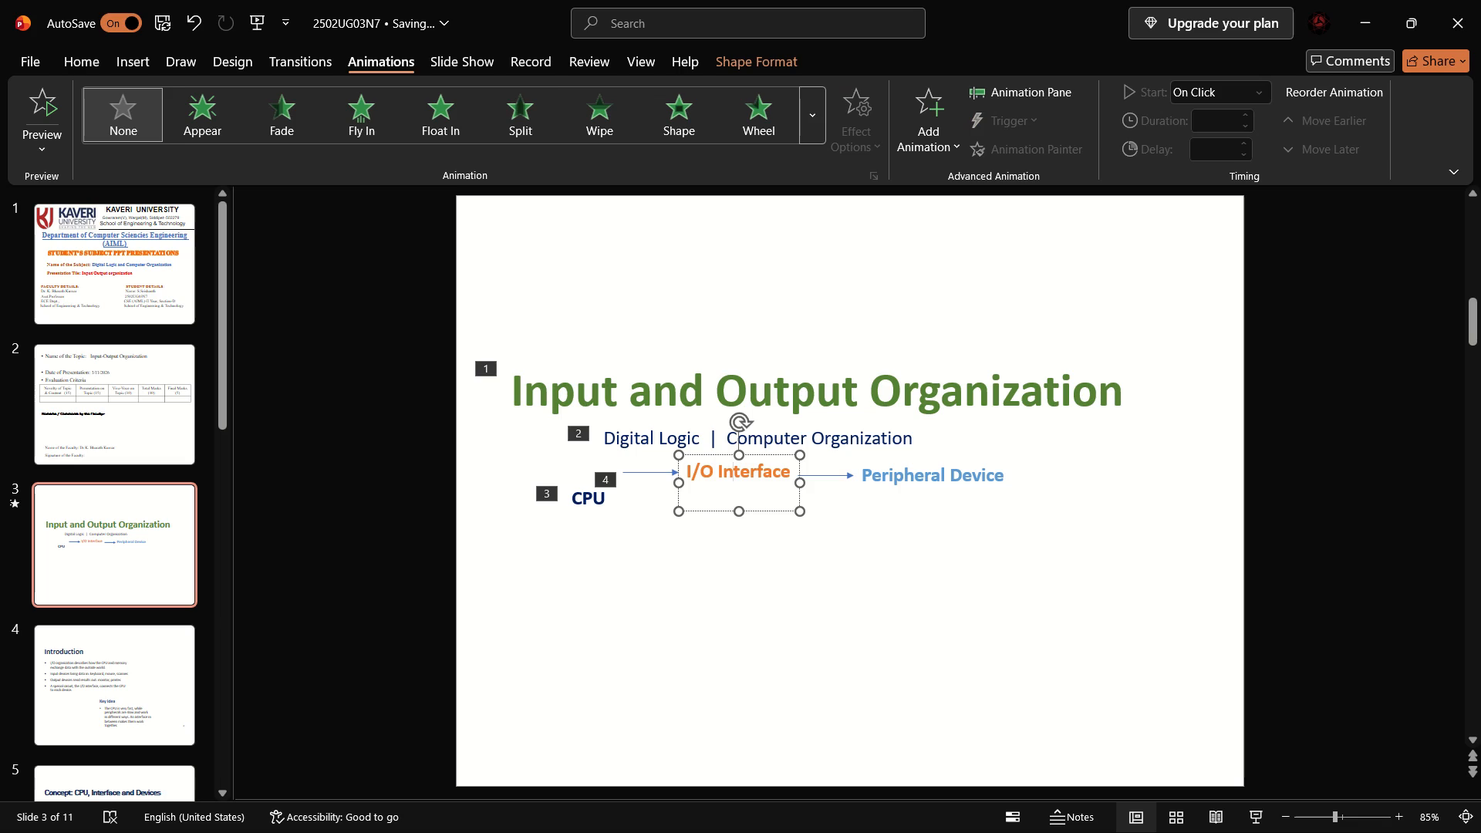
left_click(794, 473)
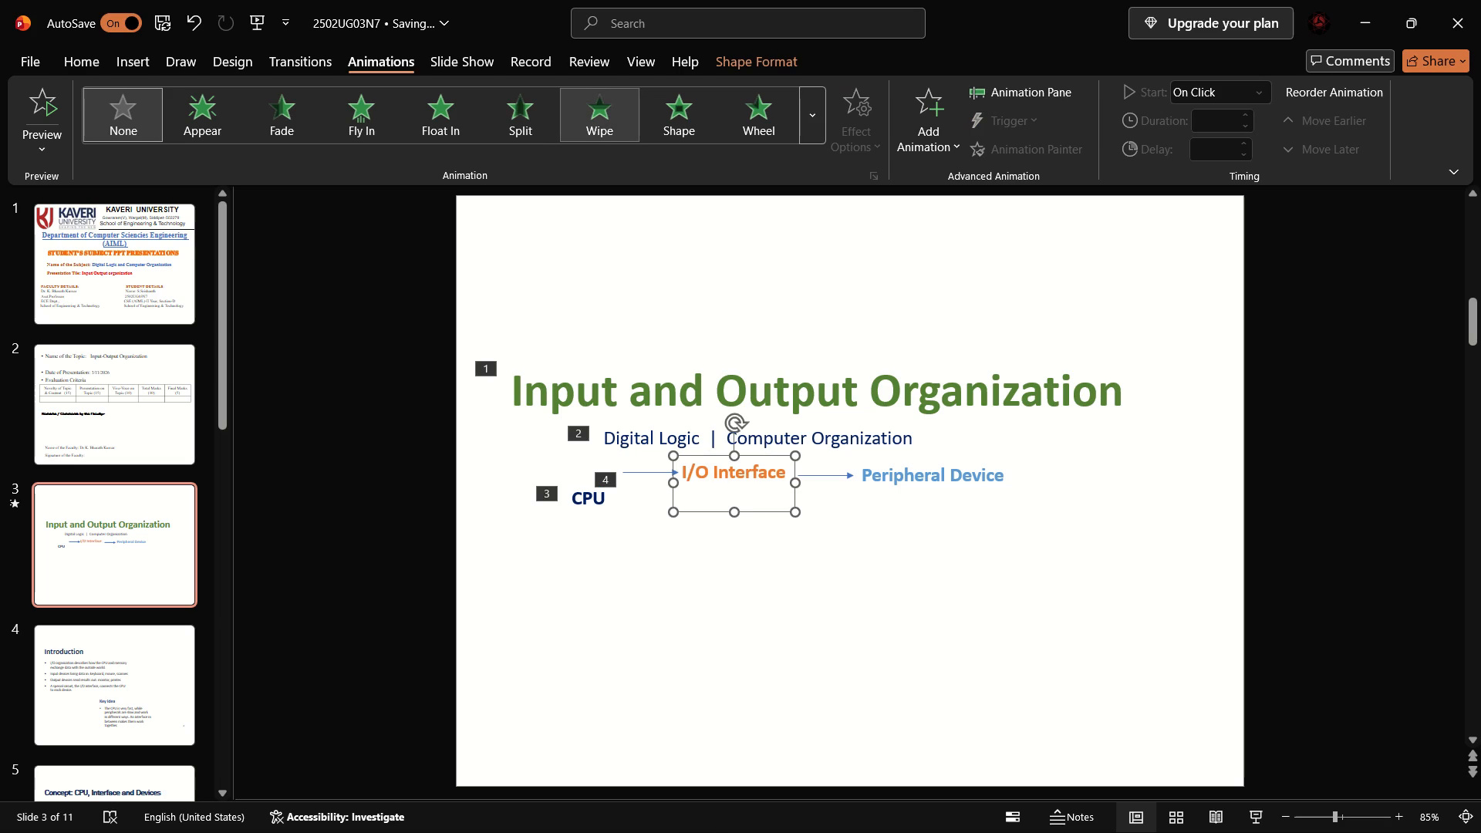
left_click(695, 128)
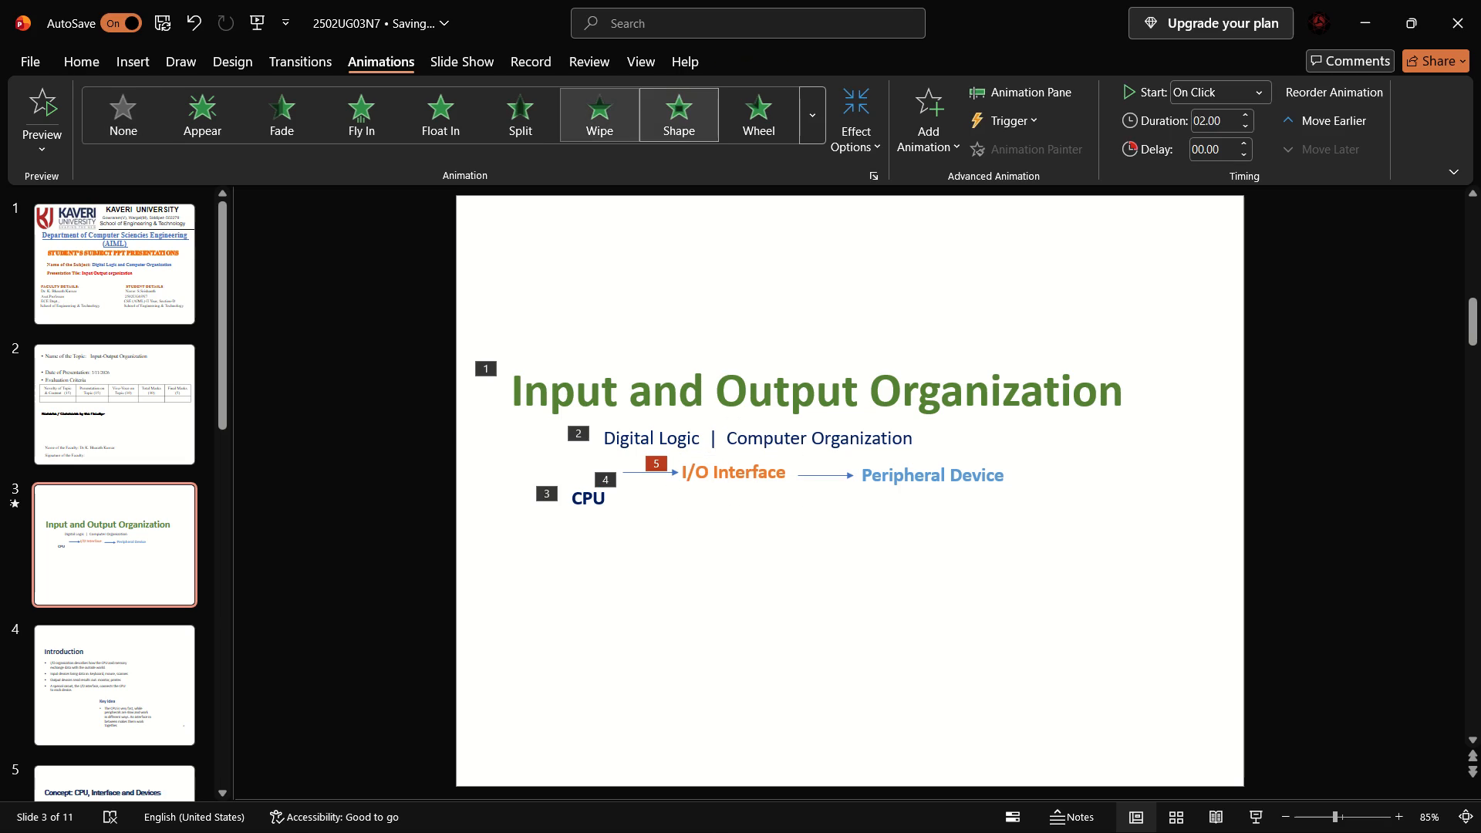
left_click(422, 111)
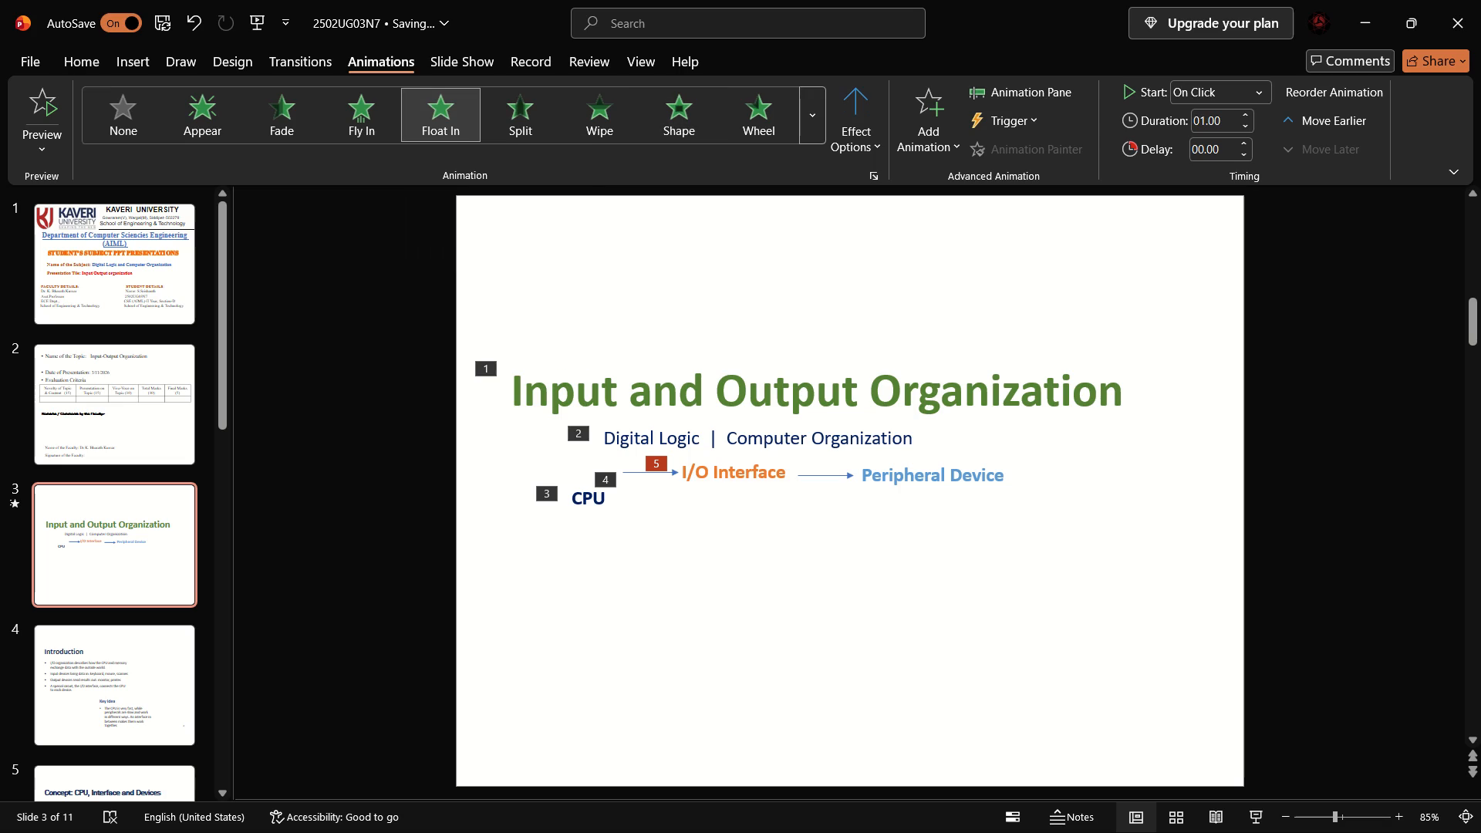
Apply the Float In animation to the arrow after "I/O Interface" and to the "Peripheral Device" text box.
left_click(834, 477)
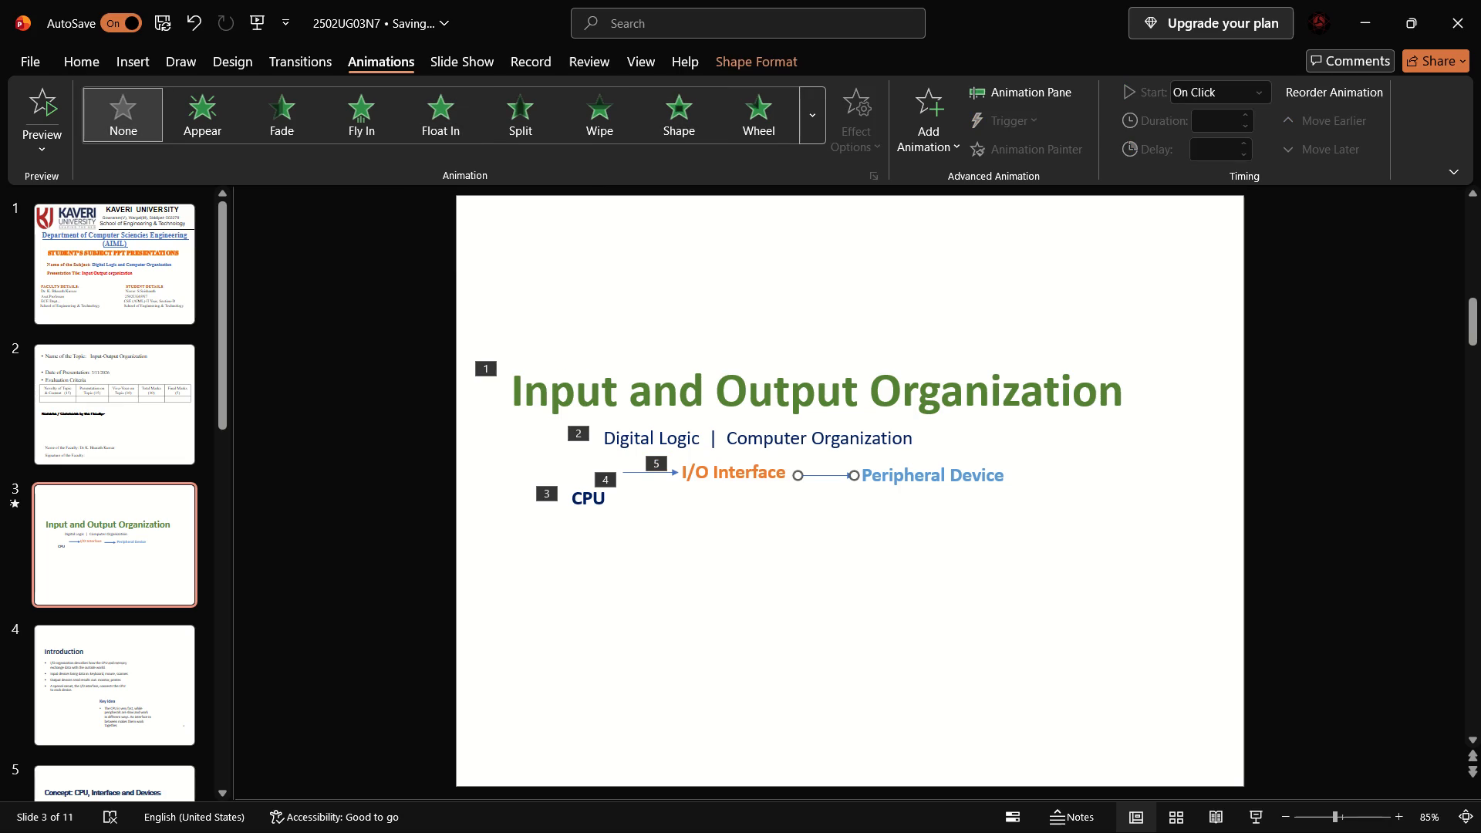
left_click(457, 127)
left_click(907, 492)
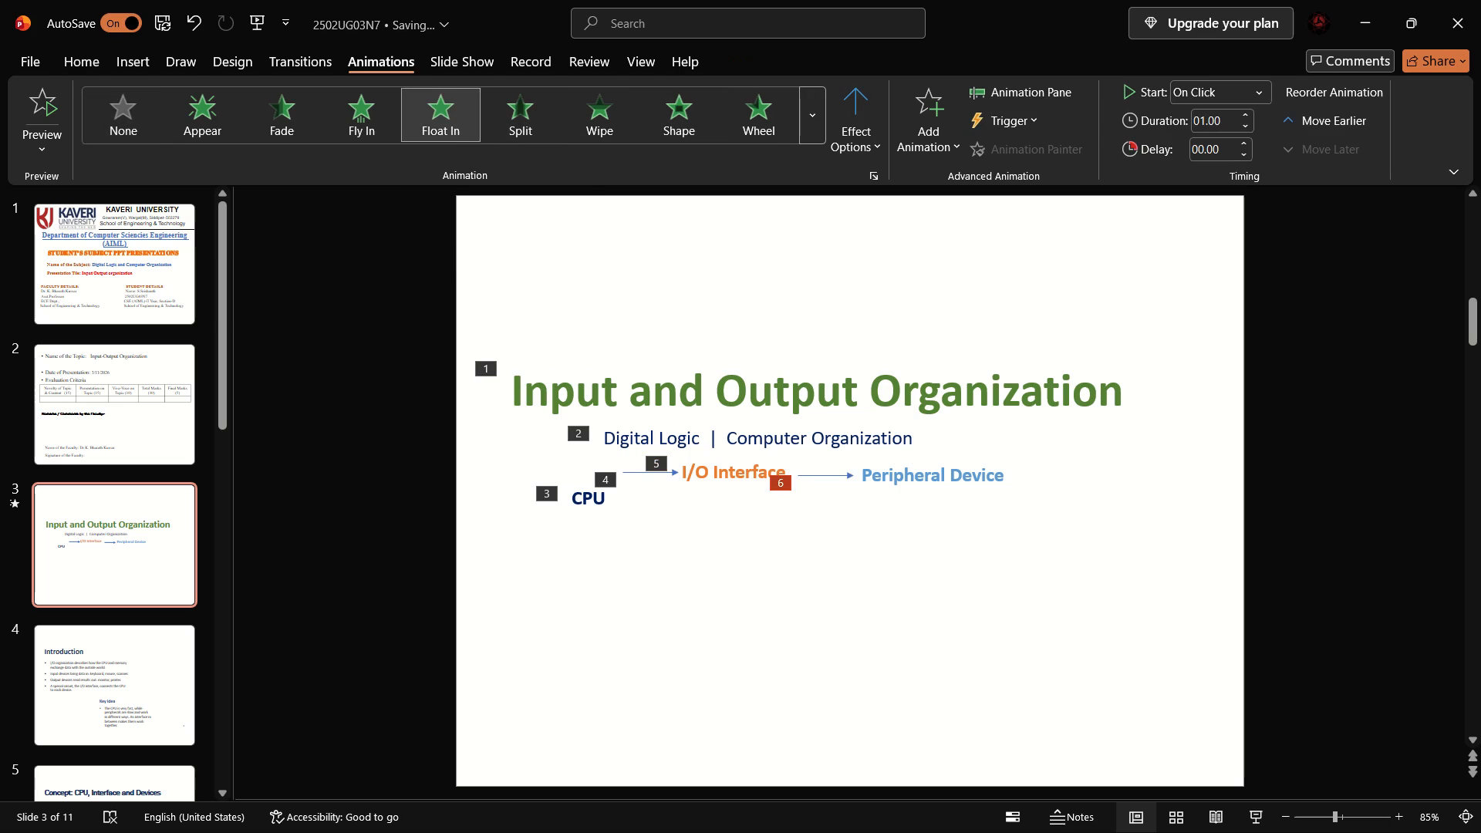
left_click(447, 113)
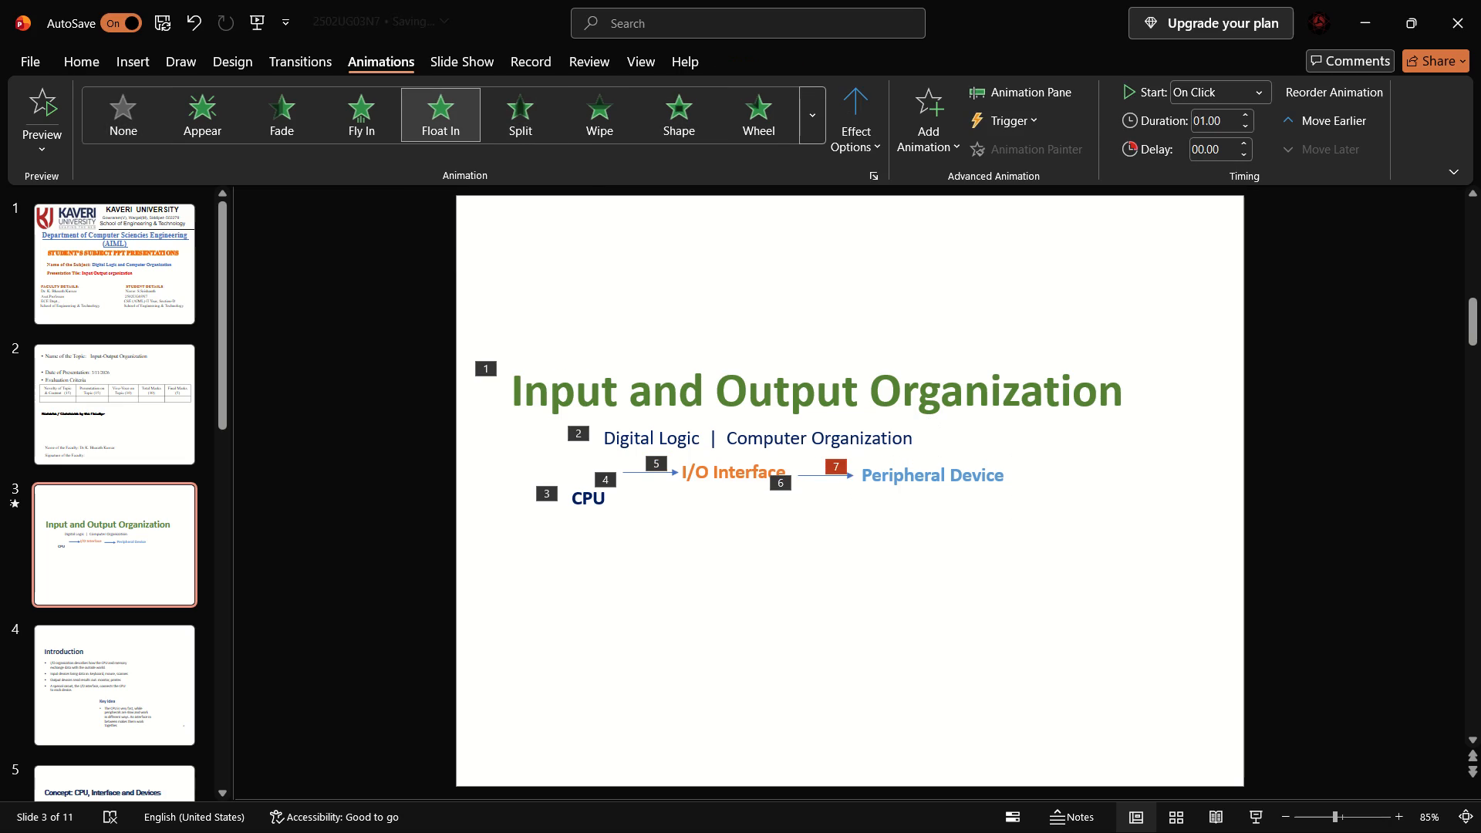
Move the "CPU" text box back up into the diagram row, just before the first arrow.
left_click(579, 499)
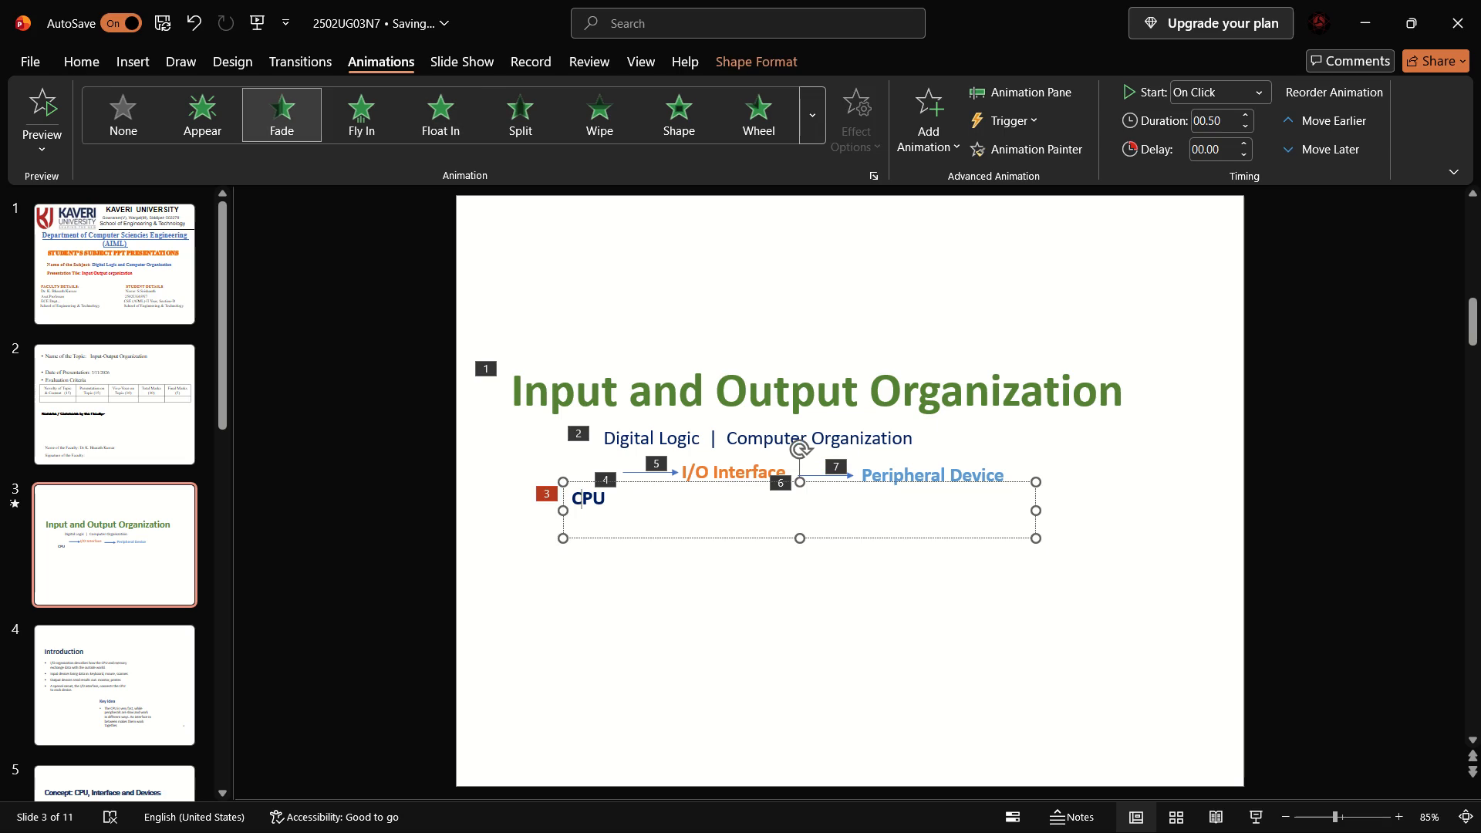
left_click_drag(628, 481, 627, 466)
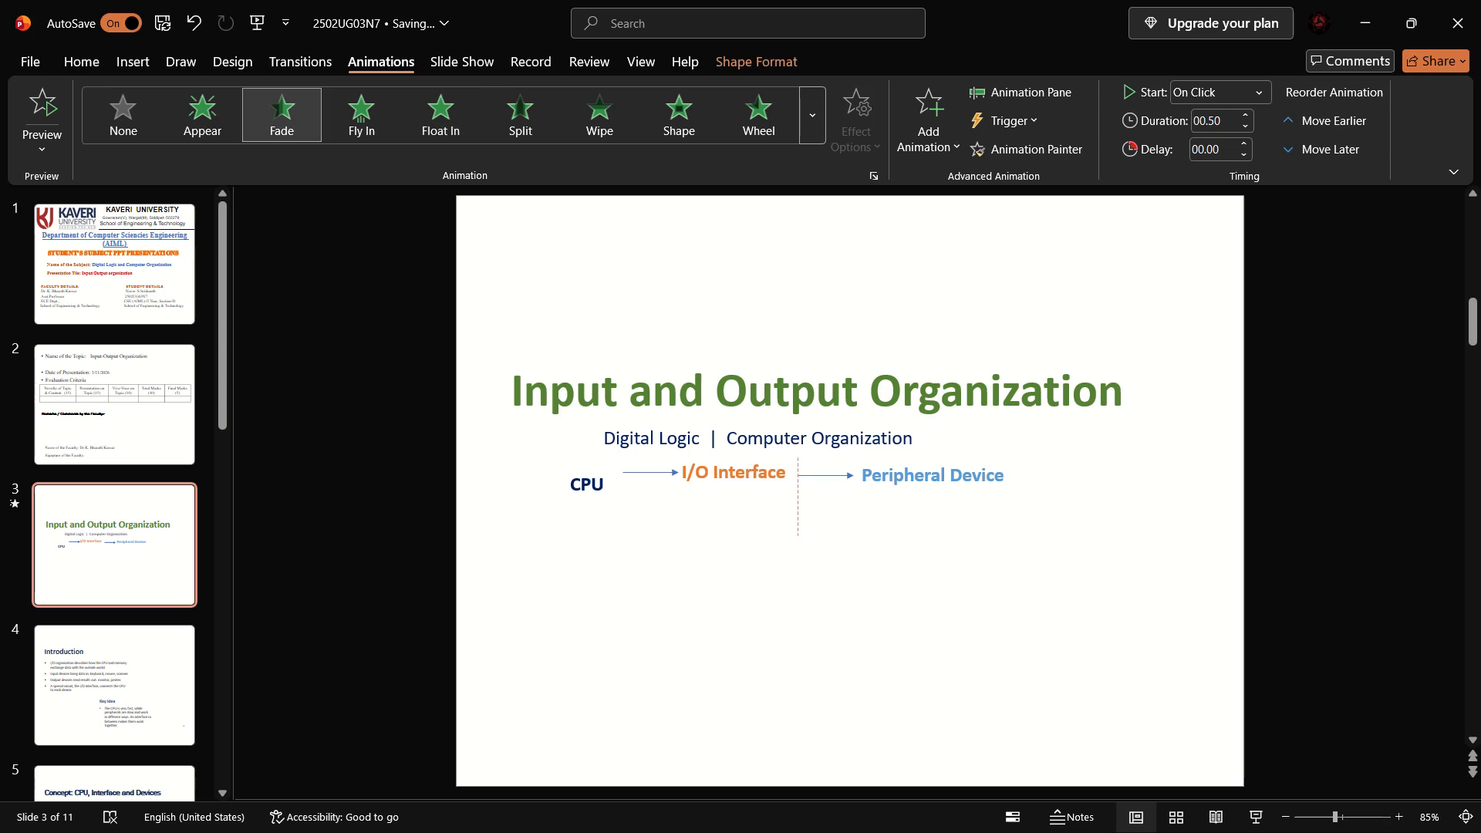
left_click_drag(627, 466, 637, 456)
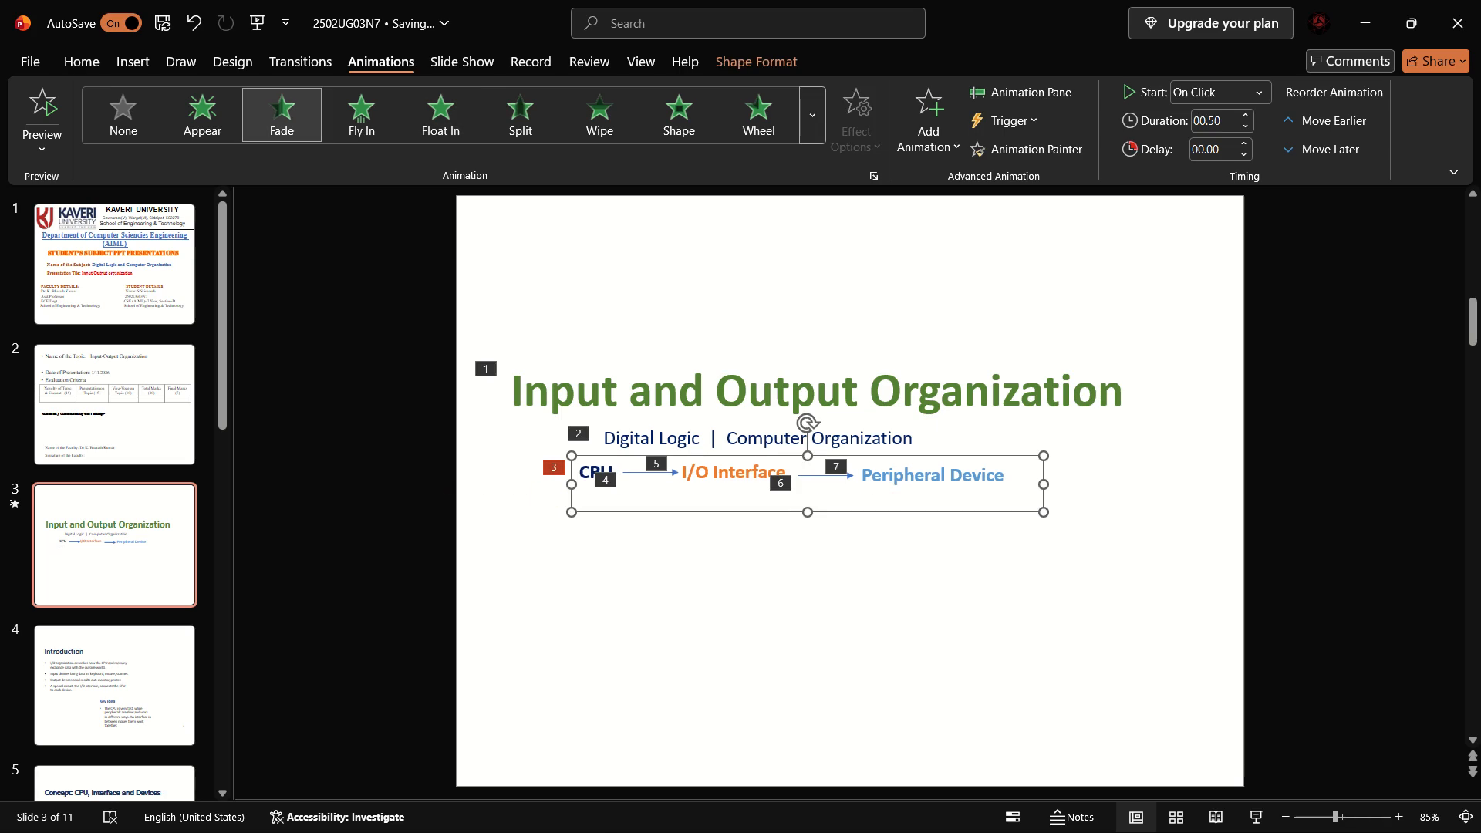
Play the slide show from the title slide through slide 3's animations to the "Concept: CPU, Interface and Devices" slide, and exit.
left_click(118, 288)
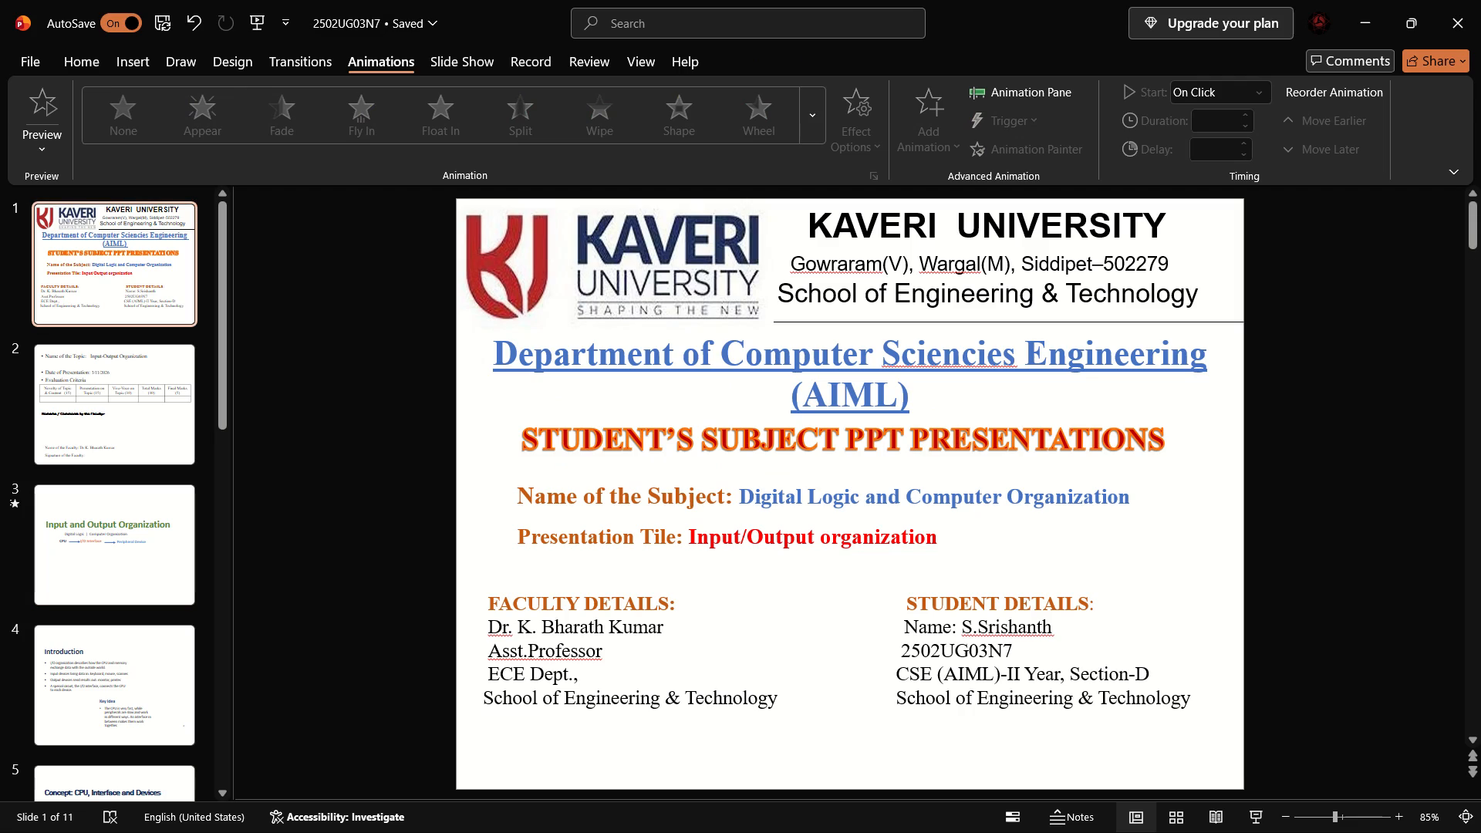
left_click(1244, 824)
key("Right")
key("Right")
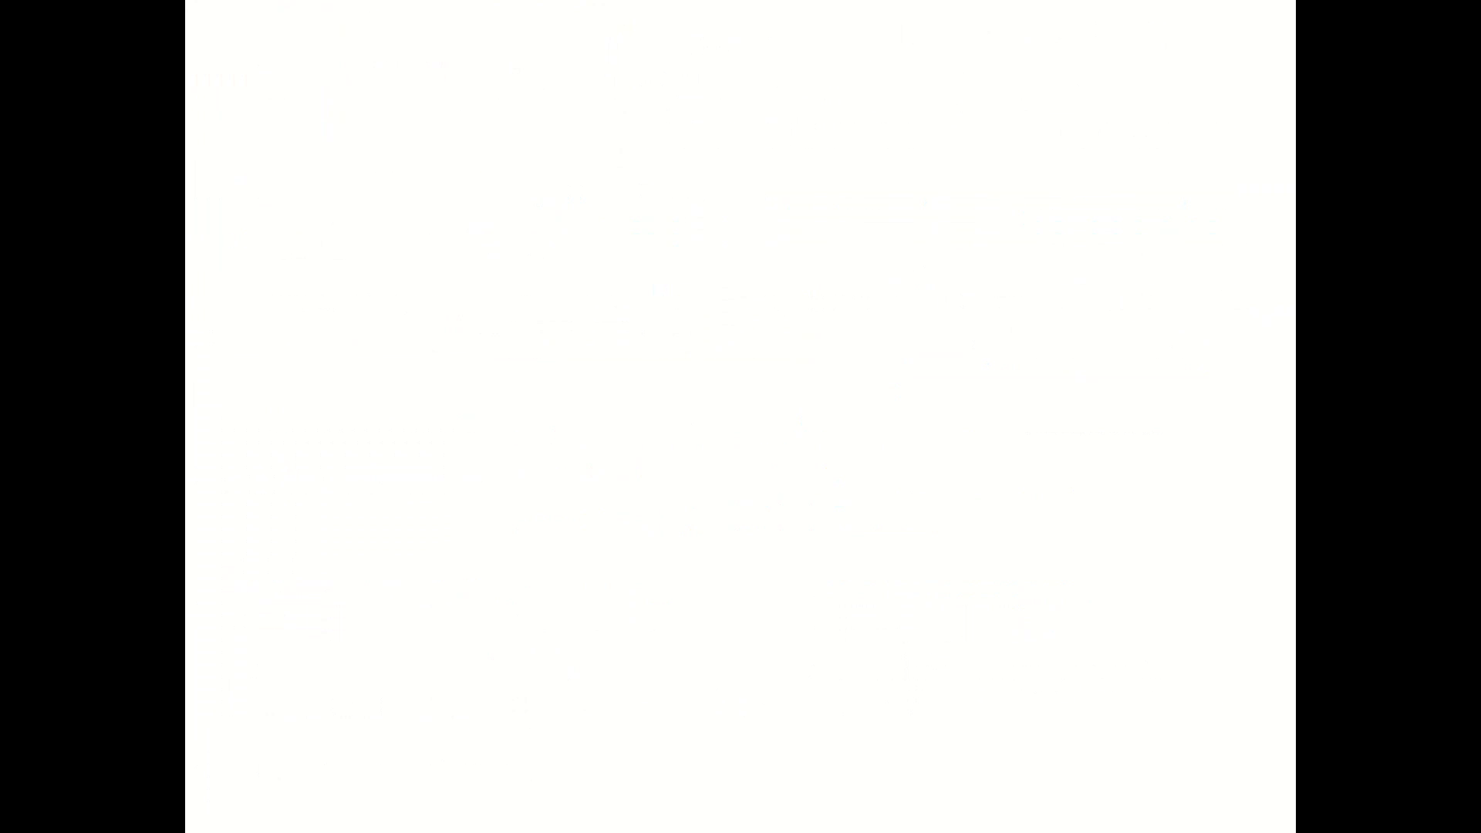
key("Right")
key("Right")
key("Right")
key("Right")
key("Right")
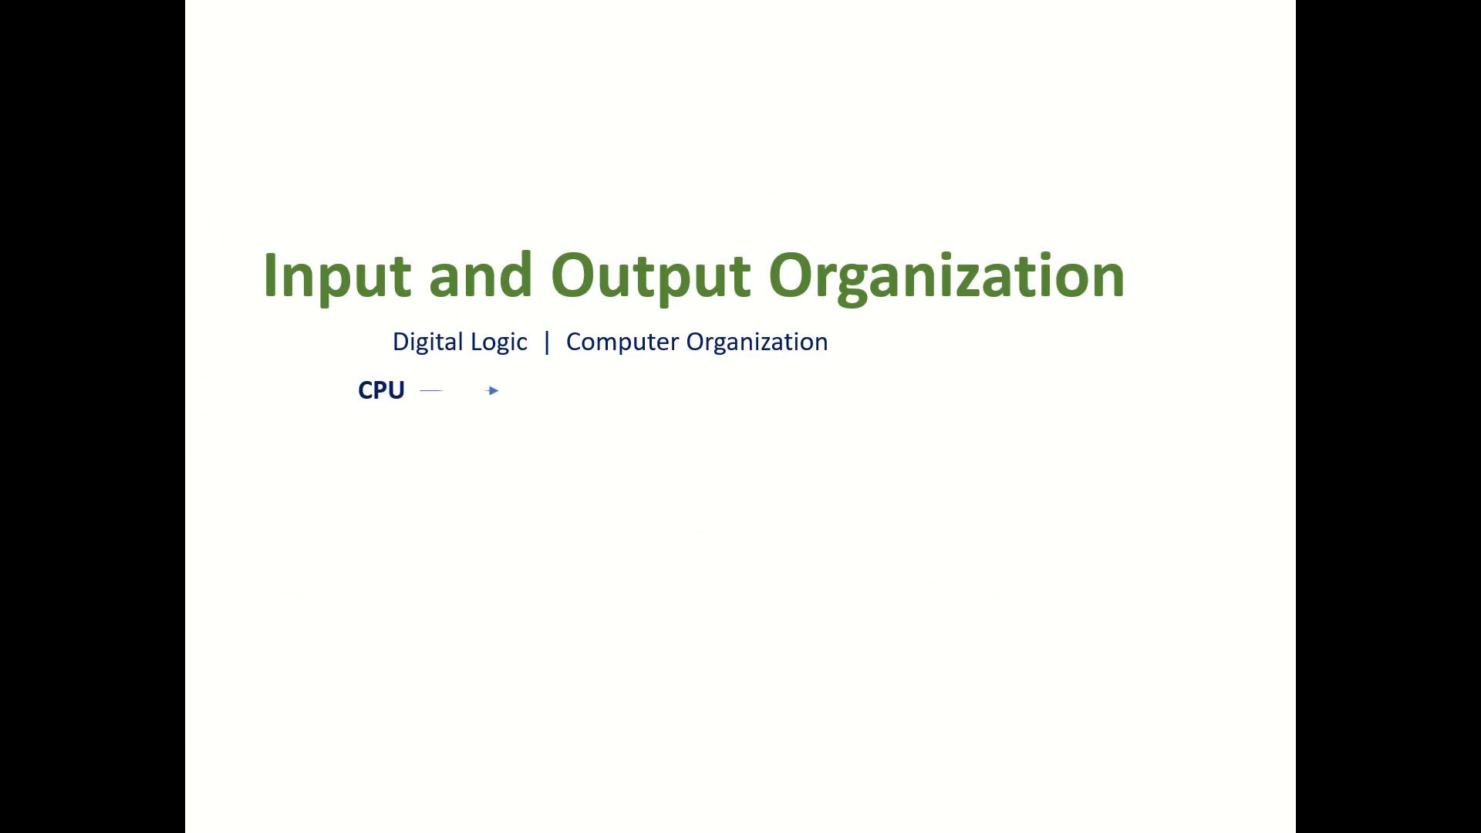
key("Right")
key("Right")
key("Right")
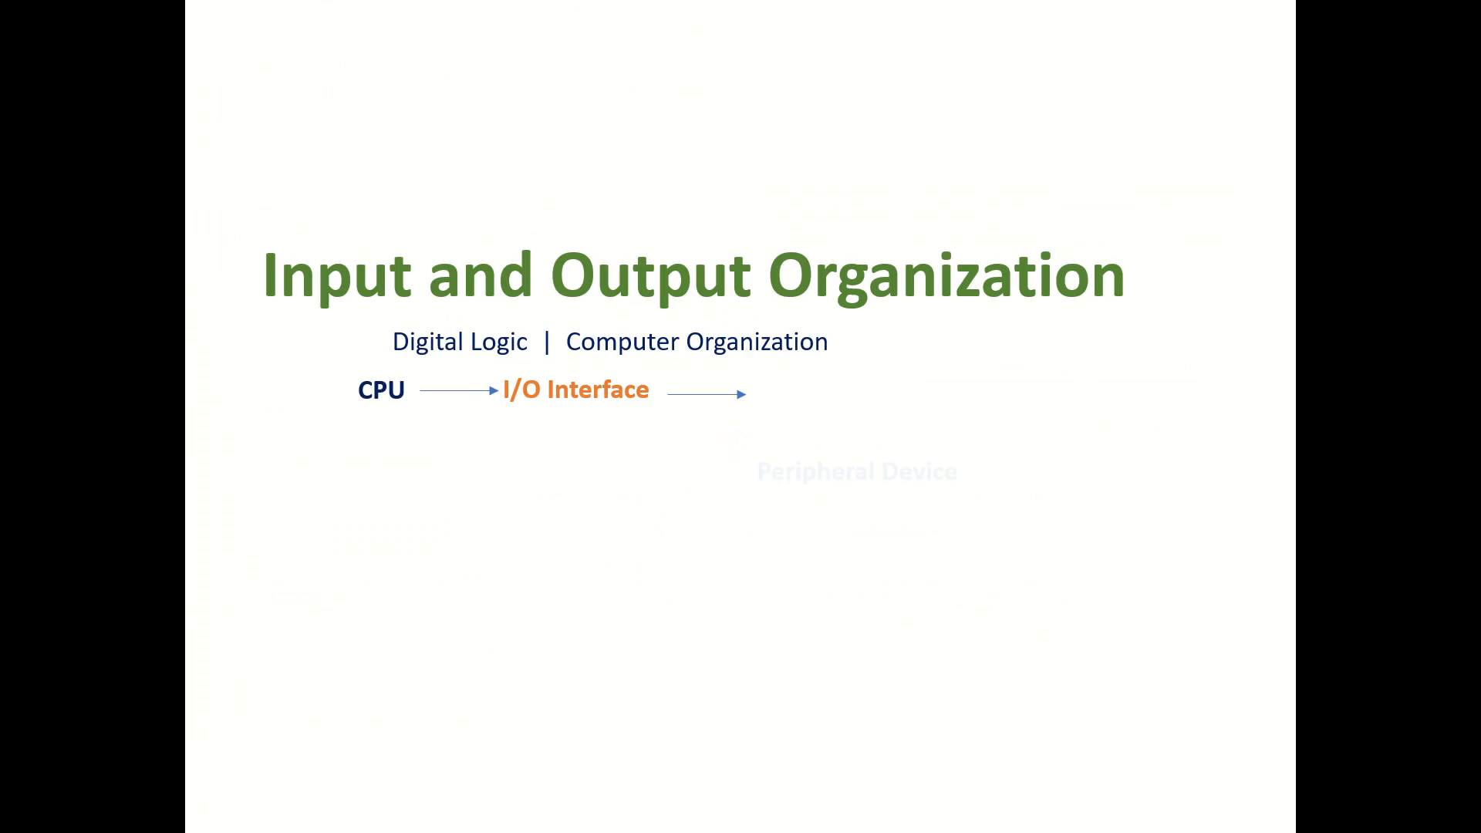
key("Right")
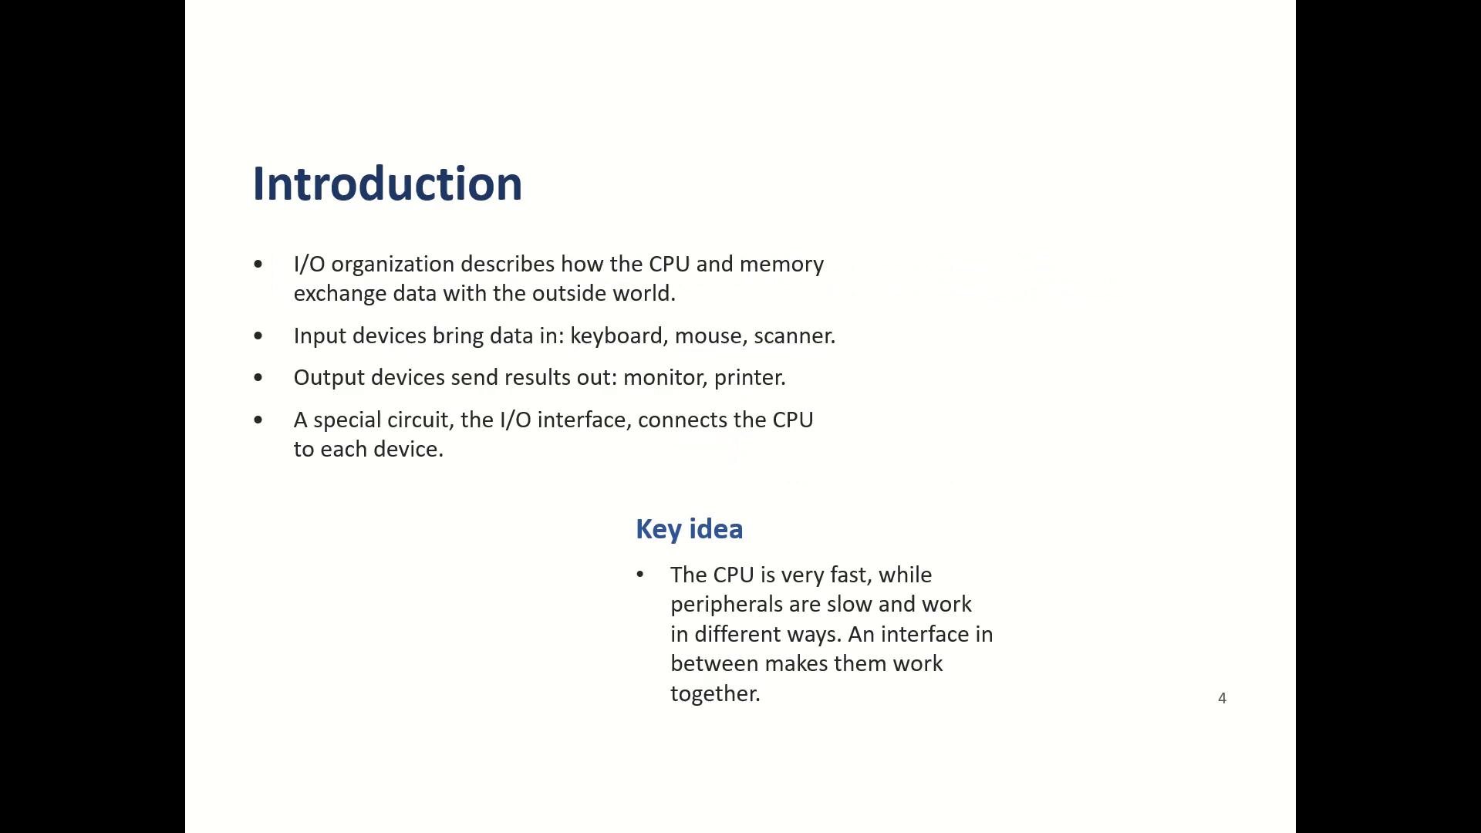
key("Right")
key("Escape")
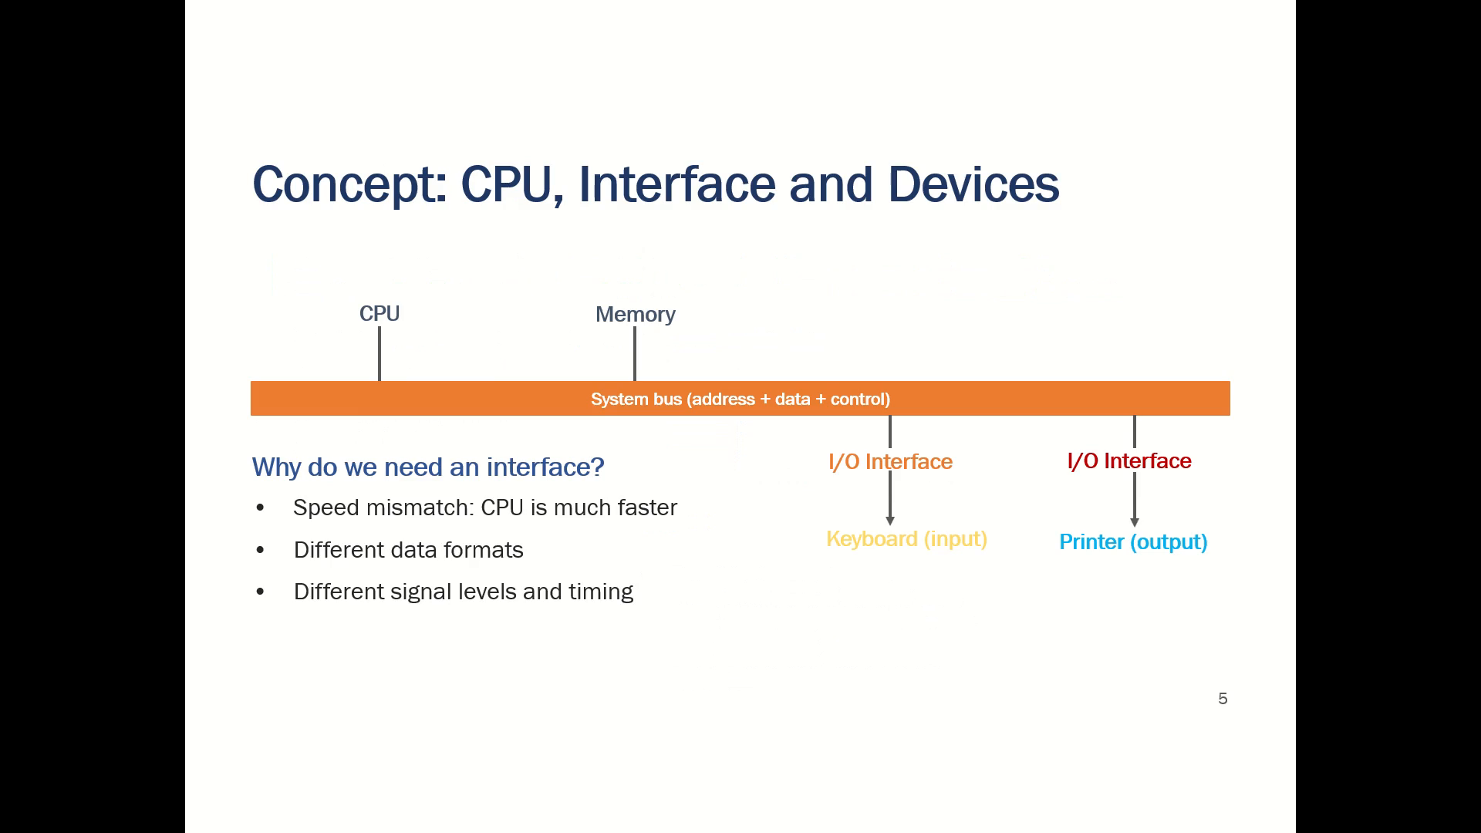
Open the "Introduction" slide for editing.
left_click(132, 413)
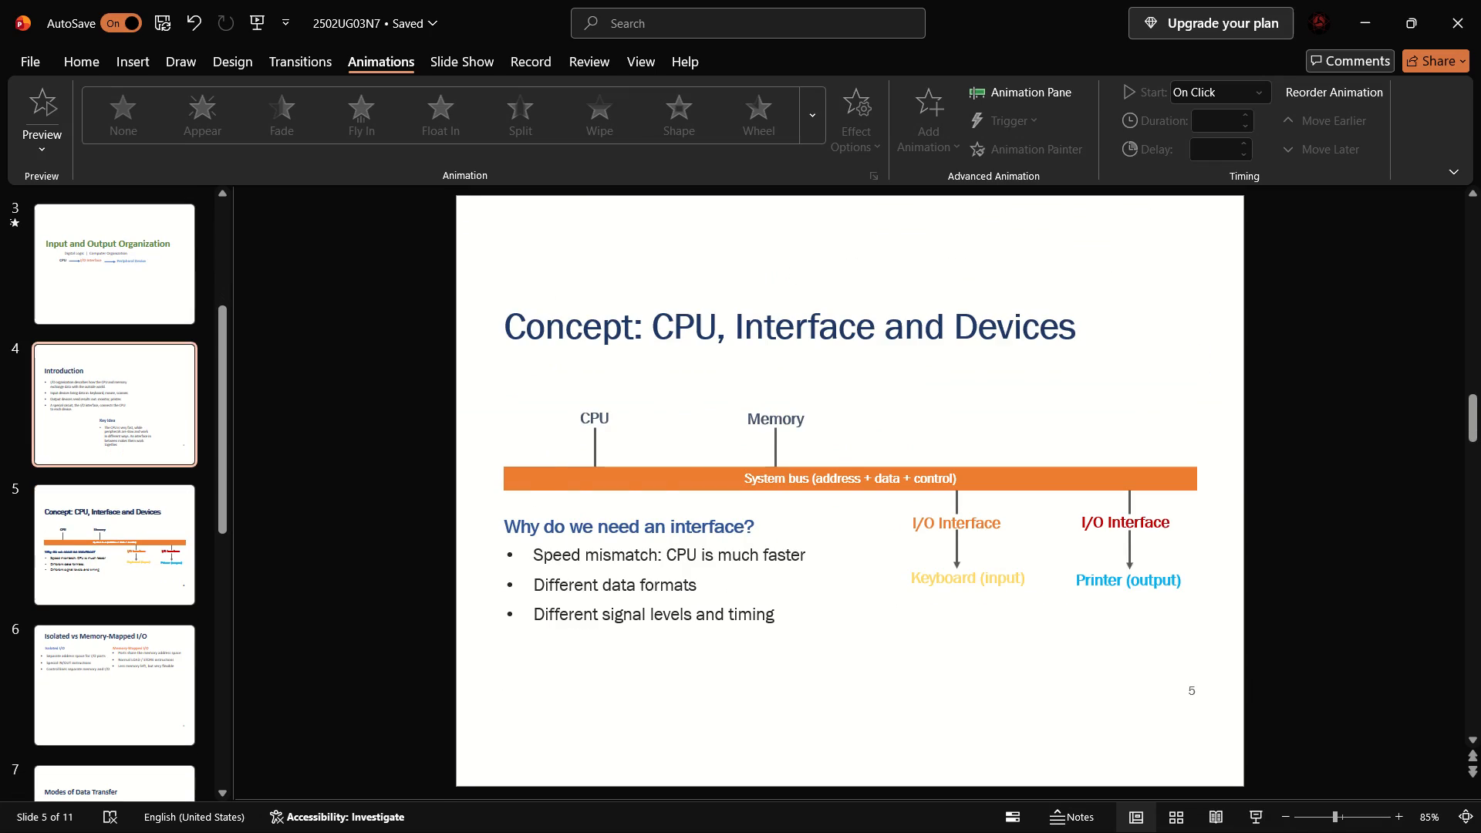
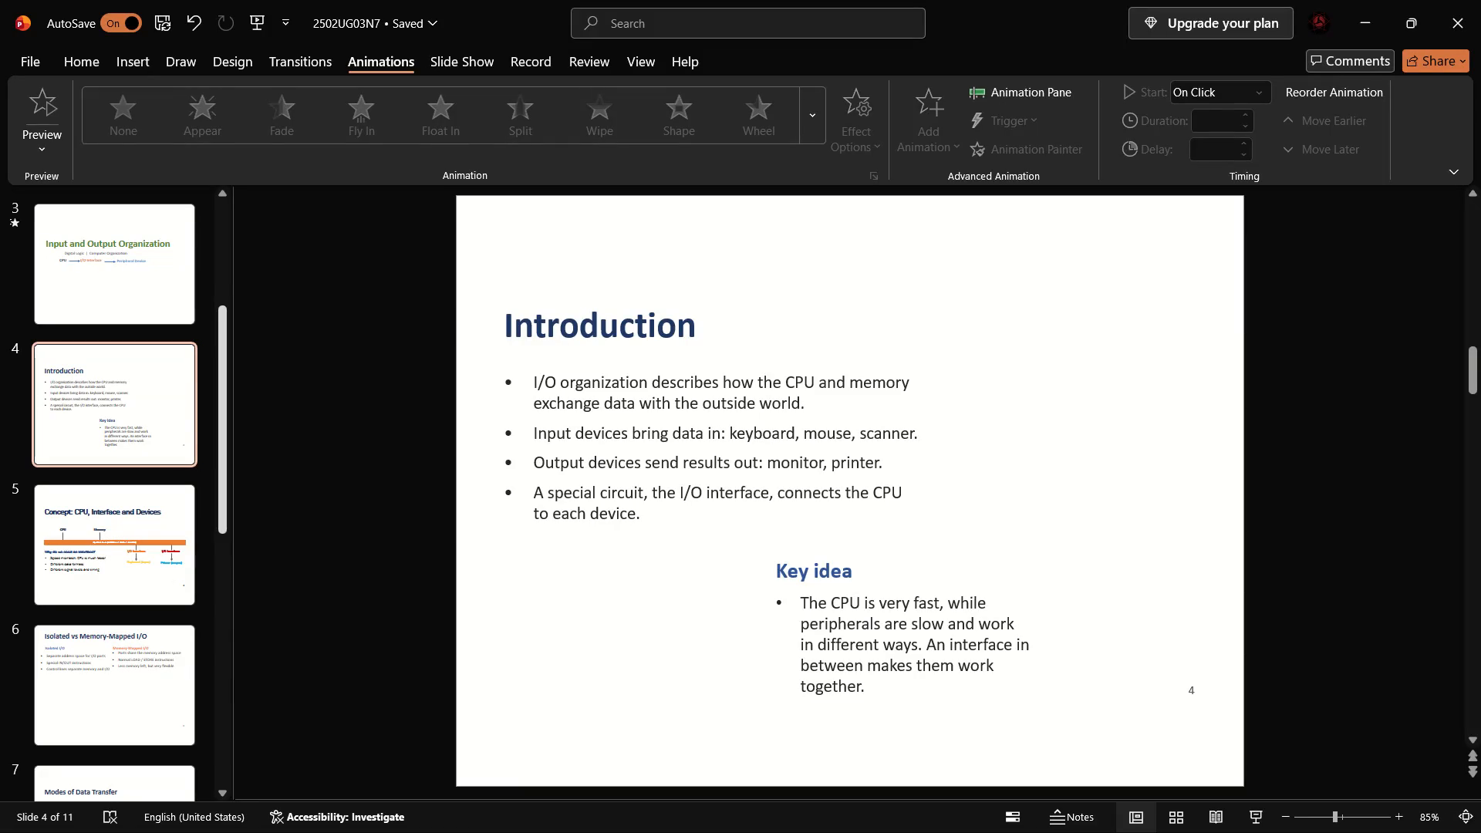
Apply the Fly In animation to the "Introduction" title and separately to the first bullet, about I/O organization.
left_click(132, 410)
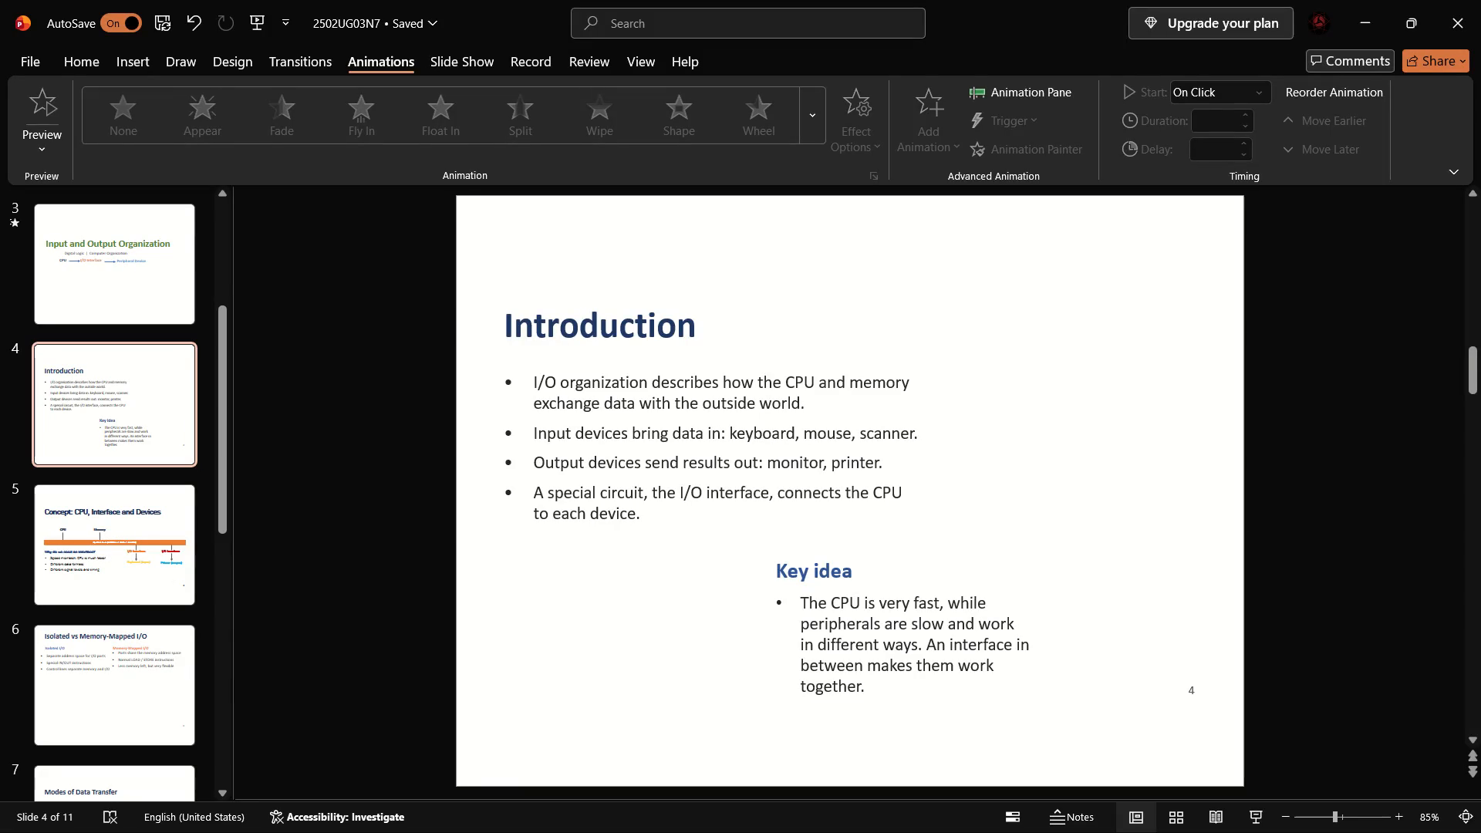
left_click(165, 257)
left_click(85, 408)
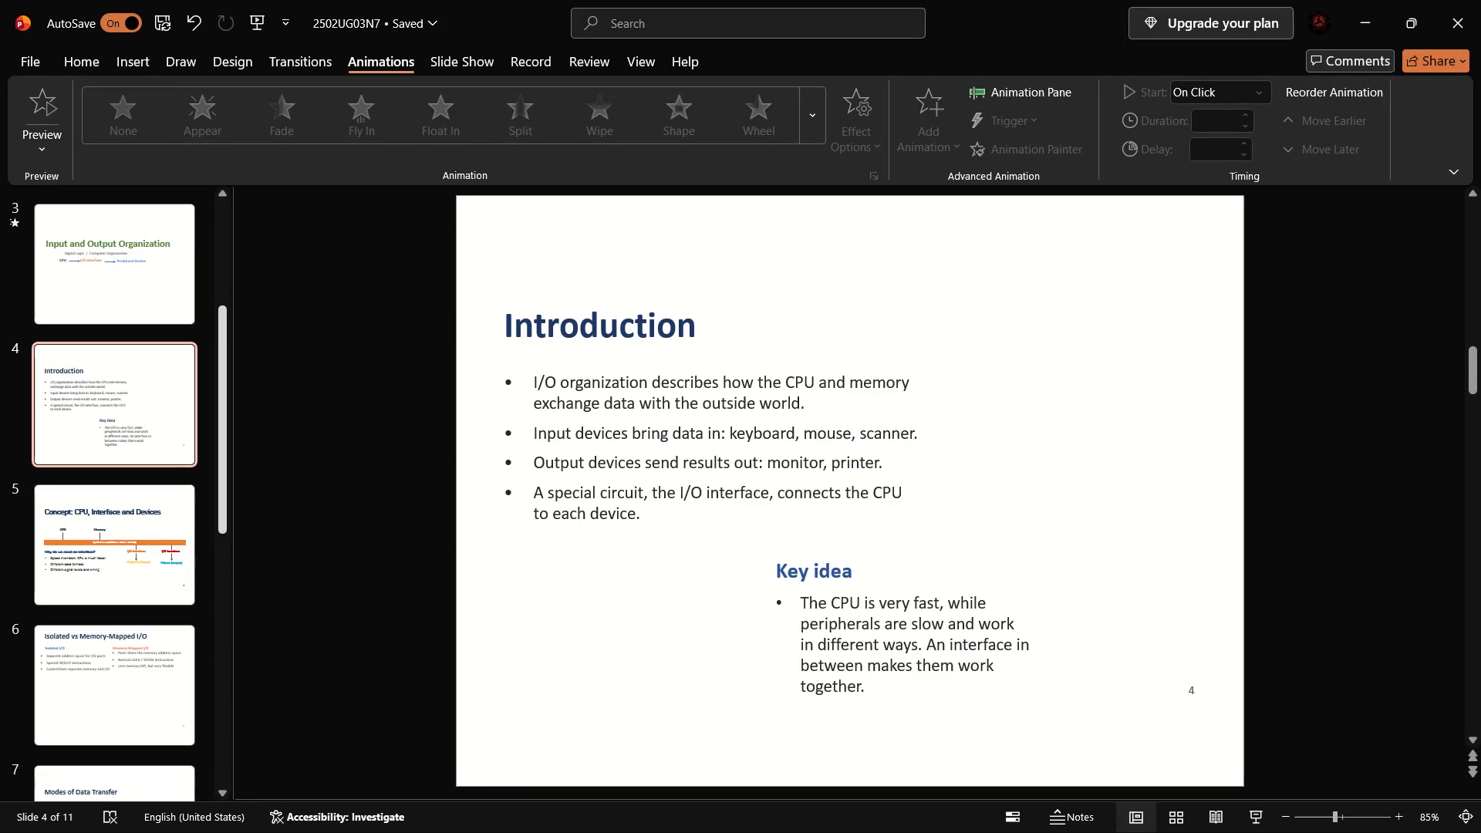
left_click(528, 322)
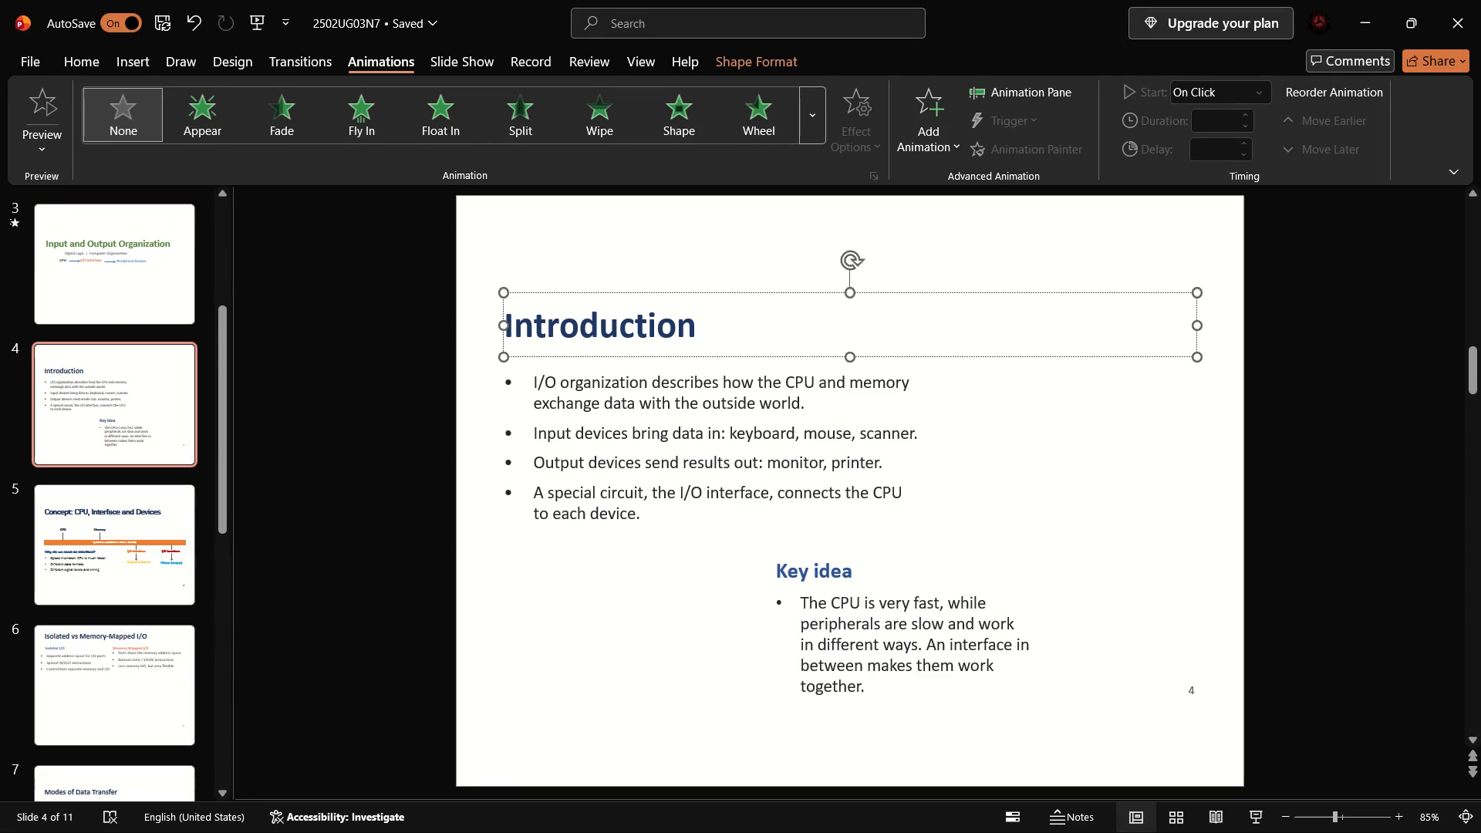
left_click(372, 124)
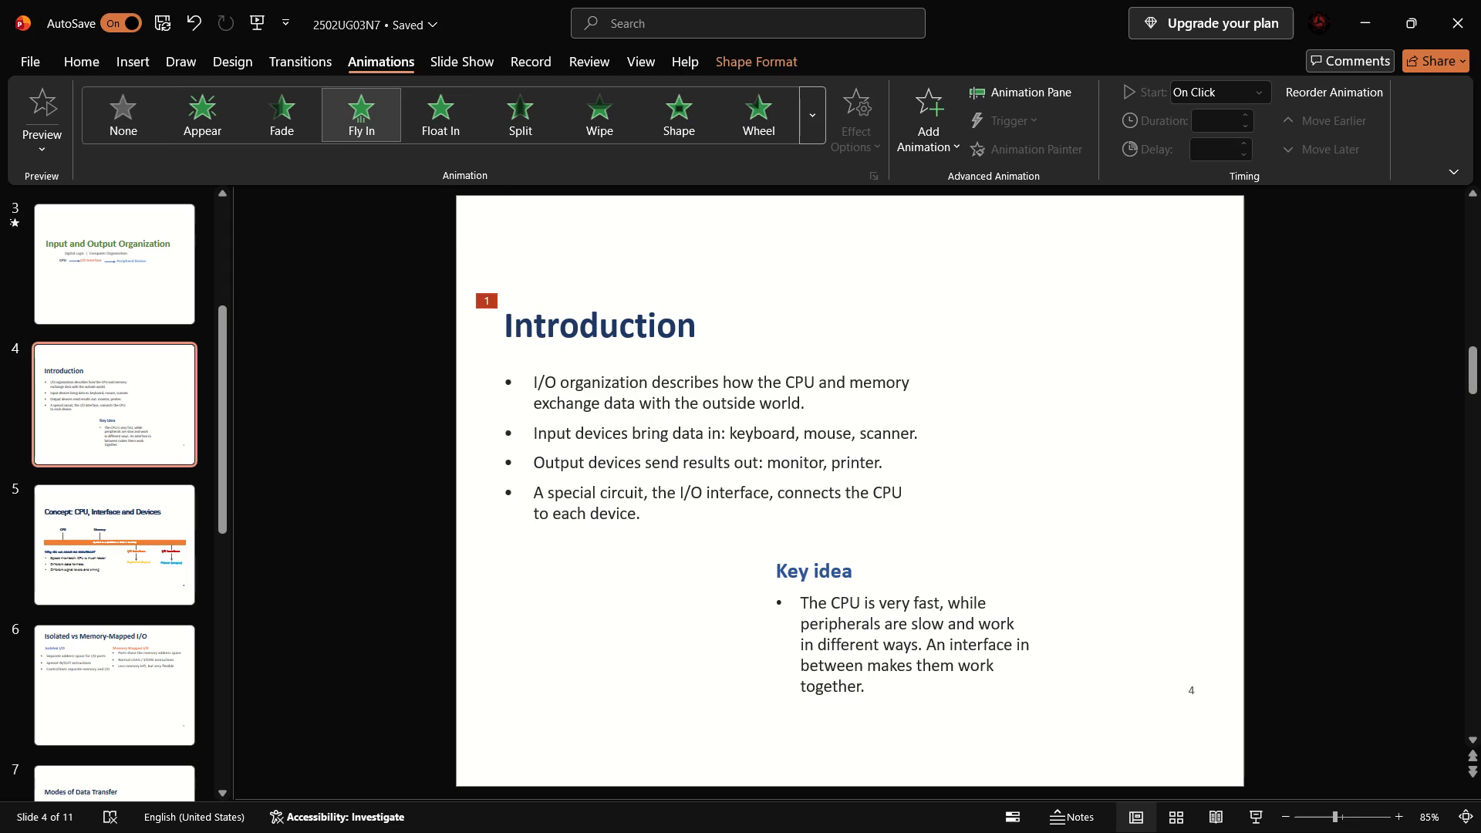
double_click(504, 379)
left_click_drag(525, 381, 544, 381)
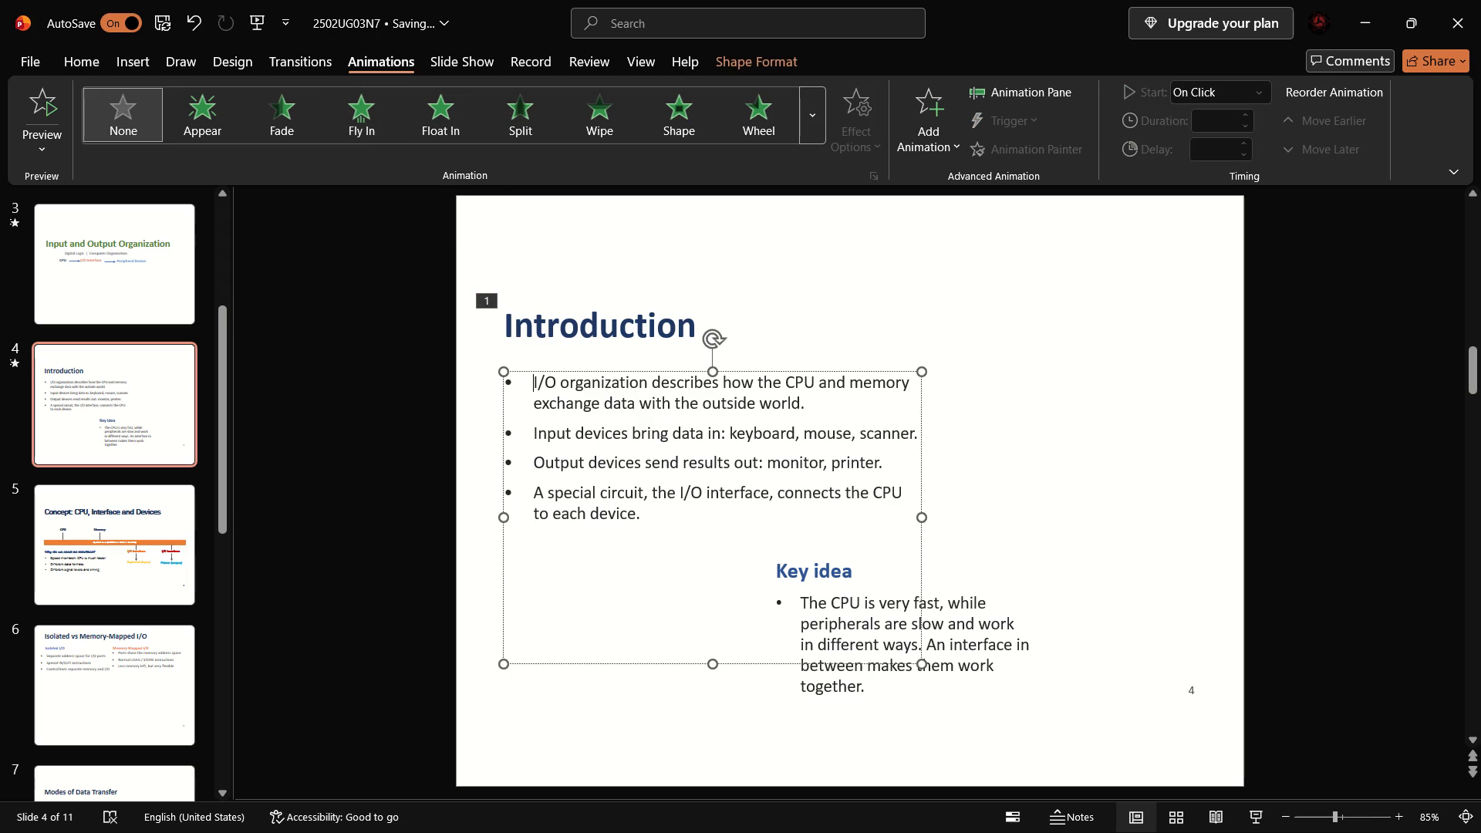
left_click_drag(544, 381, 791, 405)
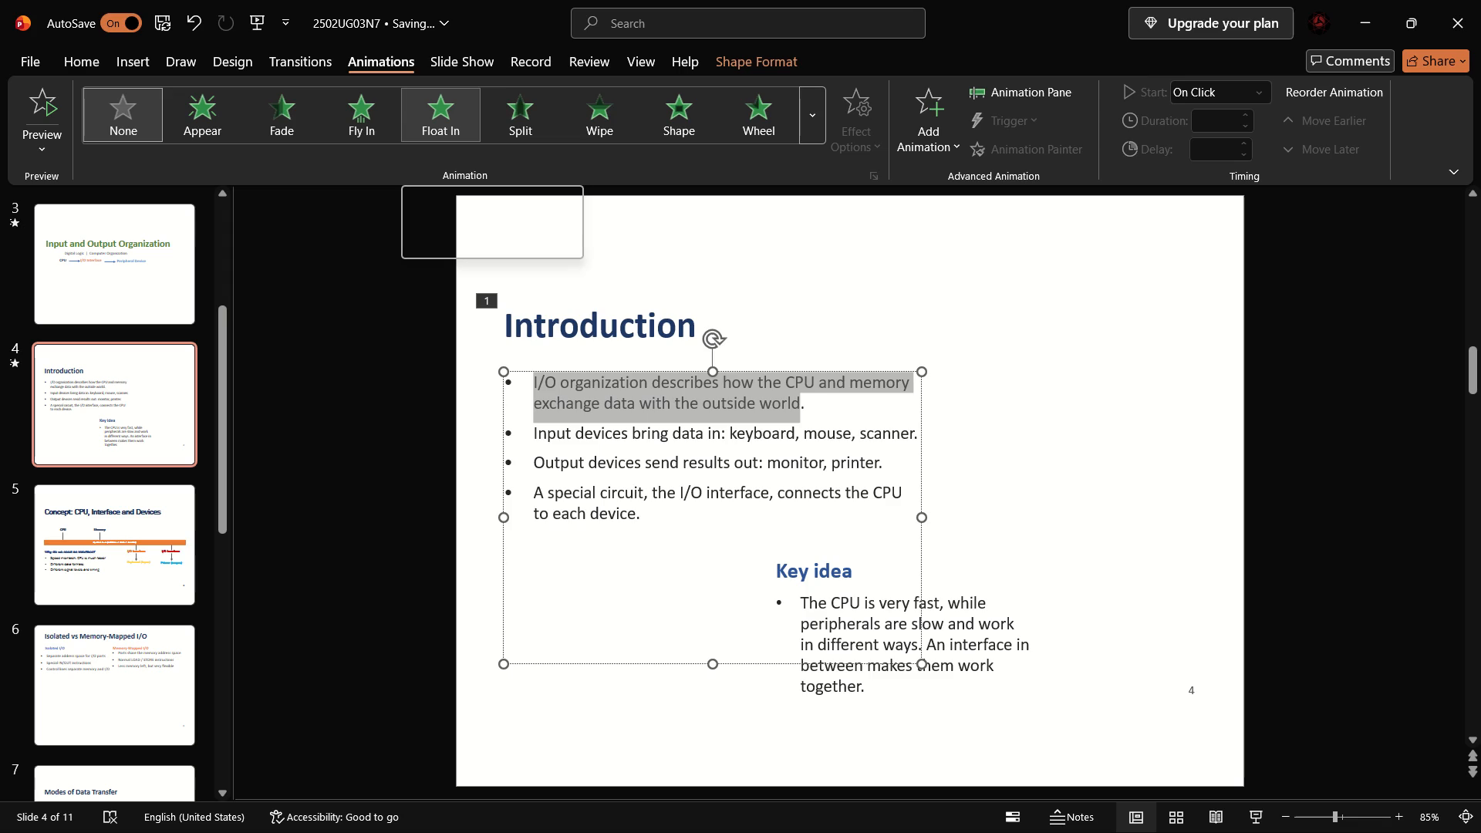
left_click(396, 111)
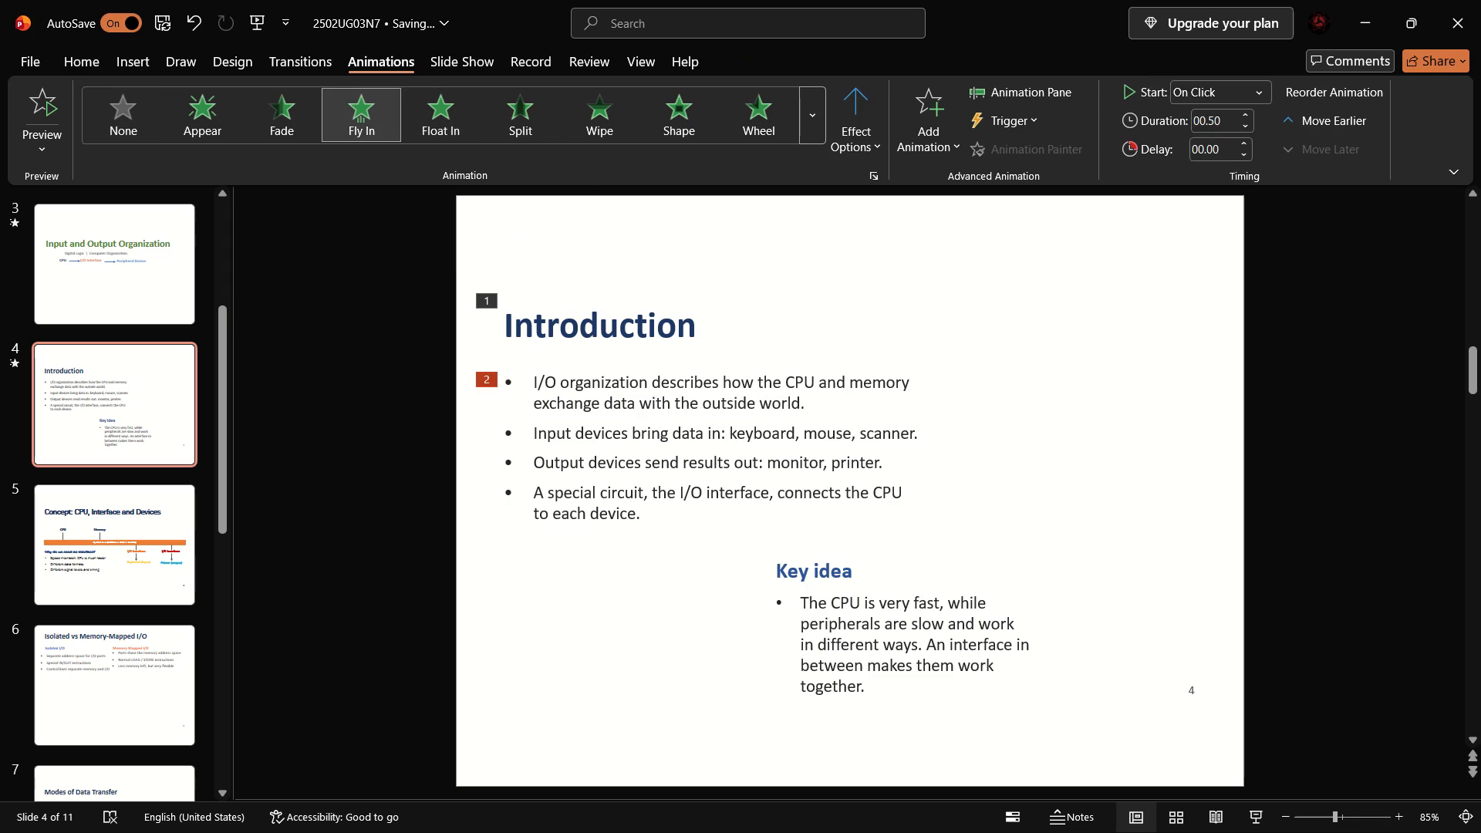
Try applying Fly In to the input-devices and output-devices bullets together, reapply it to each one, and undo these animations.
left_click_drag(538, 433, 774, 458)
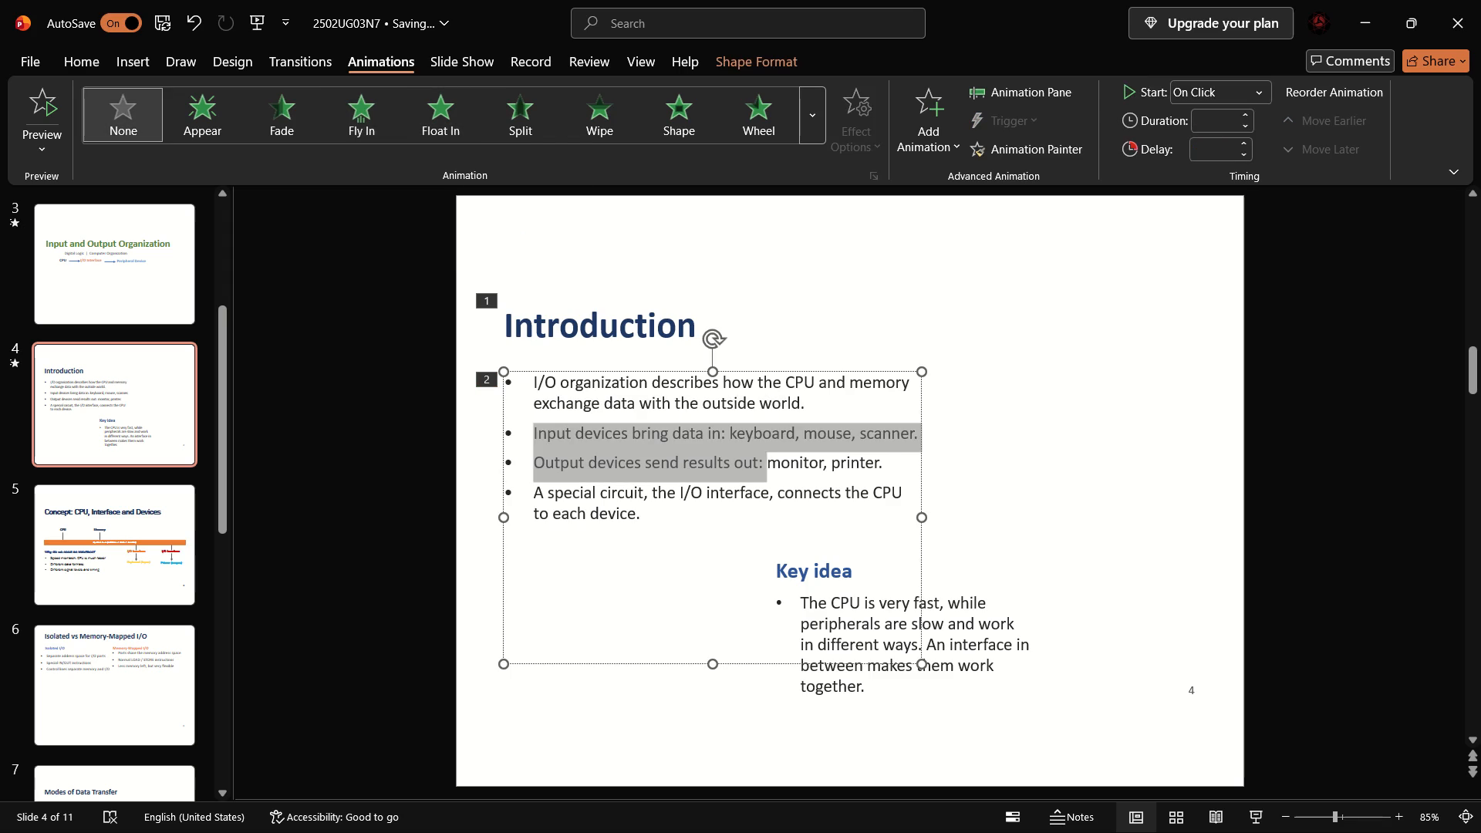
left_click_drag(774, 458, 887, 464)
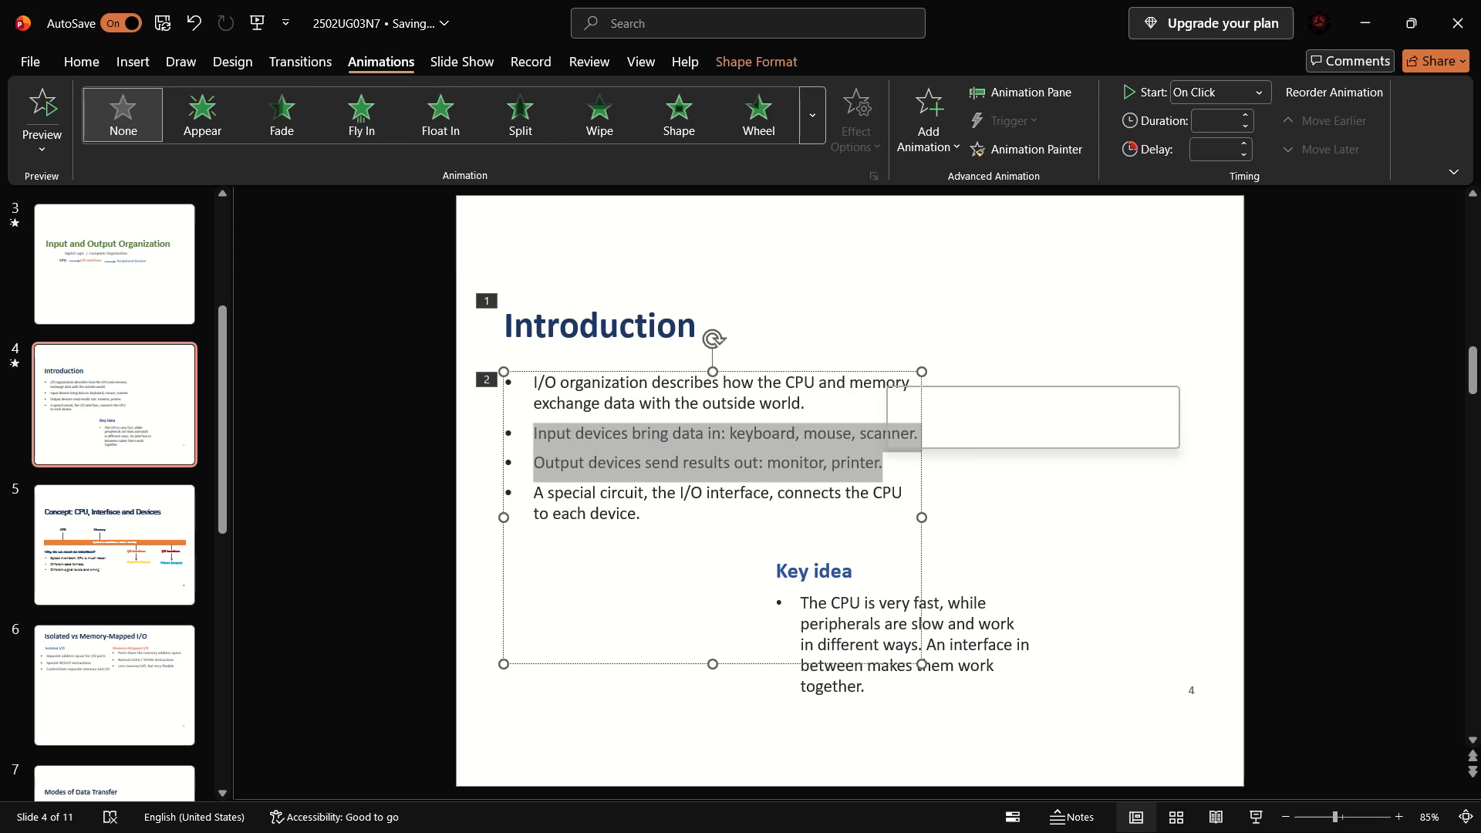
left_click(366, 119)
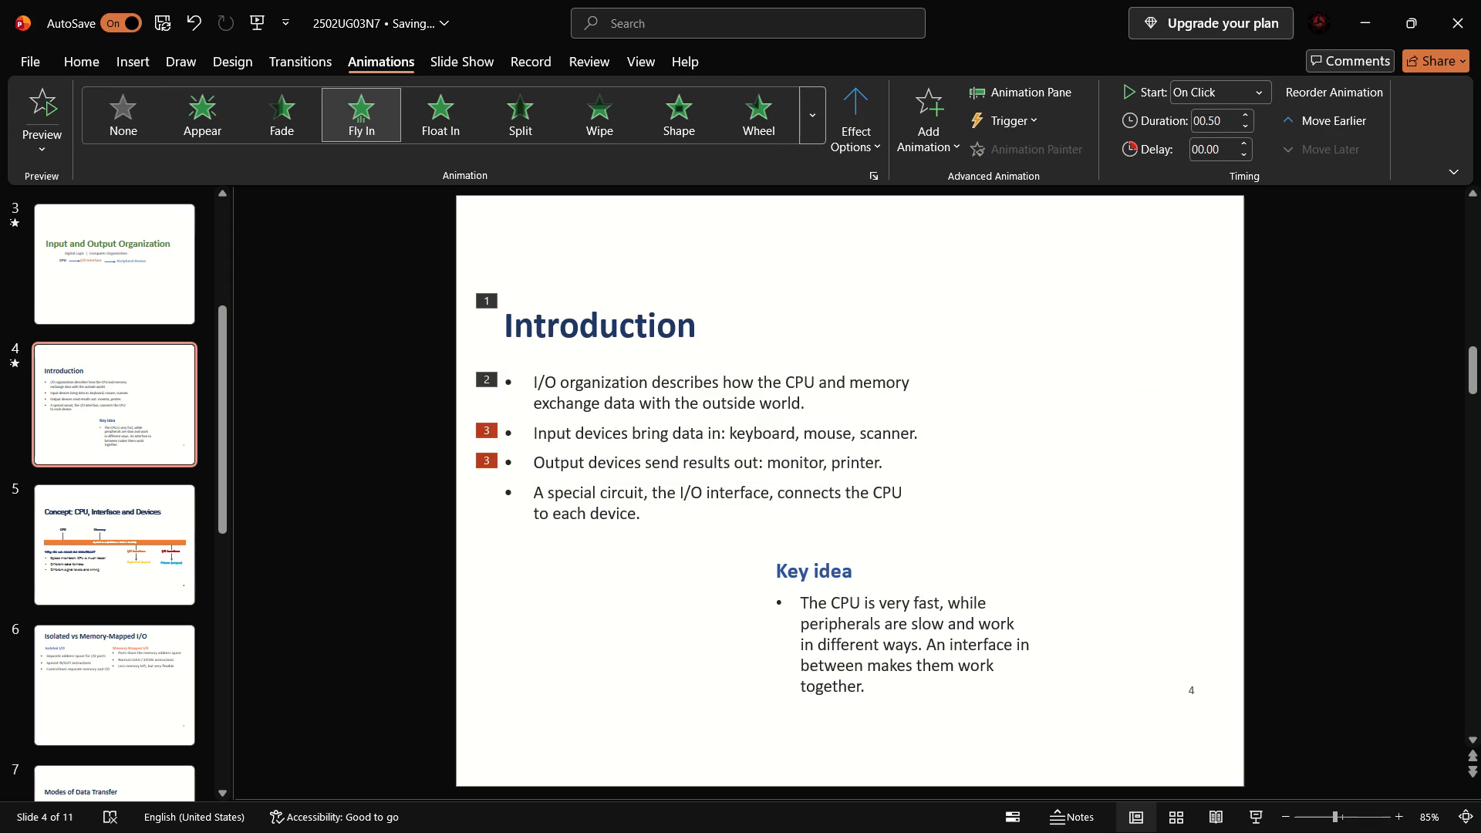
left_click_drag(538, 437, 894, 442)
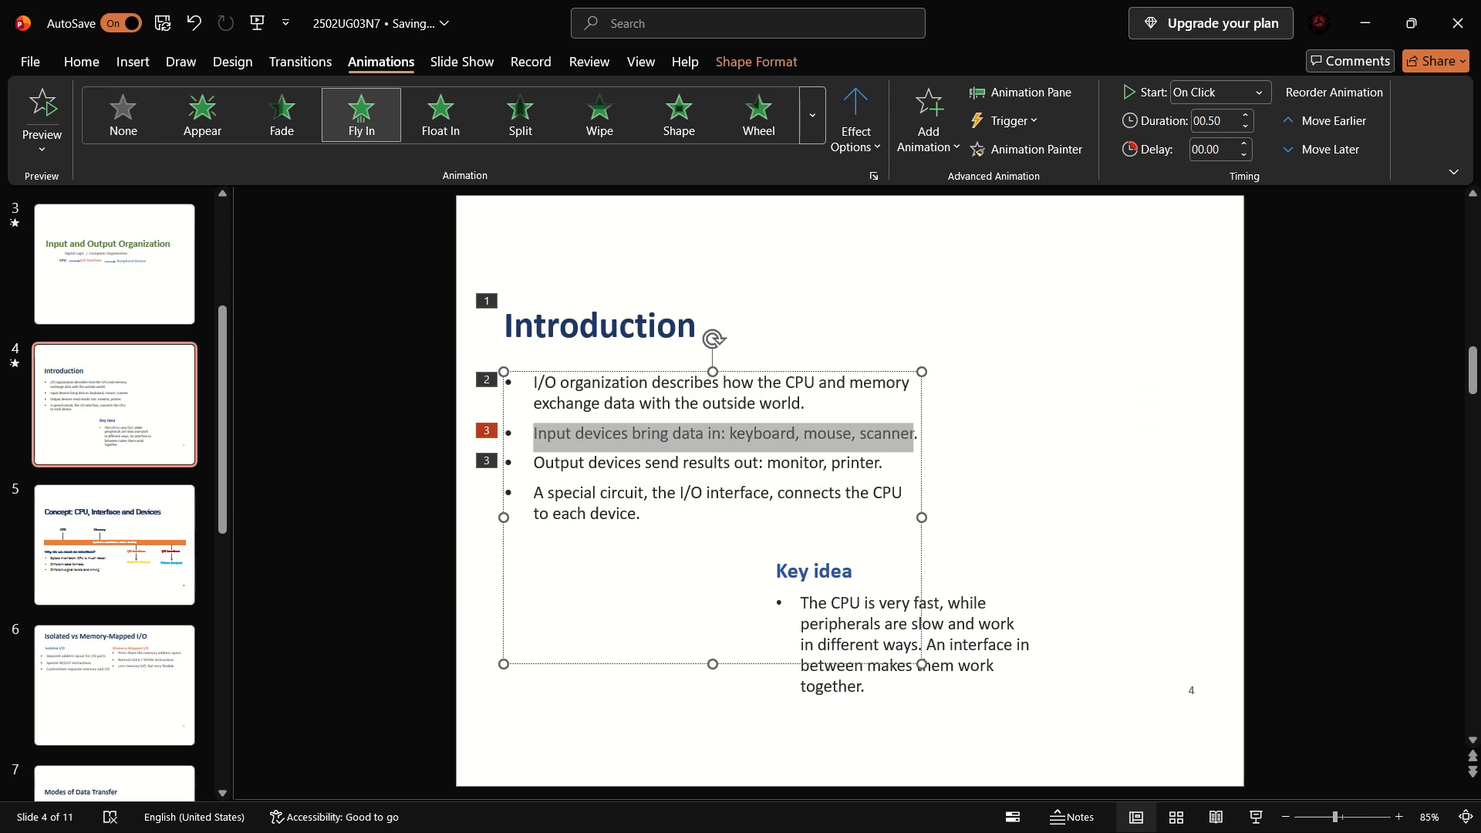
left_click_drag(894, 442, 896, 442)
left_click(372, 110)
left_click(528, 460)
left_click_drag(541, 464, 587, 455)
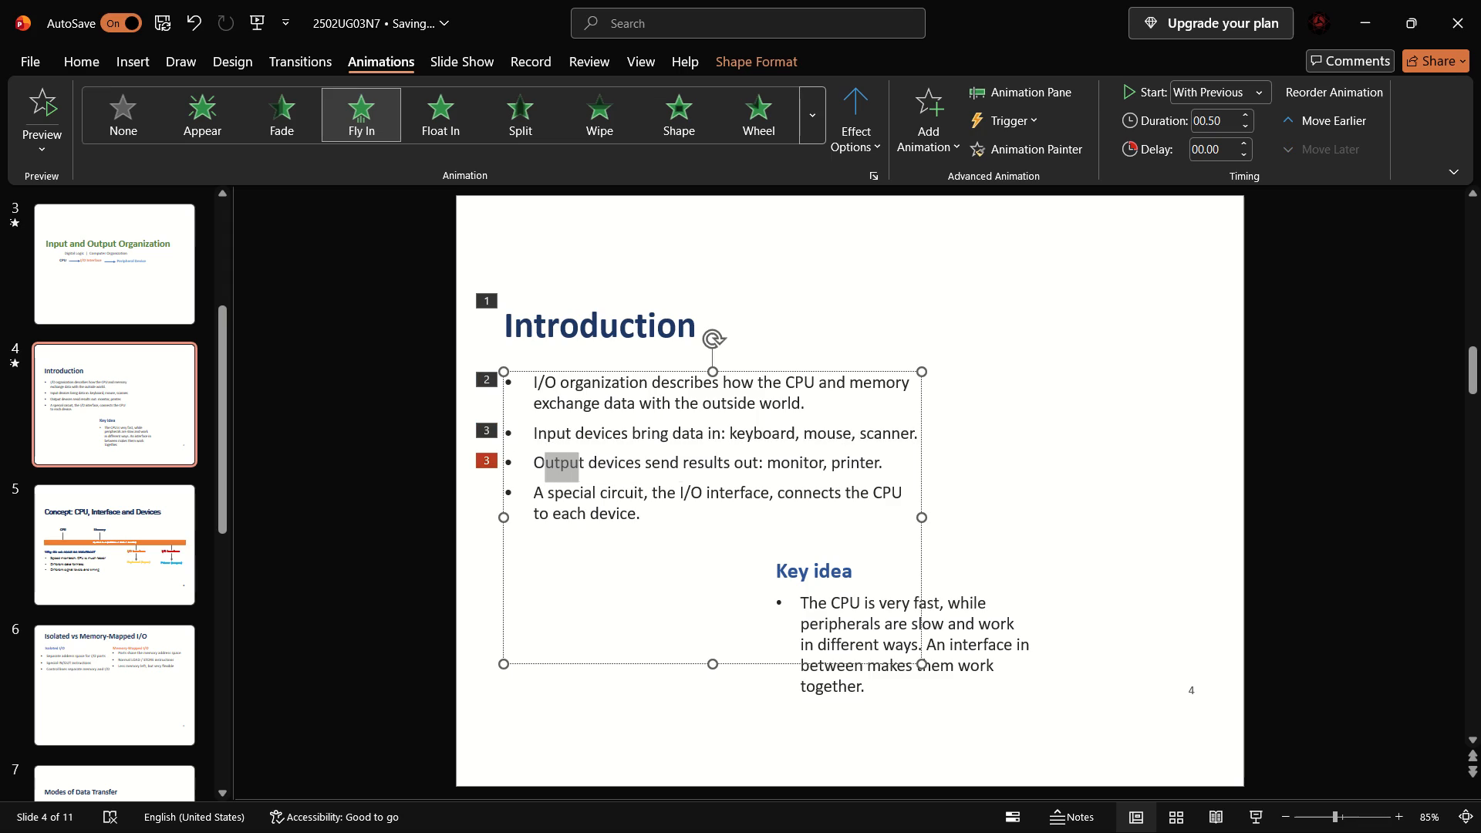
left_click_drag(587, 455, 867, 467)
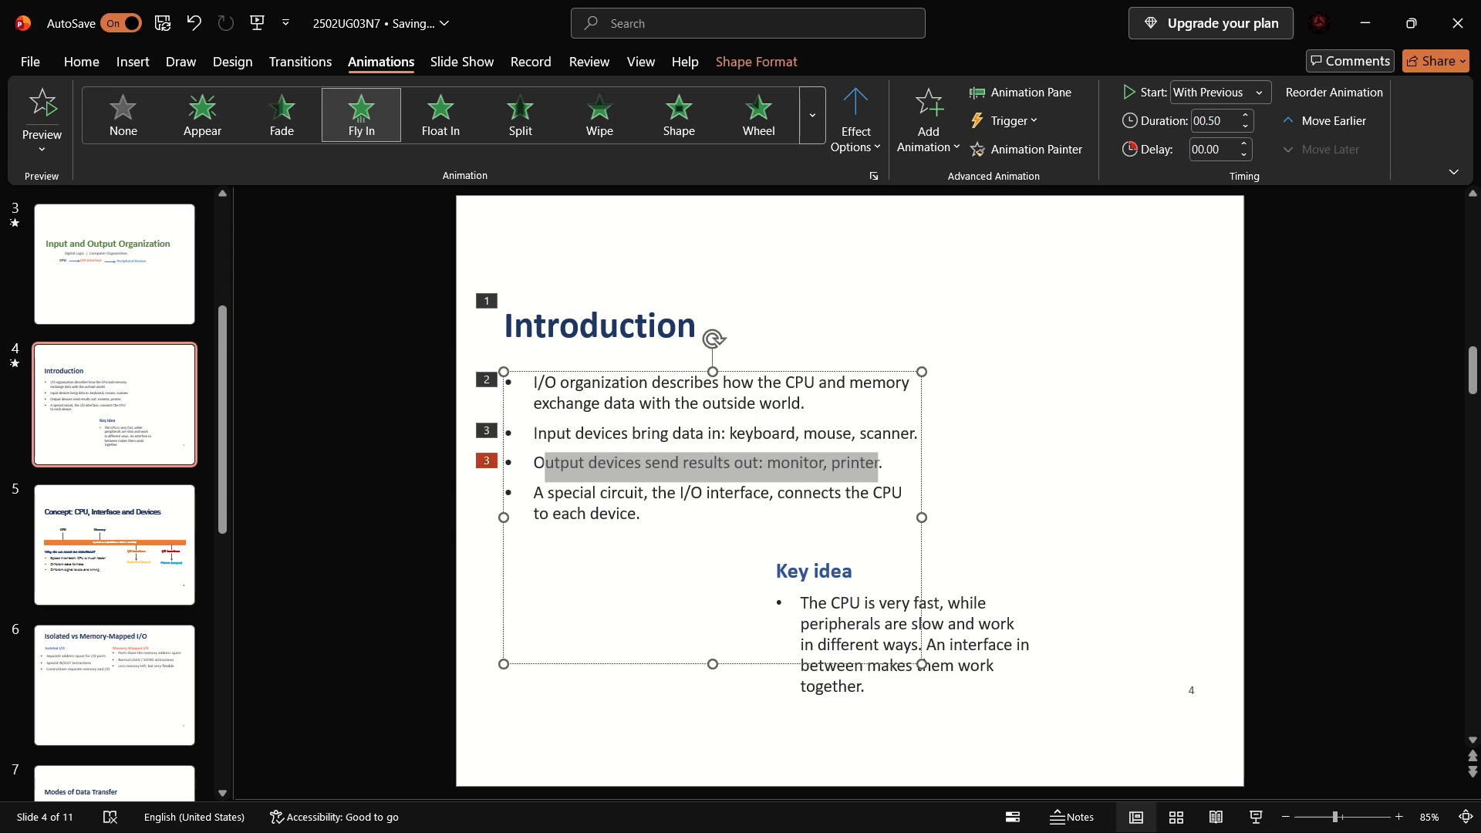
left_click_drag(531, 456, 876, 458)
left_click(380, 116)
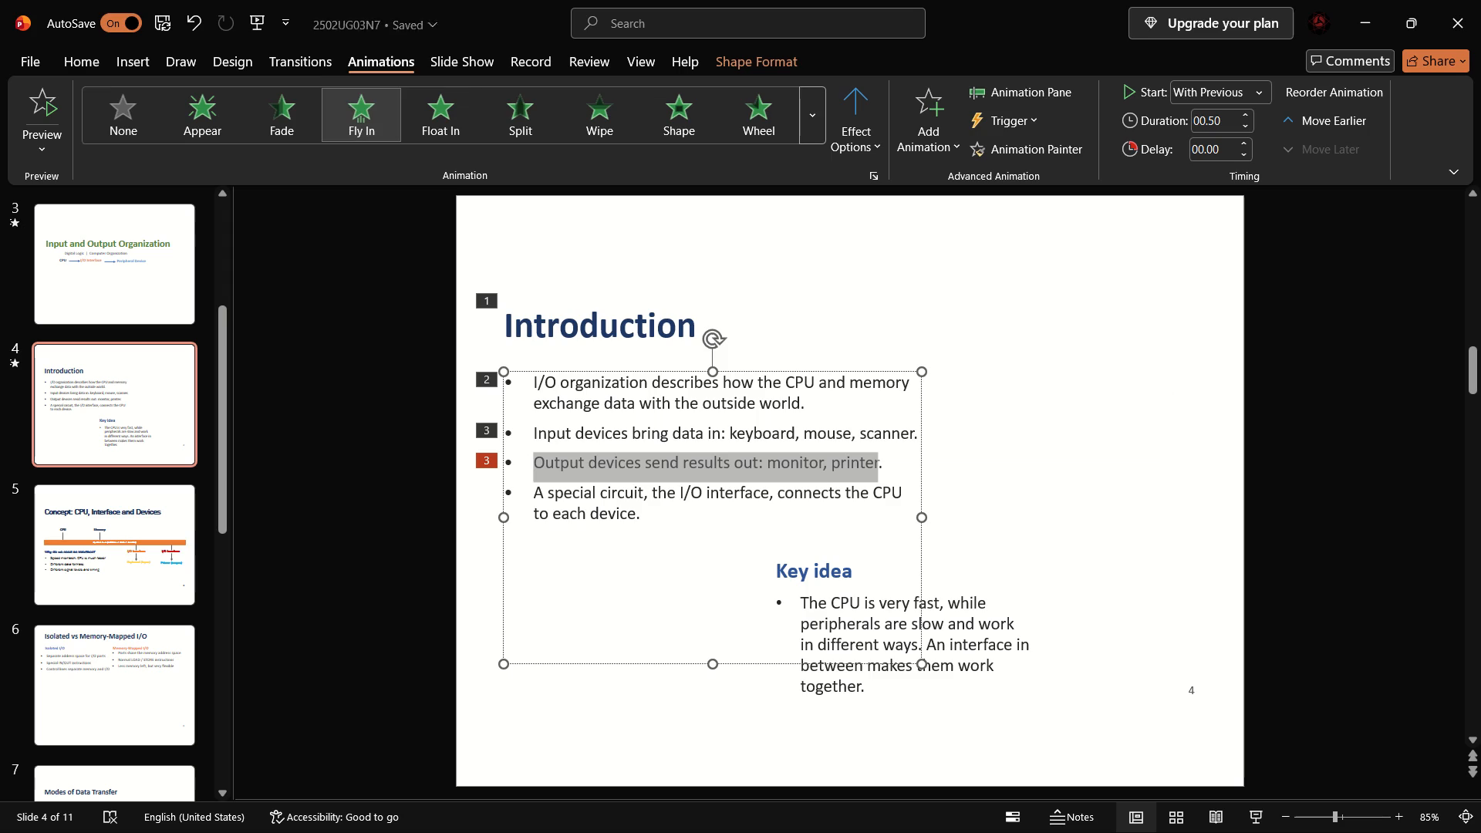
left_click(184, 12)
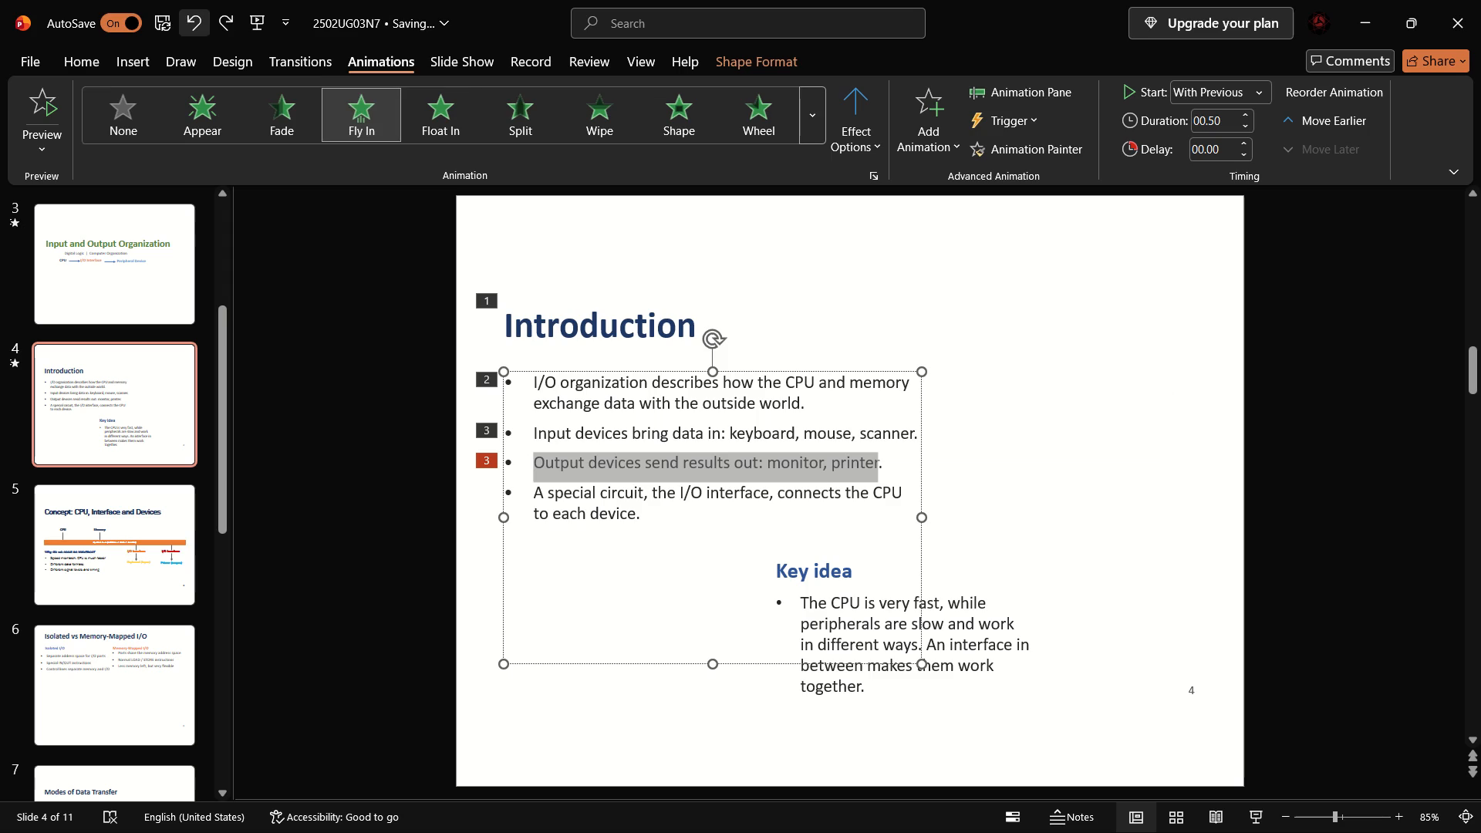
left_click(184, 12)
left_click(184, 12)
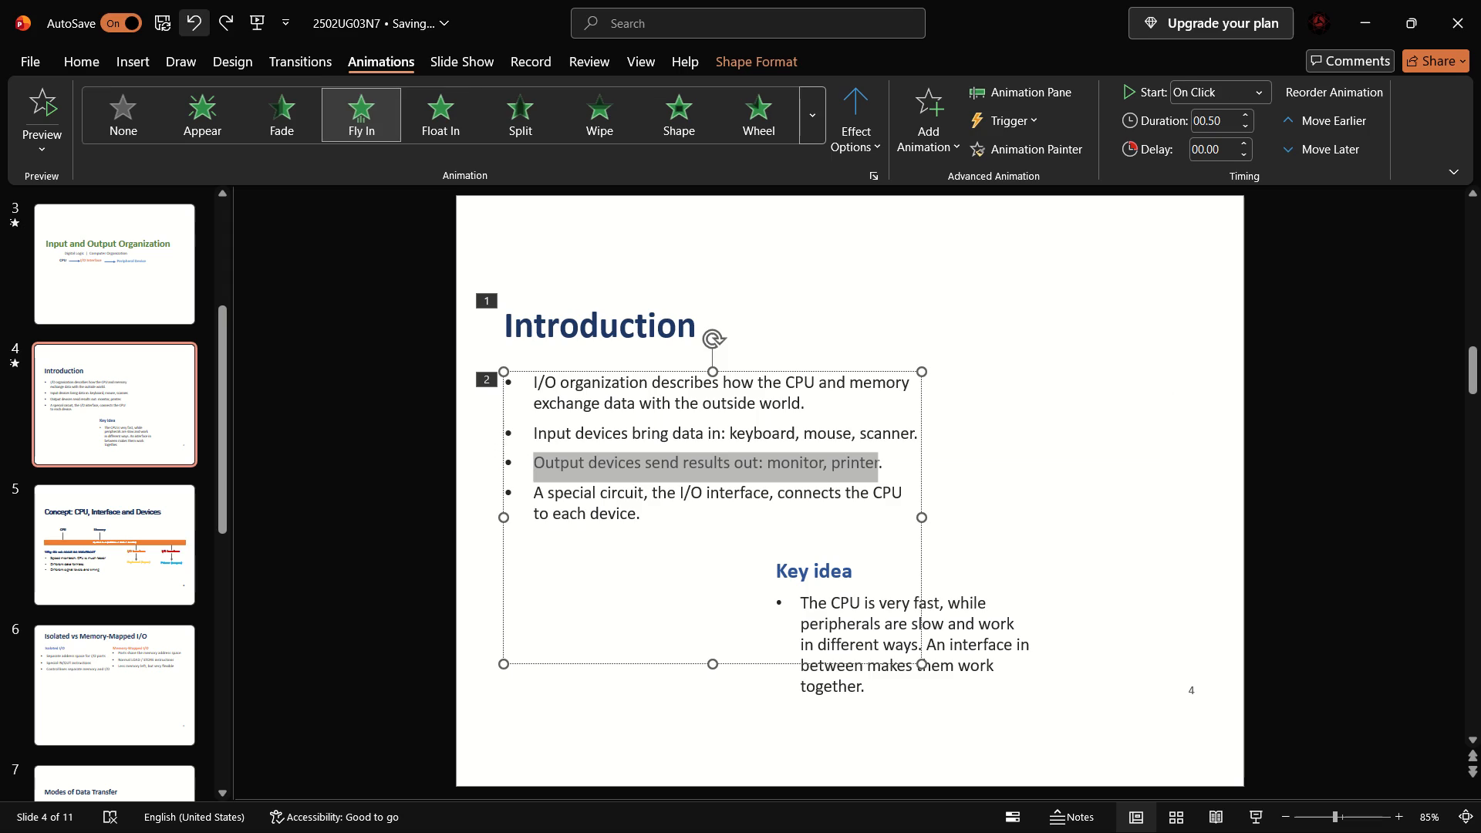
Apply the Fly In animation separately to the input-devices, output-devices and special-circuit bullets, one at a time.
left_click(535, 439)
left_click_drag(535, 439, 557, 437)
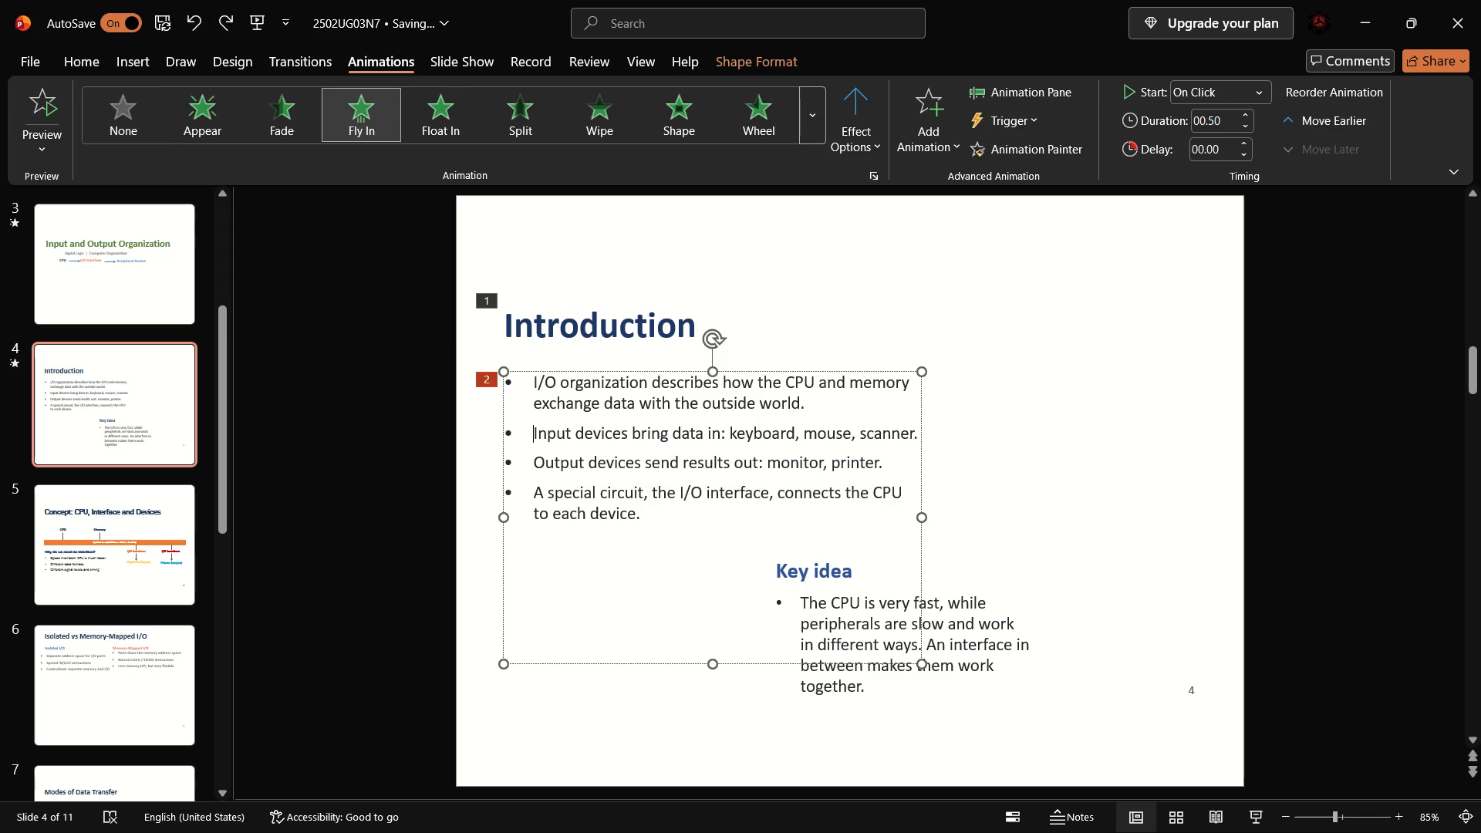
left_click_drag(557, 437, 960, 441)
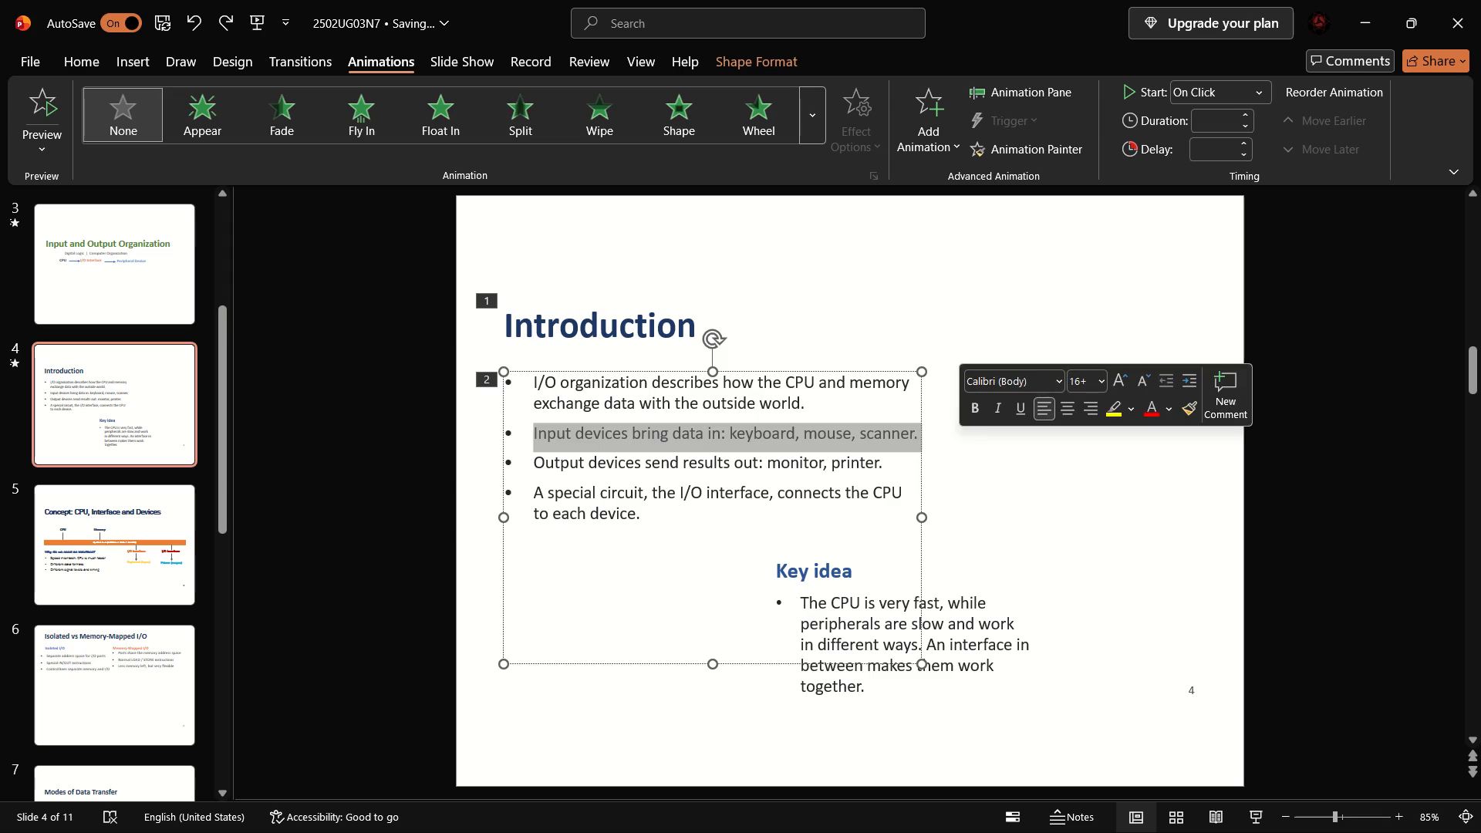
left_click(360, 103)
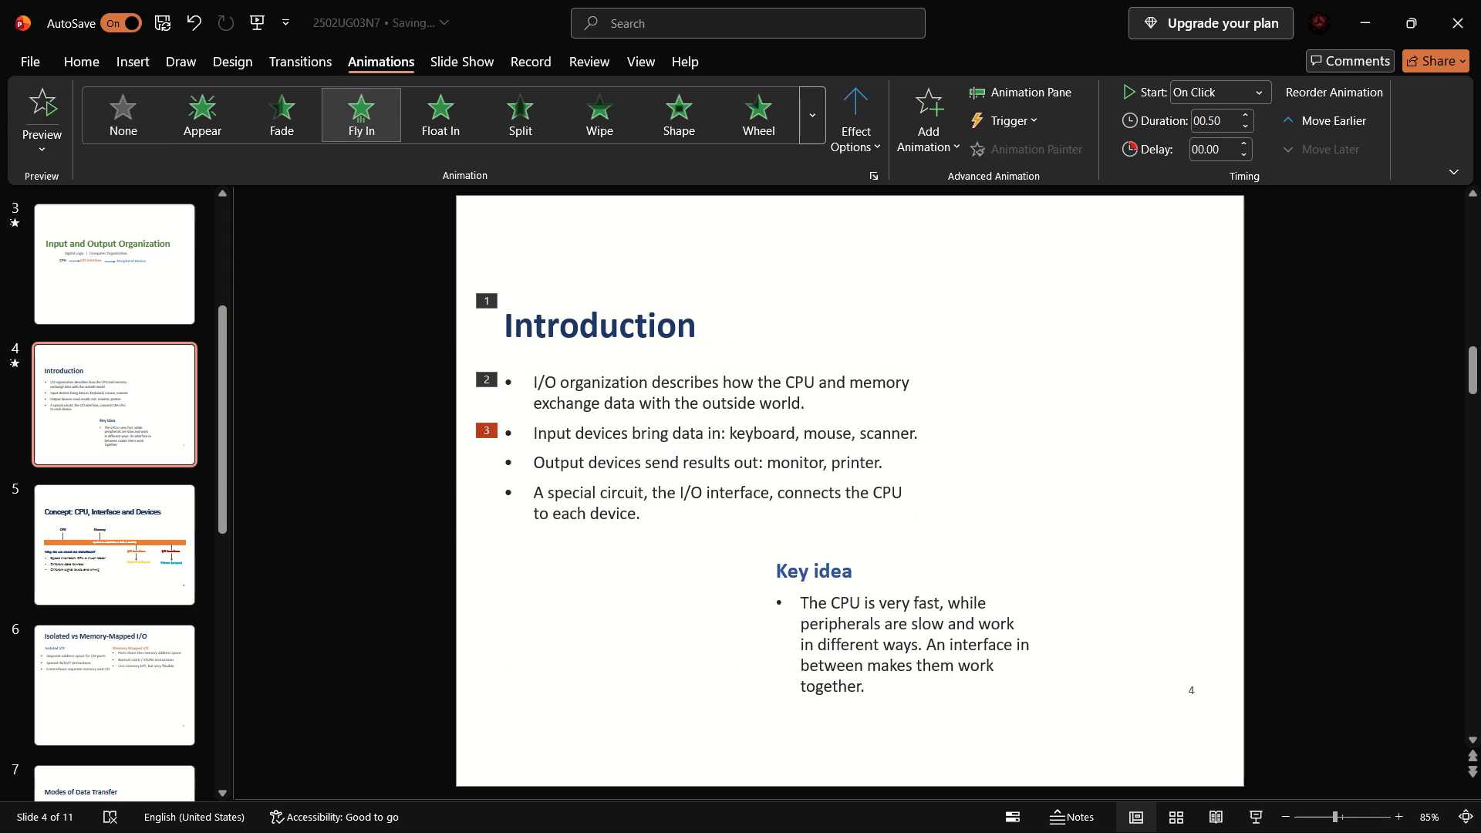
left_click_drag(534, 461, 831, 452)
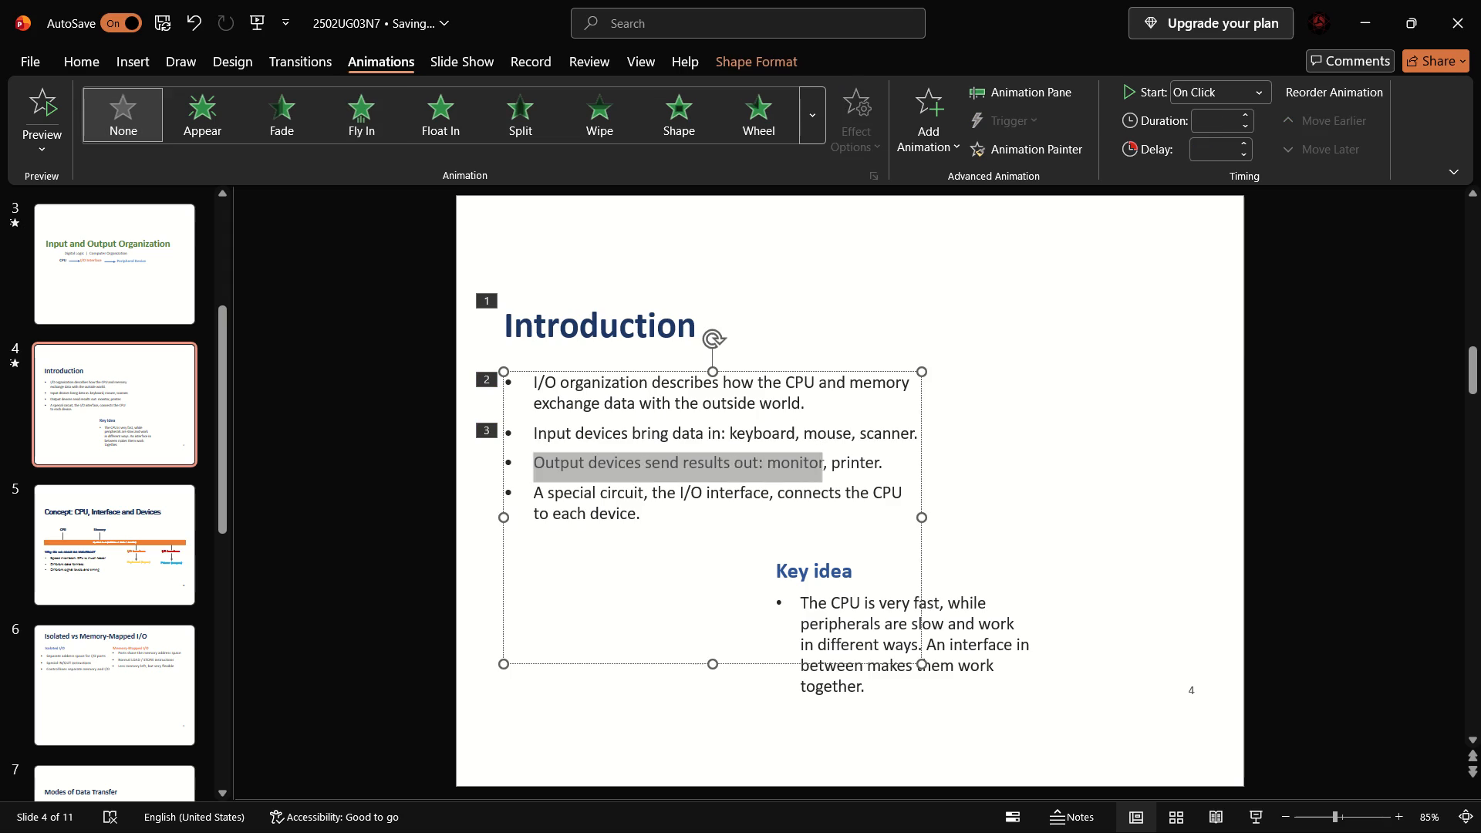
left_click_drag(831, 452, 886, 467)
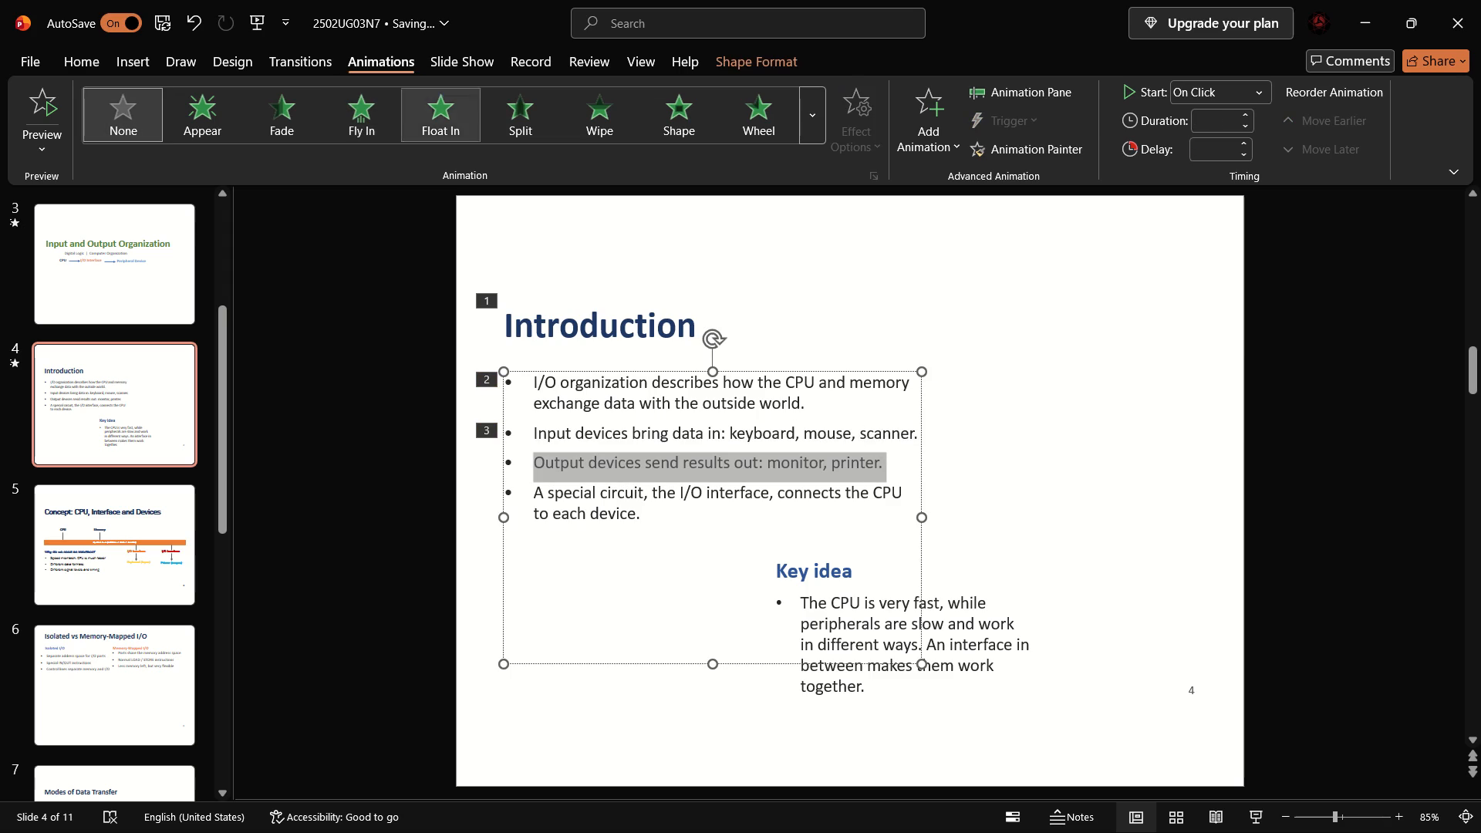
left_click(364, 102)
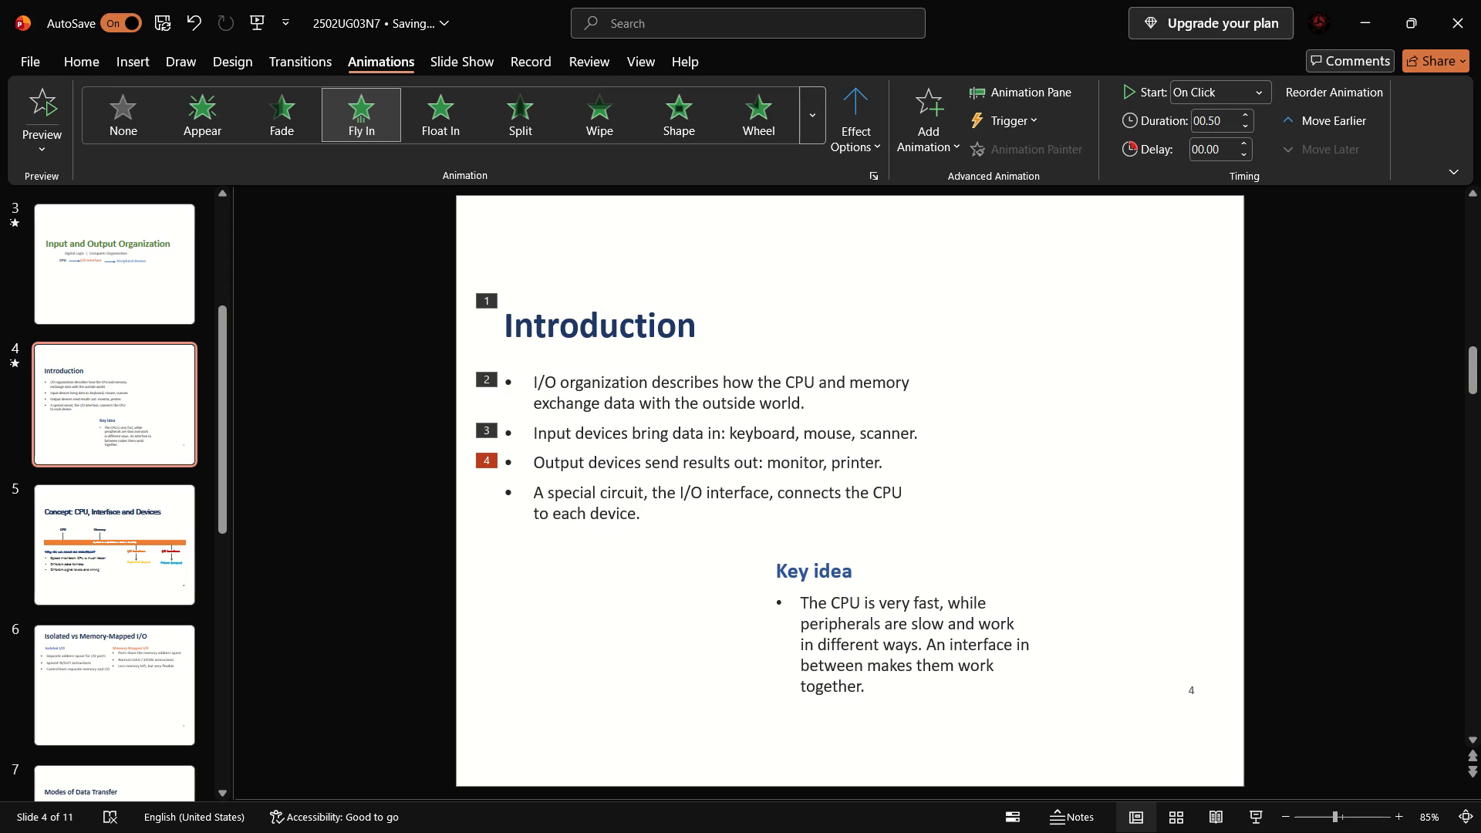
left_click_drag(535, 489, 653, 545)
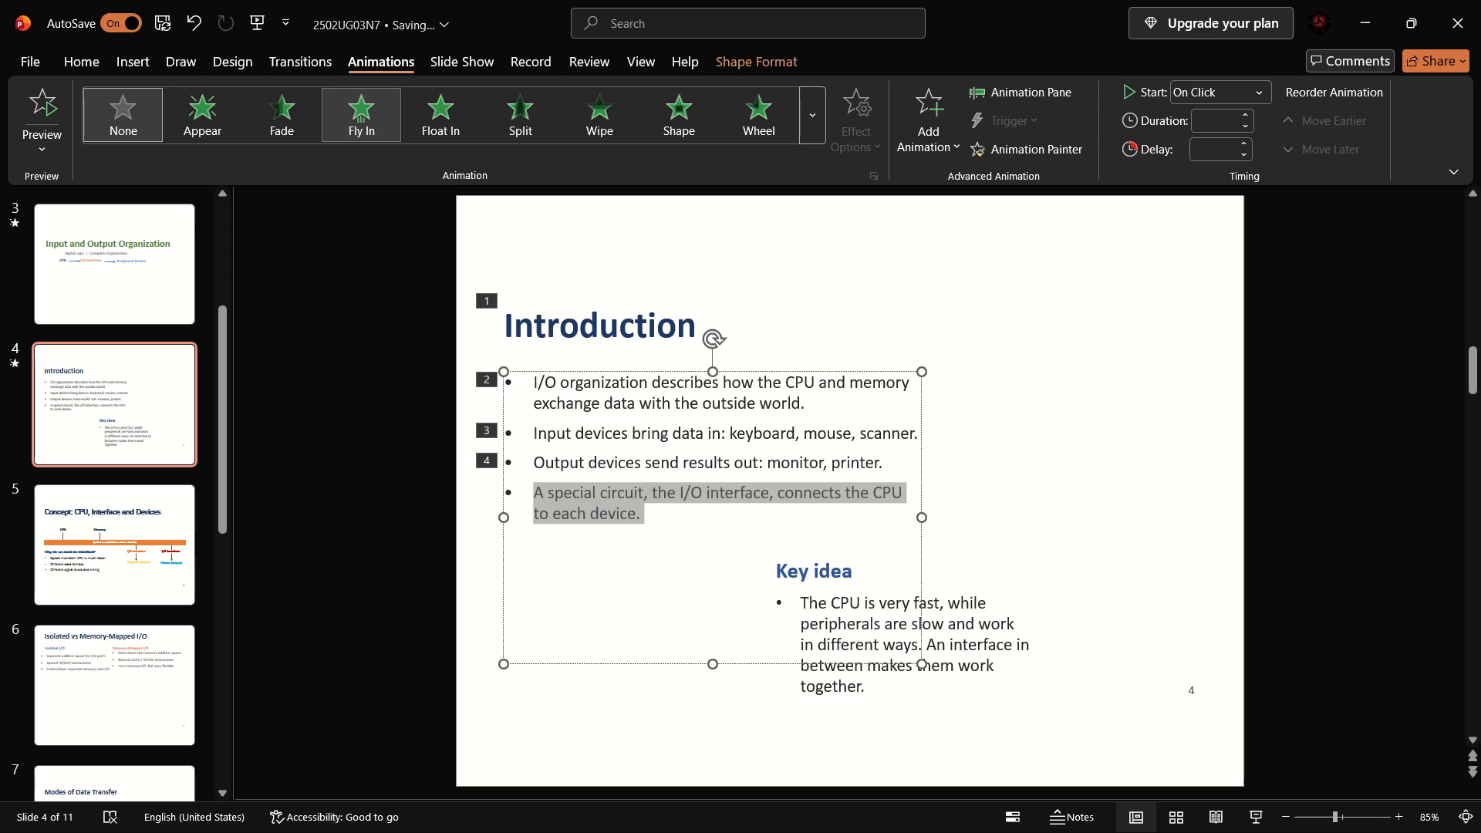
left_click(375, 132)
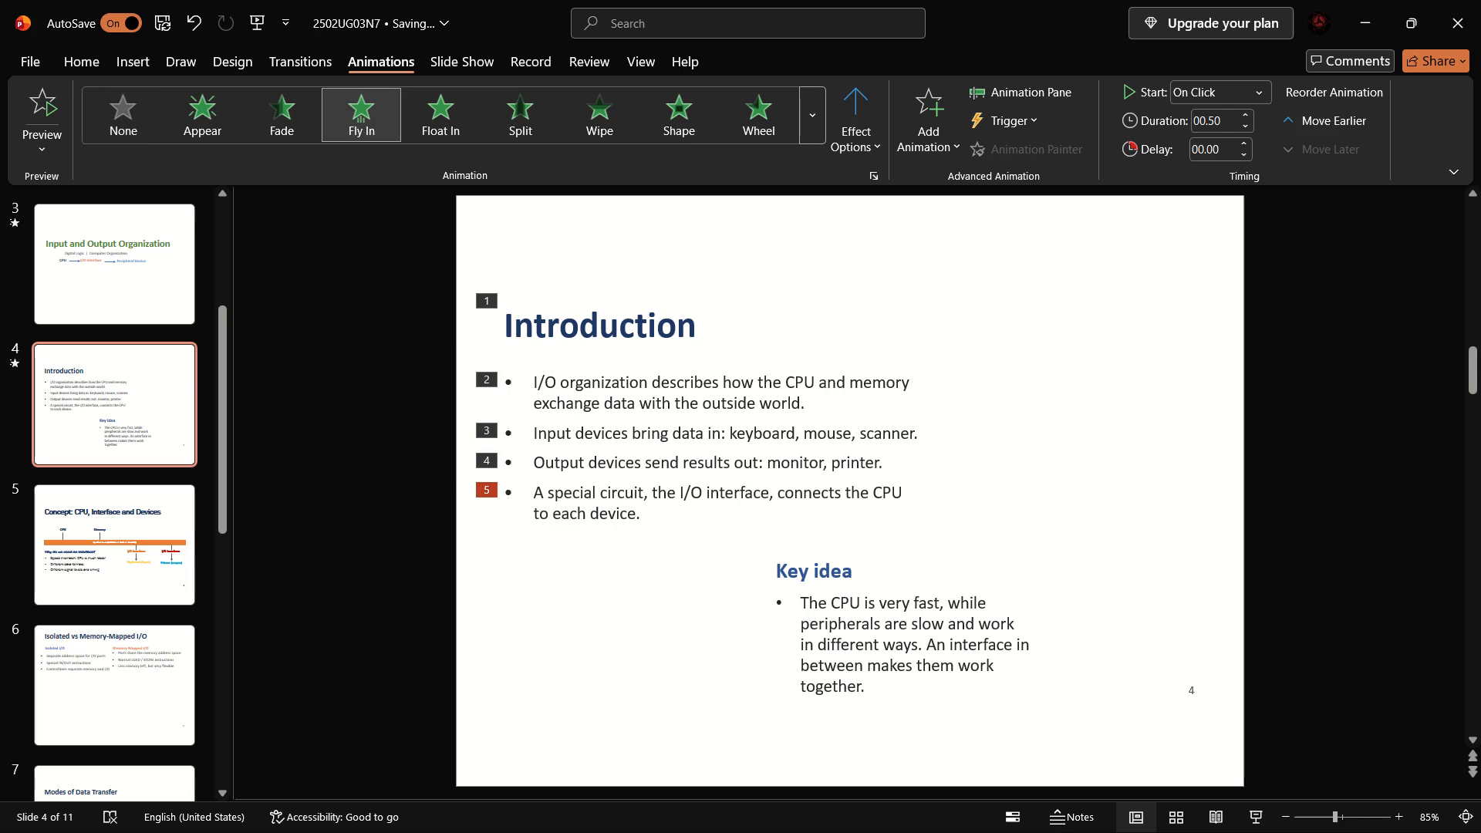
Apply Float In to the "Key idea" heading and Fly In to the bullet paragraph beneath it.
left_click_drag(778, 572, 856, 572)
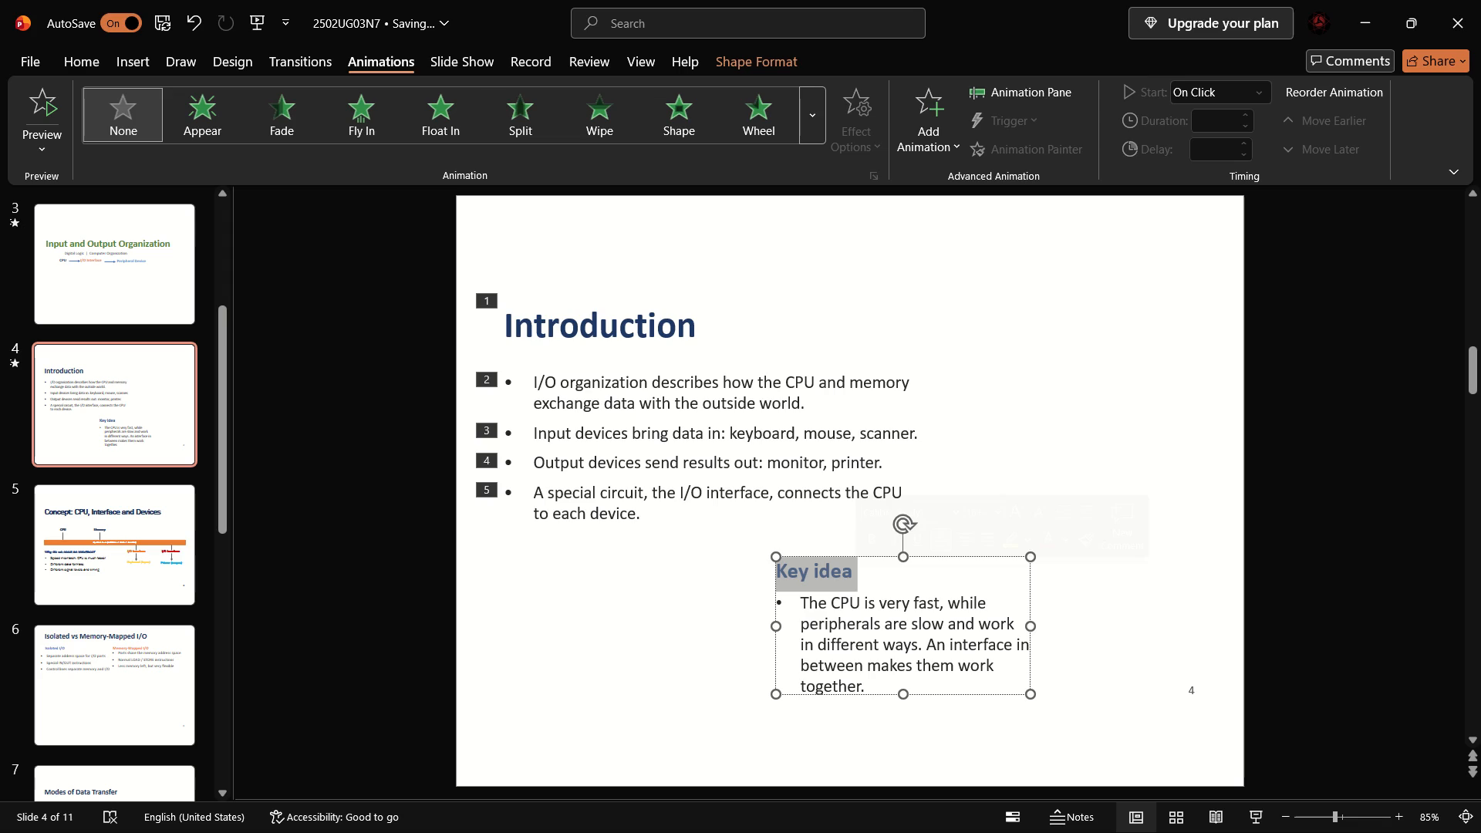
left_click(446, 127)
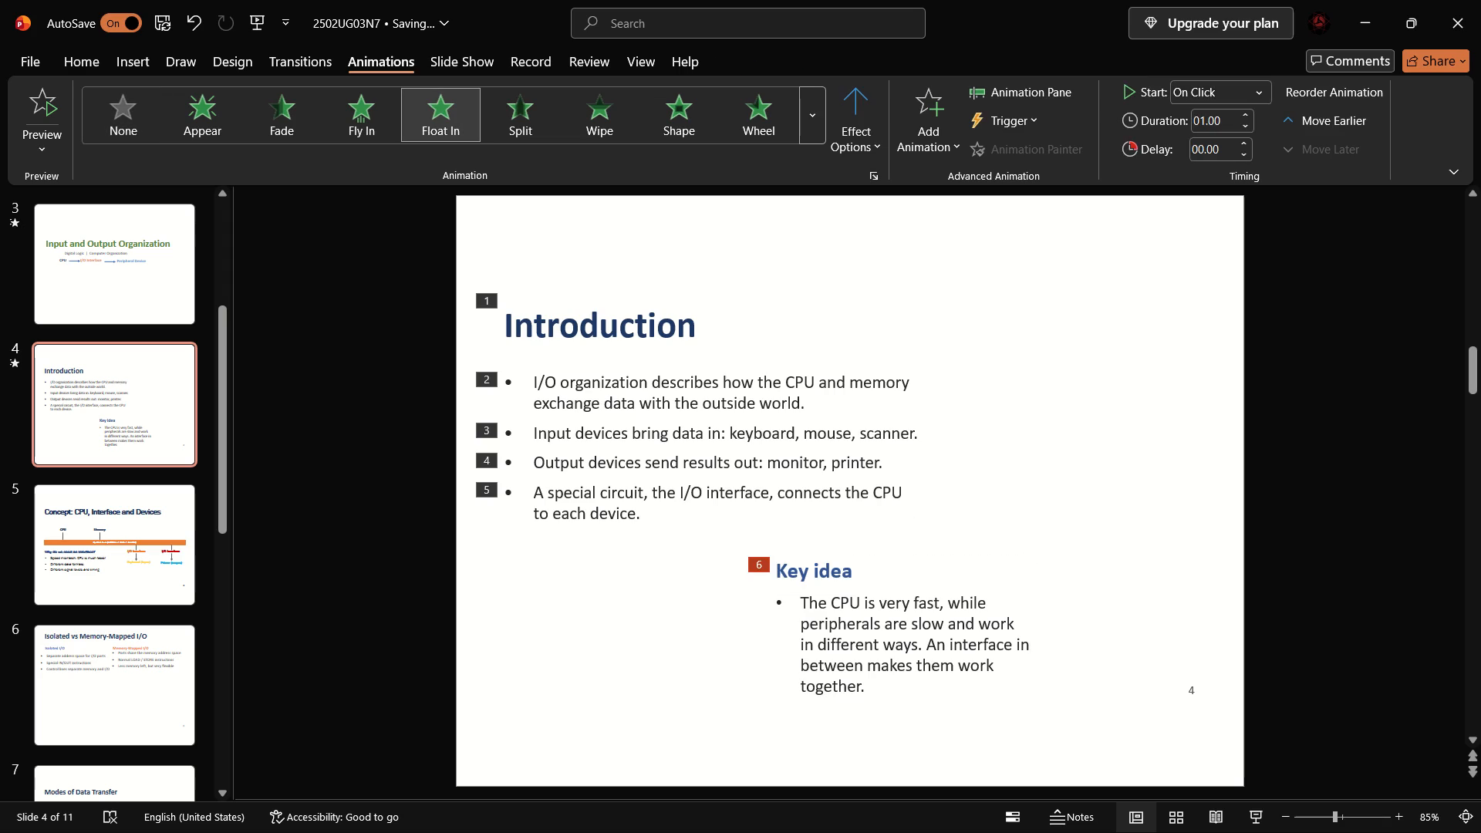
left_click_drag(798, 601, 877, 694)
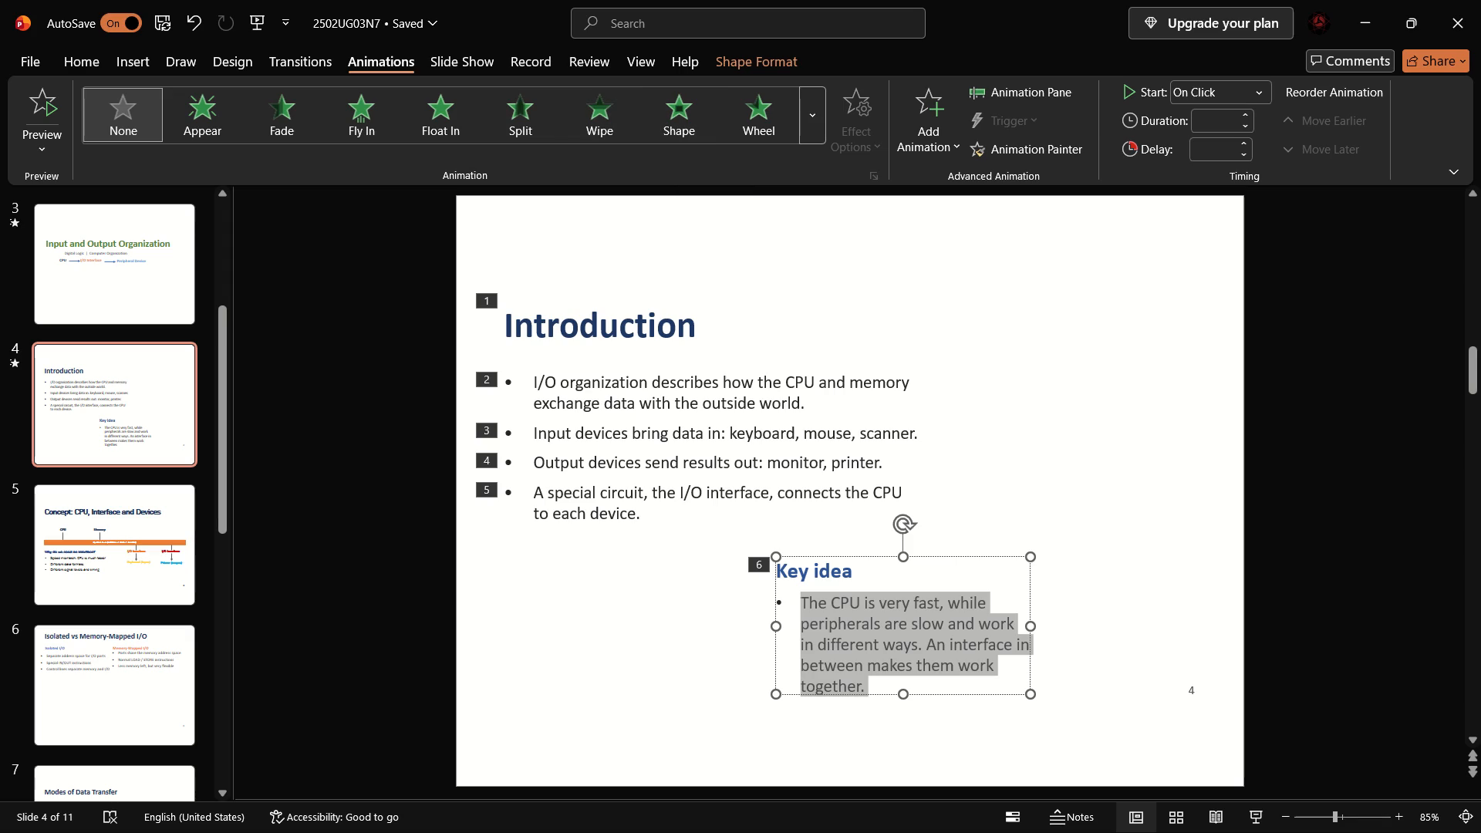
left_click(353, 108)
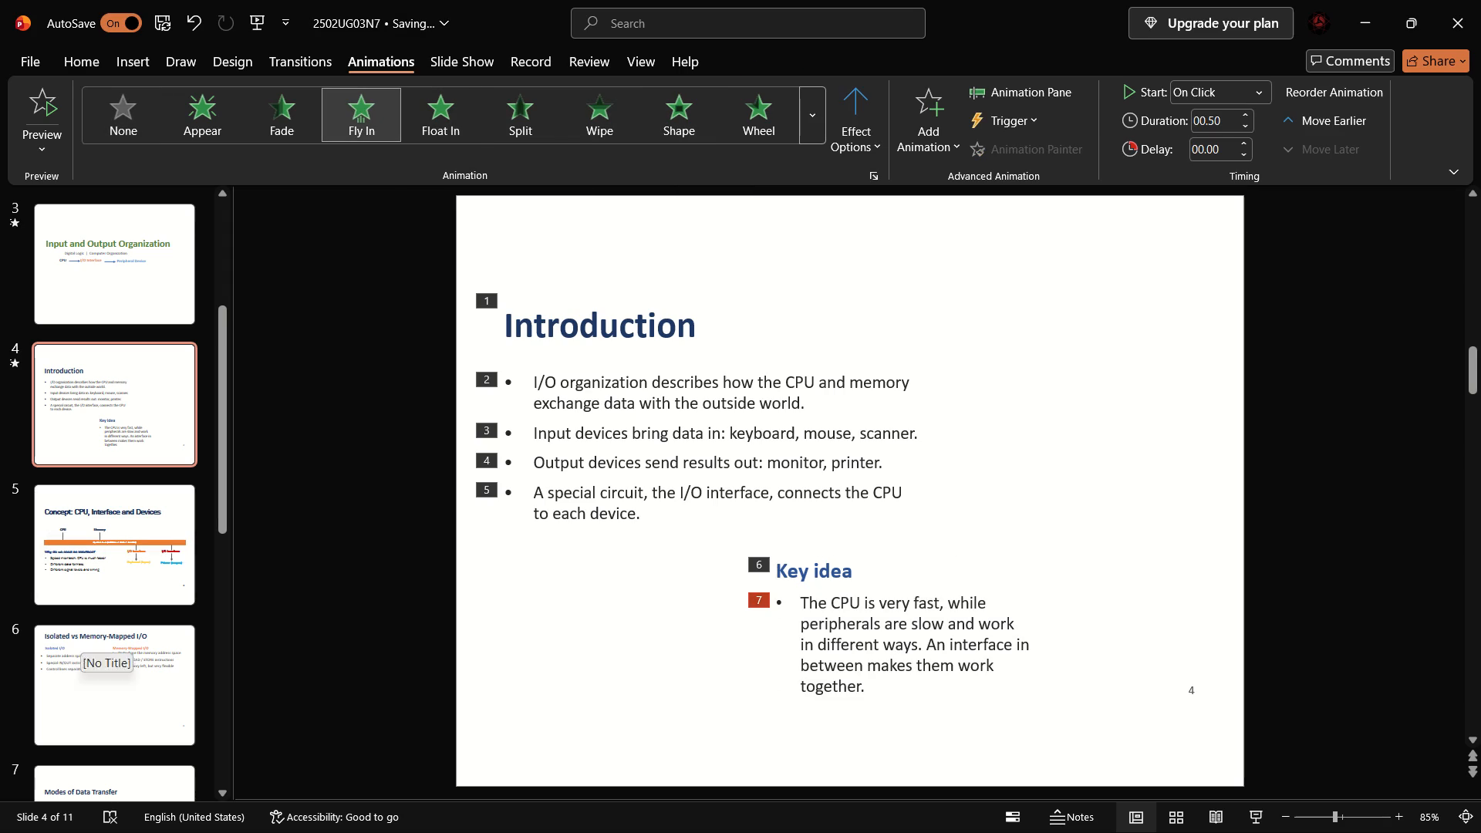
Play the slide show from slide 3, advancing through every animation on slides 3 and 4 to slide 5, then exit.
left_click(152, 329)
left_click(184, 301)
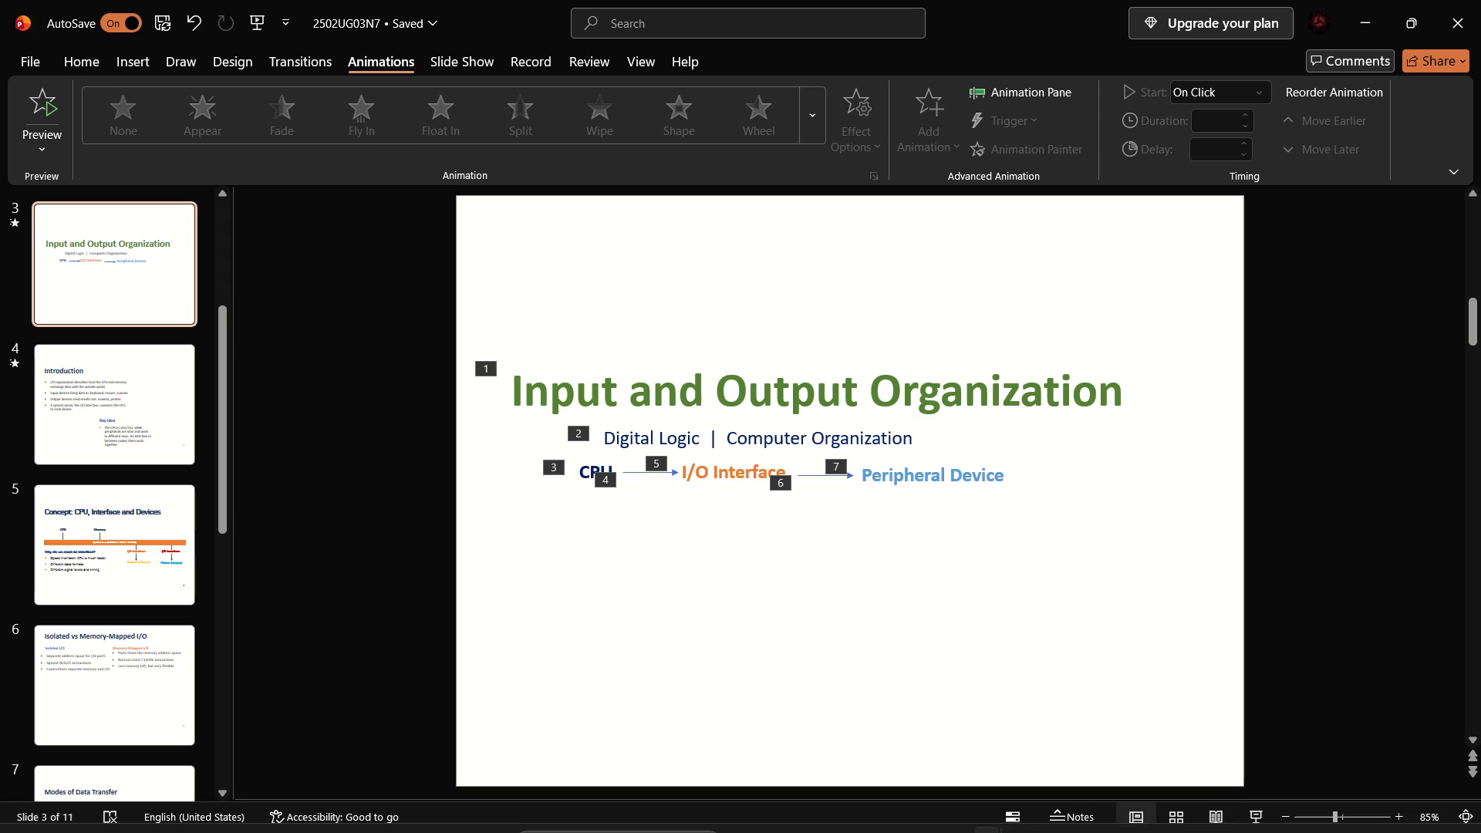
left_click(1250, 819)
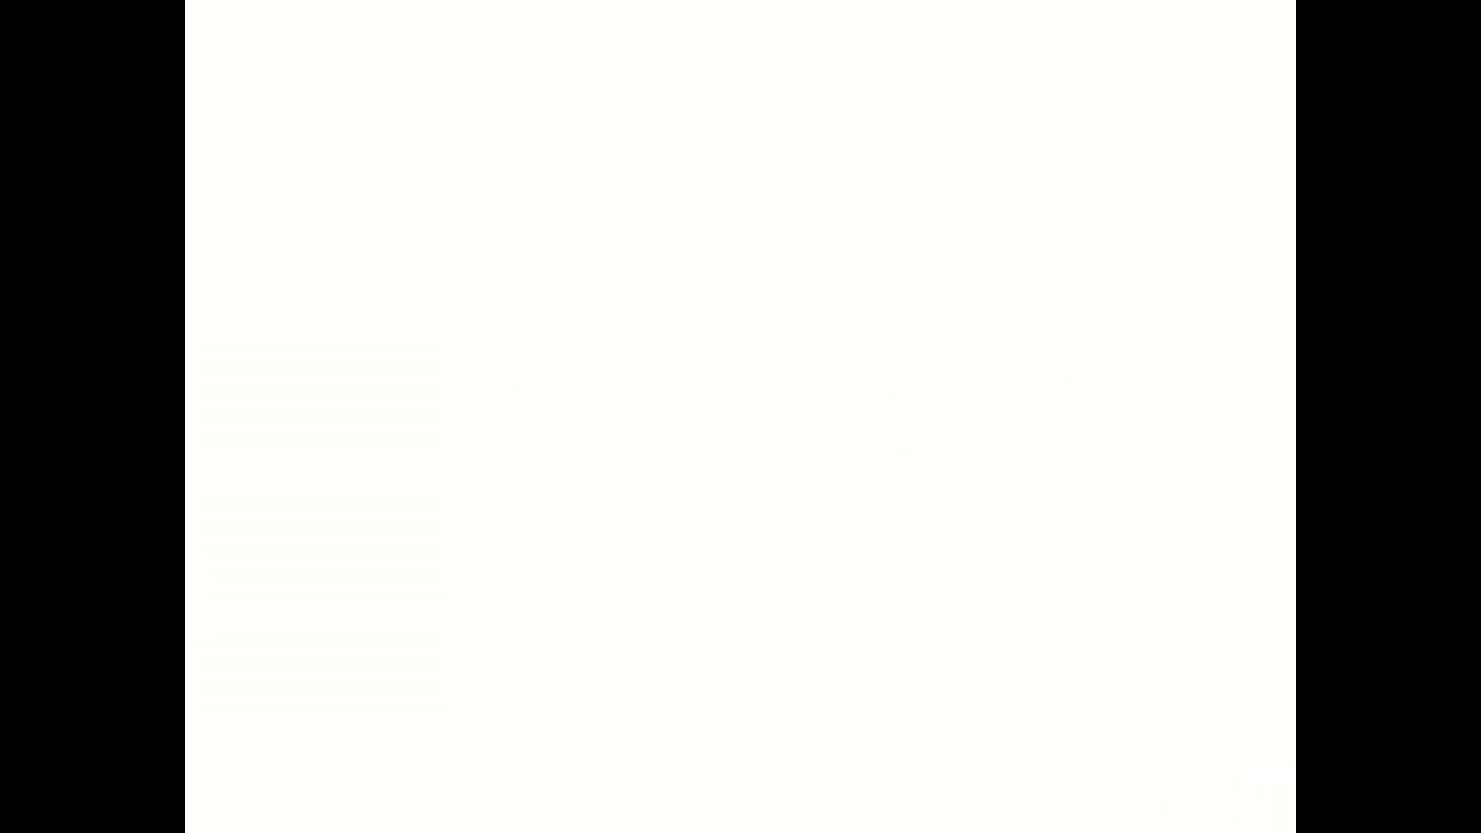
key("Right")
key("Right")
key("Right")
key("Right")
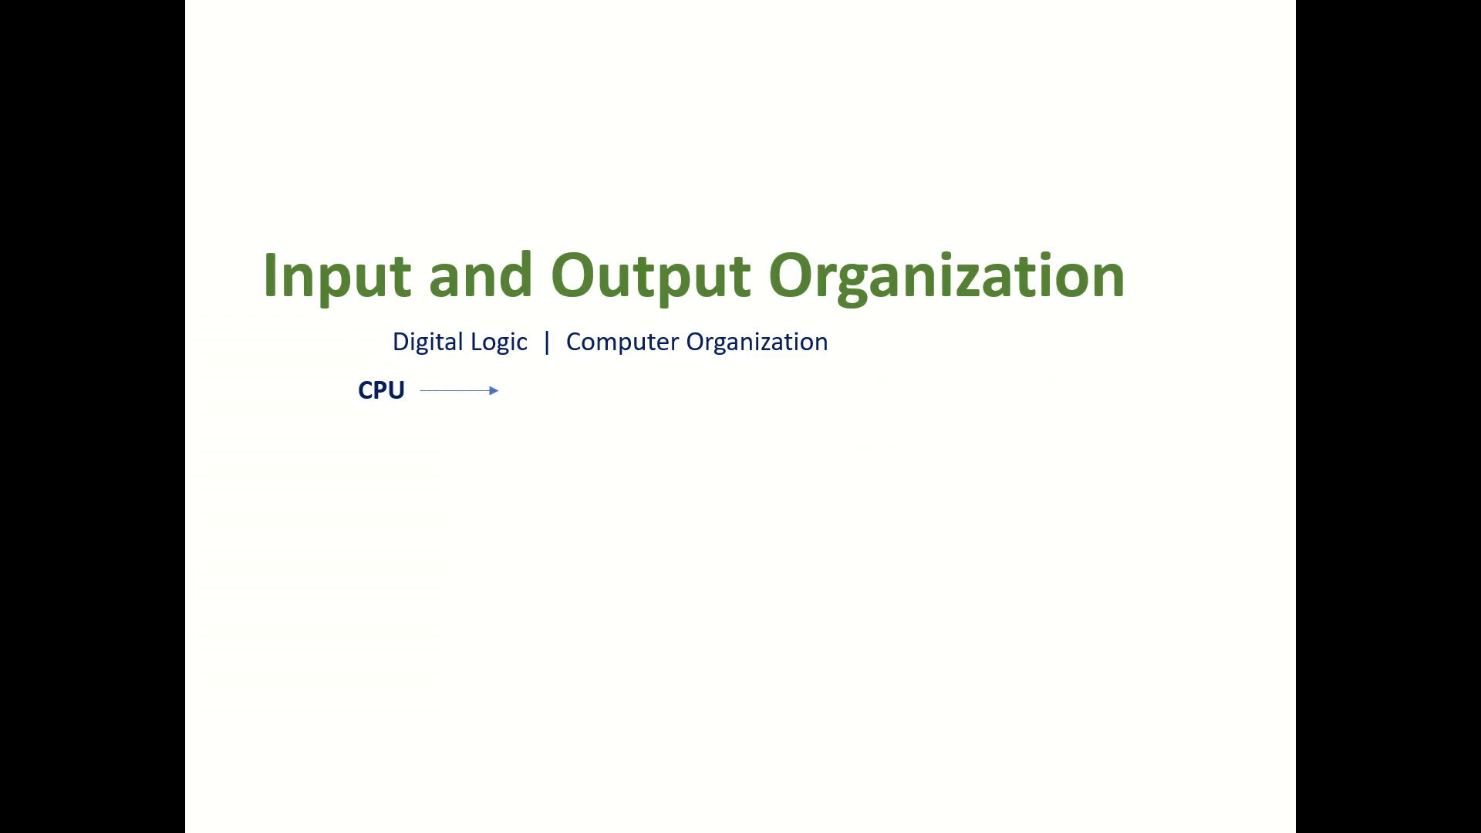
key("Right")
key("Right")
key("Right")
key("Right")
key("Right")
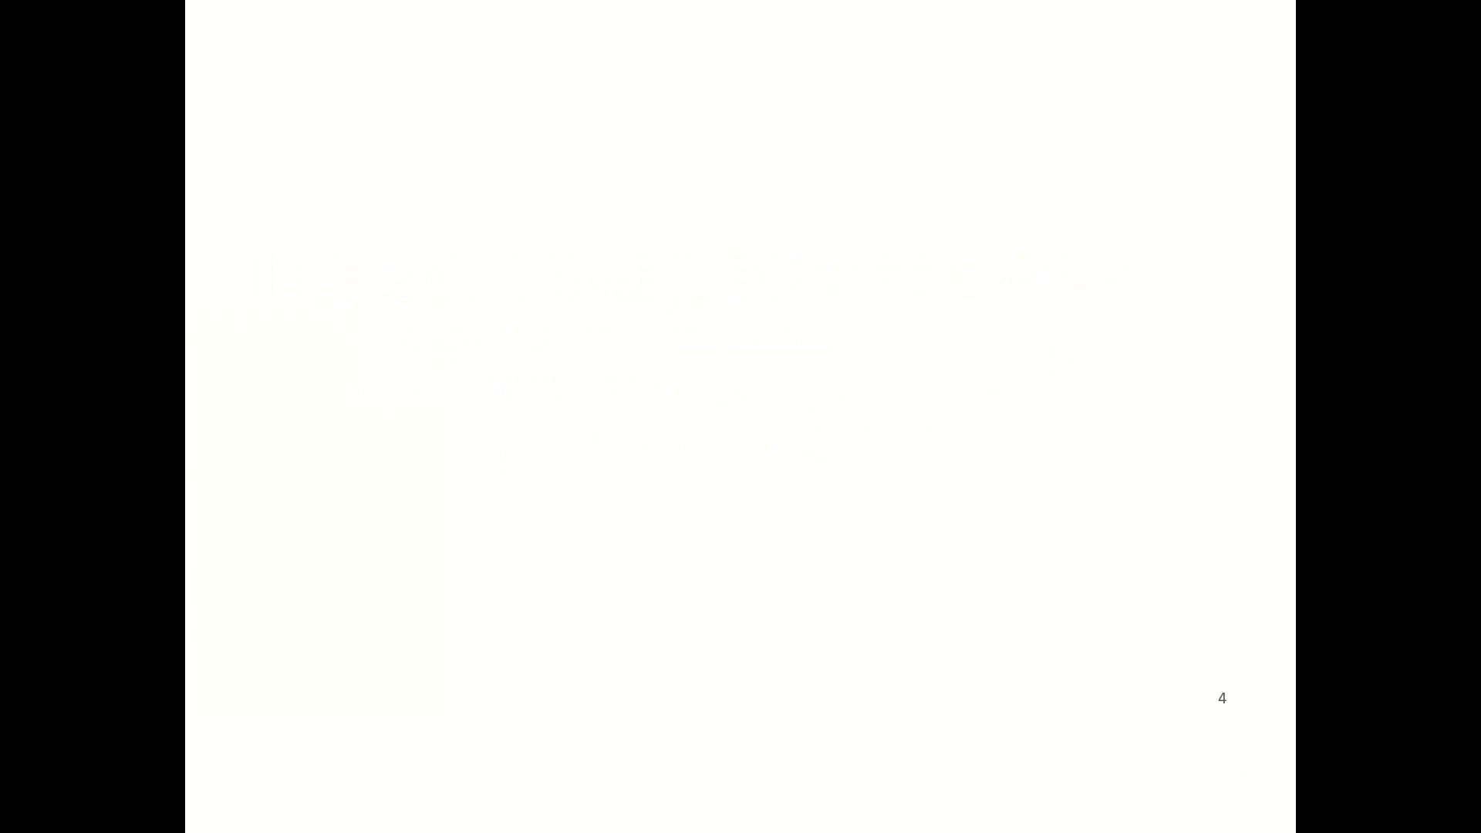
key("Right")
key("Right")
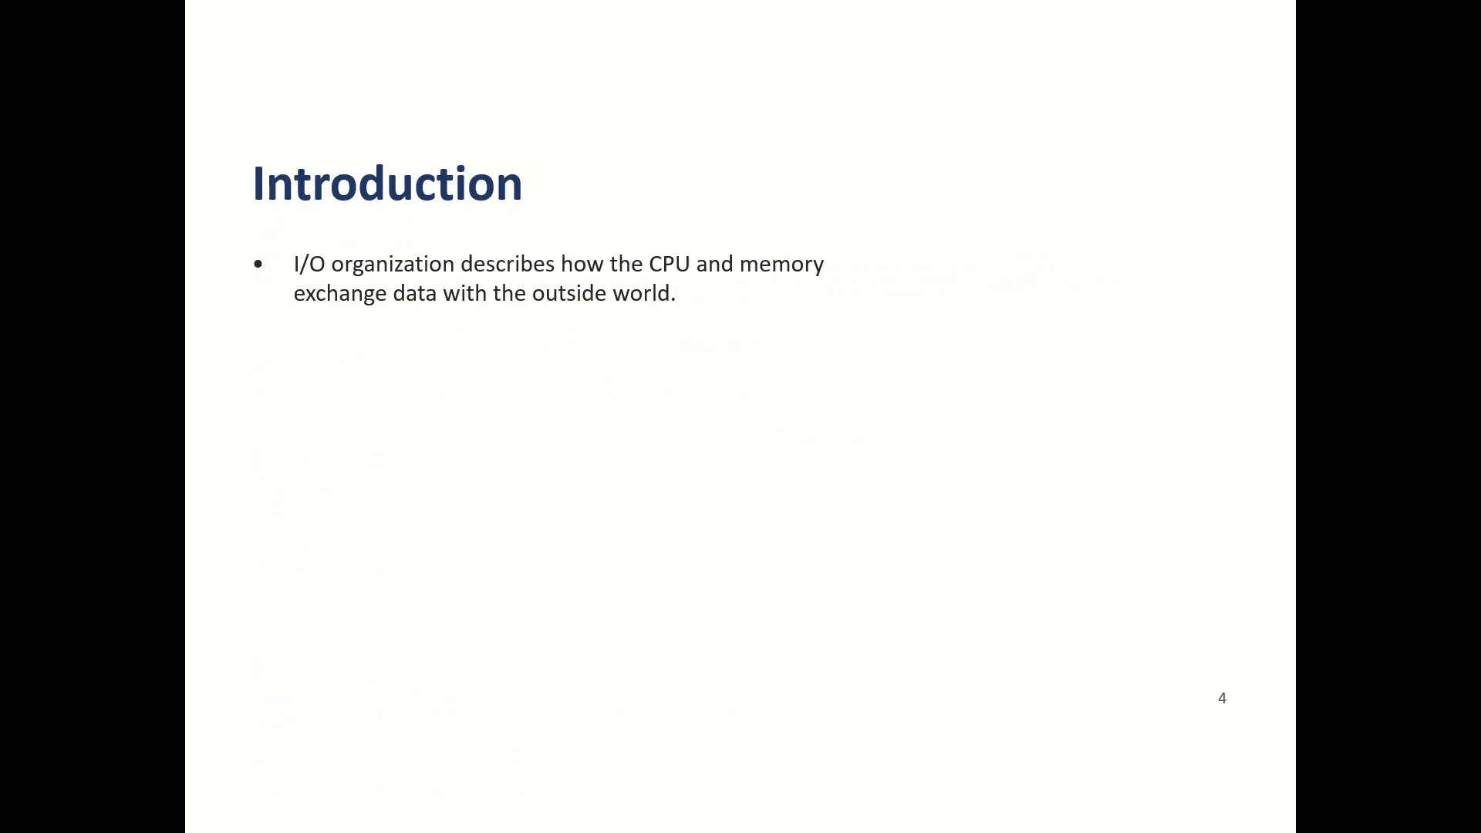
key("Right")
key("Right")
key("Right")
key("Right")
key("Right")
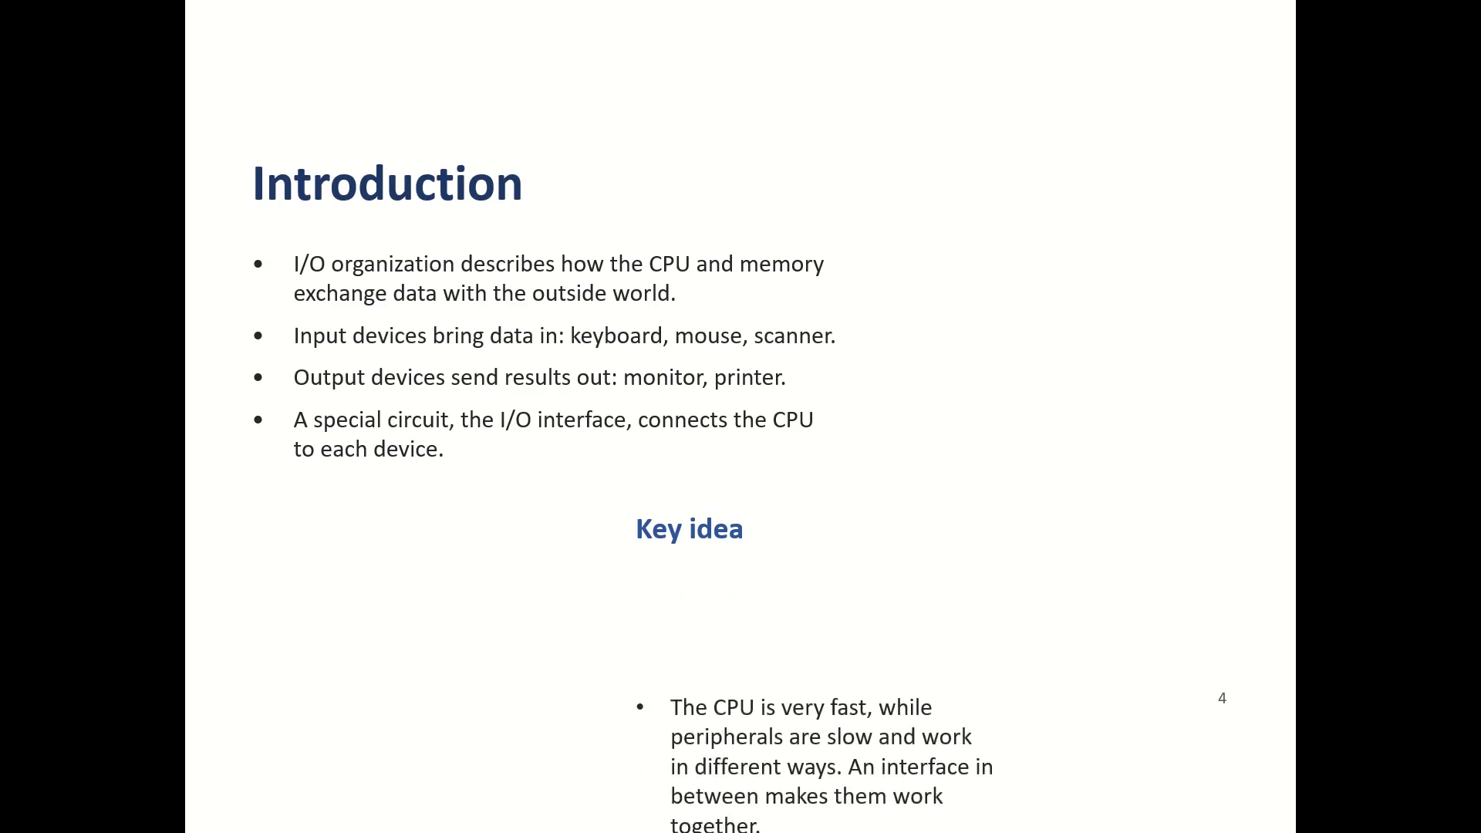
key("Right")
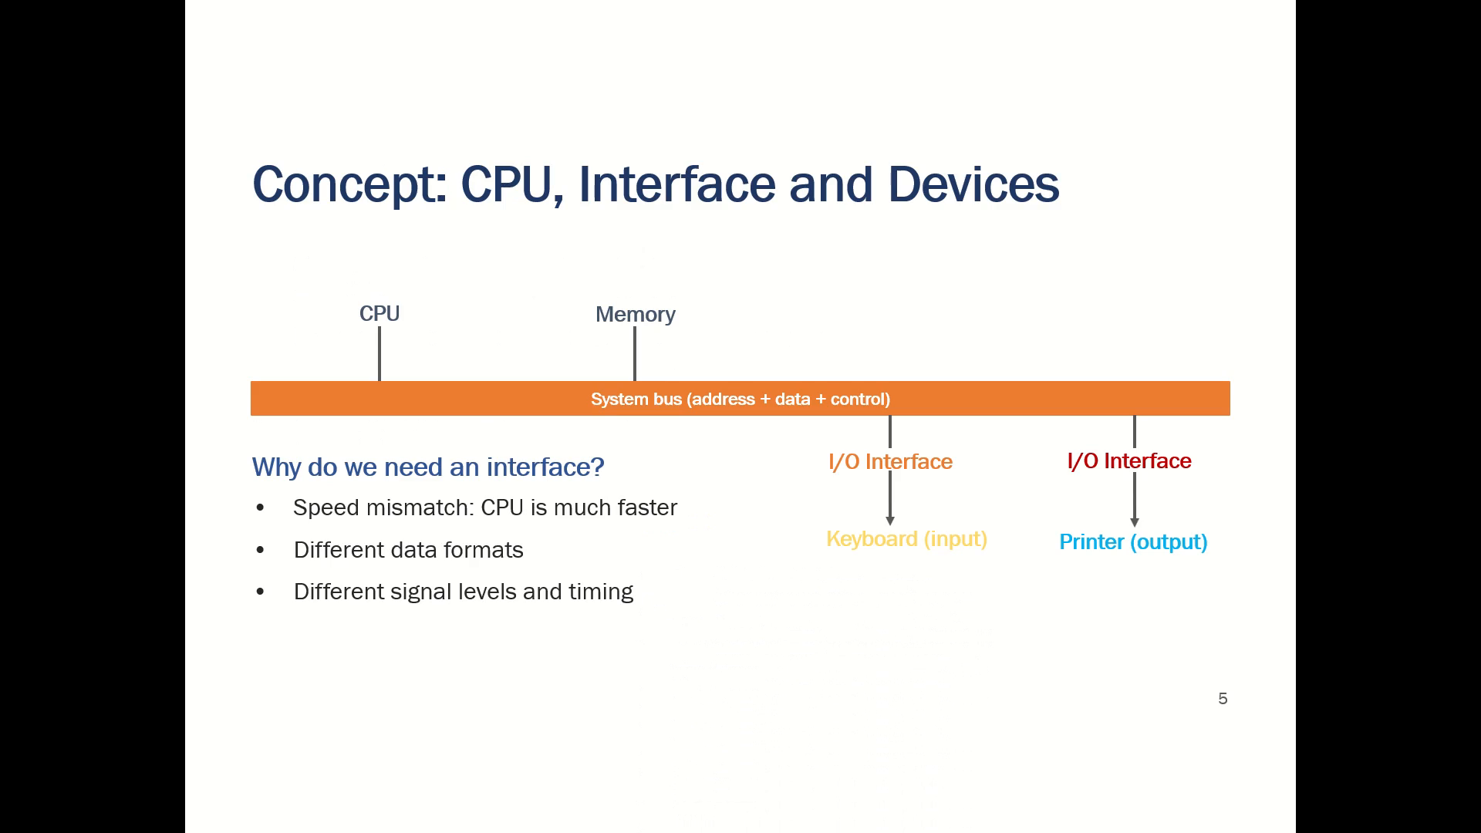
key("Escape")
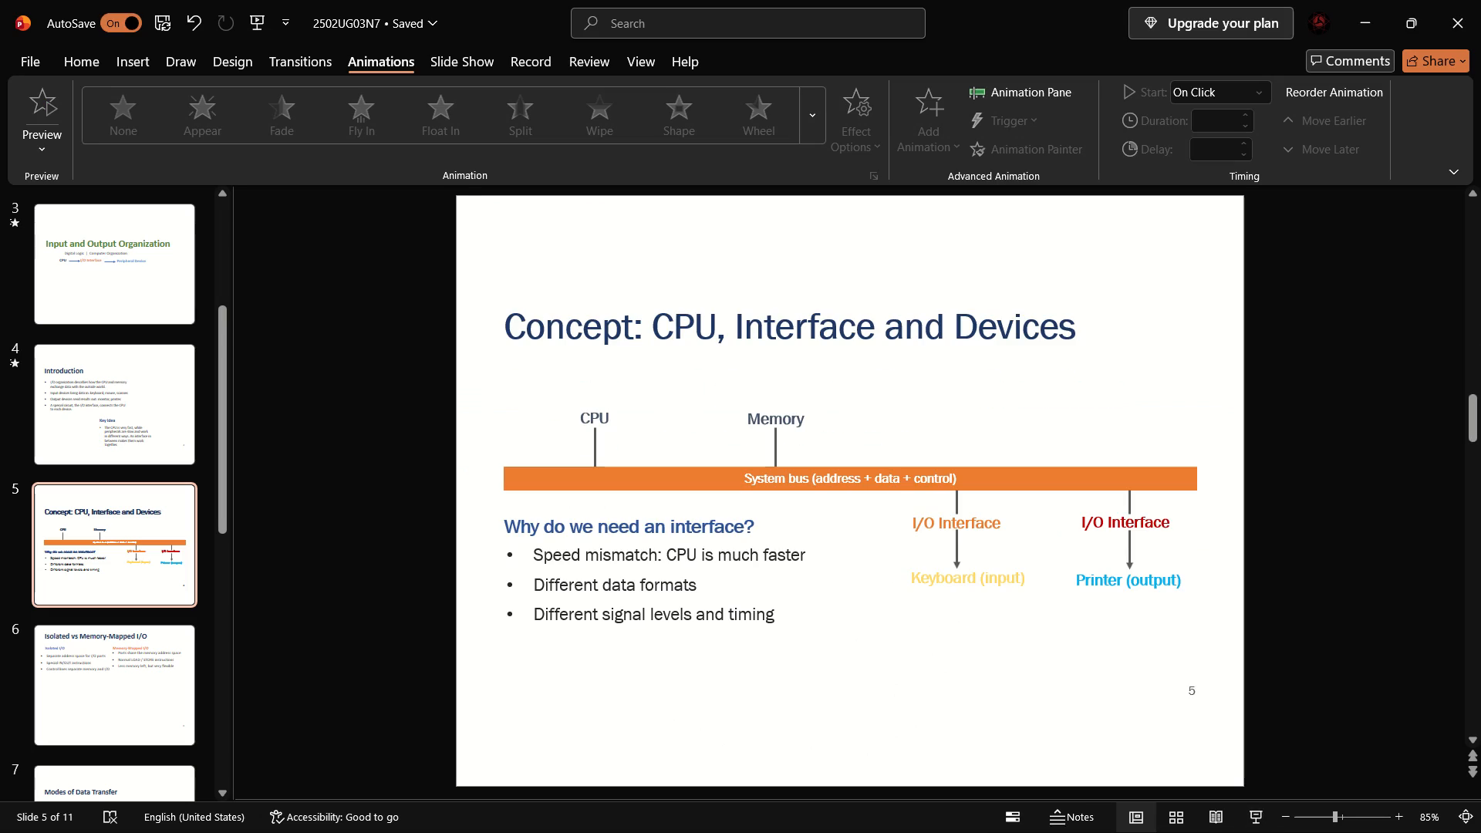
Apply the Float In animation to the "Concept: CPU, Interface and Devices" title on slide 5.
left_click(612, 325)
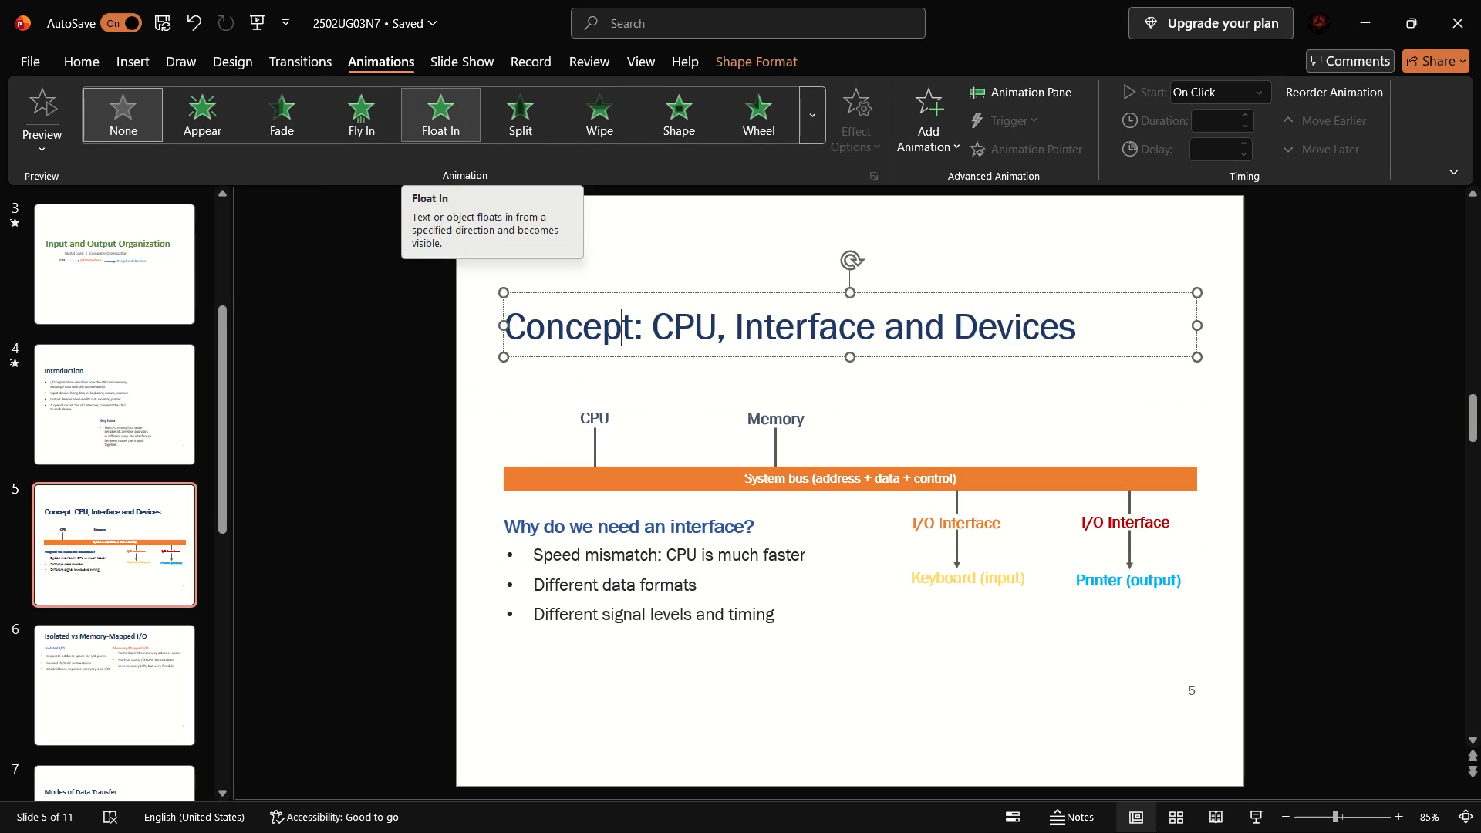
left_click(441, 126)
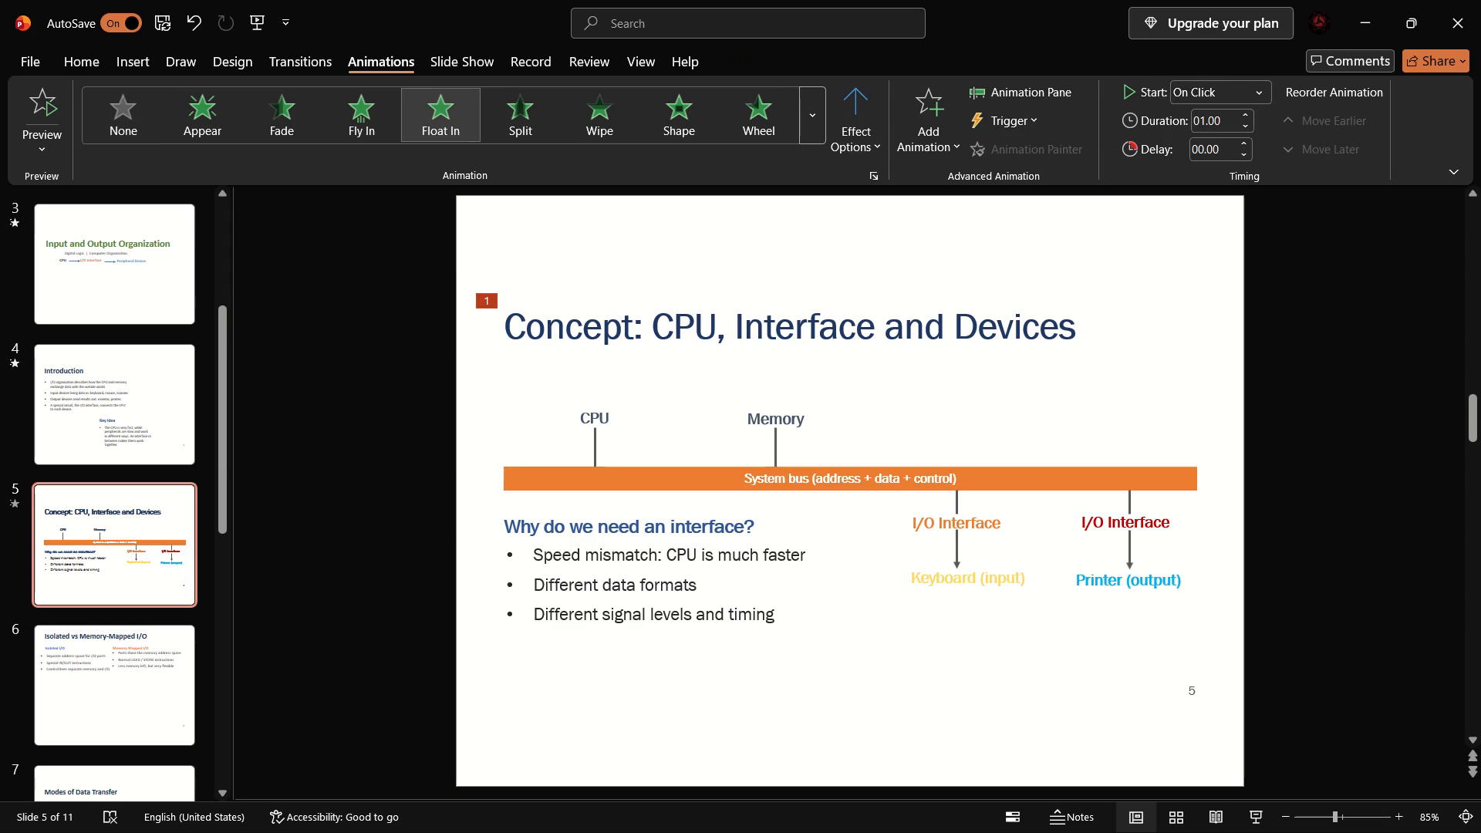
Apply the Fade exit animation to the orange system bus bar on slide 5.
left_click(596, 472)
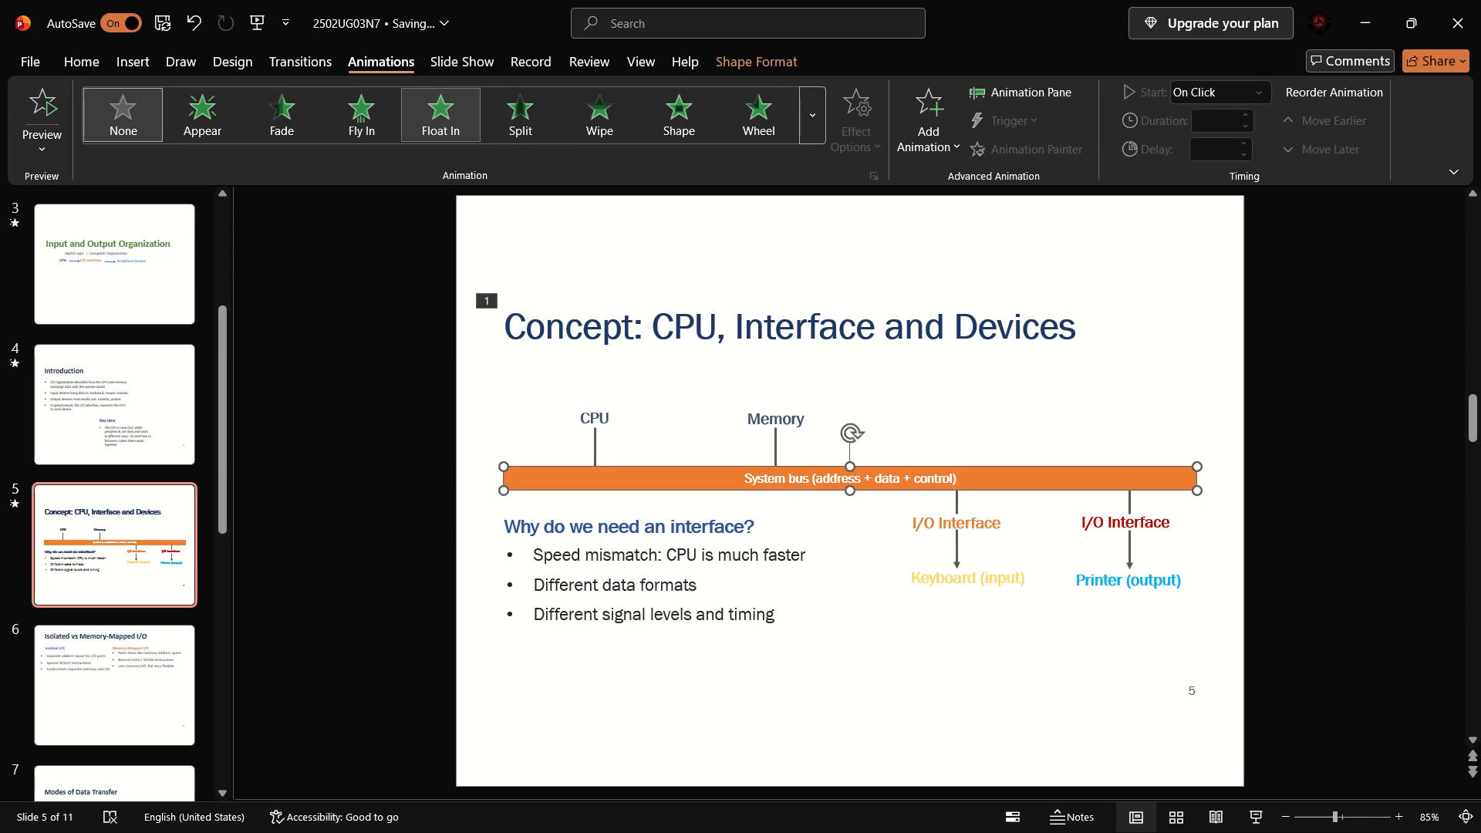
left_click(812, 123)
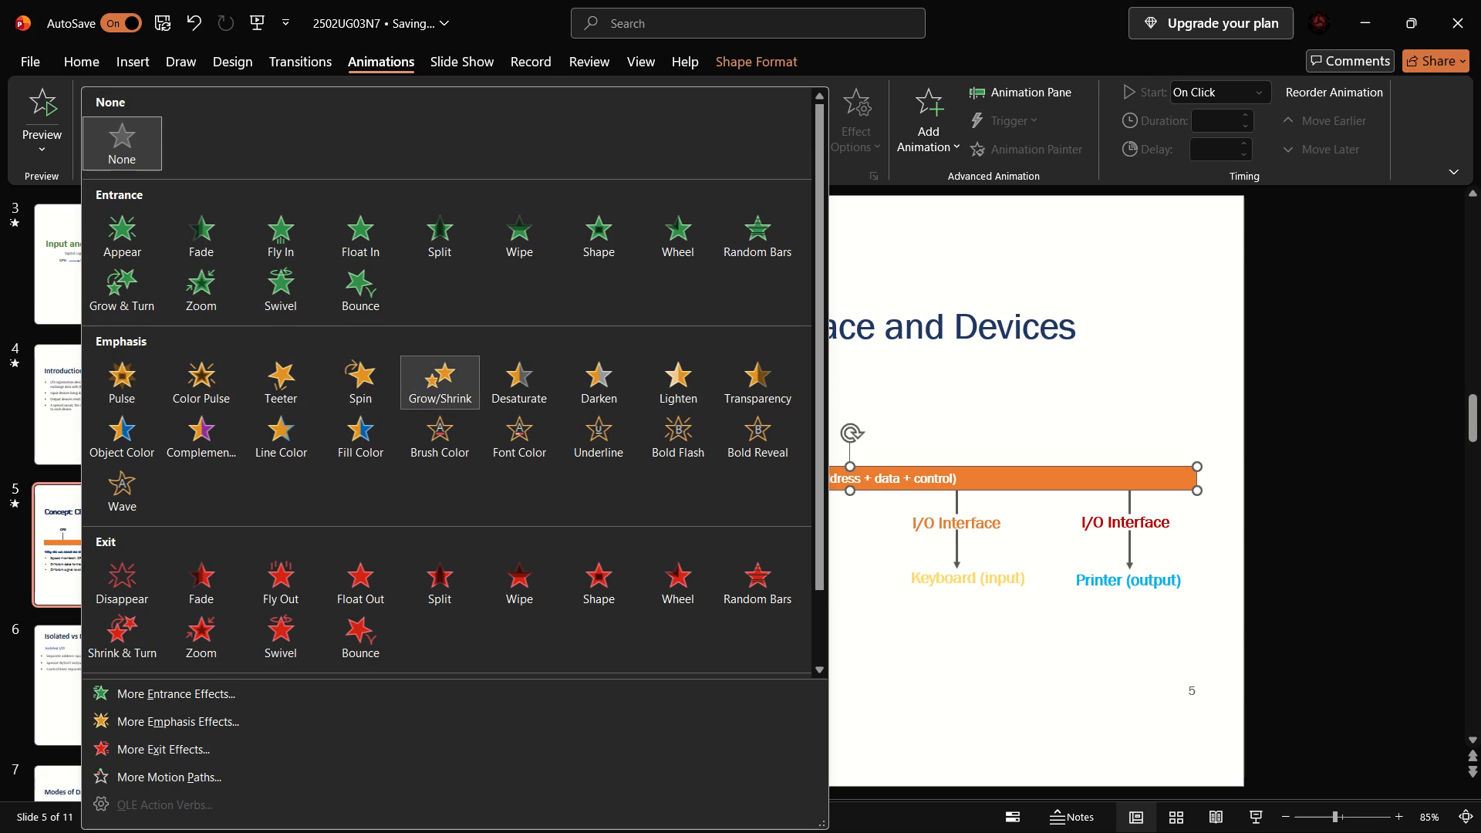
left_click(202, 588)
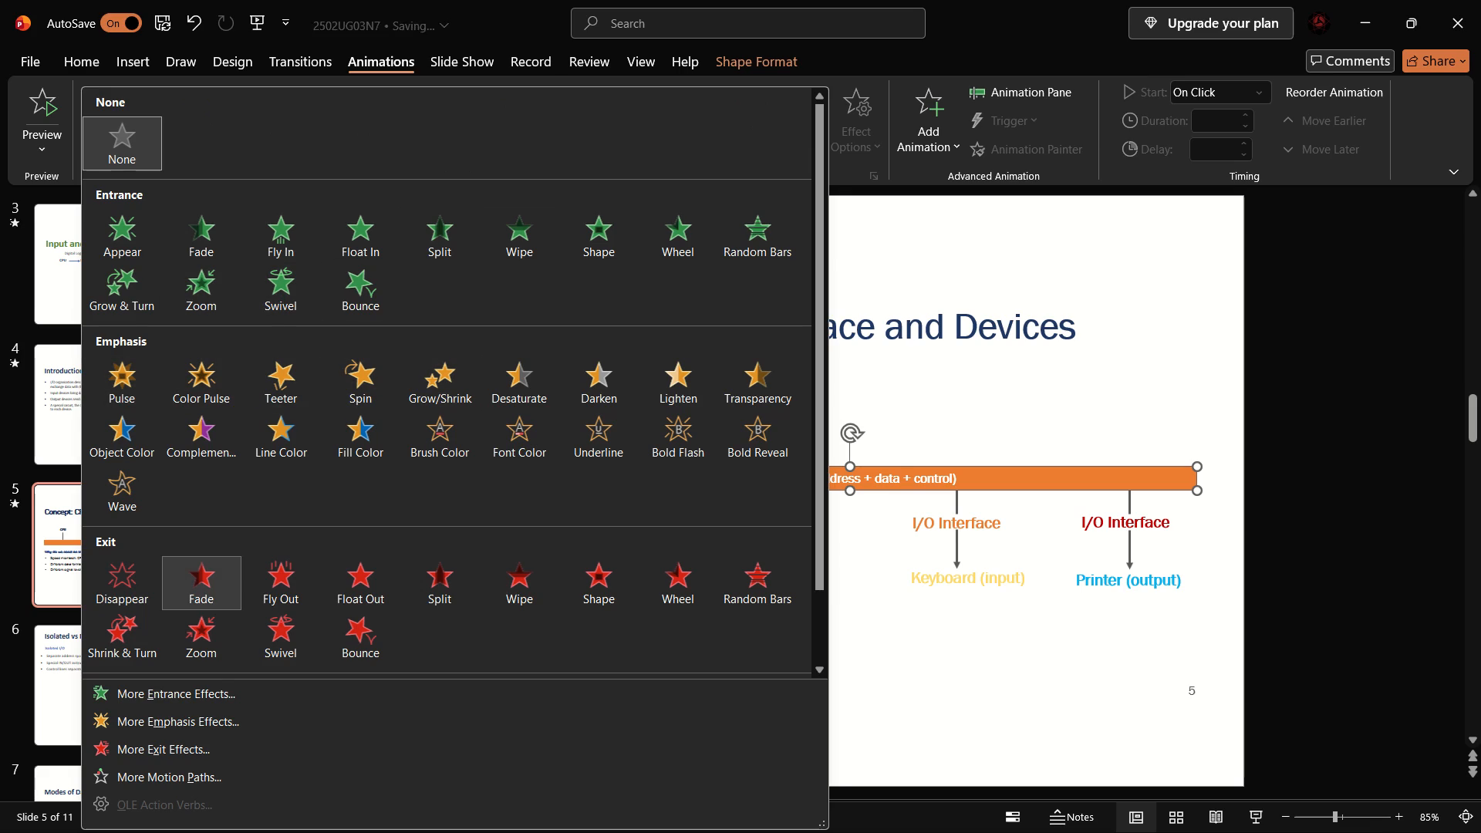
Play the slide show from slide 4, stepping through the animations on slides 4 and 5 to slide 6, then exit.
left_click(150, 459)
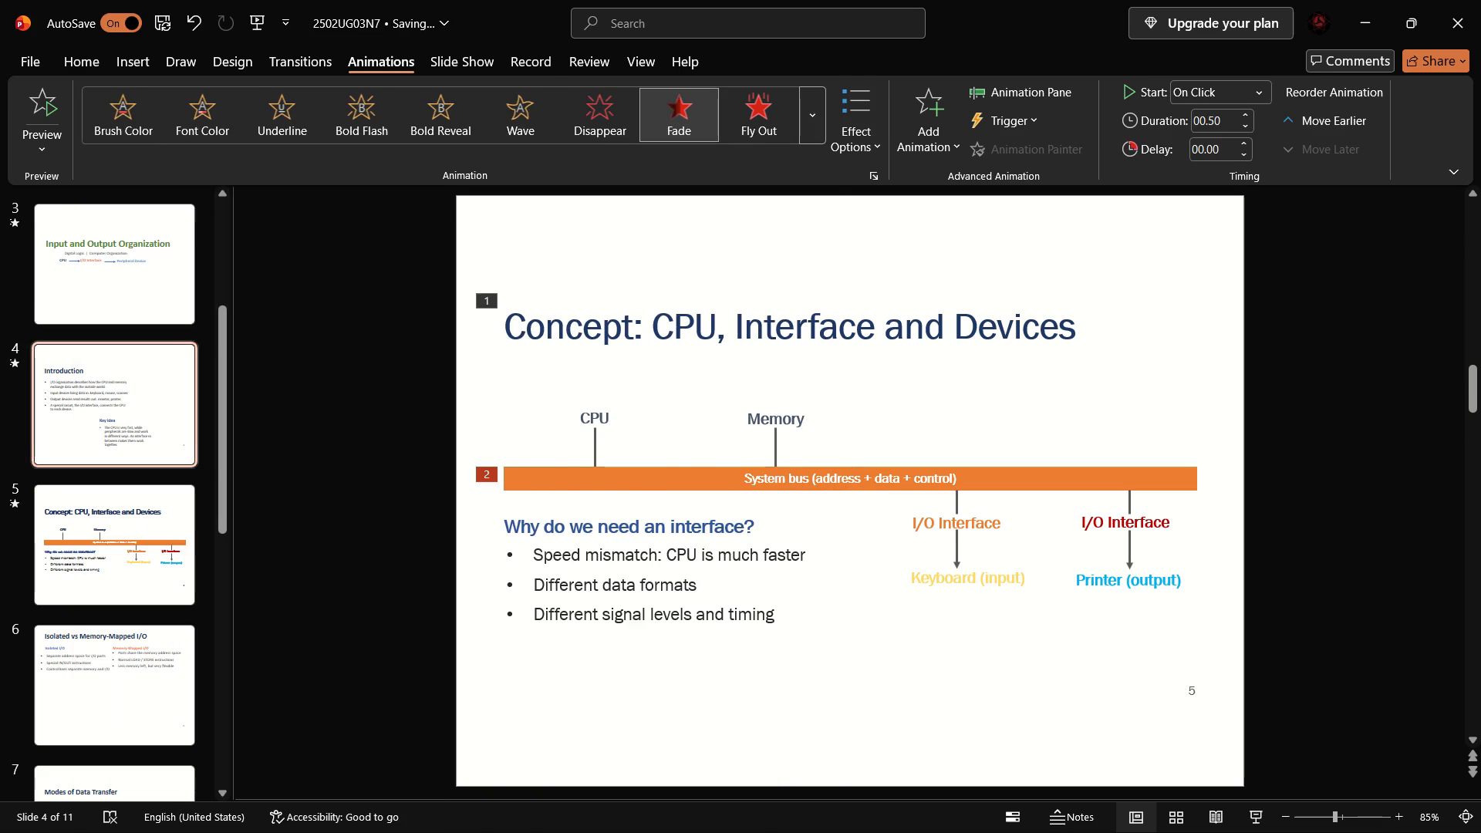
left_click(1266, 812)
key("Right")
key("Right")
key("Right")
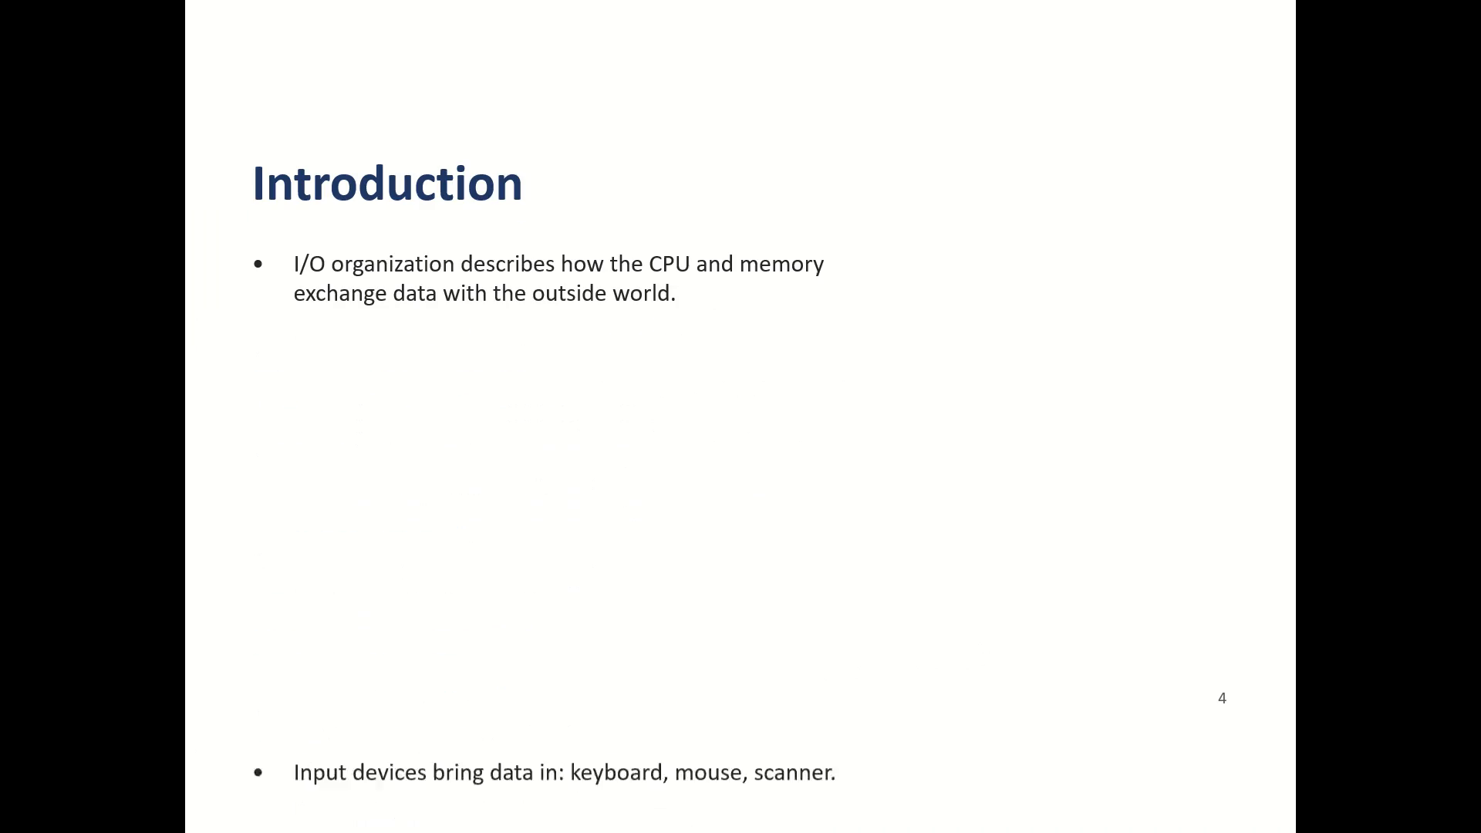
key("Right")
key("Right")
key("Right")
key("Right")
key("Right")
key("Right")
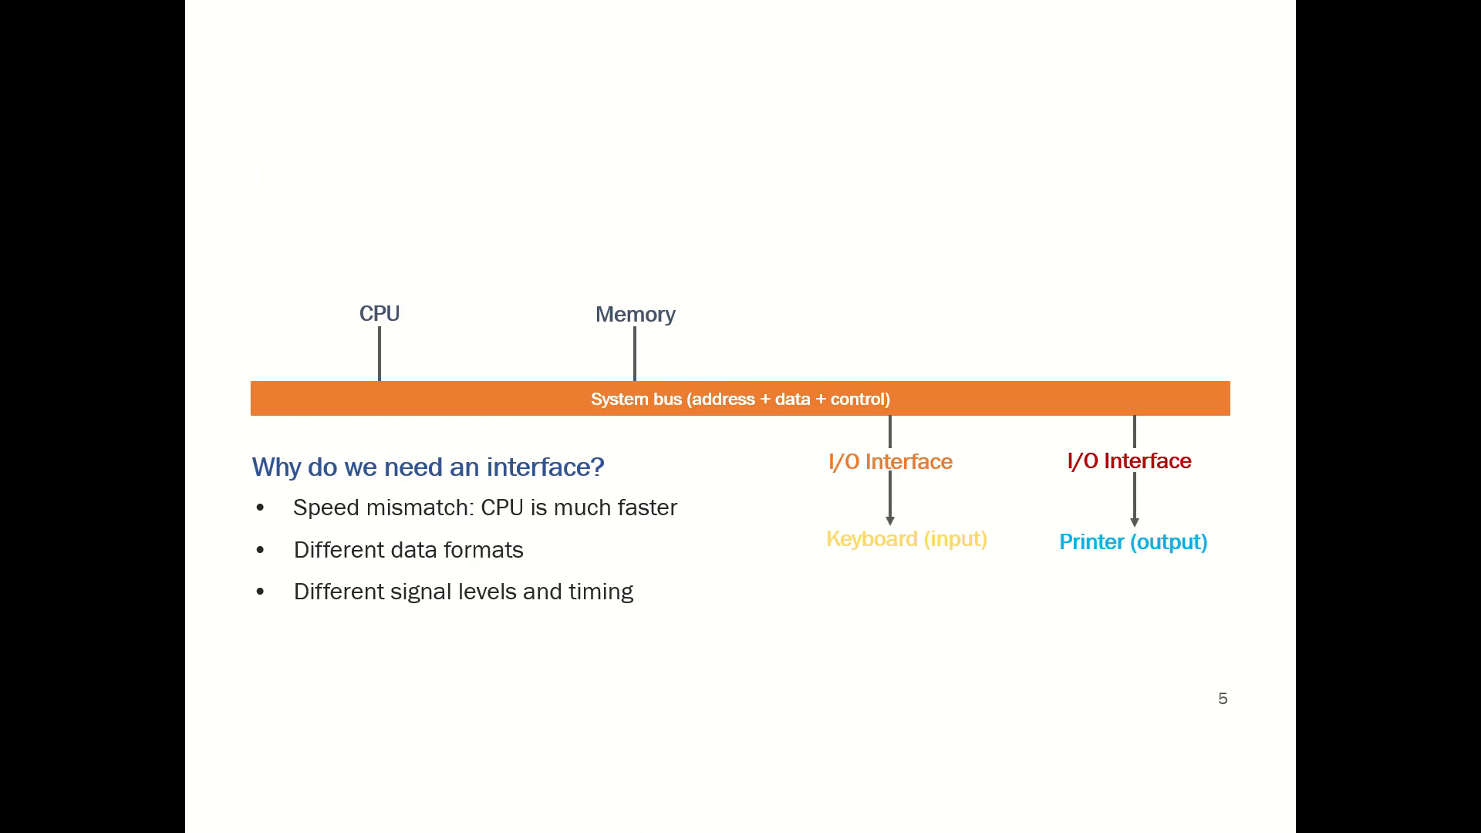
key("Right")
key("Right")
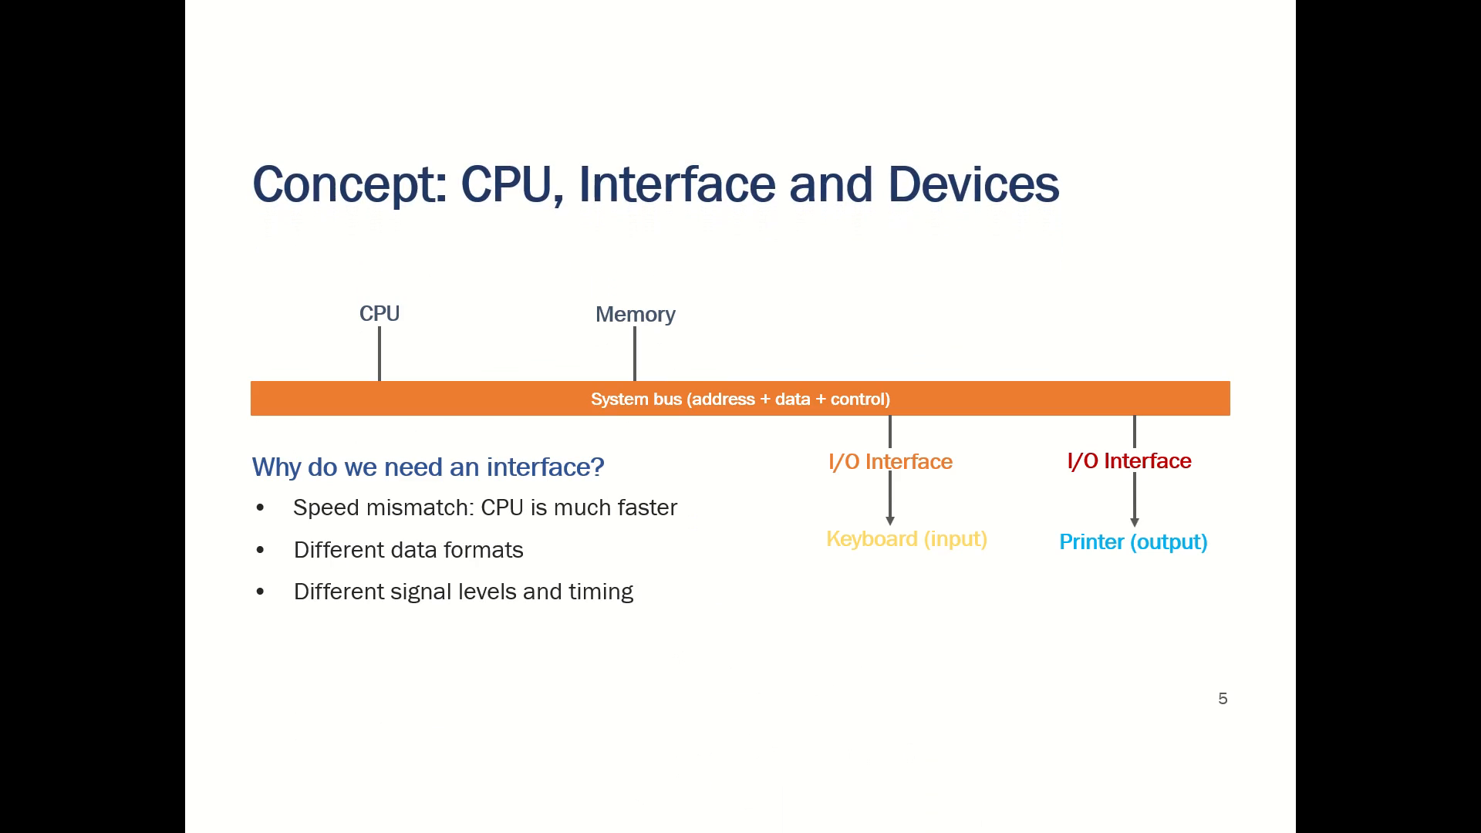
key("Right")
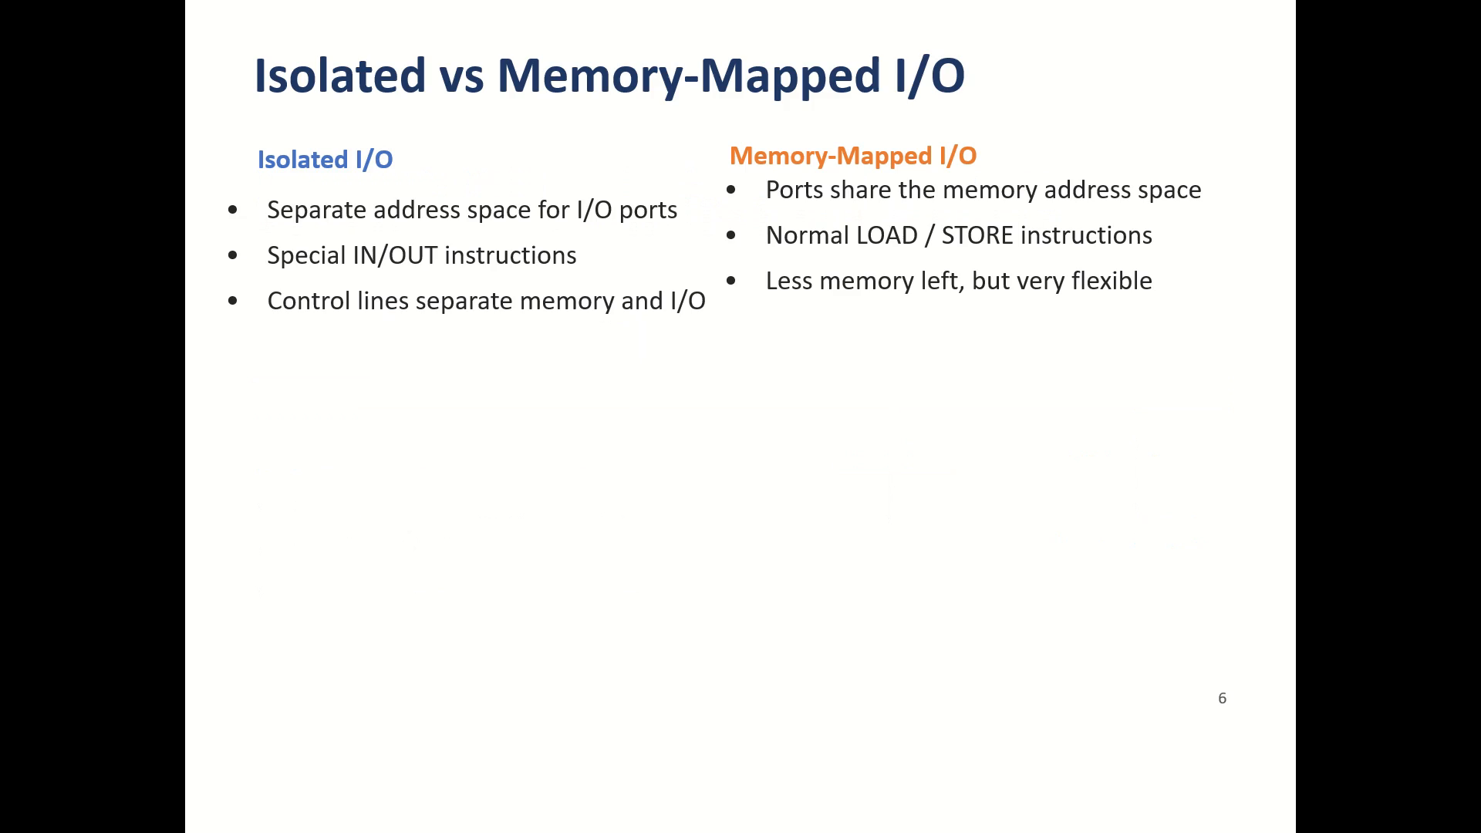
key("Escape")
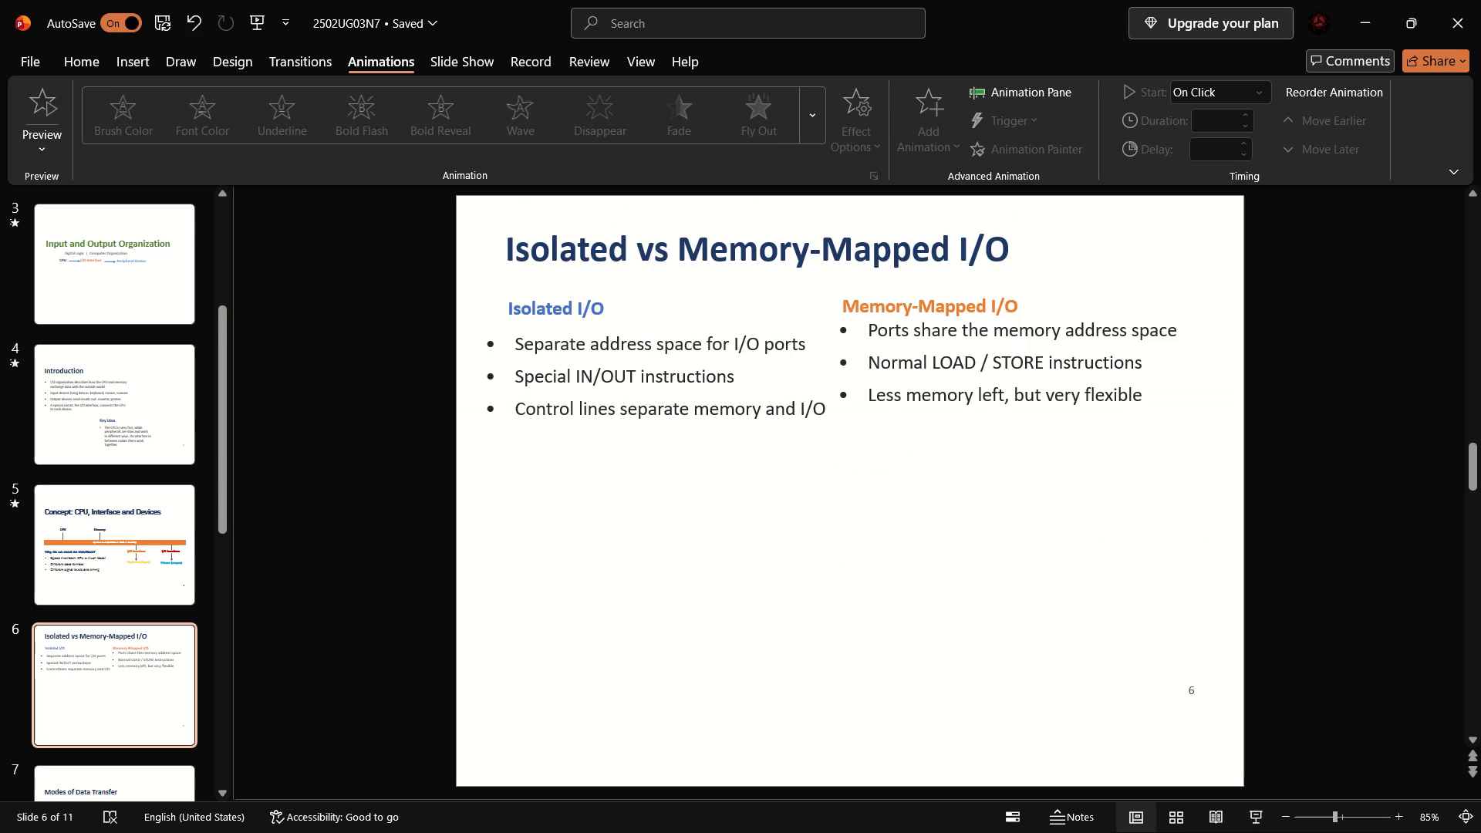
Change the system bus bar's animation on slide 5 to the Fade entrance effect.
left_click(133, 560)
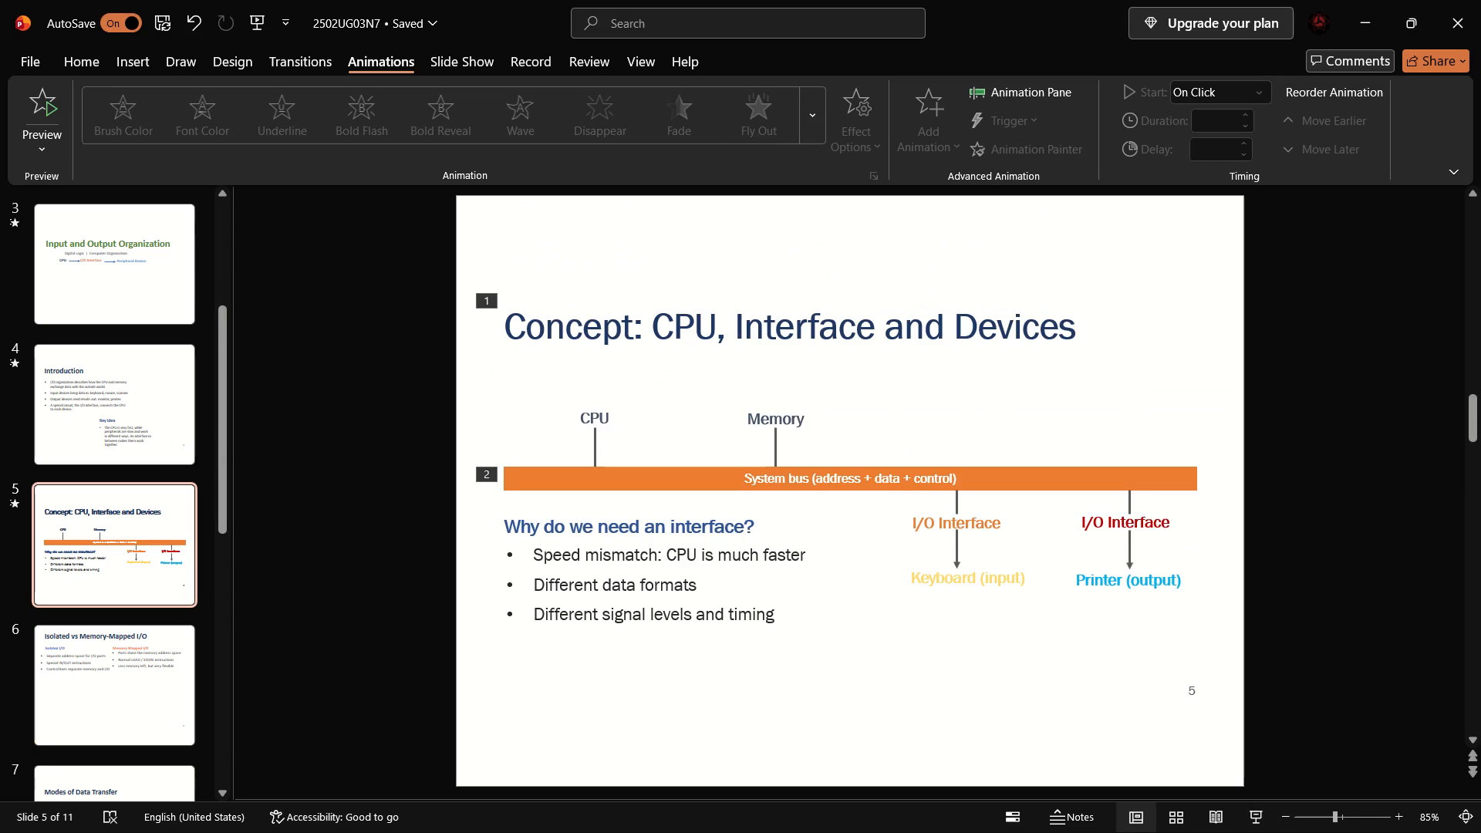
left_click(538, 481)
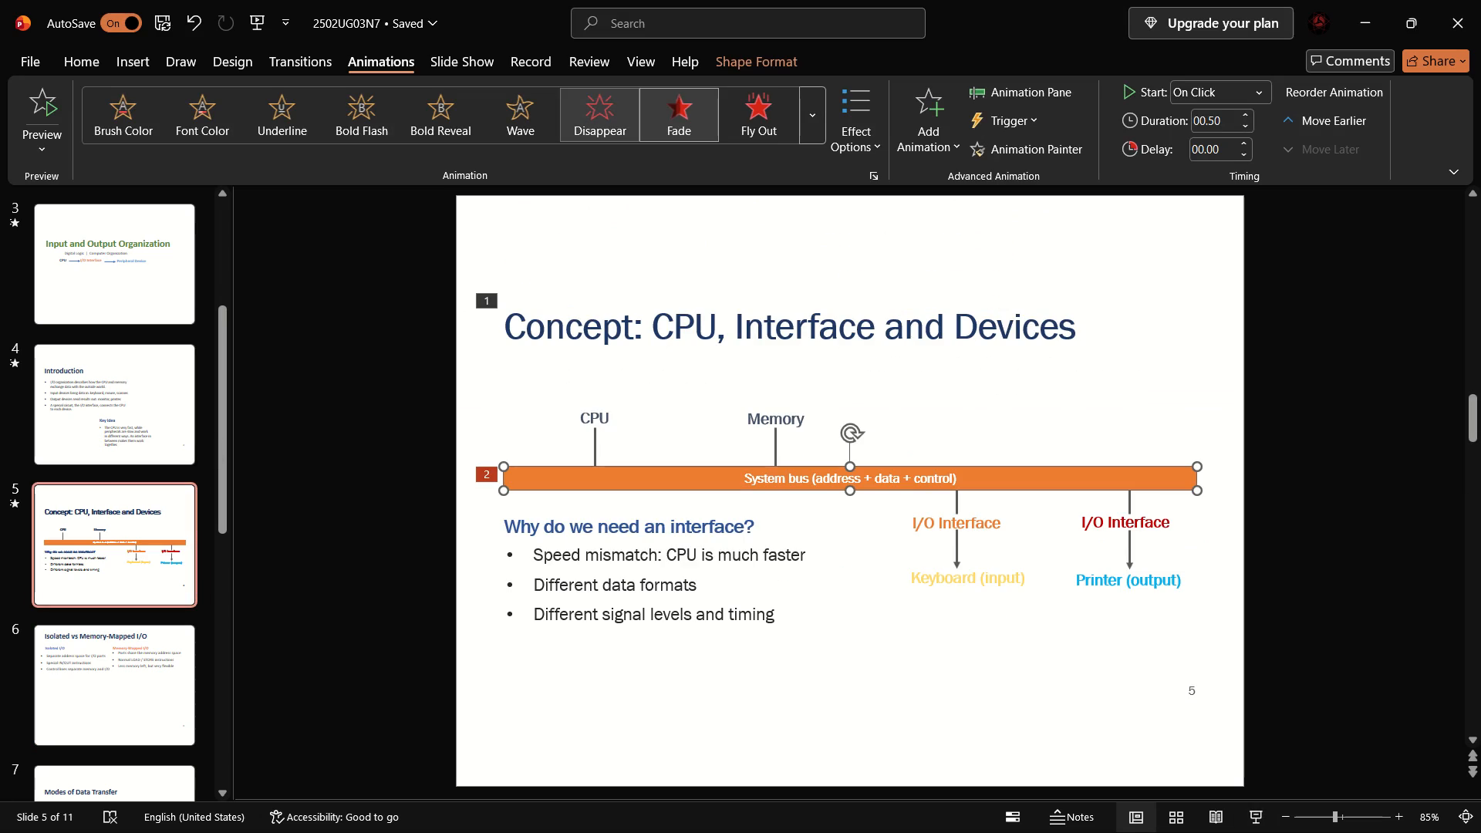
scroll(265, 114, "right", 3)
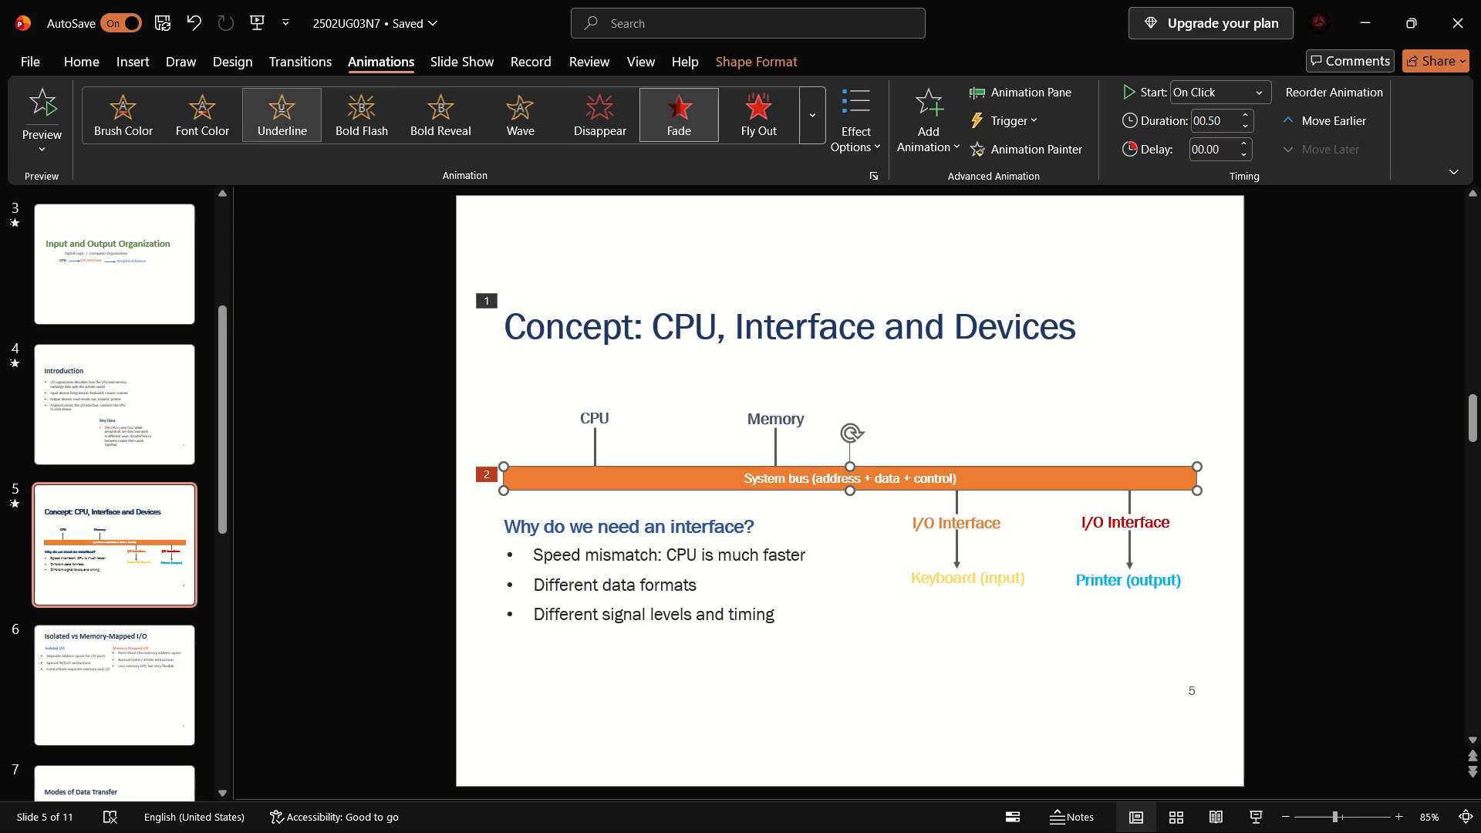
left_click(819, 118)
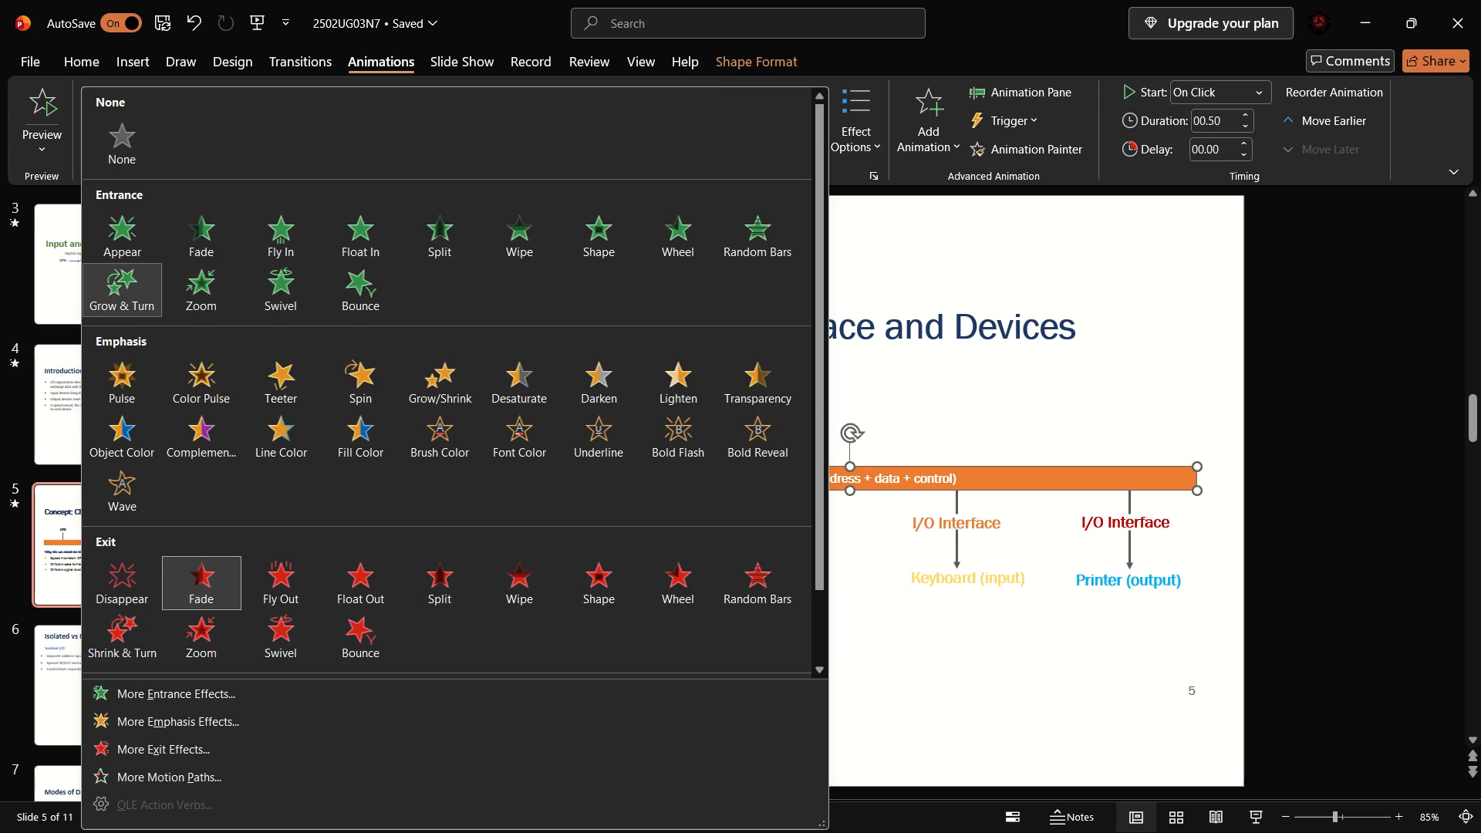
left_click(189, 220)
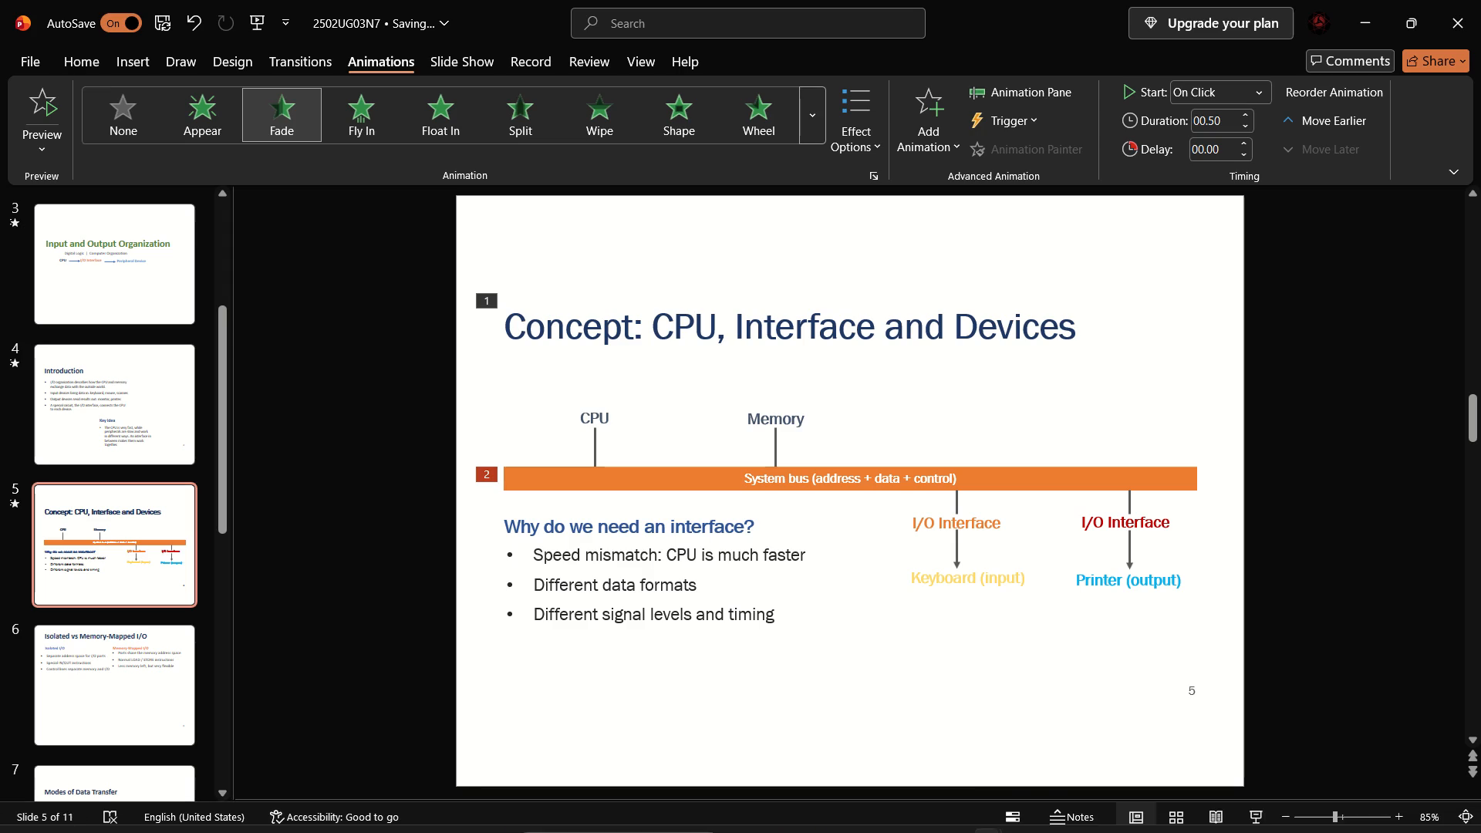
Preview the slide show from slide 5, stepping back to slide 4 and through both slides' animations, then exit.
left_click(1250, 823)
key("Left")
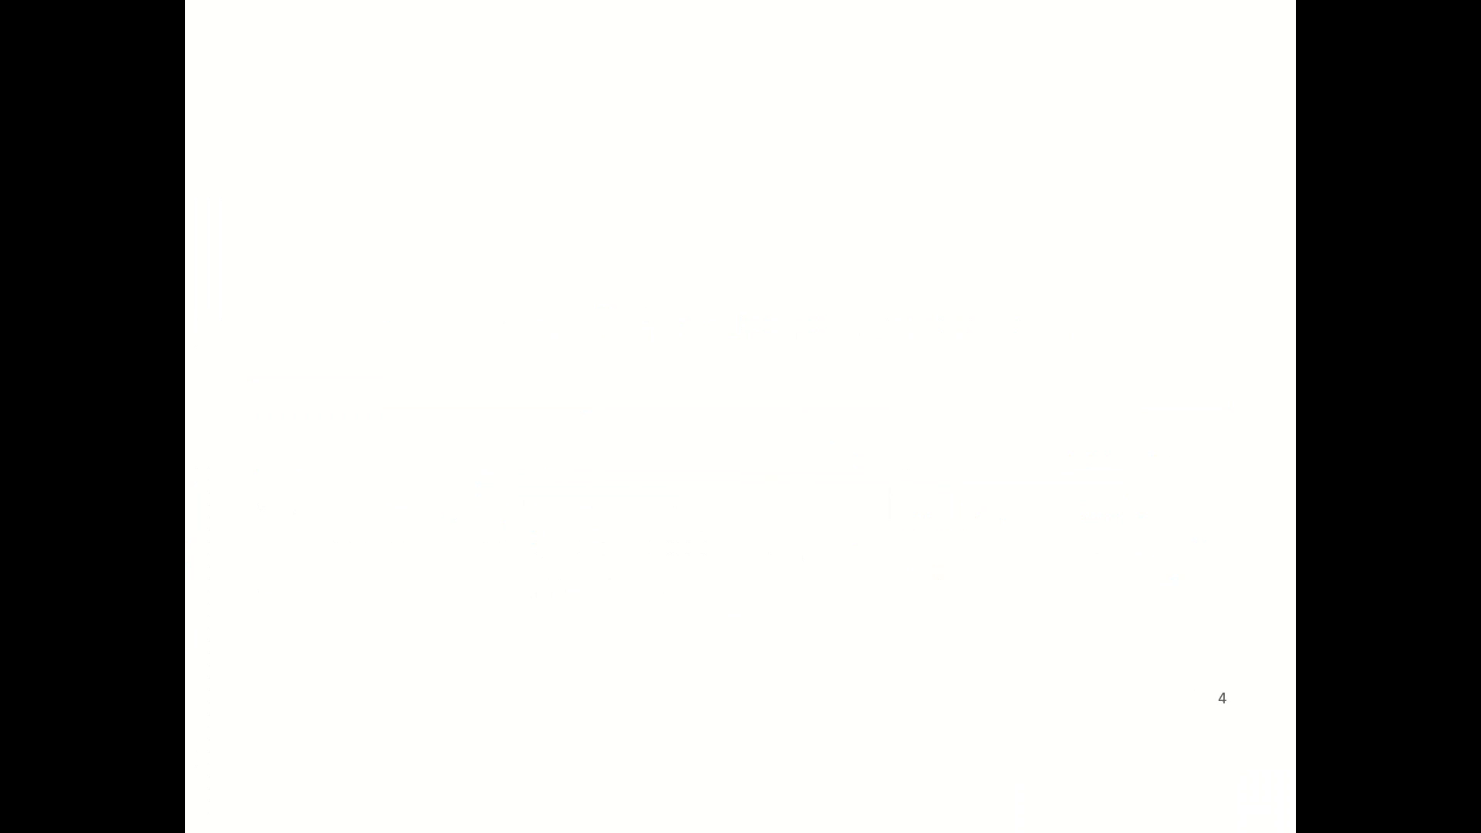
key("Right")
key("Right")
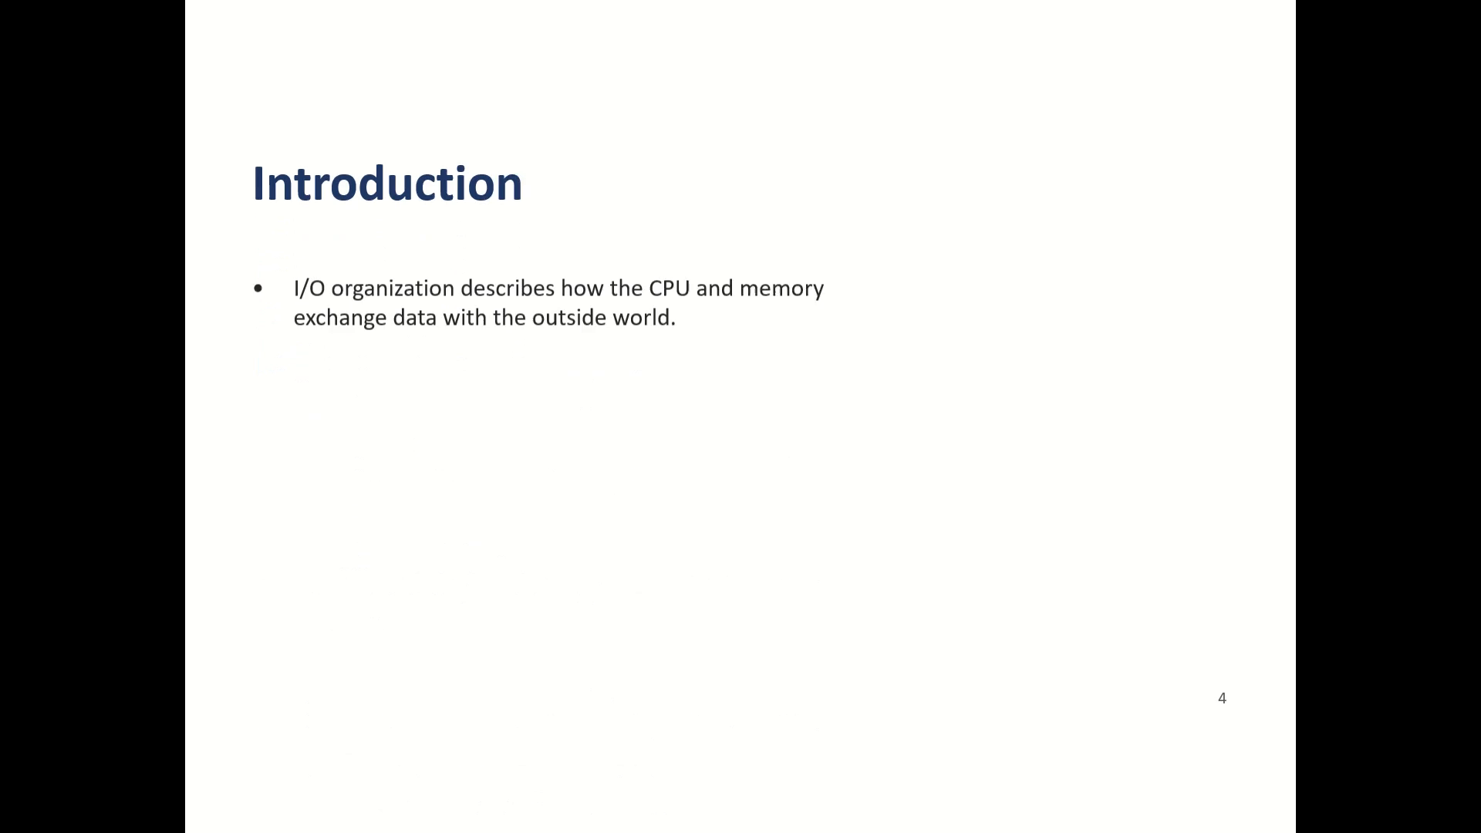
key("Right")
key("Right")
key("Right")
key("Right")
key("Right")
key("Right")
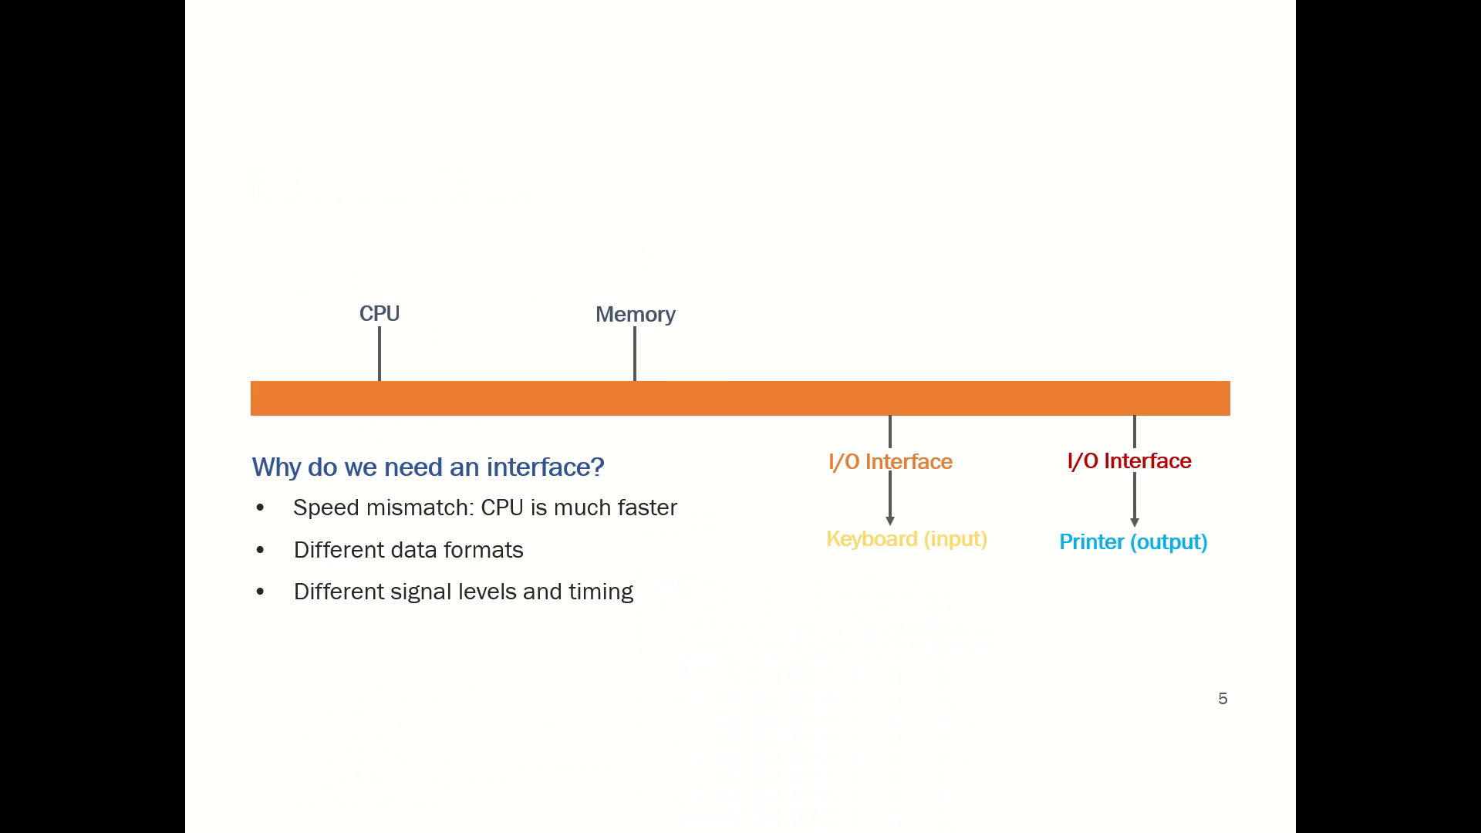
key("Right")
key("Right")
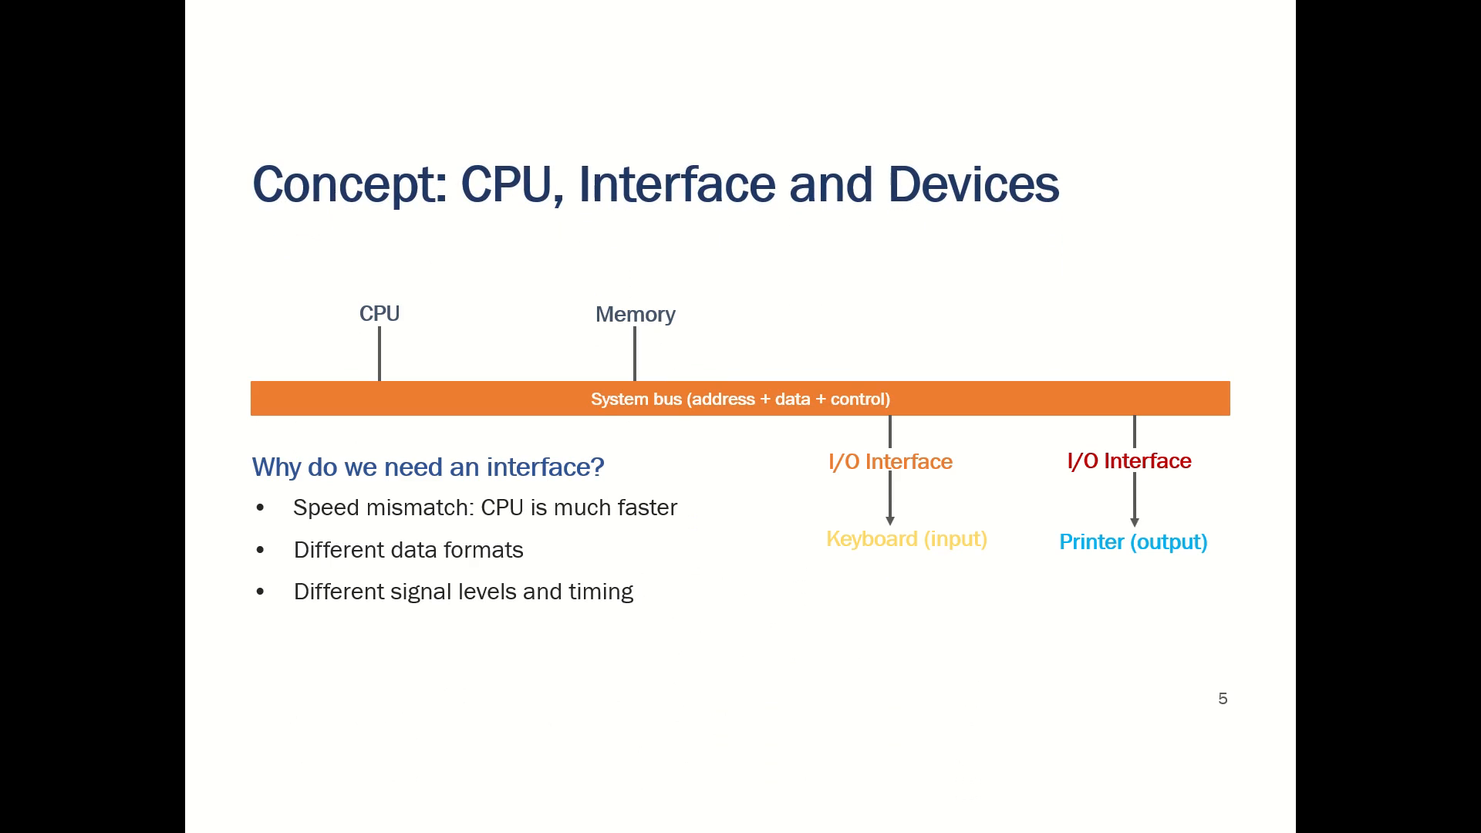
key("Escape")
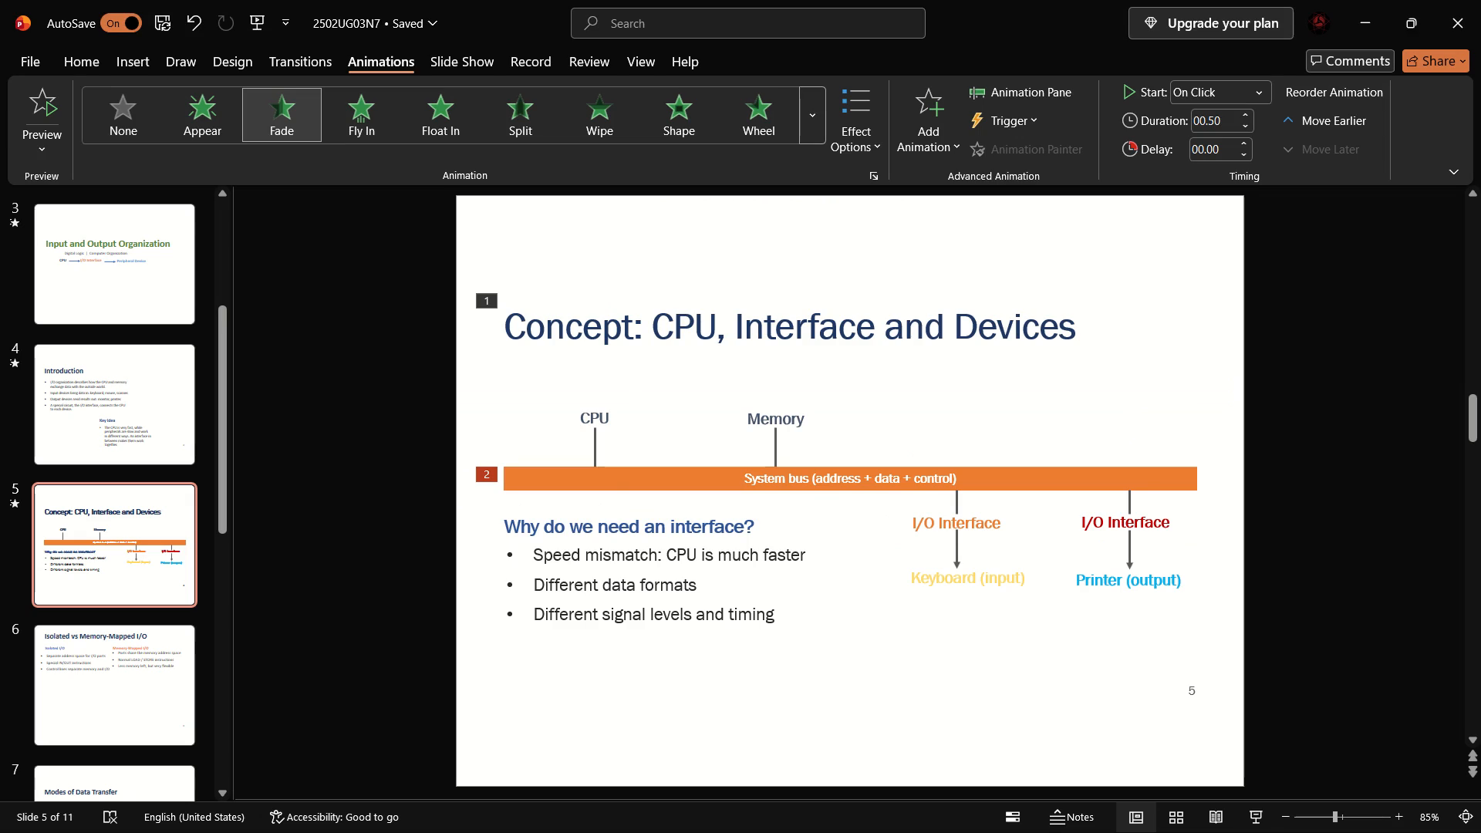
Apply Float In to the "CPU" label and Appear to the connector line joining it to the system bus.
left_click(577, 411)
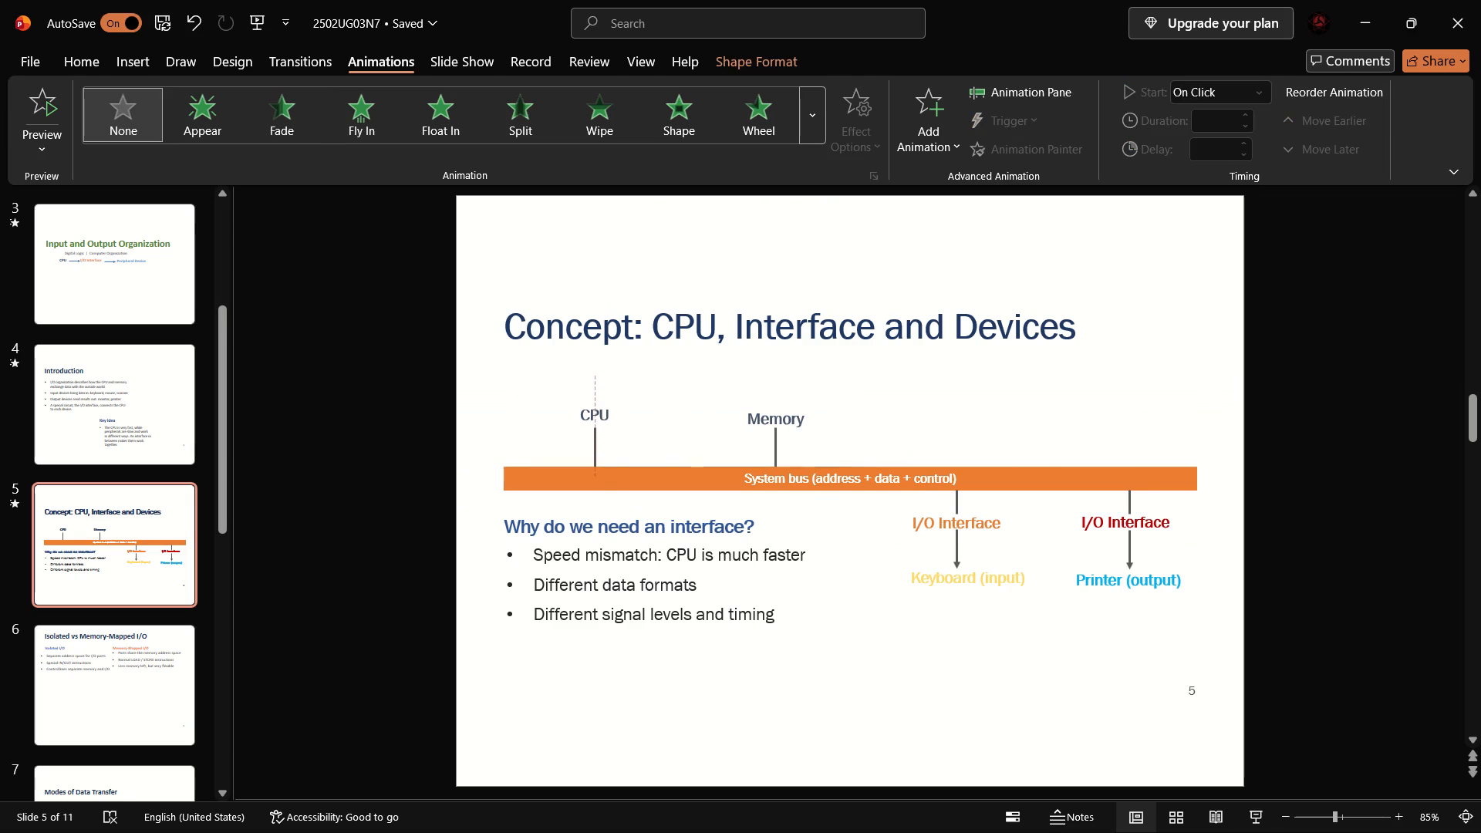
left_click(440, 120)
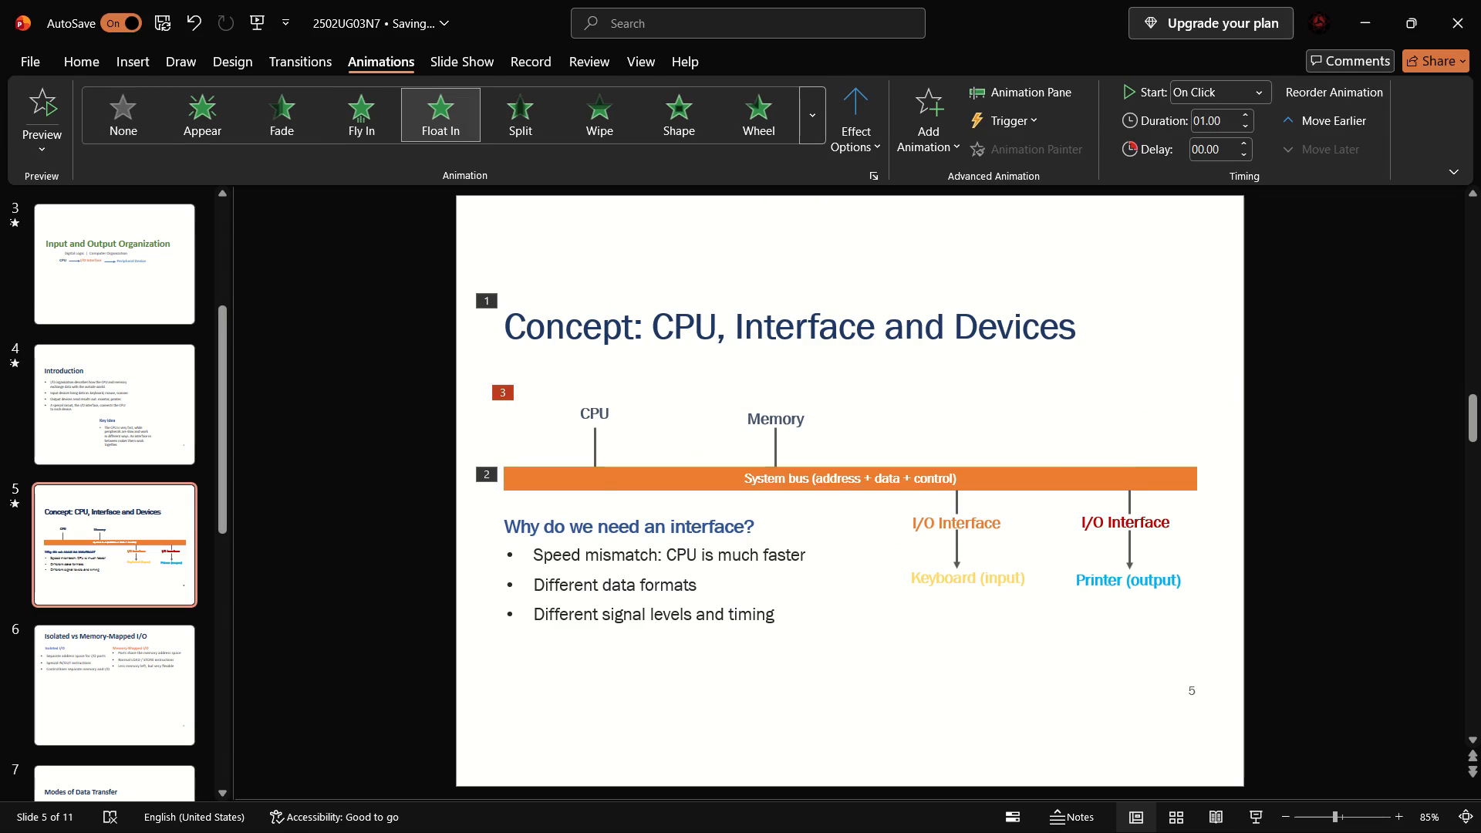
left_click(595, 450)
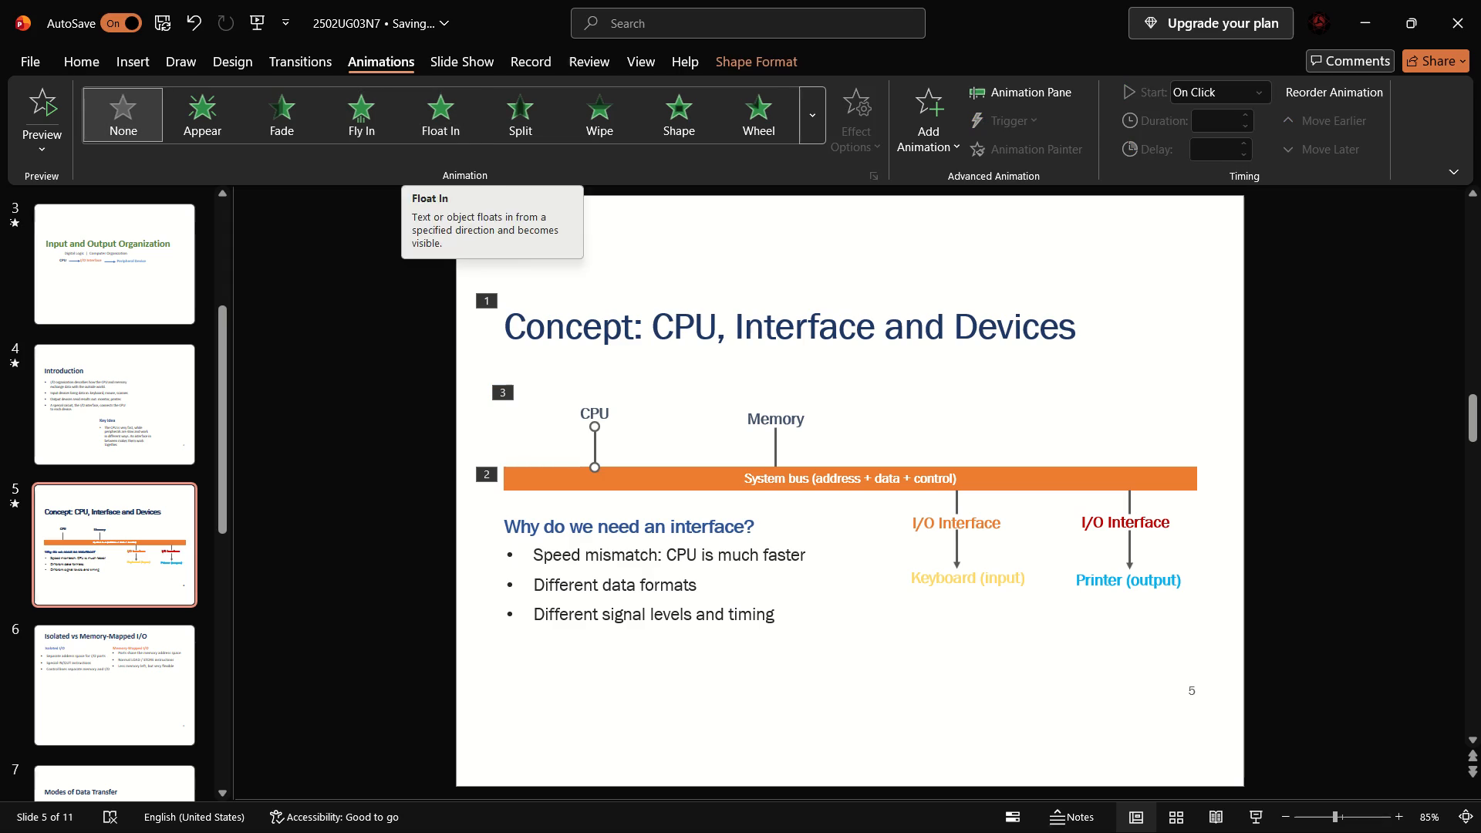
left_click(231, 115)
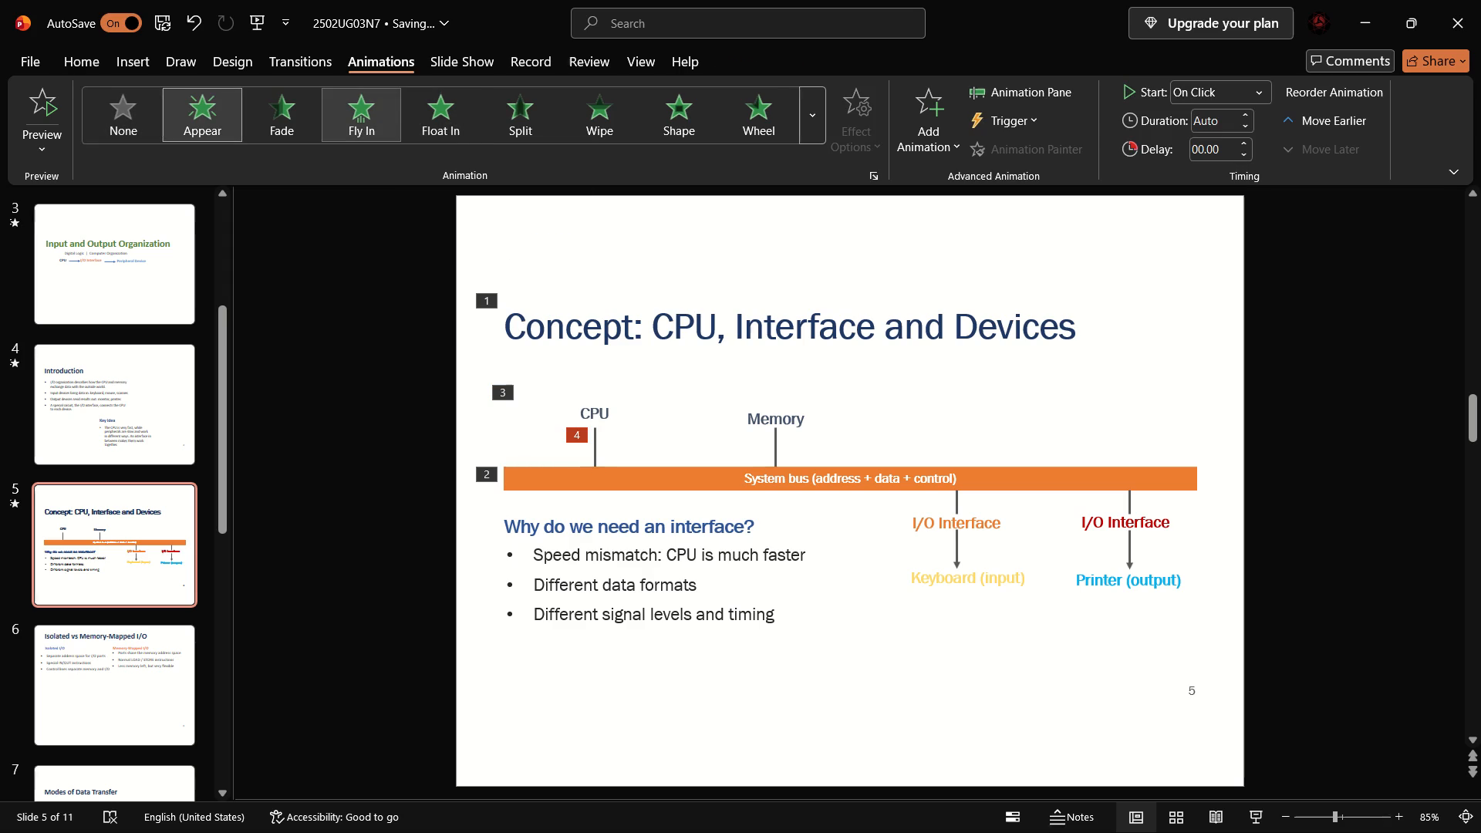
Animate the "Memory" label above the system bus, trying Appear and settling on the Fade entrance effect.
left_click(778, 427)
left_click(208, 110)
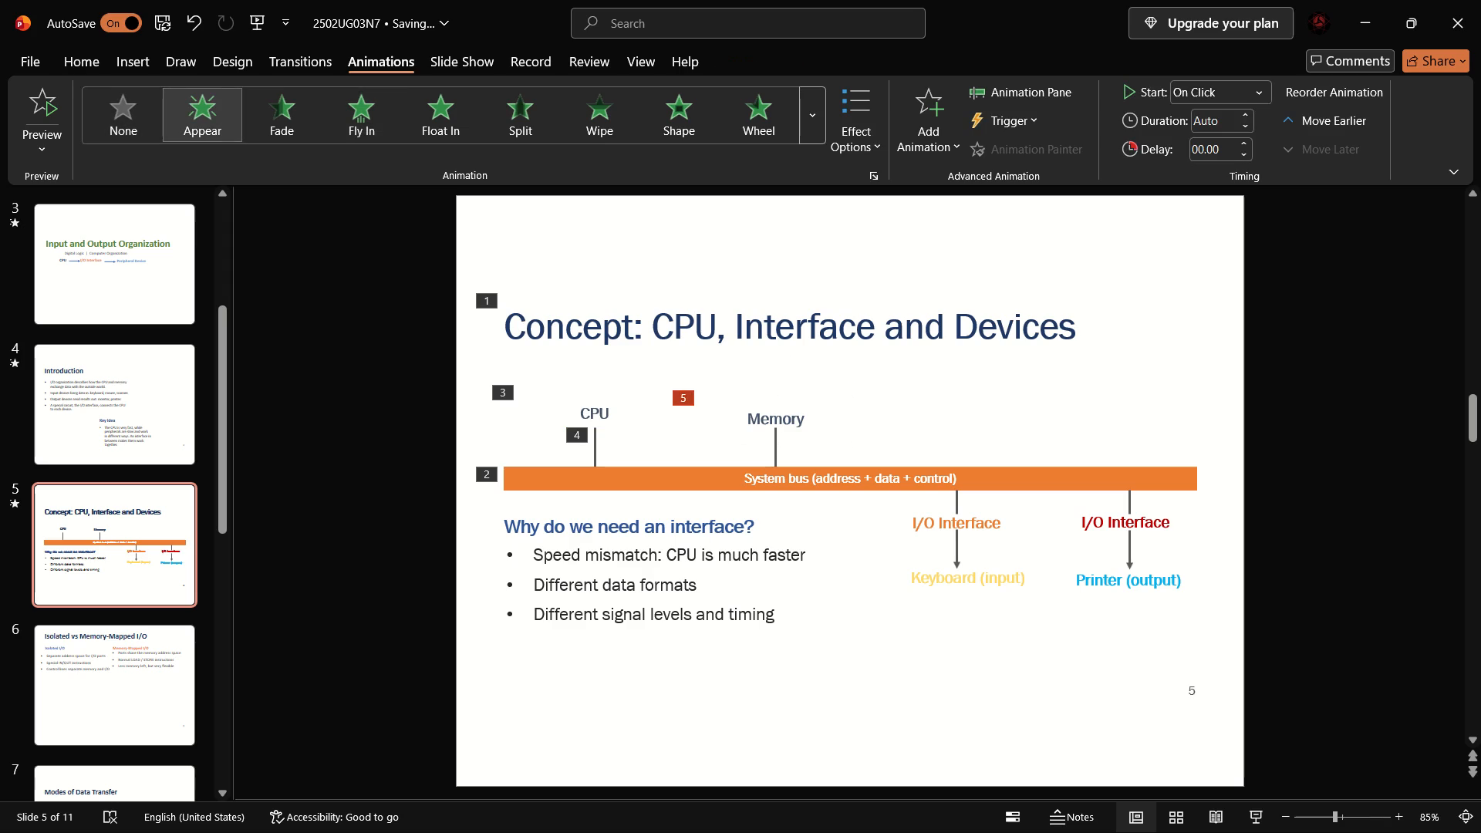
left_click(255, 119)
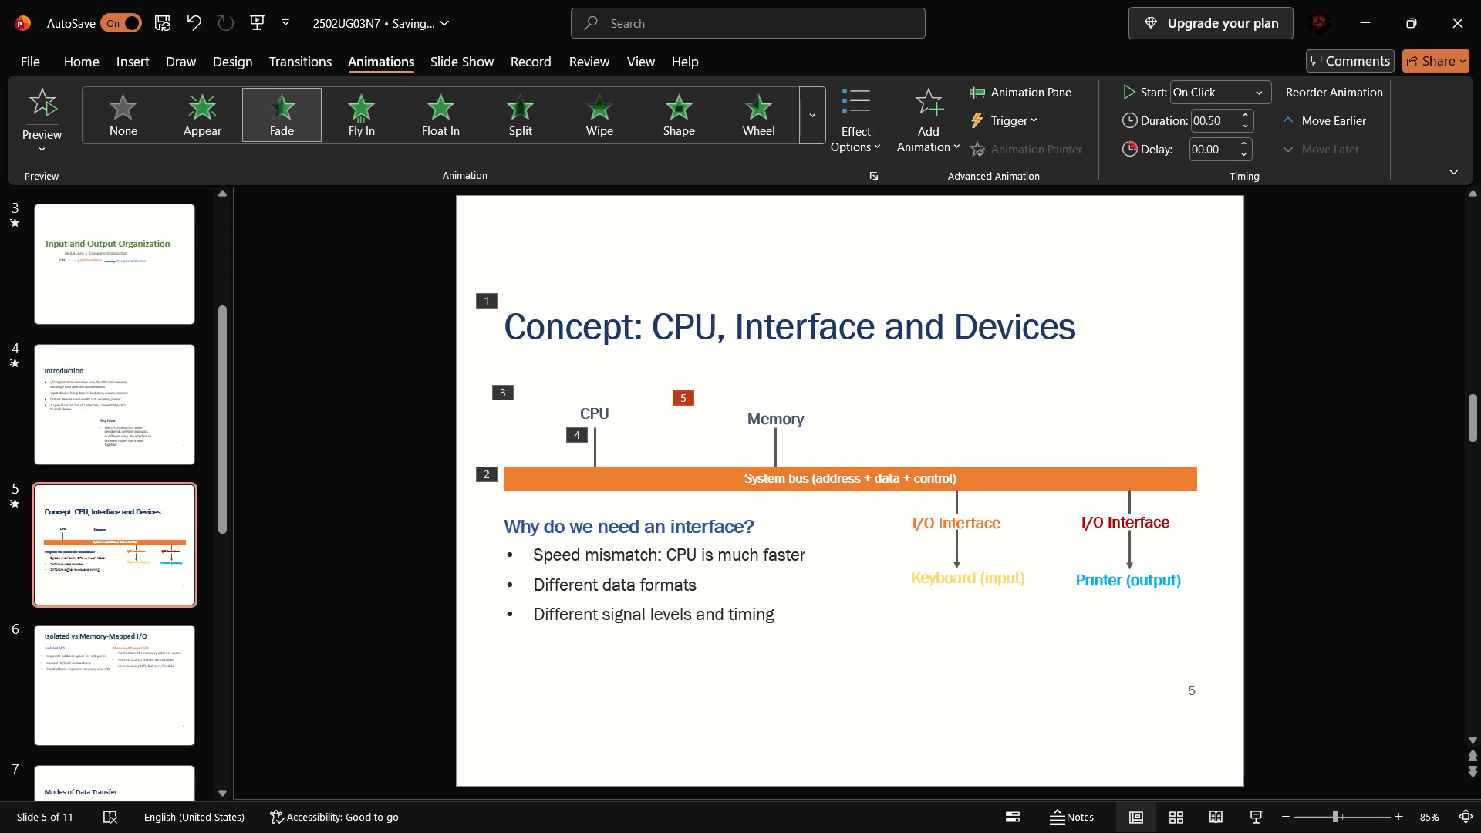
Change the "Memory" label's entrance effect to Fly In and apply Appear to the connector line below it.
left_click(374, 121)
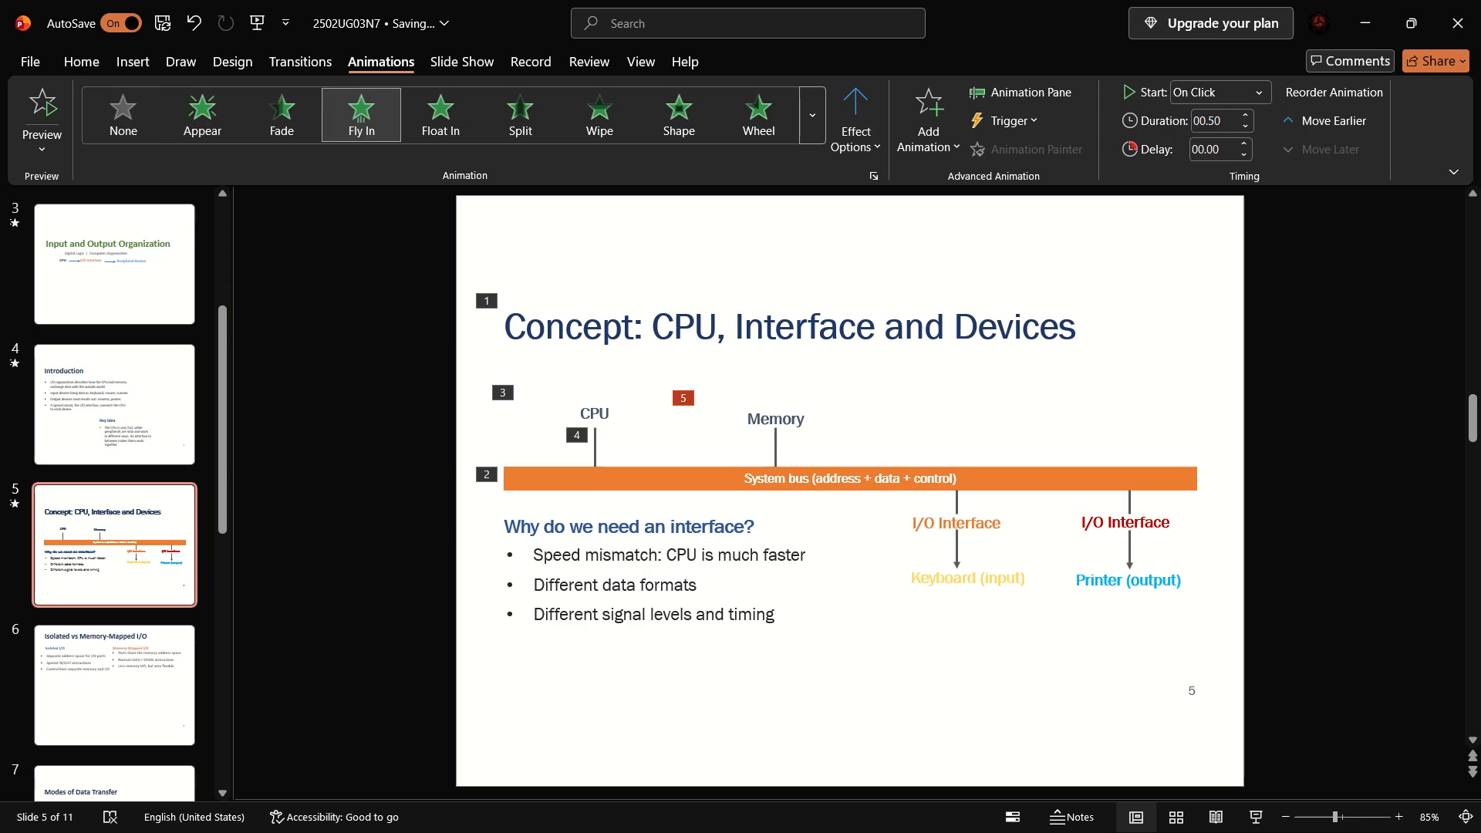
left_click(780, 447)
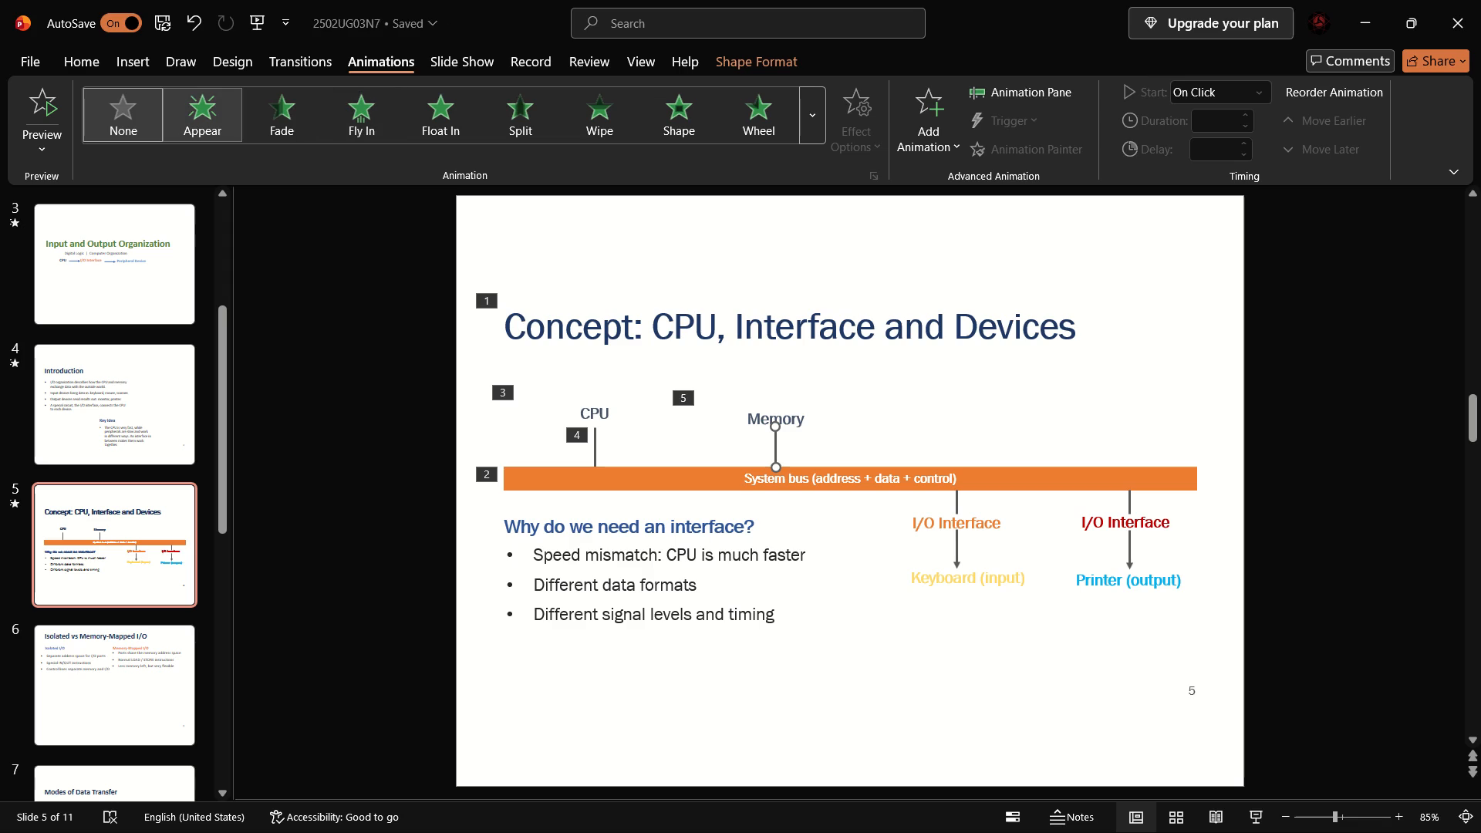
left_click(223, 116)
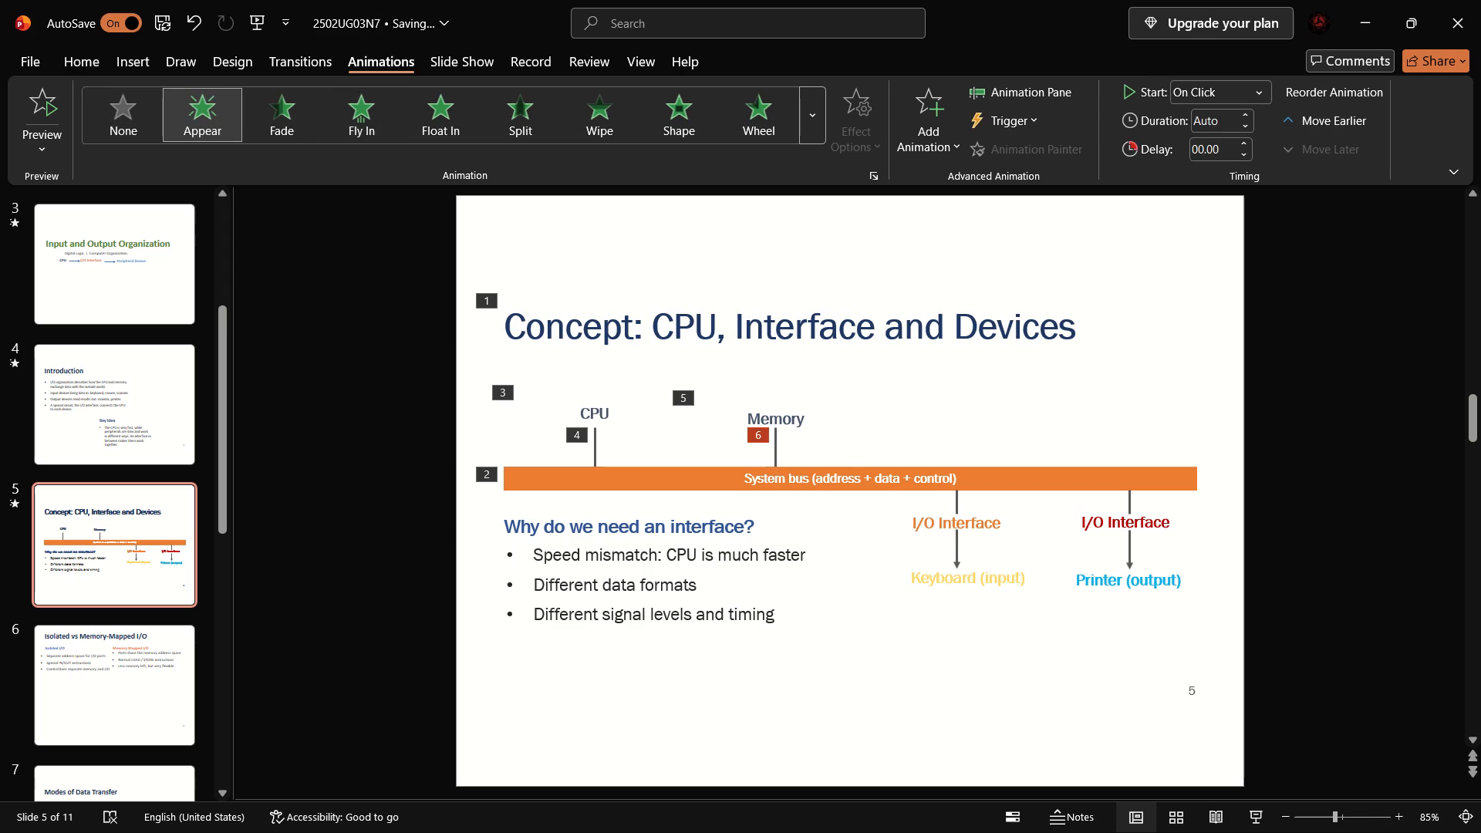
Shift the "System bus (address + data + control)" text box slightly down and left, and try to move it back up.
left_click(983, 486)
left_click_drag(983, 486, 963, 499)
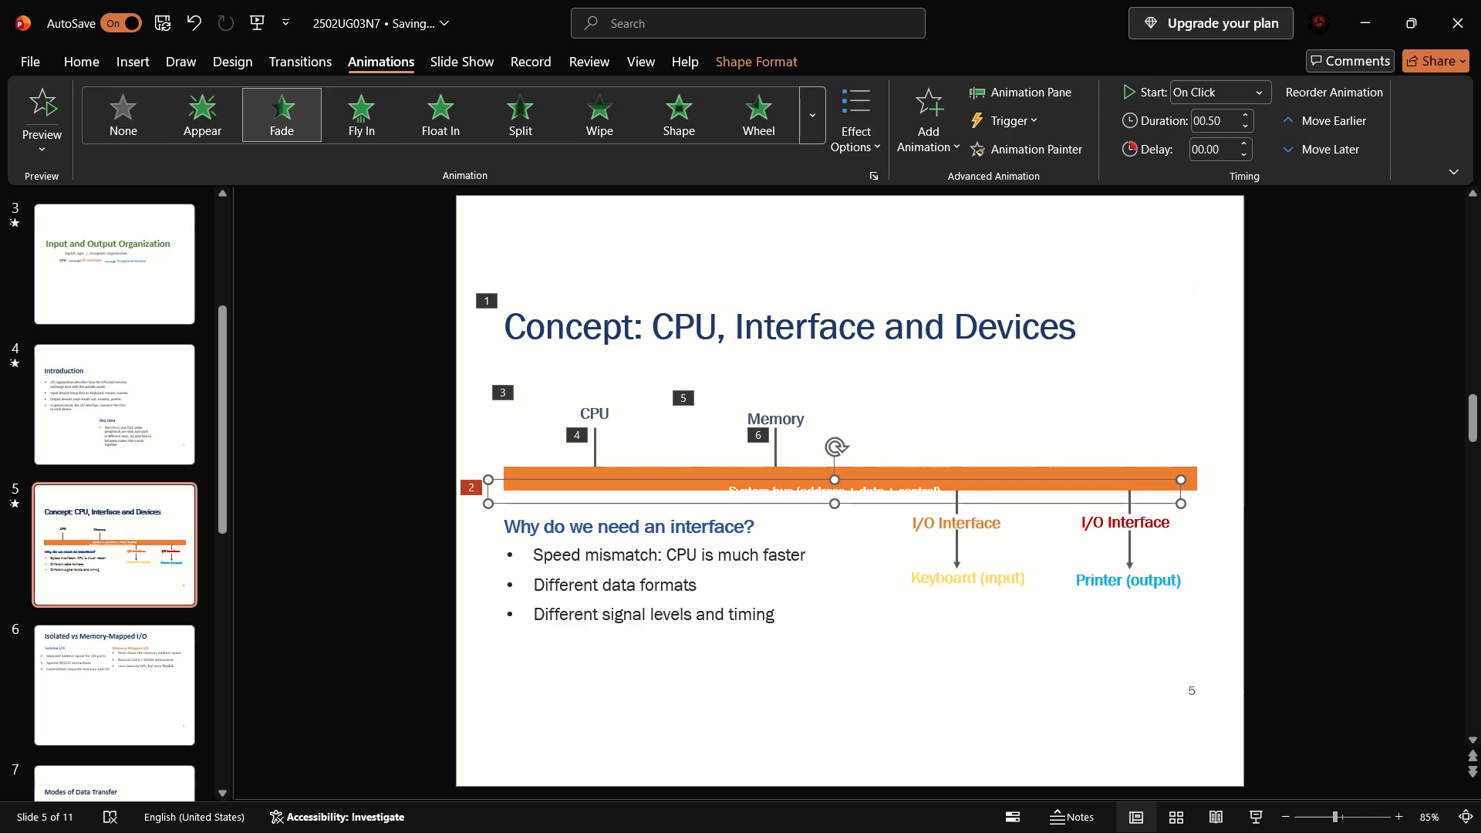
left_click(991, 468)
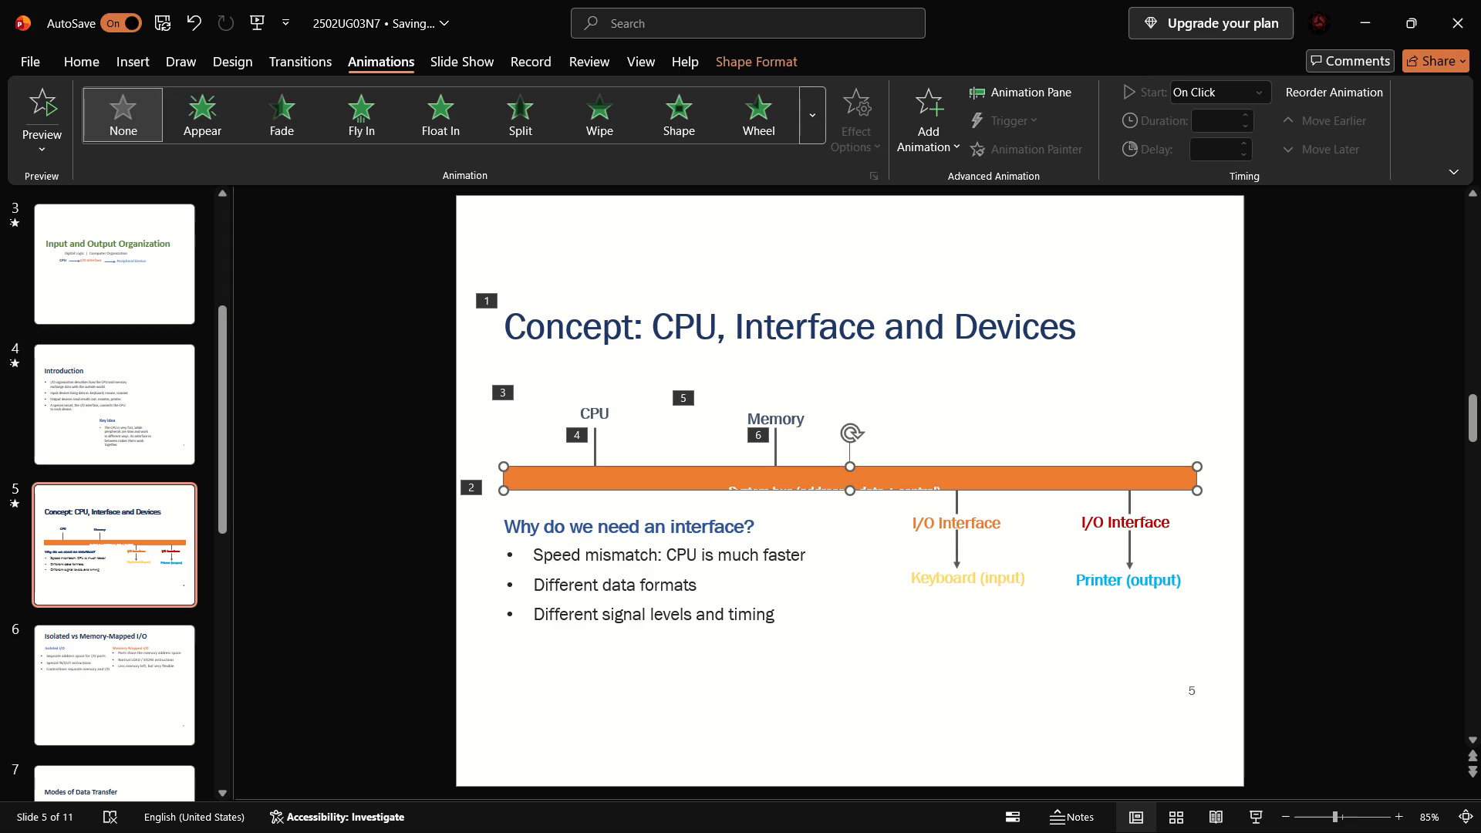
left_click(575, 476)
left_click(818, 493)
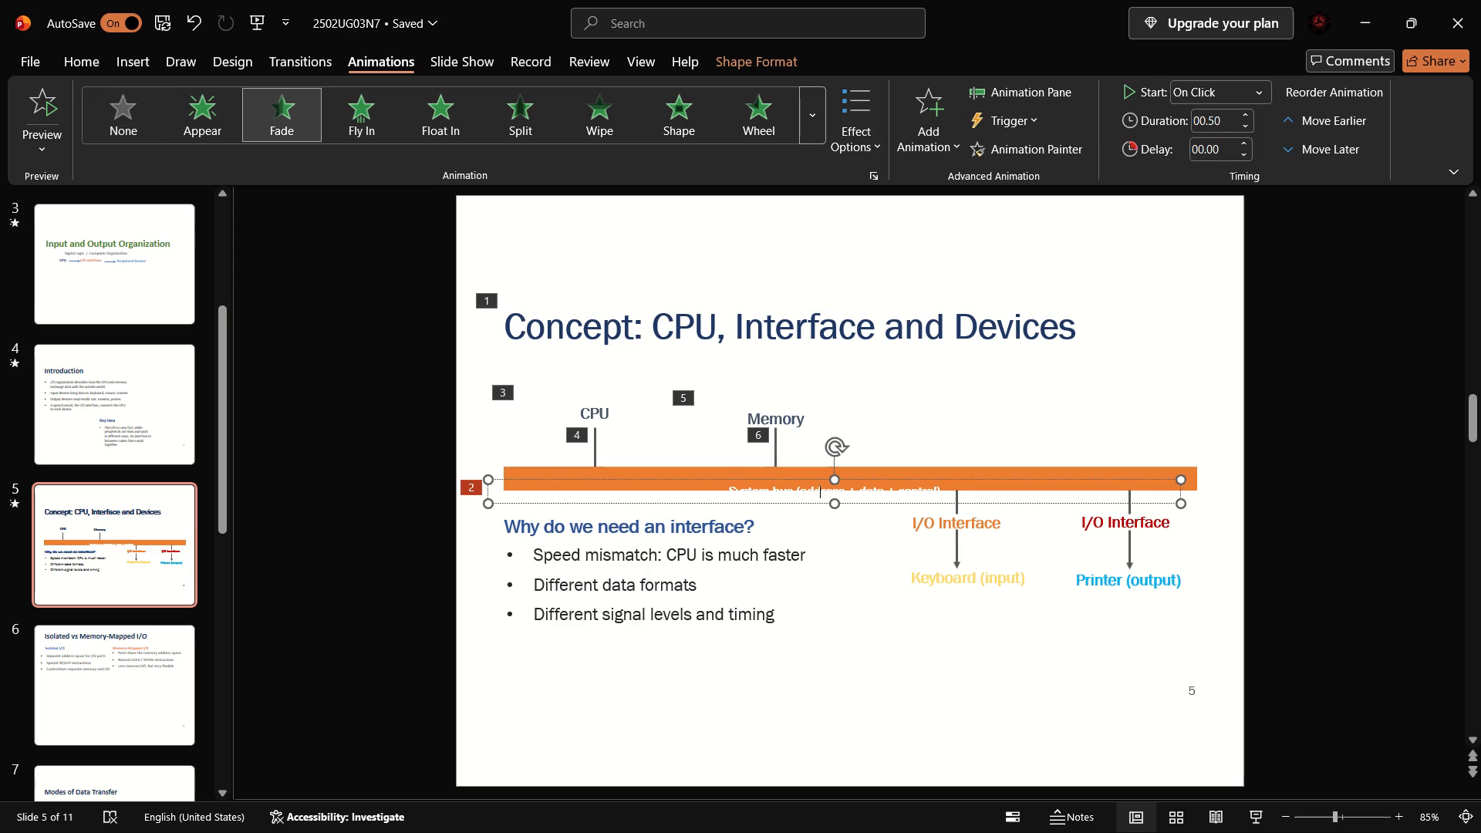
left_click_drag(818, 491, 818, 470)
left_click(463, 487)
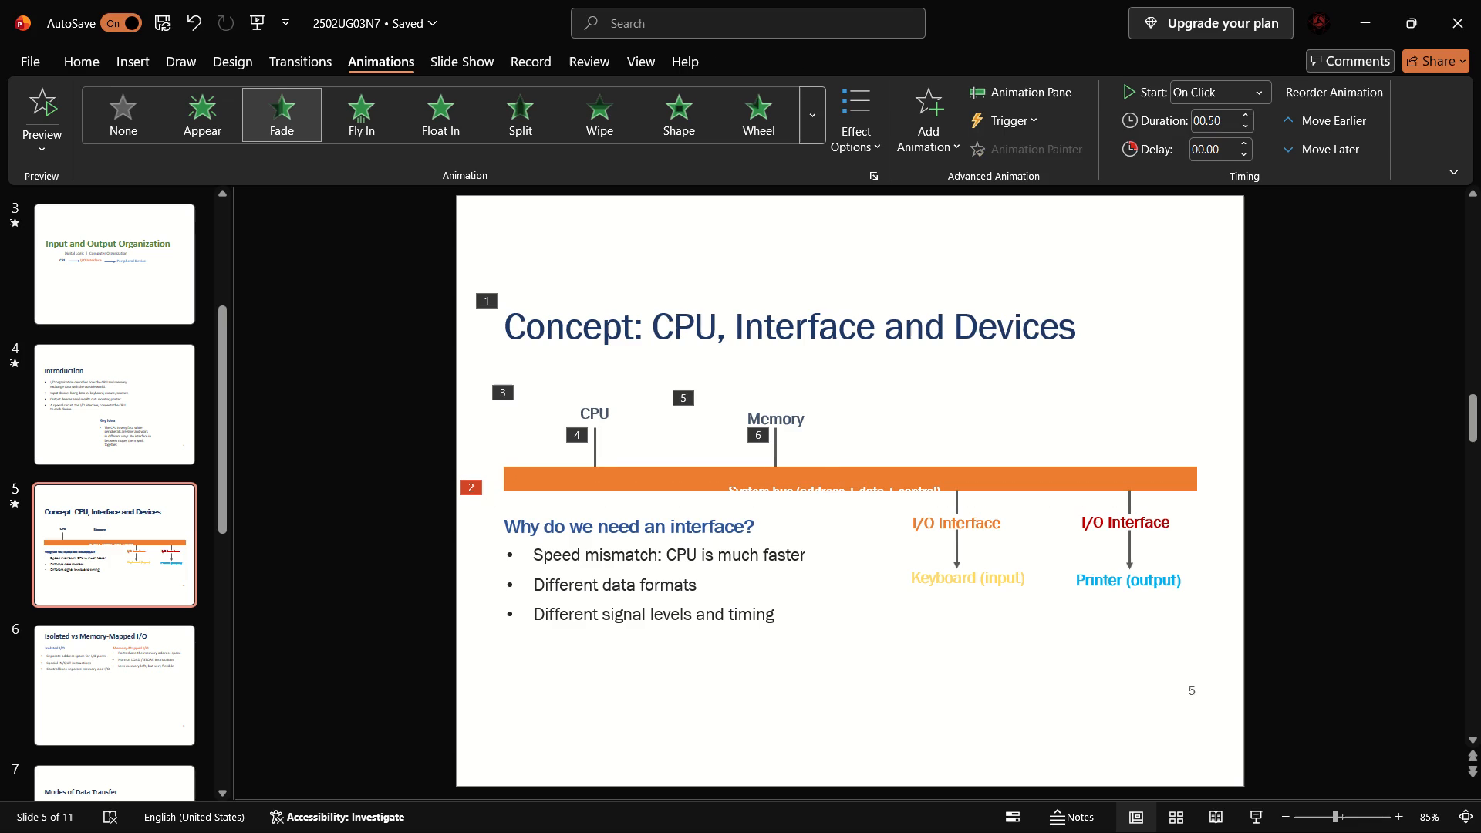
right_click(474, 487)
left_click(474, 487)
Nudge the orange system bus bar slightly to the left on slide 5.
left_click_drag(648, 516, 761, 484)
left_click(761, 484)
left_click(871, 475)
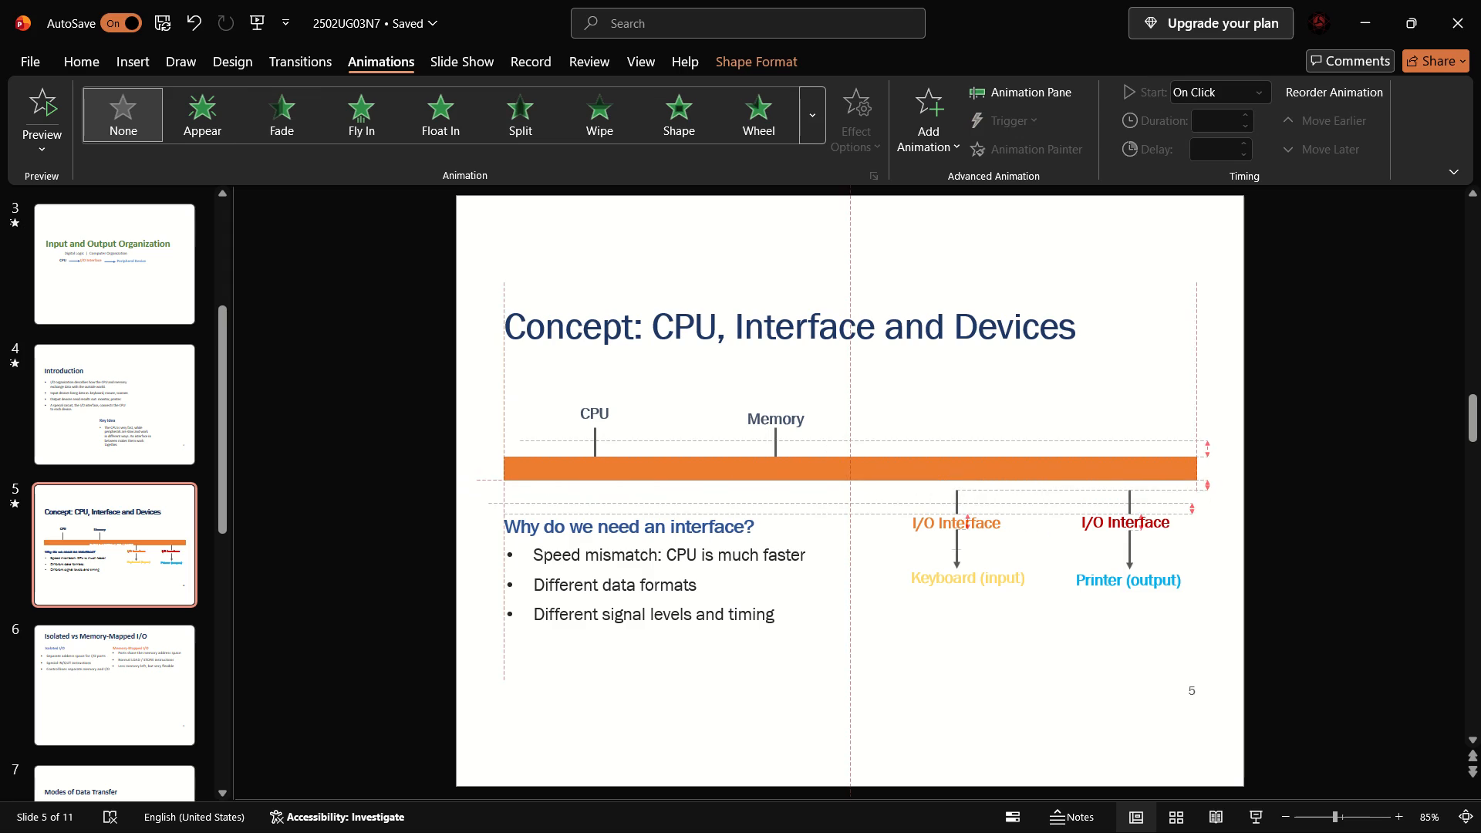
left_click(865, 492)
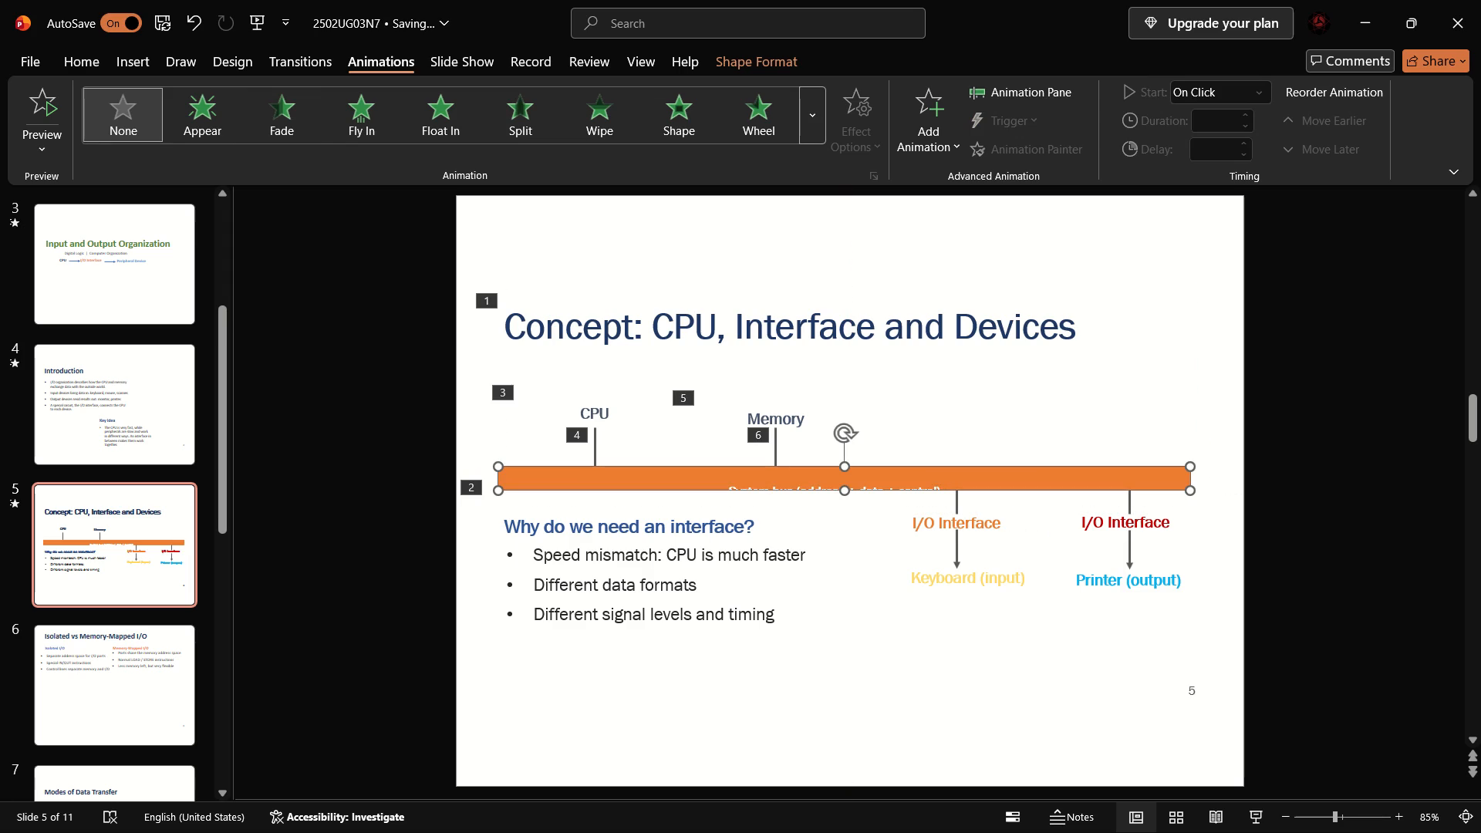
Move the "System bus (address + data + control)" text box up so it sits on the orange bar.
left_click(864, 494)
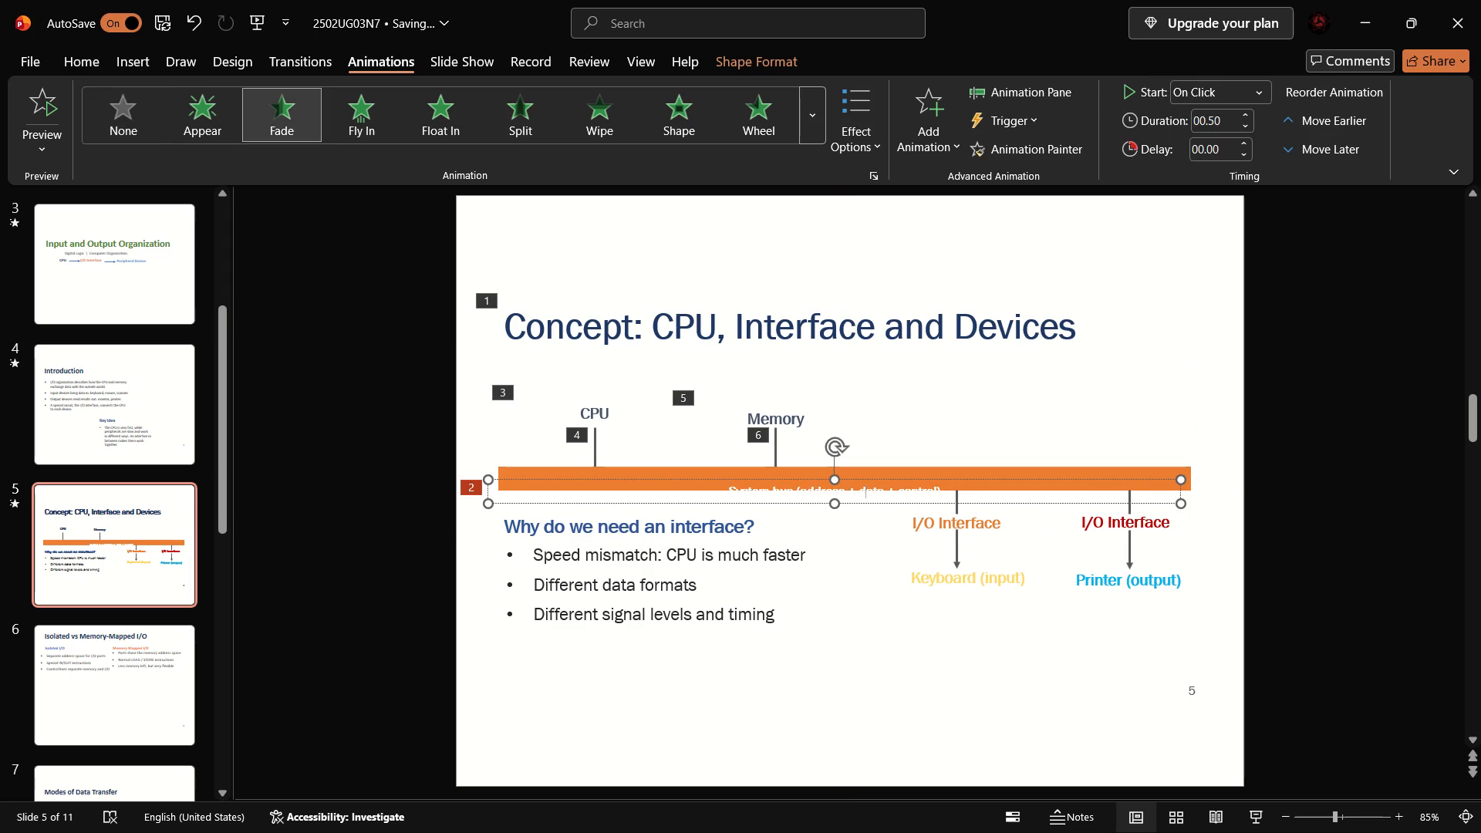
left_click_drag(877, 477, 877, 467)
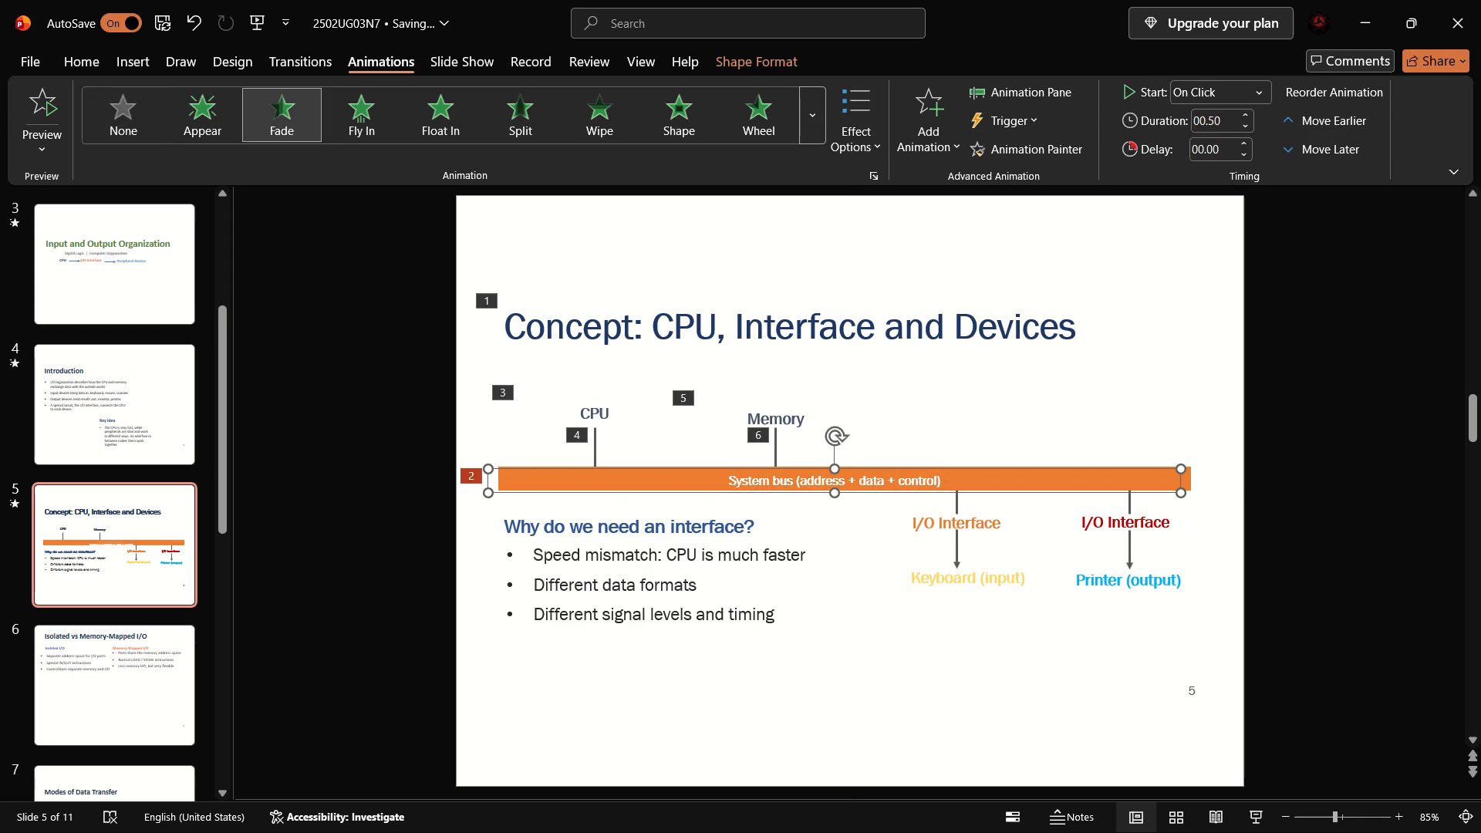
right_click(489, 467)
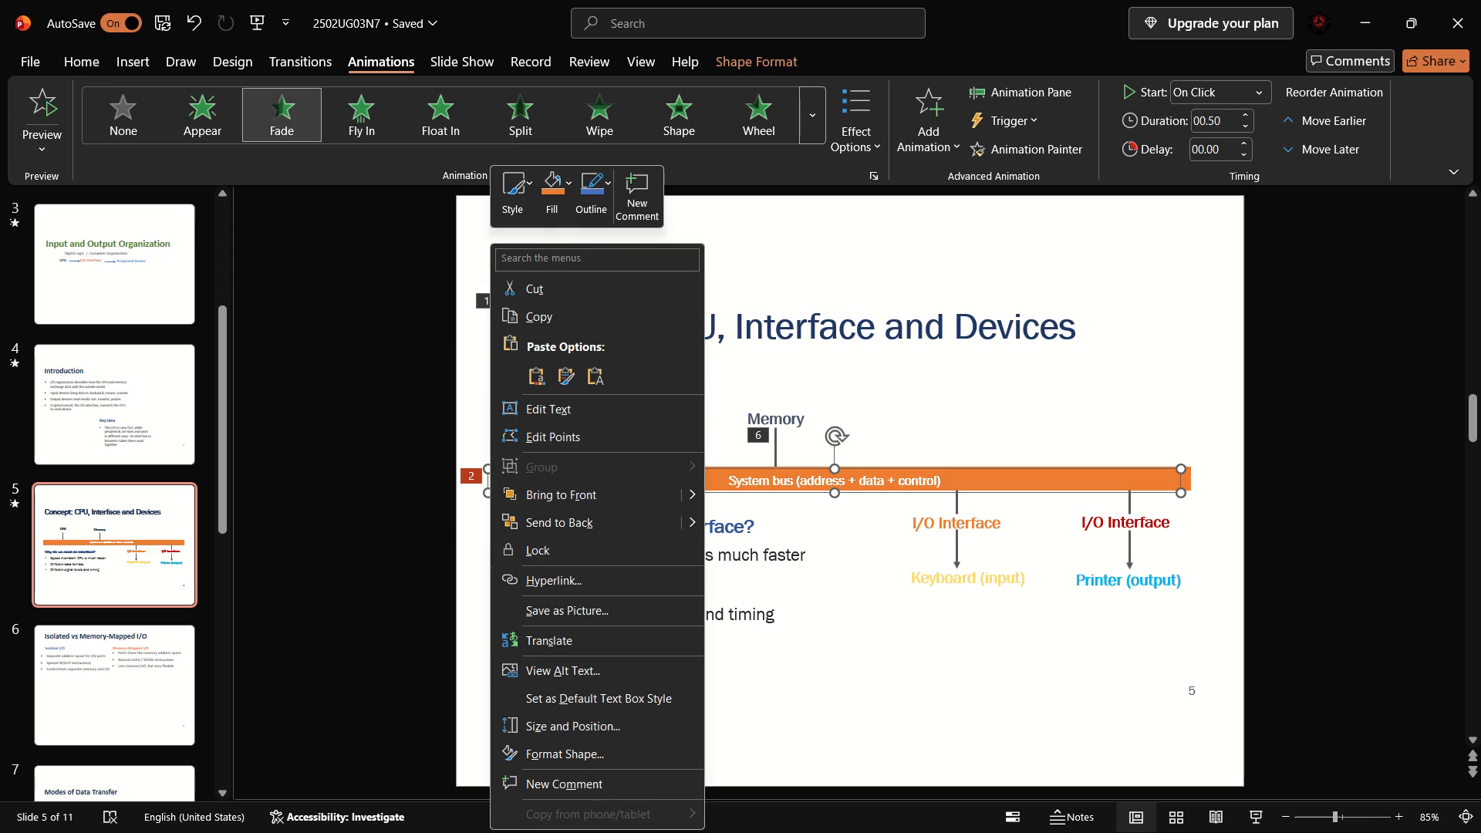
left_click(423, 621)
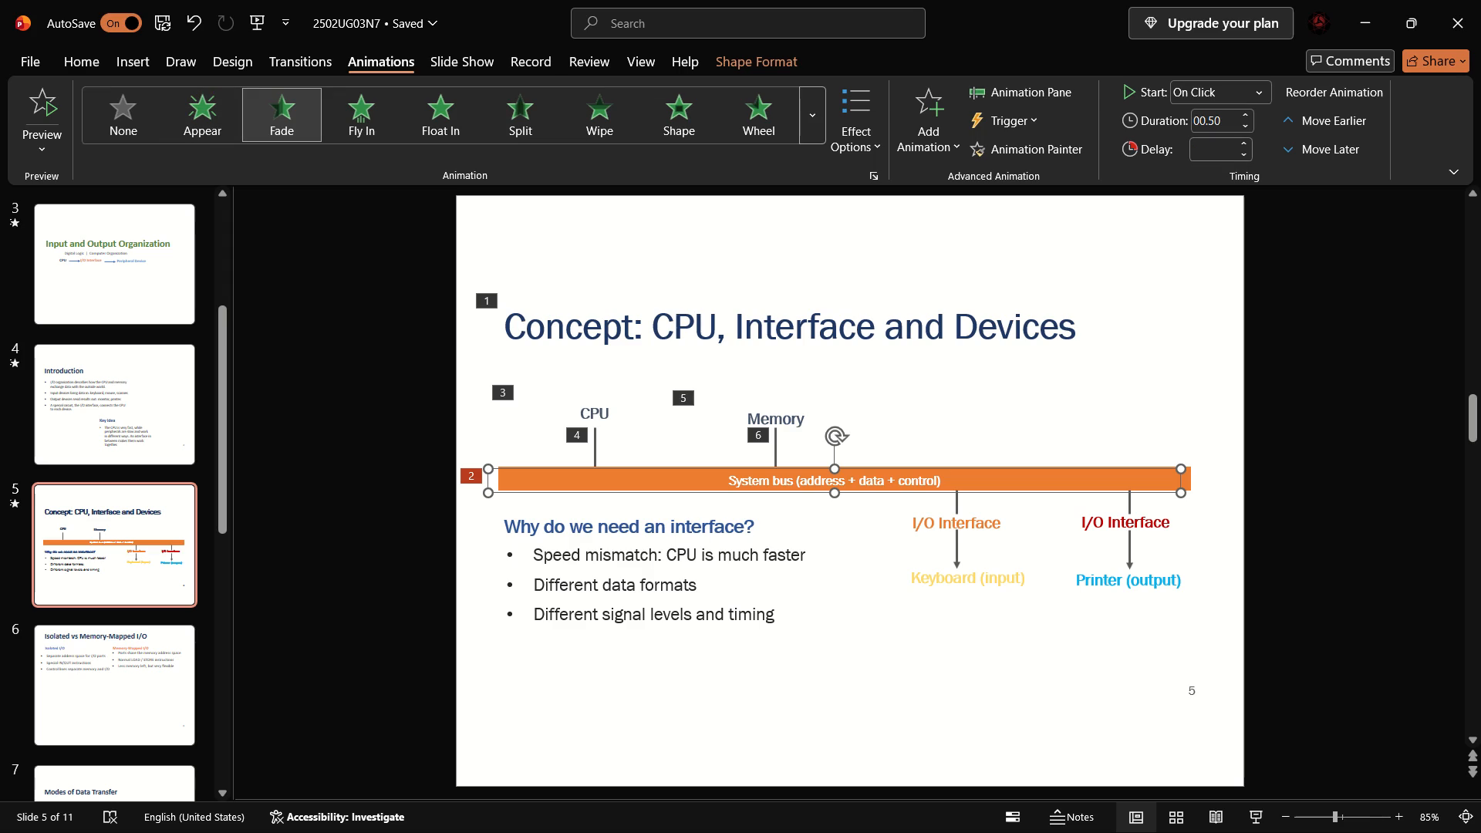
Preview the slide show from slide 4, advancing through its animations and slide 5's title, bus, CPU and Memory animations.
left_click(176, 414)
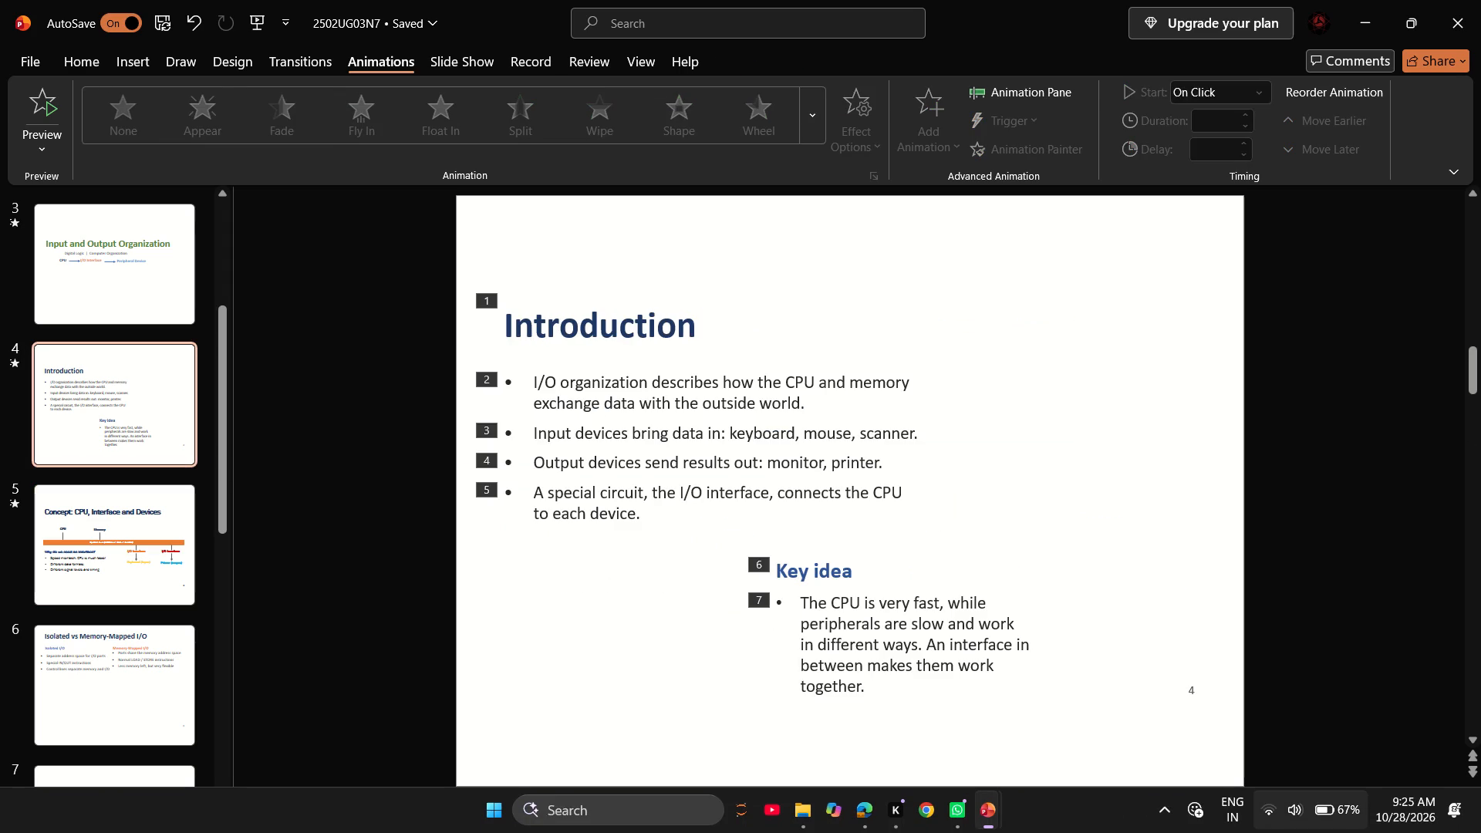
left_click(1251, 814)
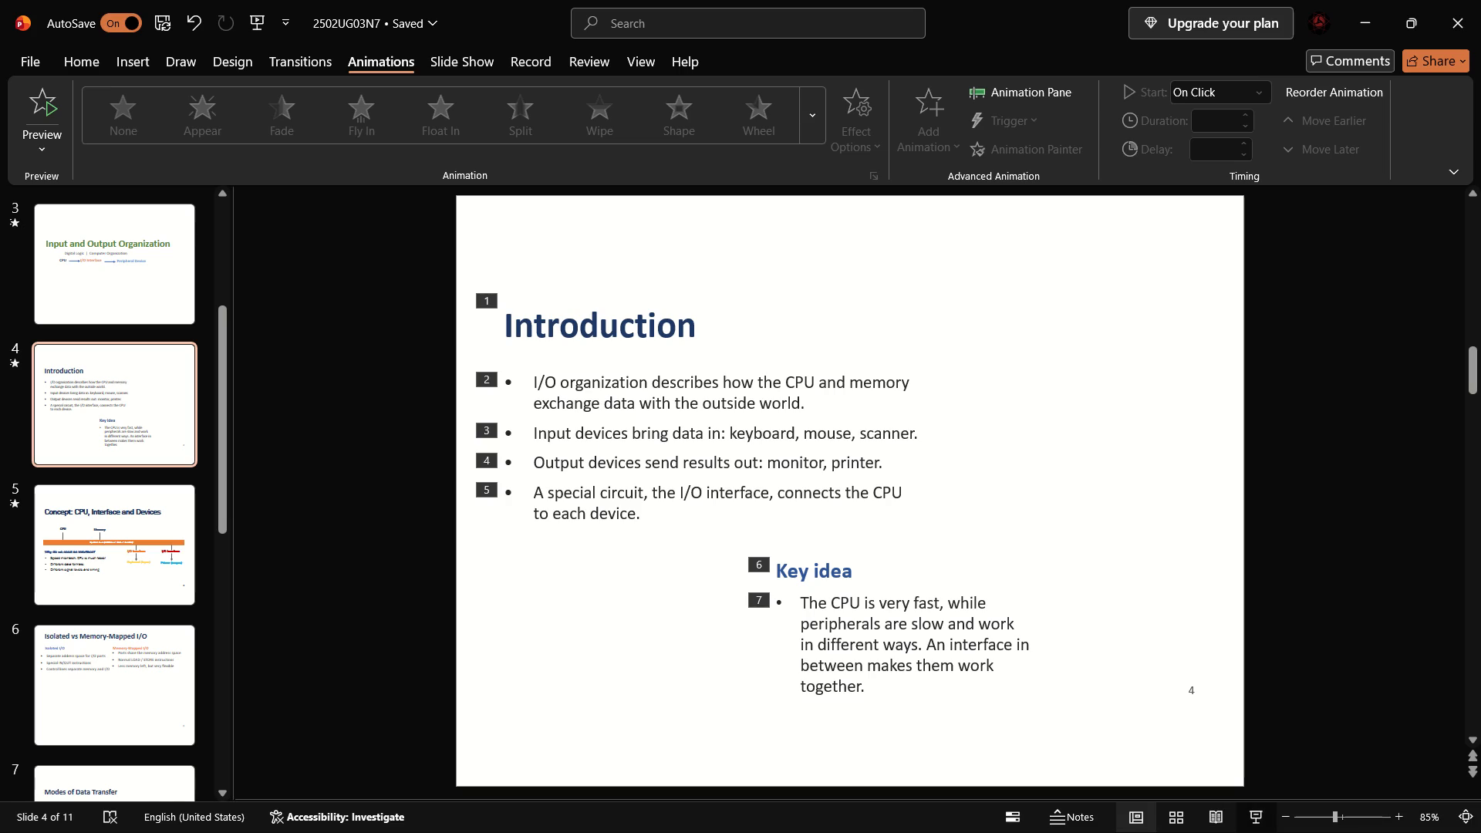
key("Right")
key("Right")
key("Right")
key("Right")
key("Right")
key("Right")
key("Right")
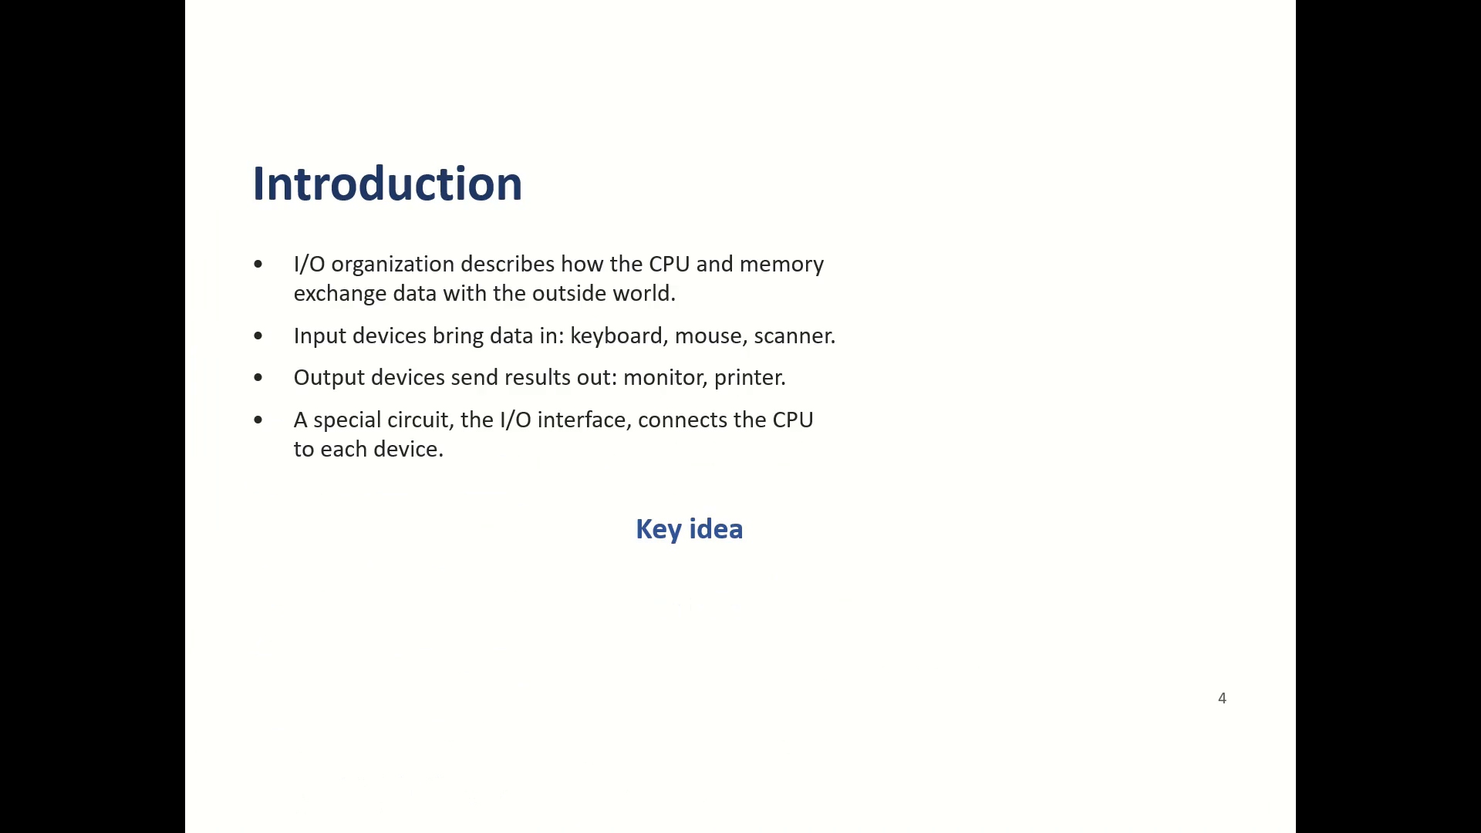
key("Right")
key("Right")
key("Right")
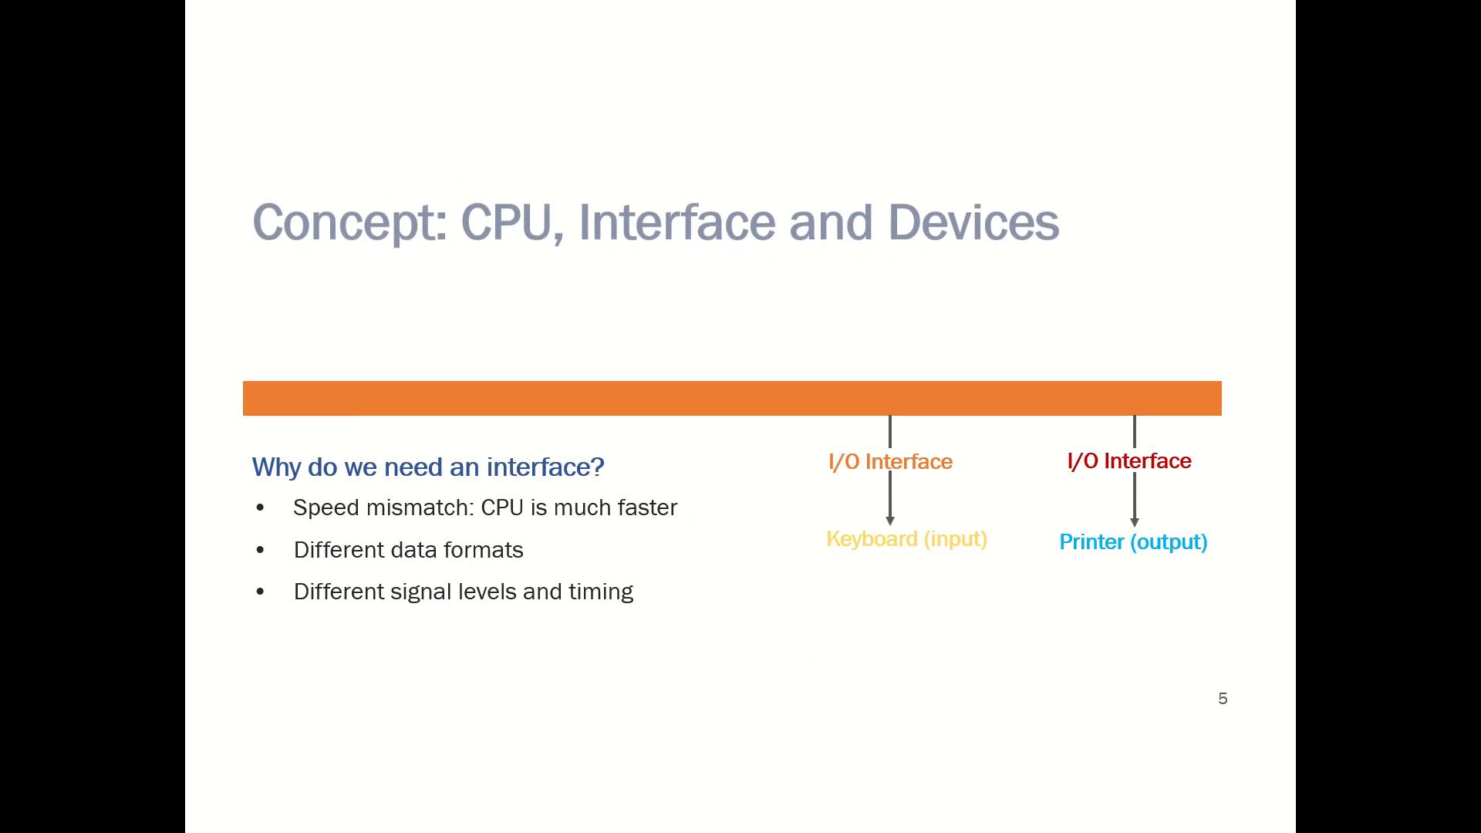
key("Right")
key("Right")
key("Right")
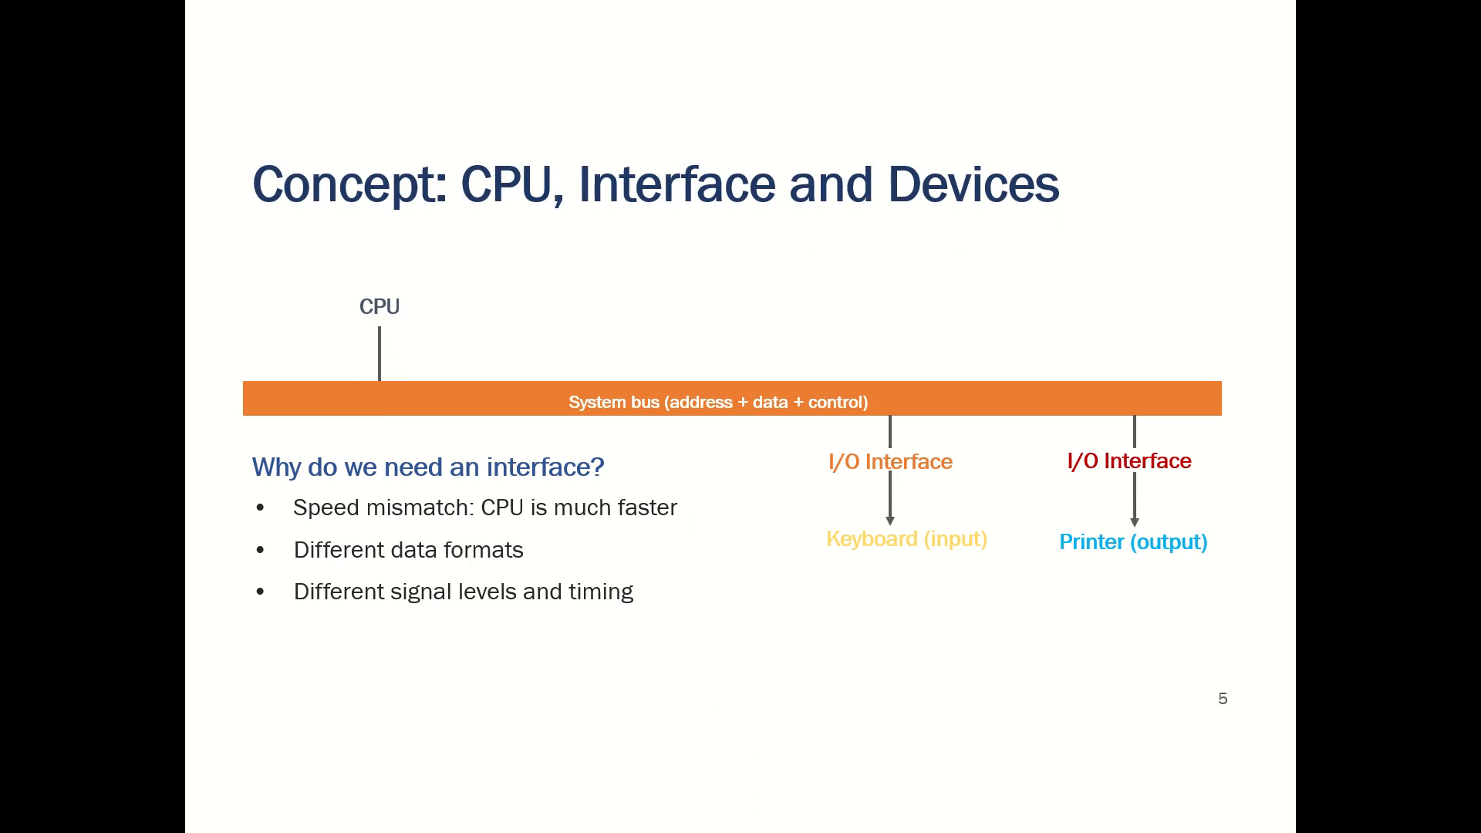
key("Right")
key("Right")
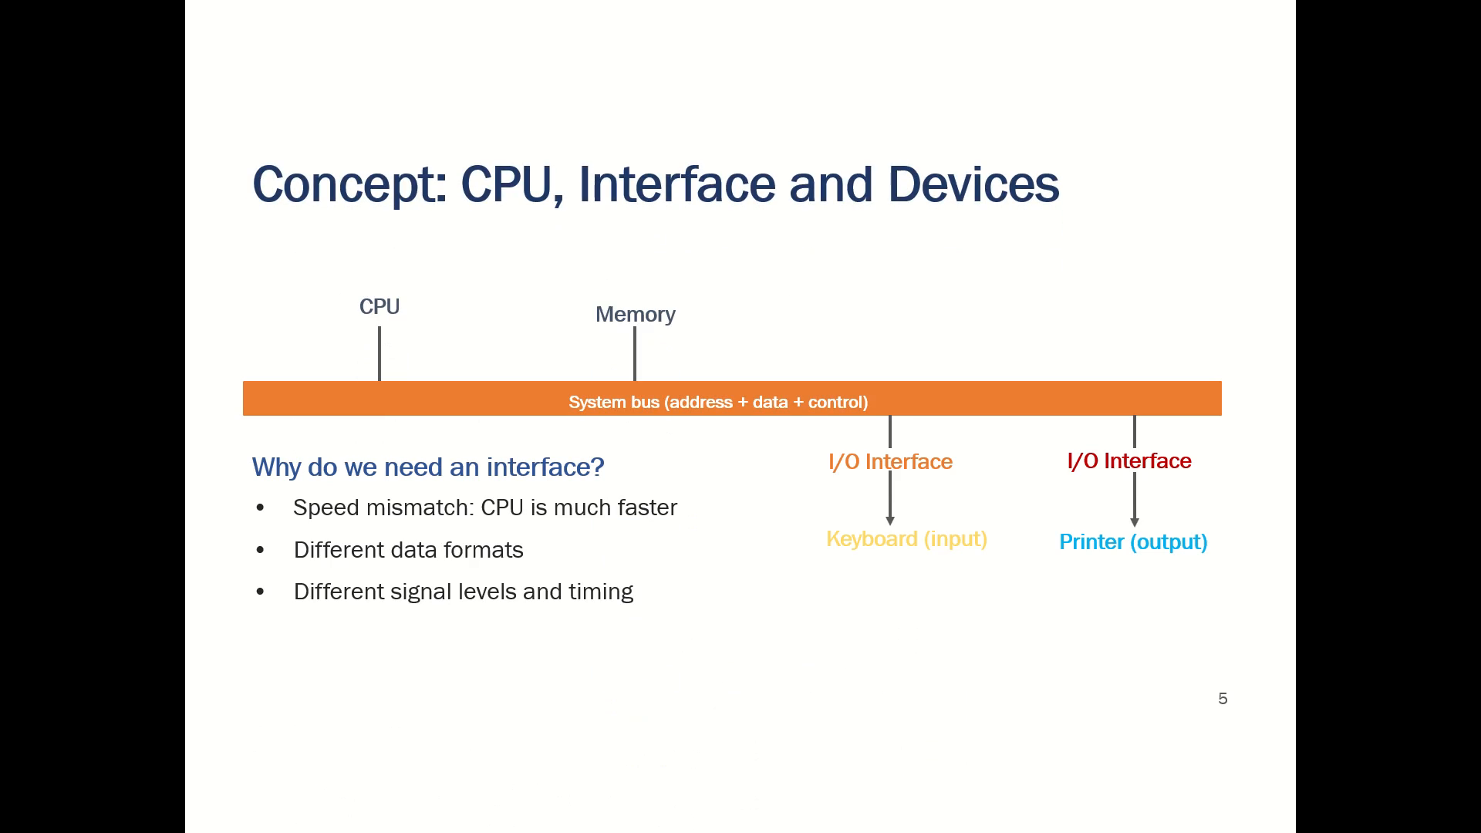
Step the show back to slide 4, replay slide 5's animations through to slide 6, return to slide 5 and exit.
key("Left")
key("Left")
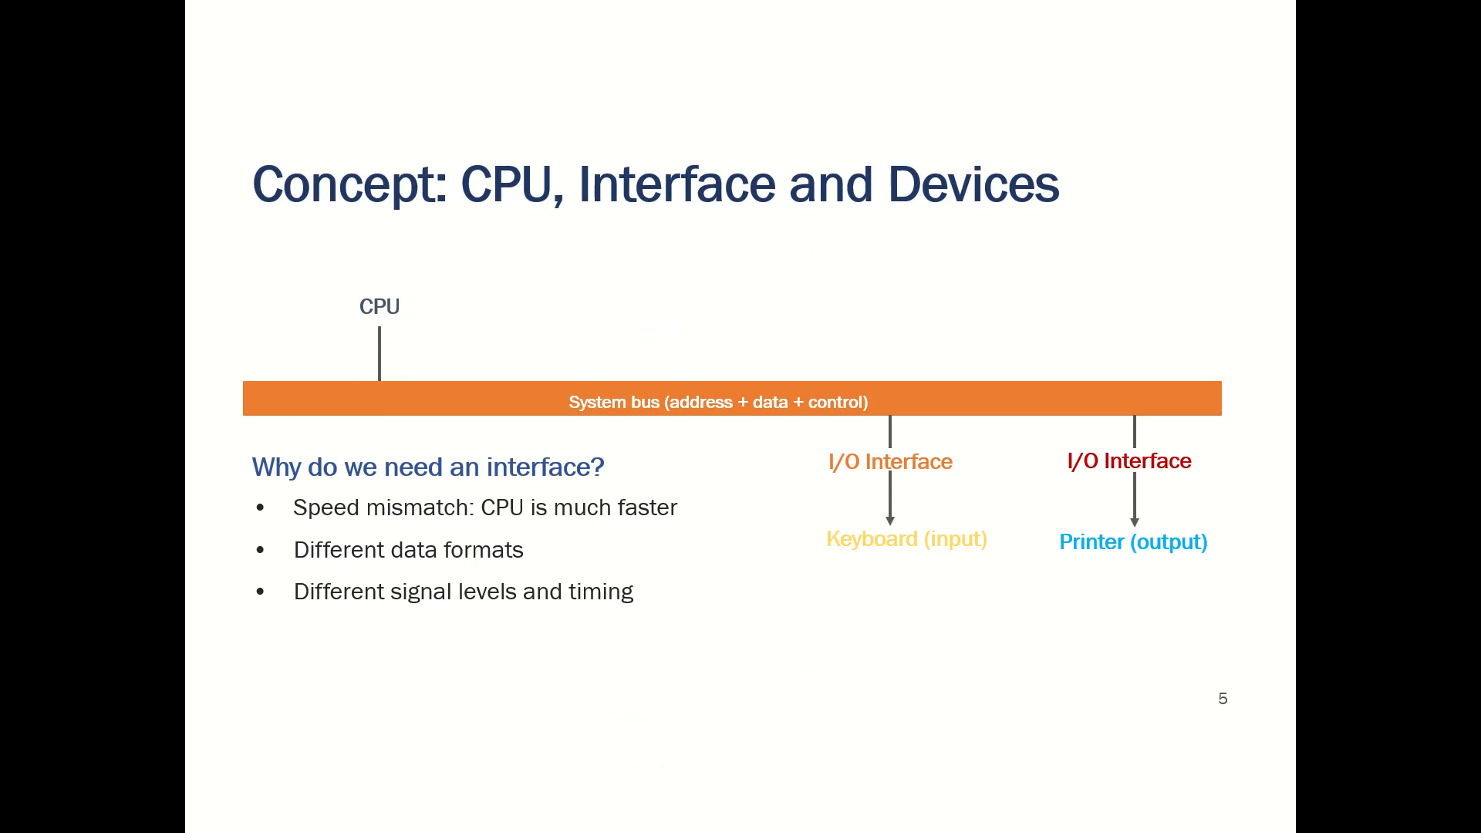
key("Left")
key("Left")
key("Left")
key("Left")
key("Left")
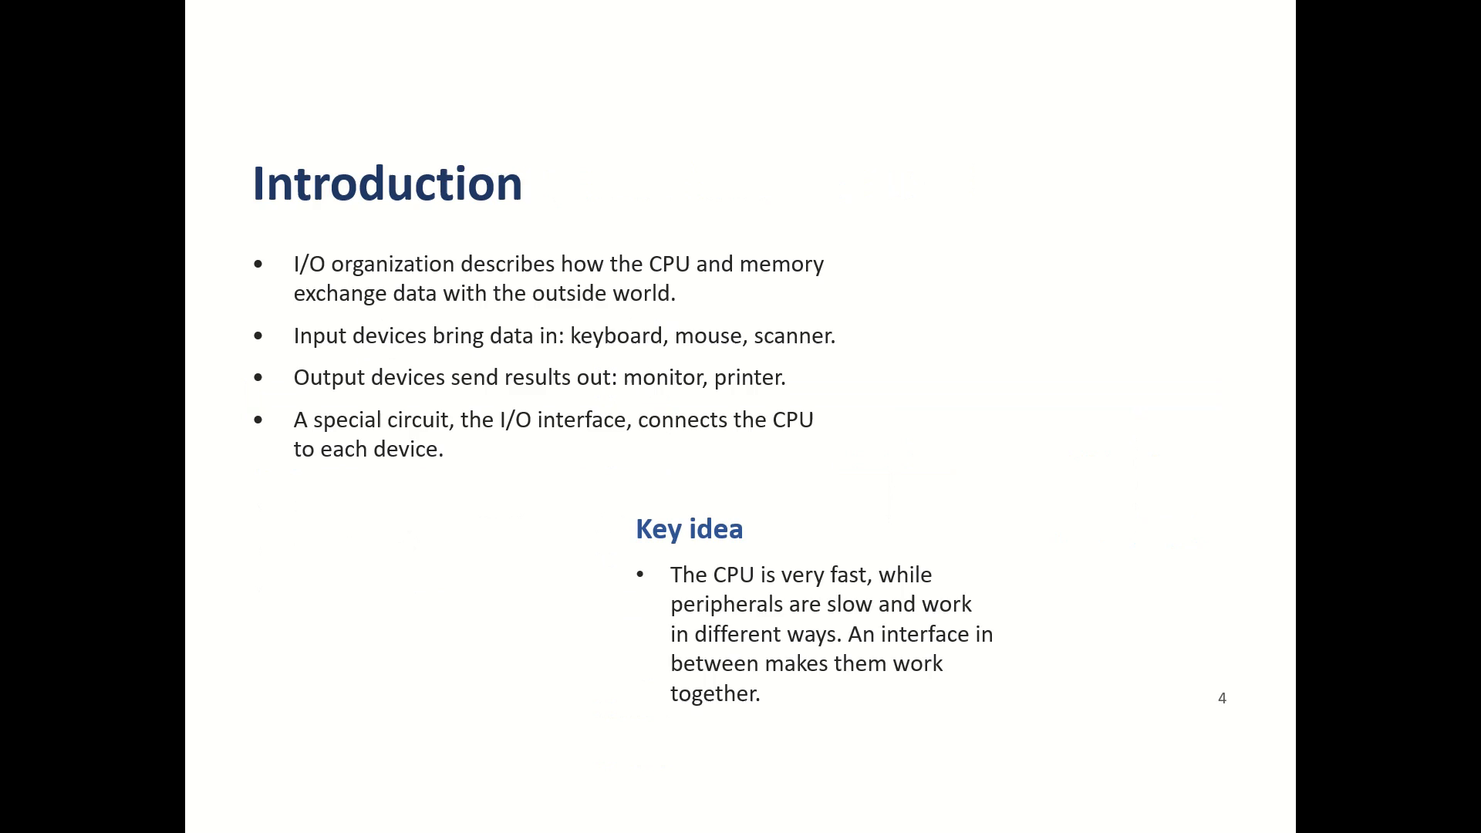
key("Right")
key("Right")
key("Right")
key("Right")
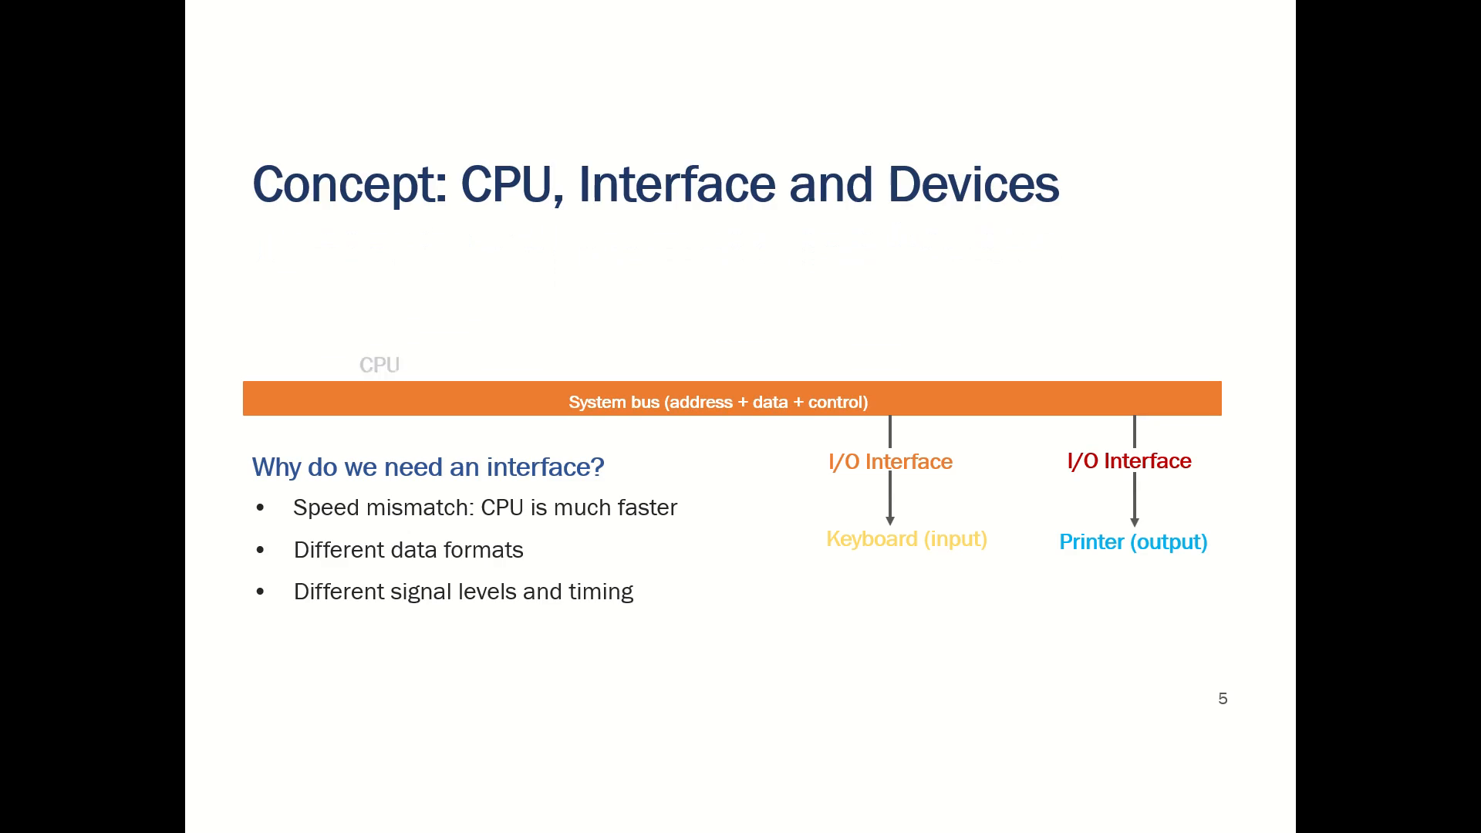
key("Right")
key("Right")
key("Right")
key("Right")
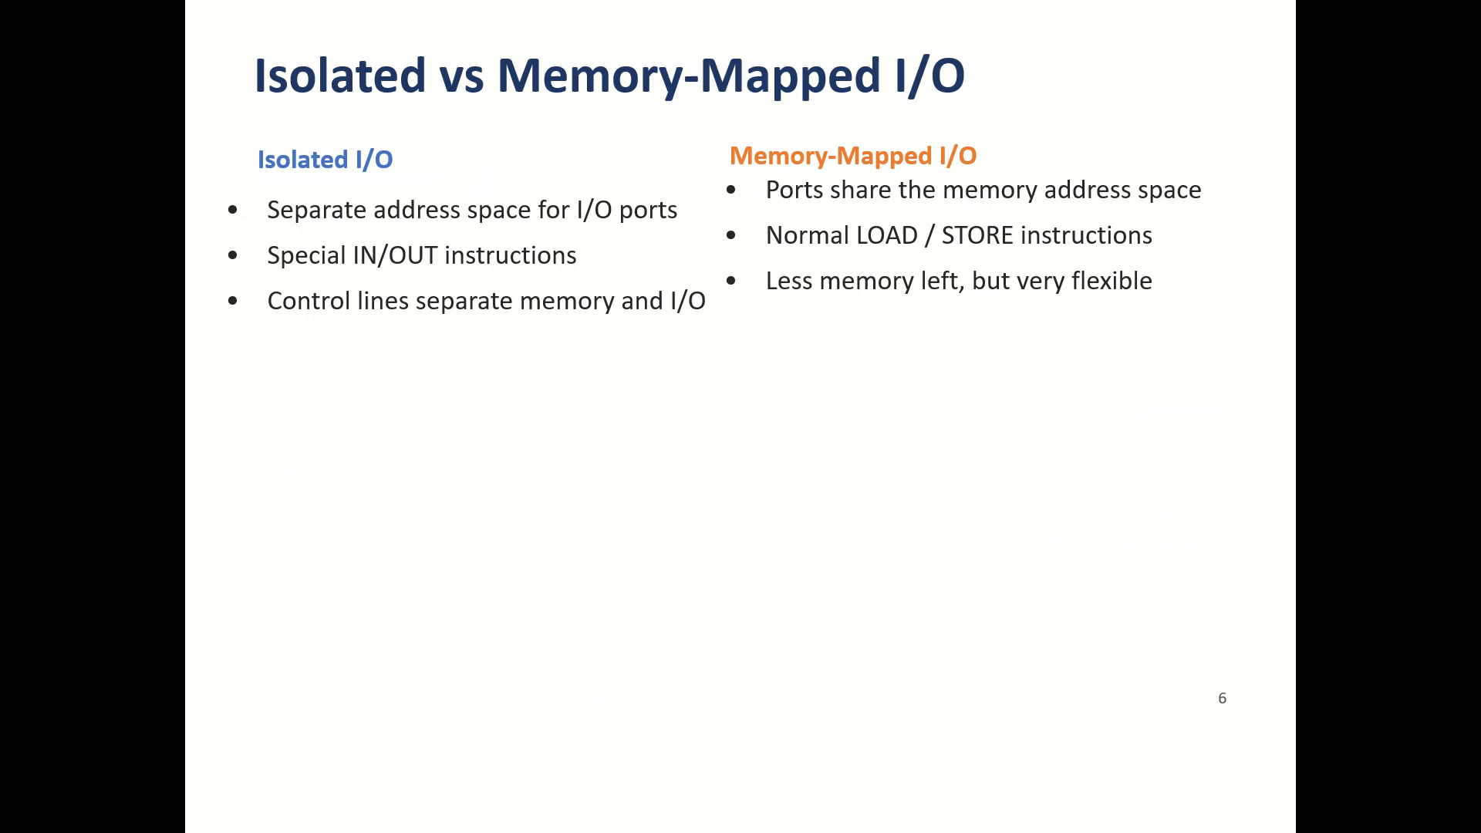
key("Left")
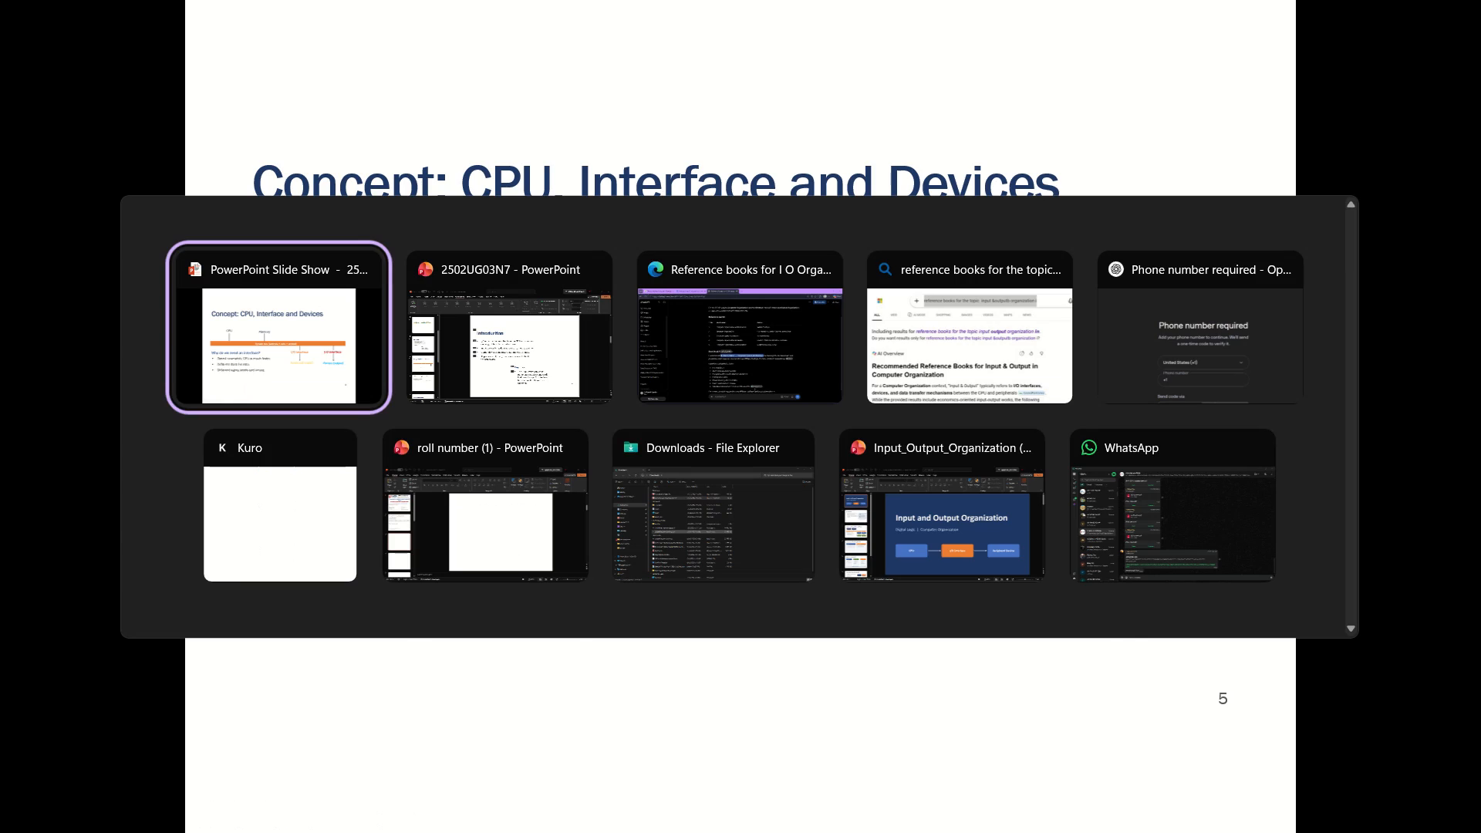
key("Escape")
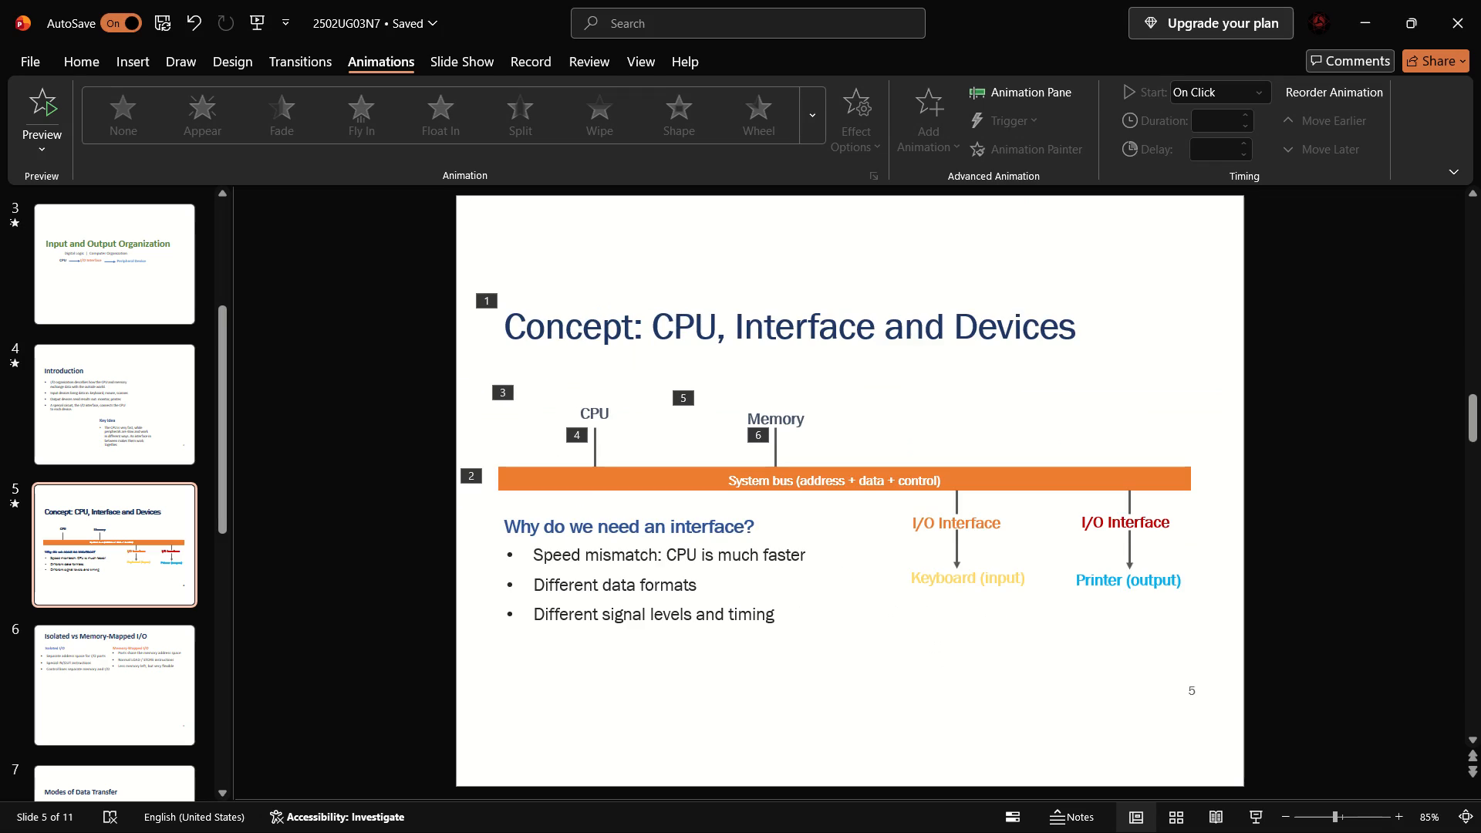
Apply the Fade entrance effect to the orange "I/O Interface" label above "Keyboard (input)".
left_click(957, 507)
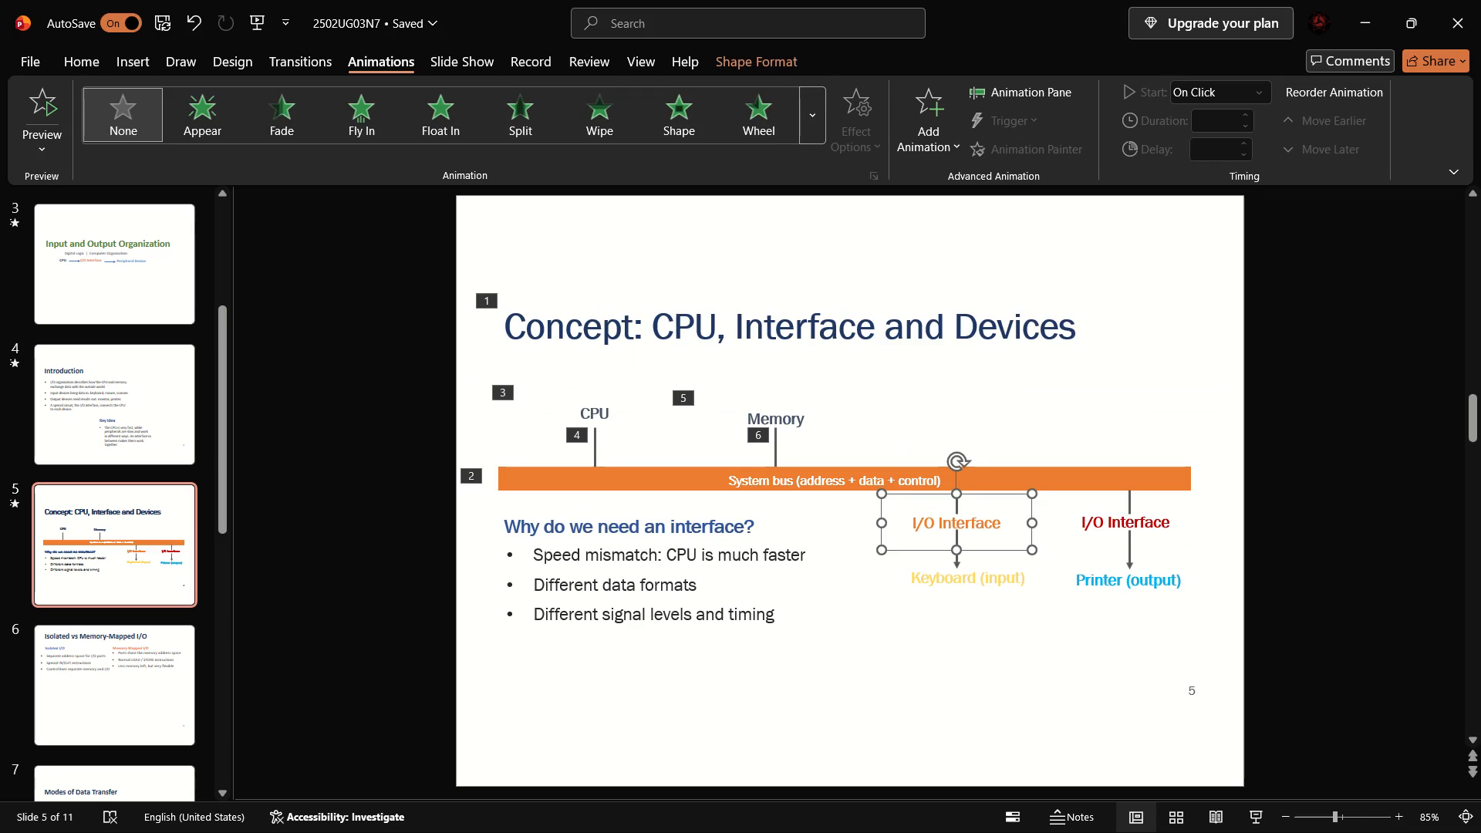
left_click(959, 531)
left_click(959, 531)
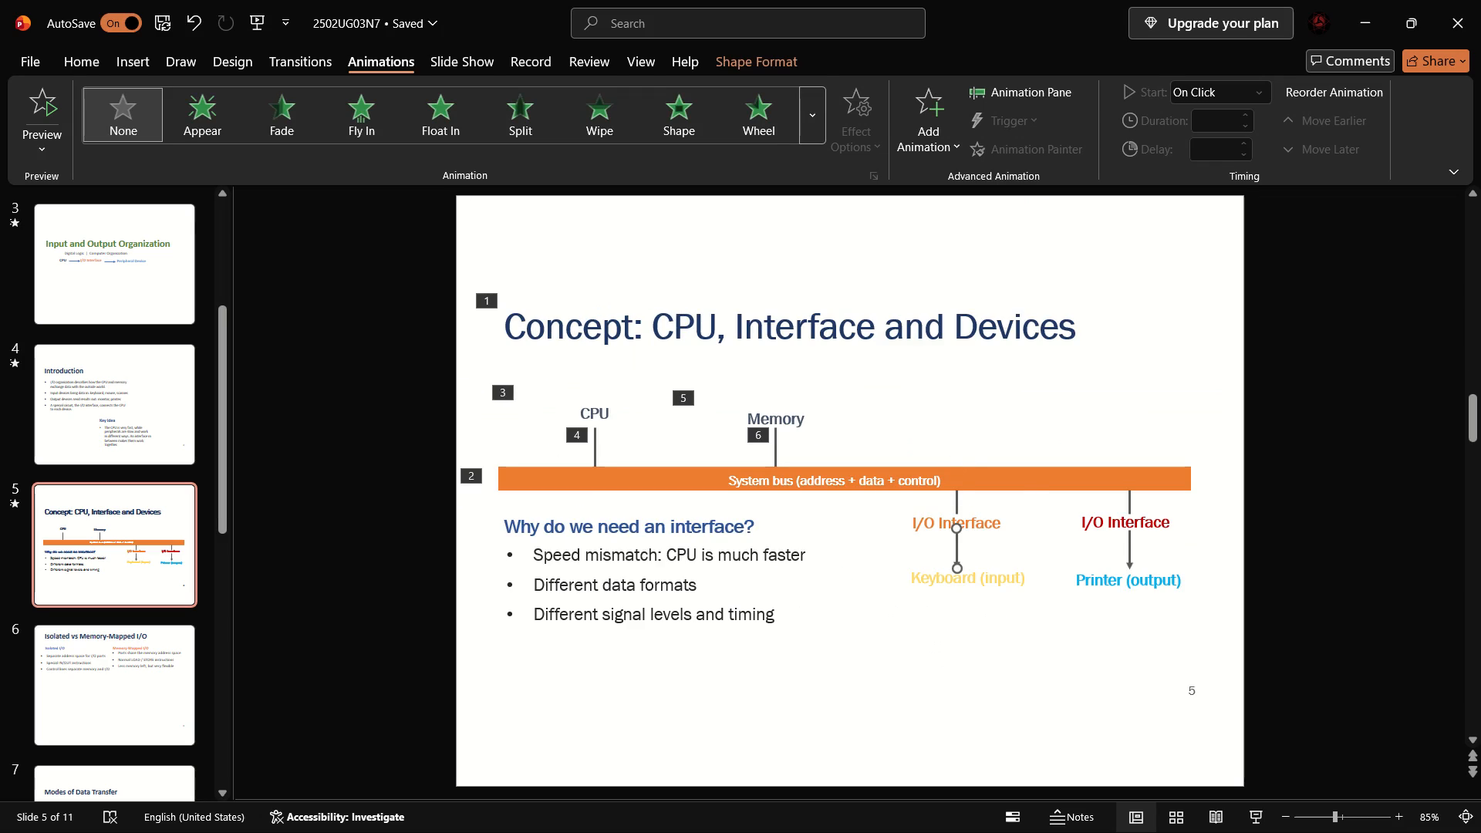
left_click(965, 528)
left_click(292, 125)
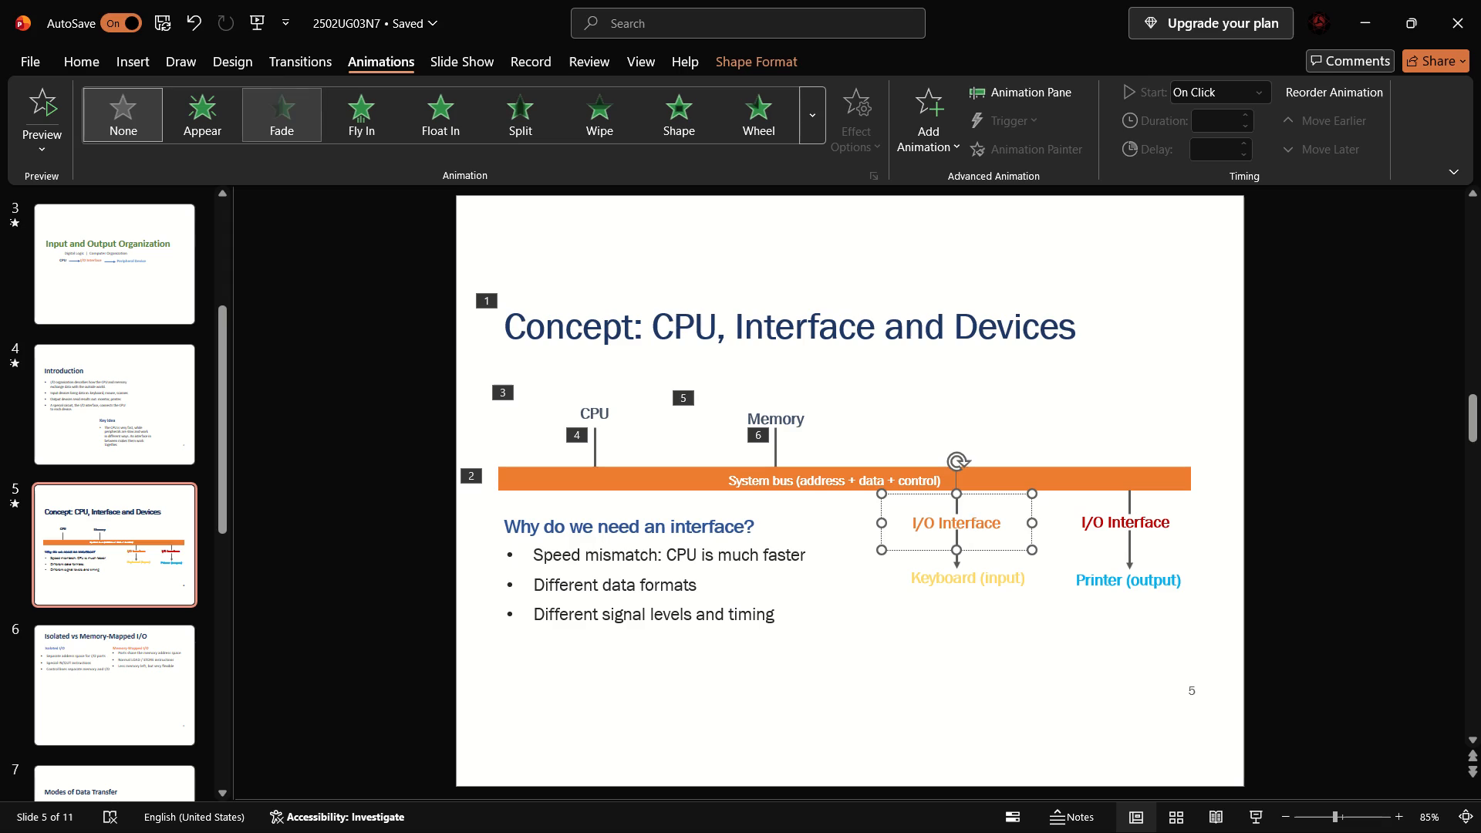
Shift the orange "I/O Interface" label off its connector and apply the Appear effect to the short line joining it to the bus.
left_click(955, 508)
left_click(960, 505)
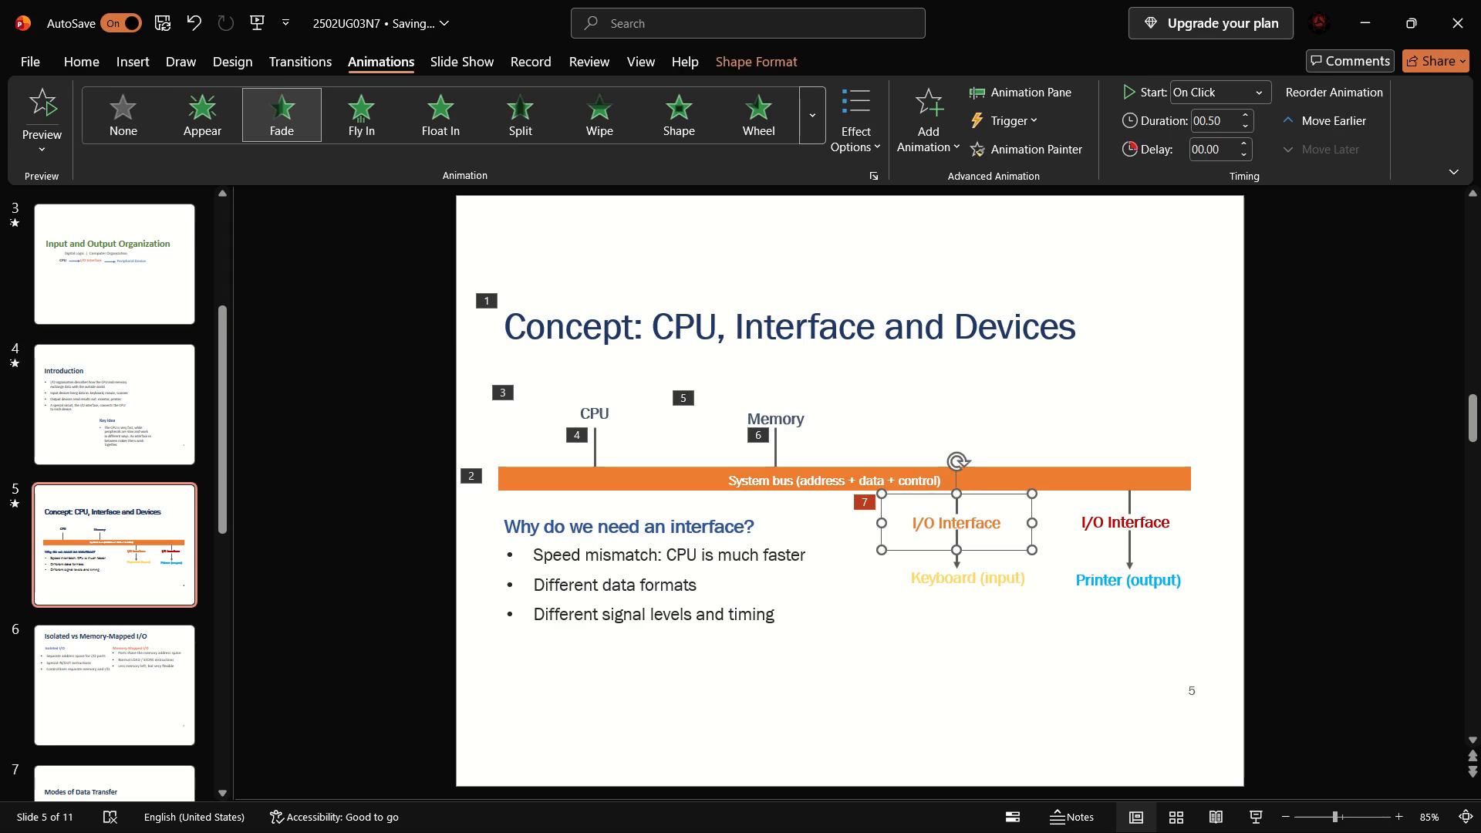
left_click(960, 485)
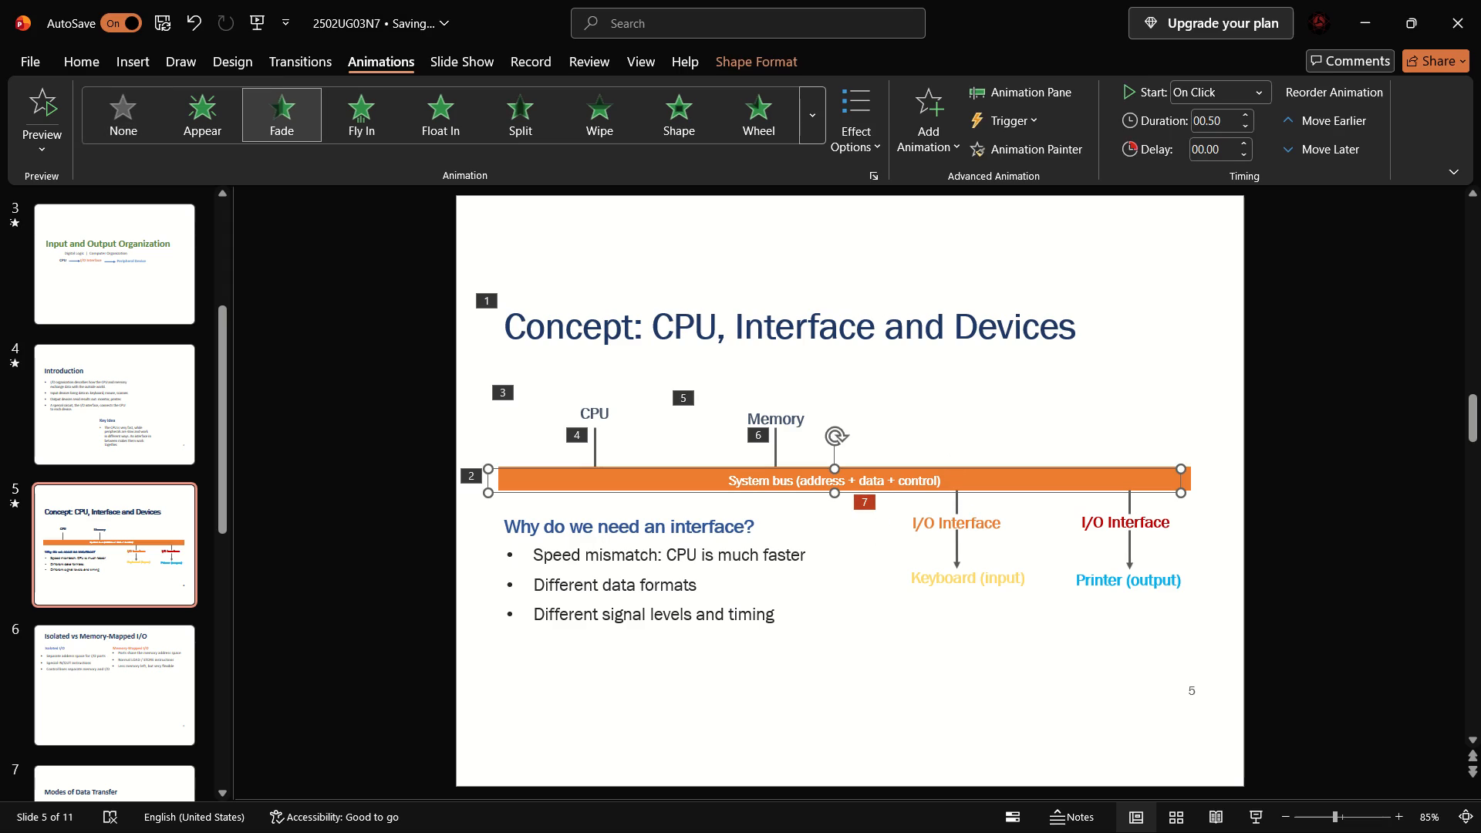
left_click(960, 491)
left_click(956, 494)
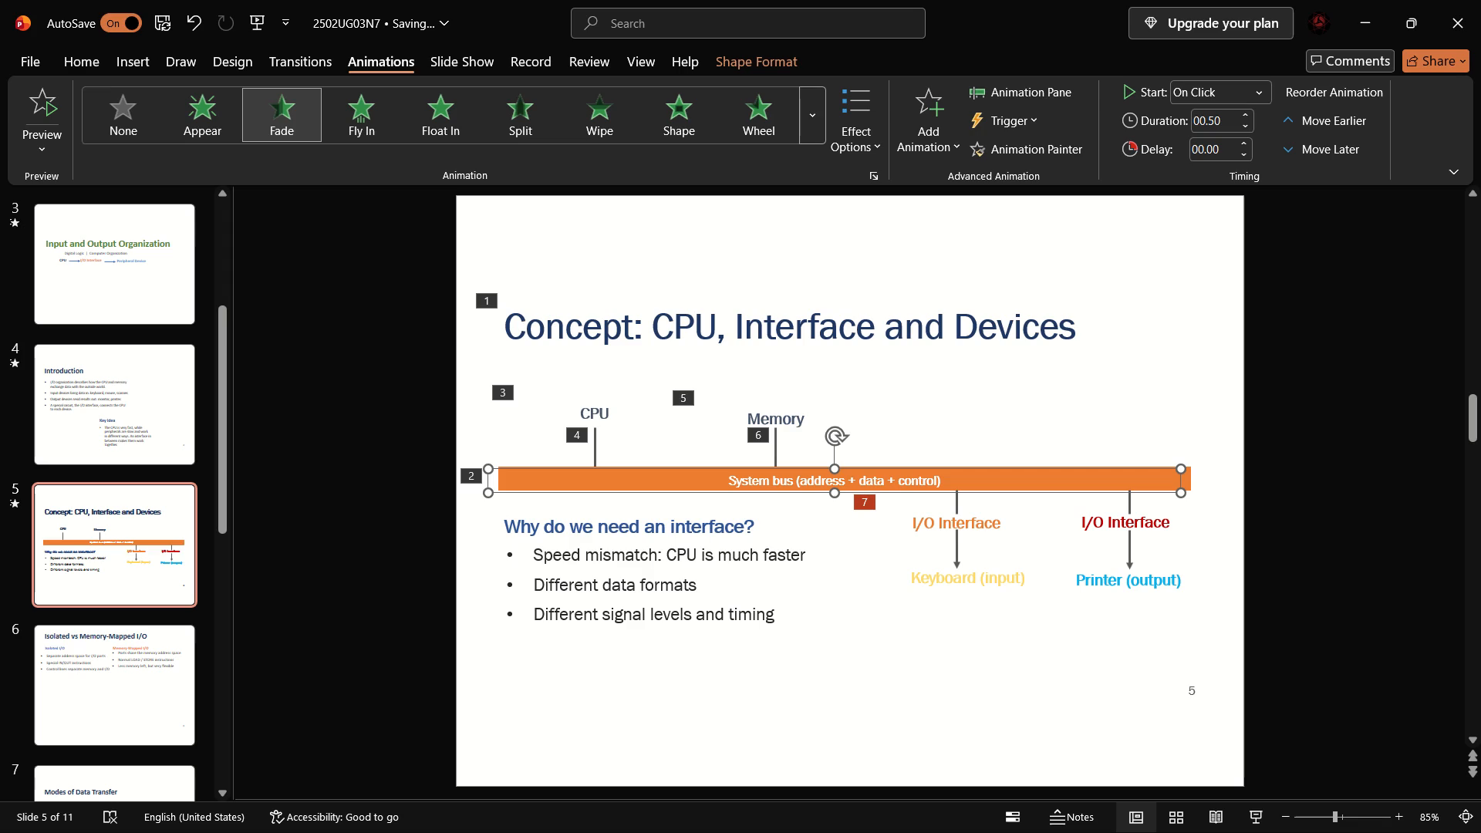
left_click(956, 503)
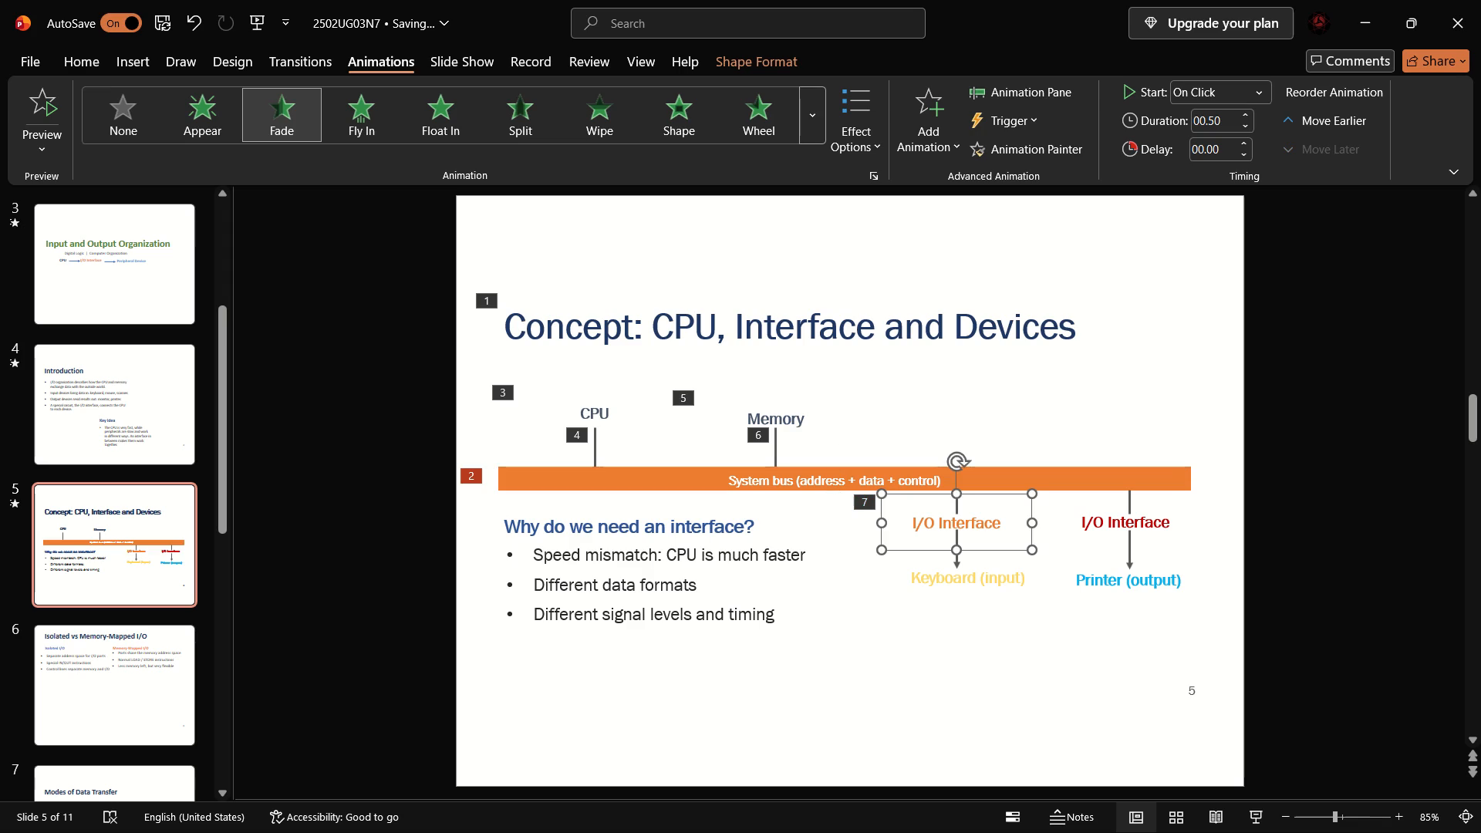
left_click_drag(967, 514, 964, 523)
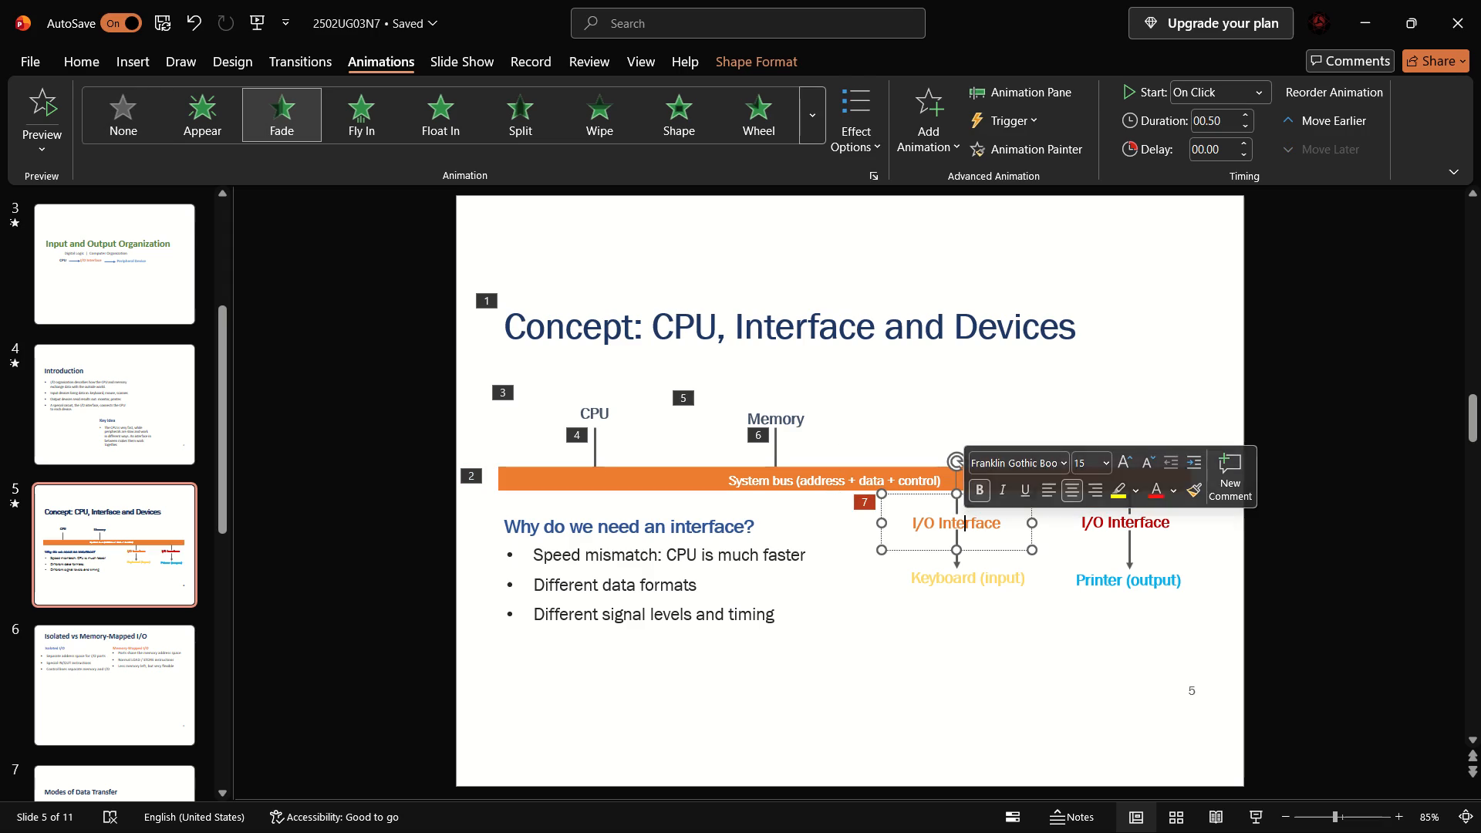
left_click_drag(929, 495, 908, 511)
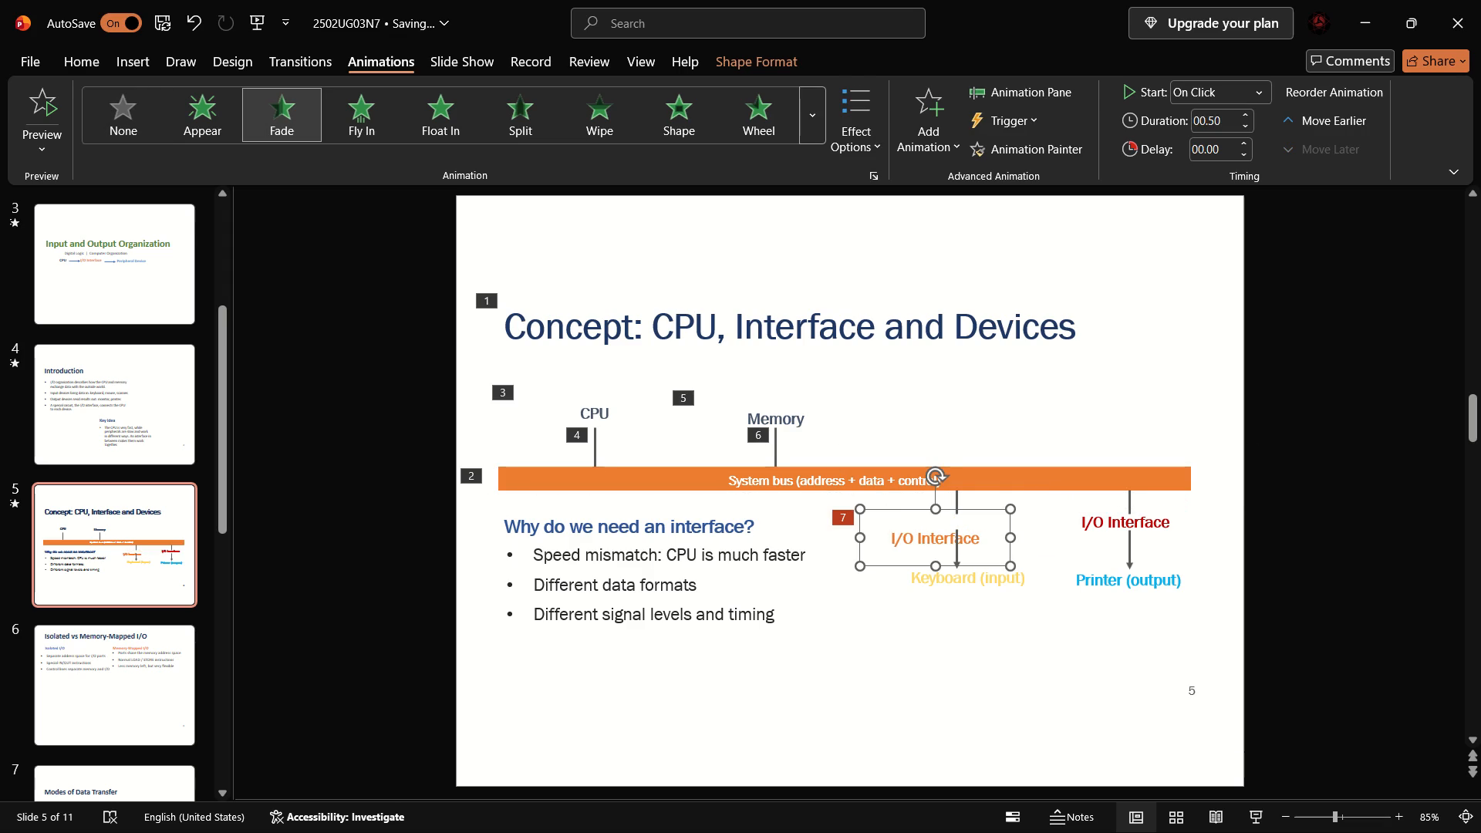
left_click(957, 502)
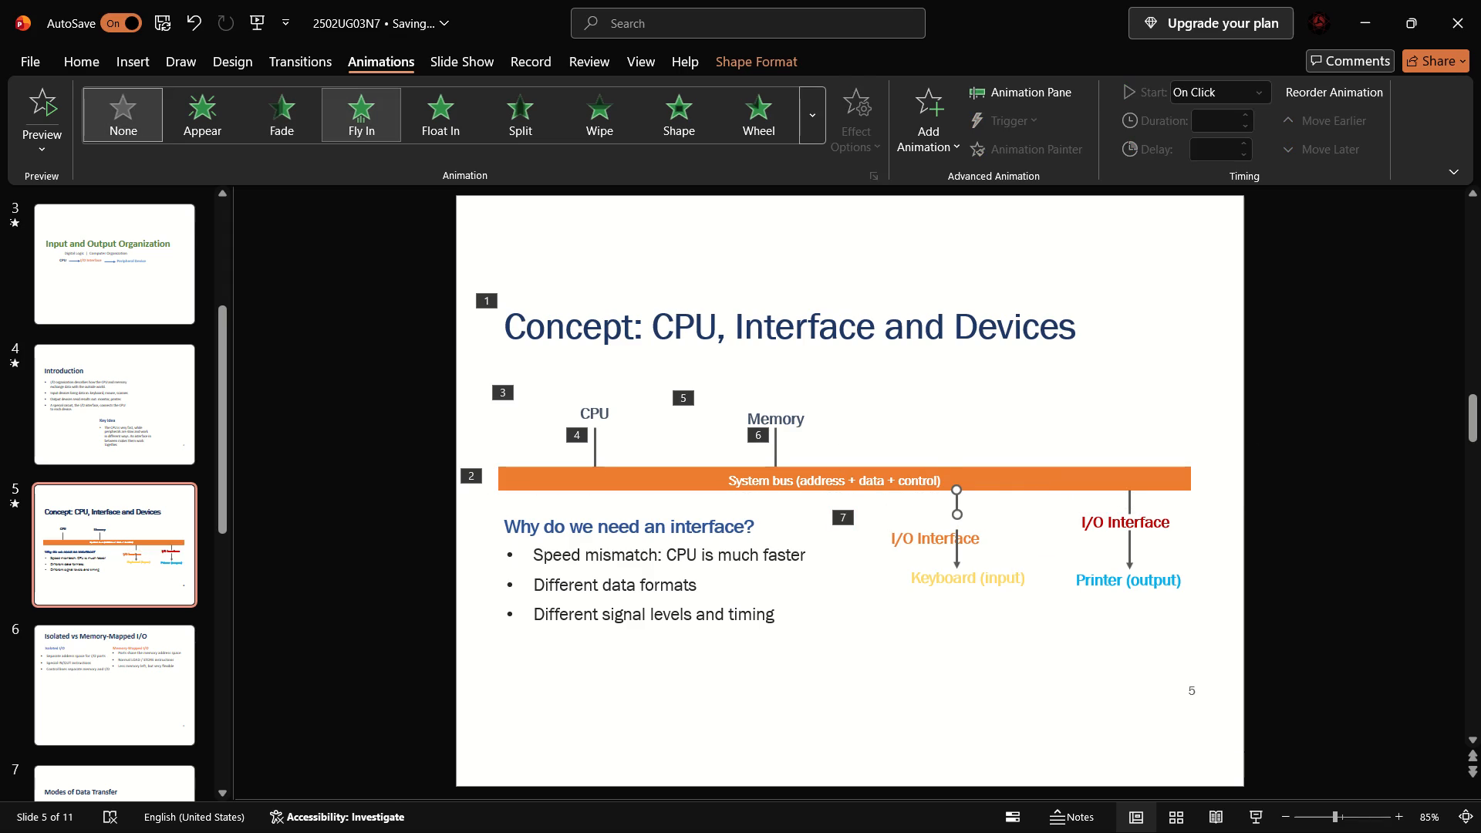
left_click(198, 113)
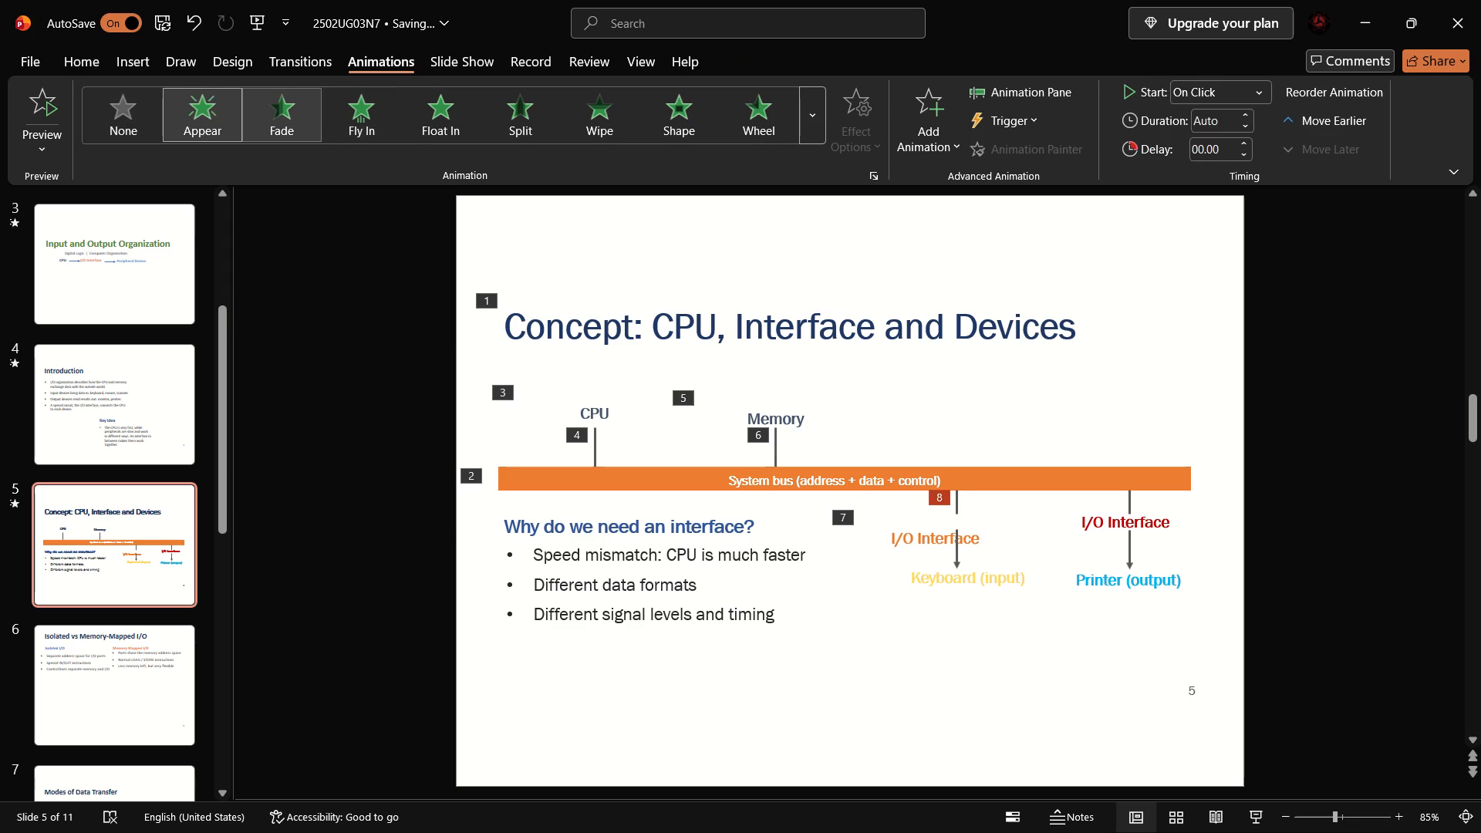
Move the orange "I/O Interface" label back up to just below the system bus bar.
left_click(973, 545)
left_click_drag(973, 509, 977, 497)
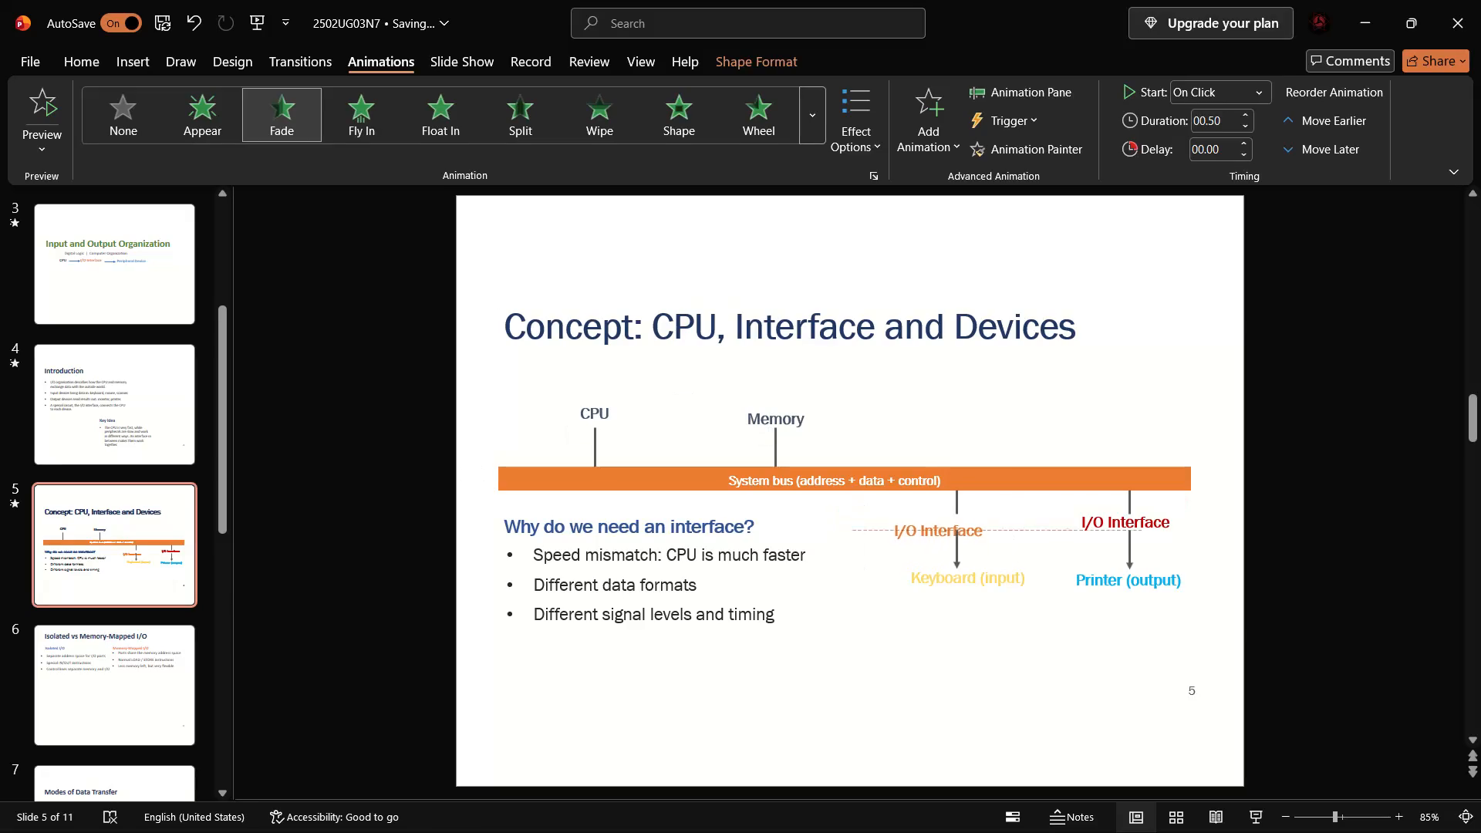
left_click_drag(977, 497, 987, 491)
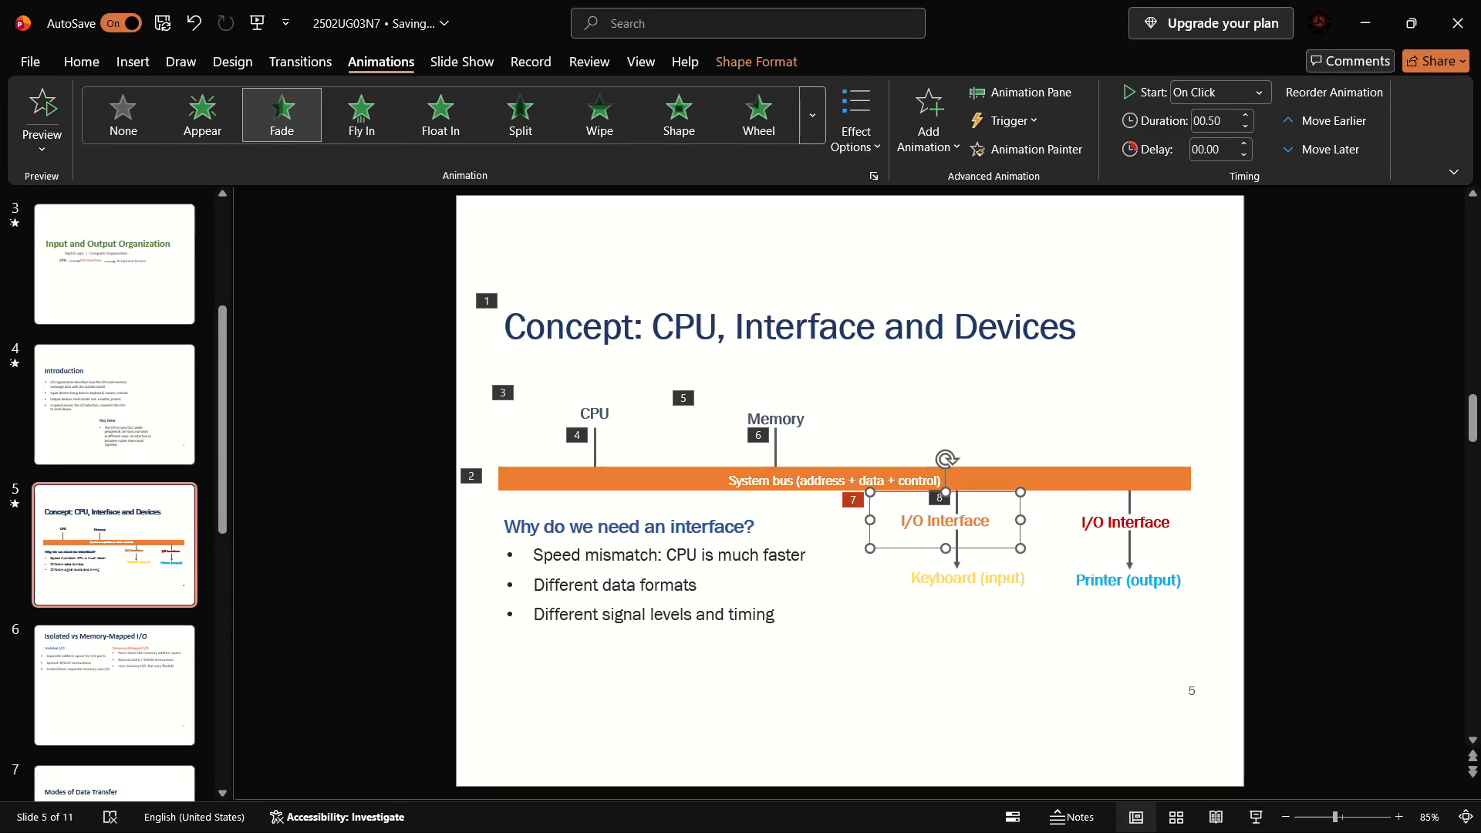
Apply the Appear entrance effect to the arrow between the orange "I/O Interface" label and "Keyboard (input)".
left_click(953, 563)
left_click(956, 546)
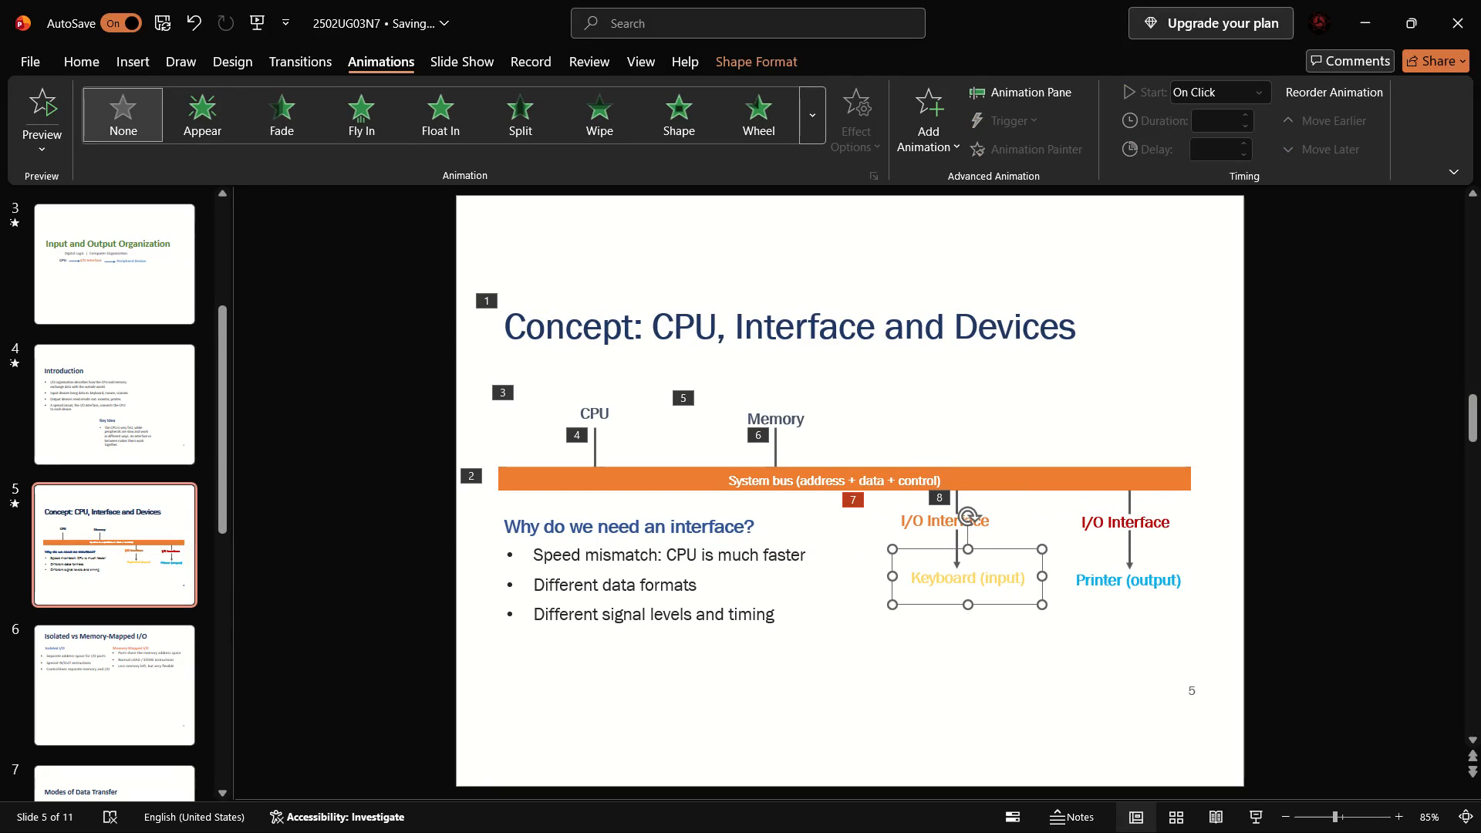
left_click(955, 556)
left_click(956, 540)
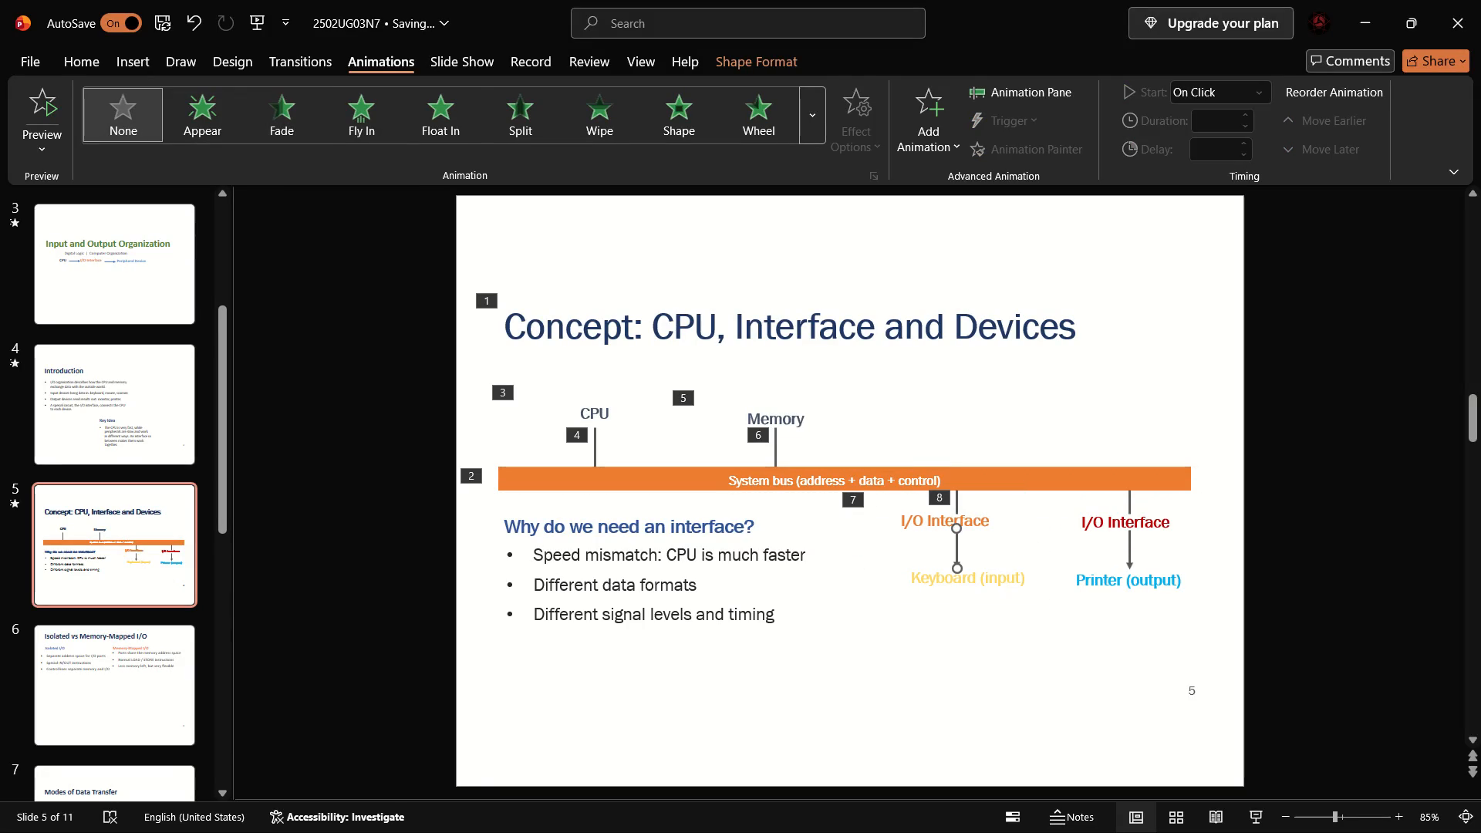
left_click(356, 115)
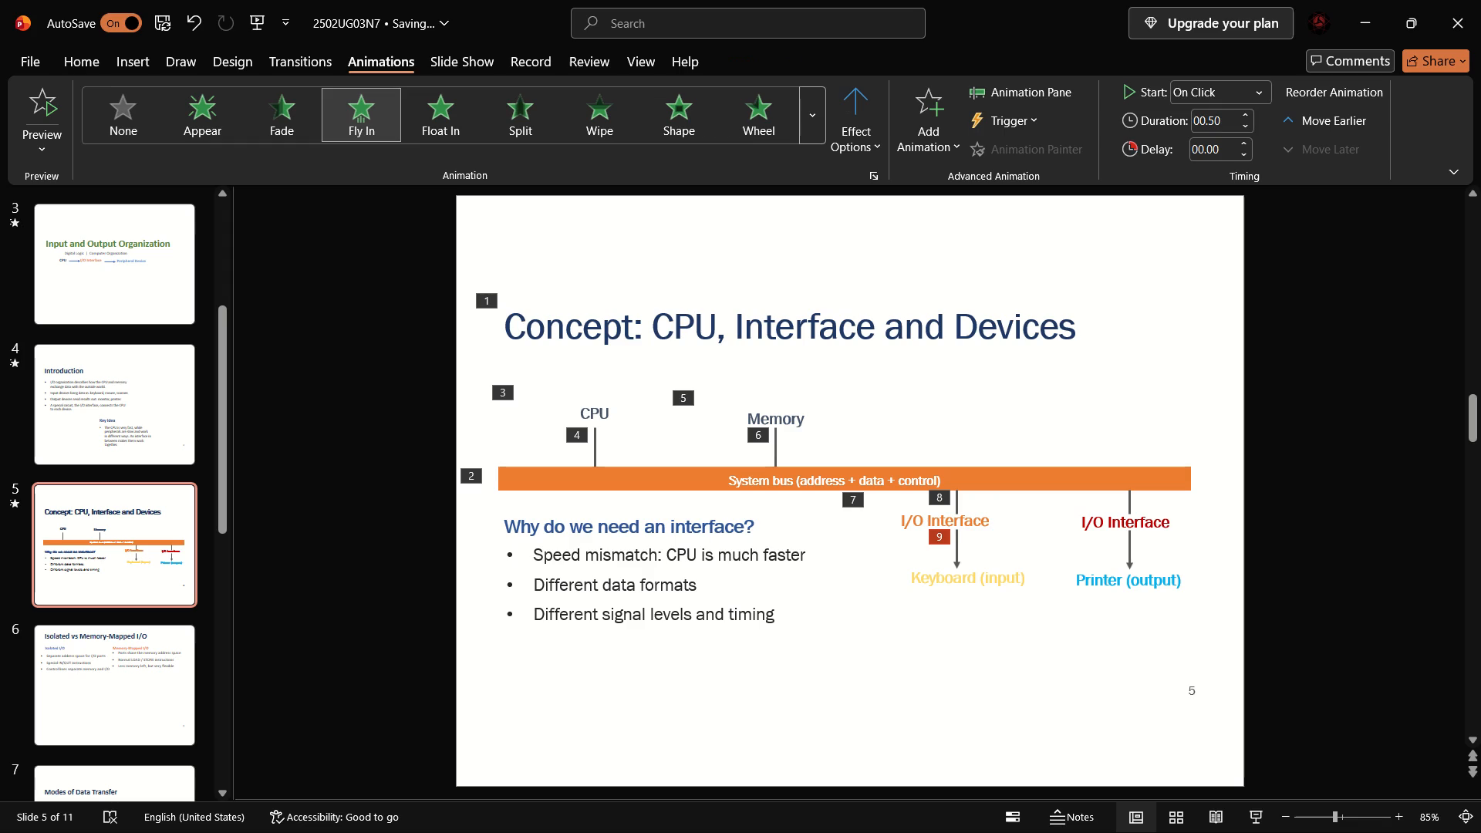
left_click(218, 98)
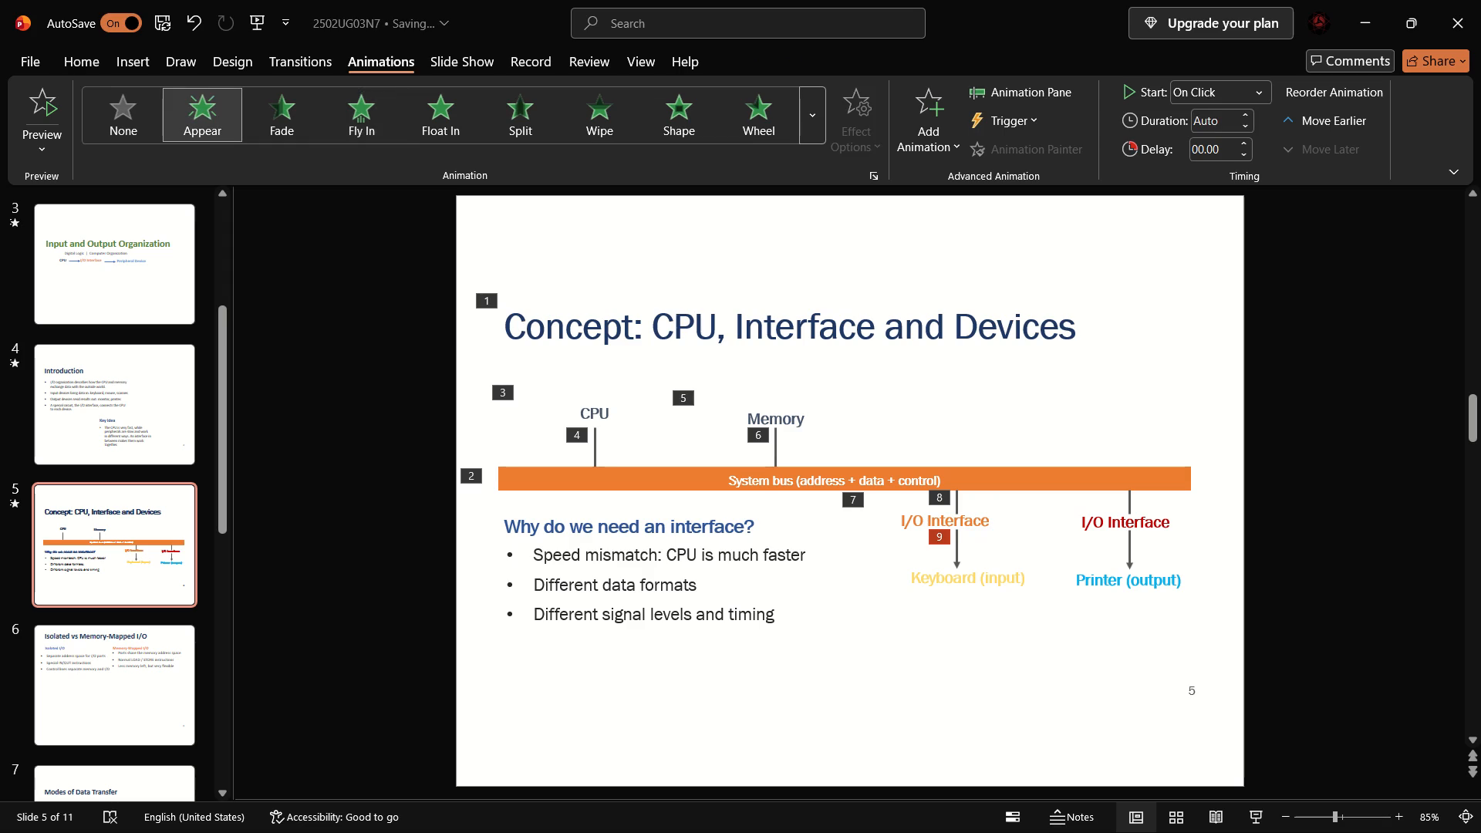
Nudge the "Keyboard (input)" label slightly left under its arrow and apply the Fly In entrance effect to it.
left_click(967, 581)
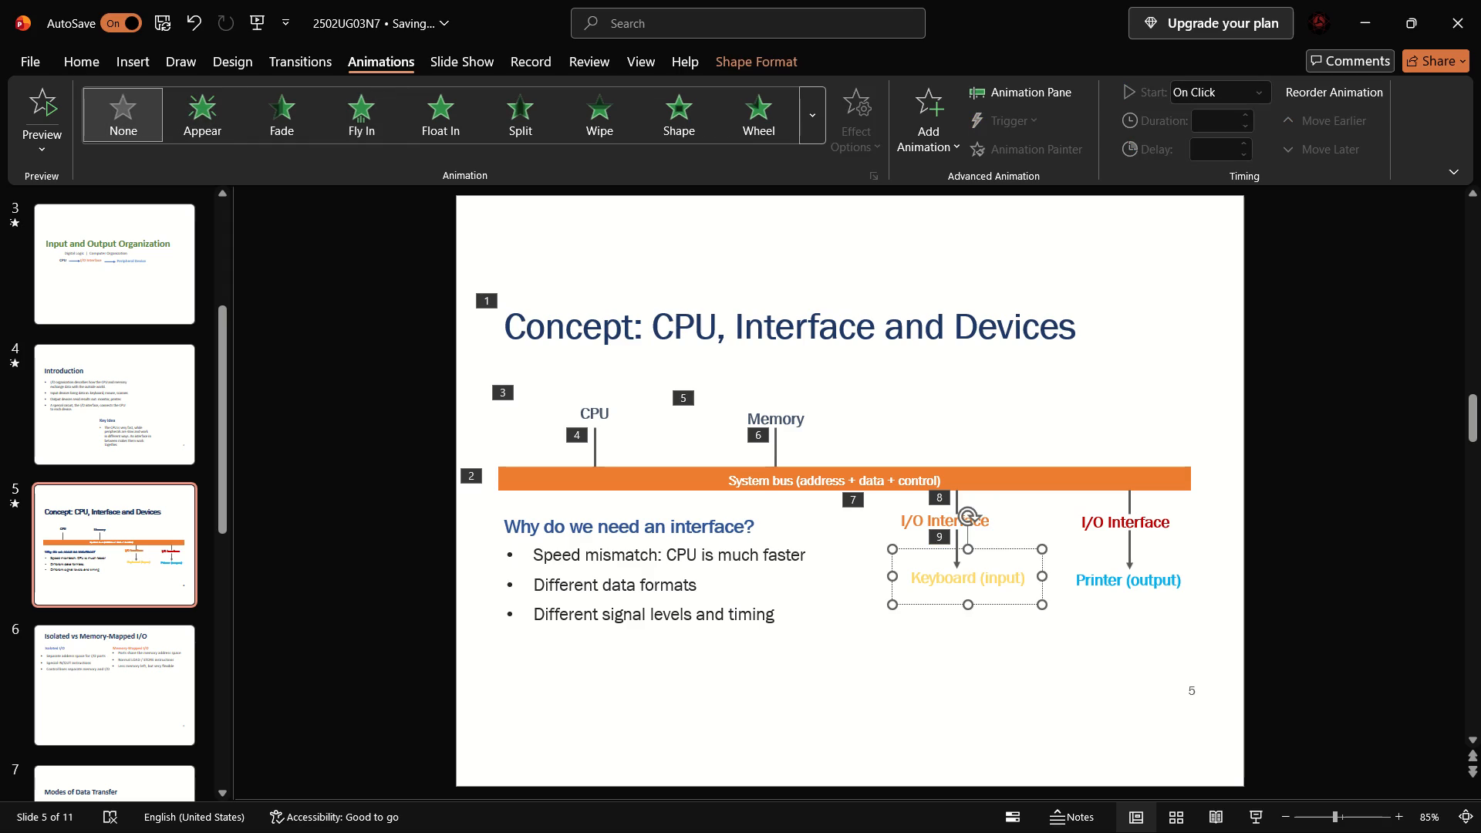
left_click_drag(1021, 586, 1007, 586)
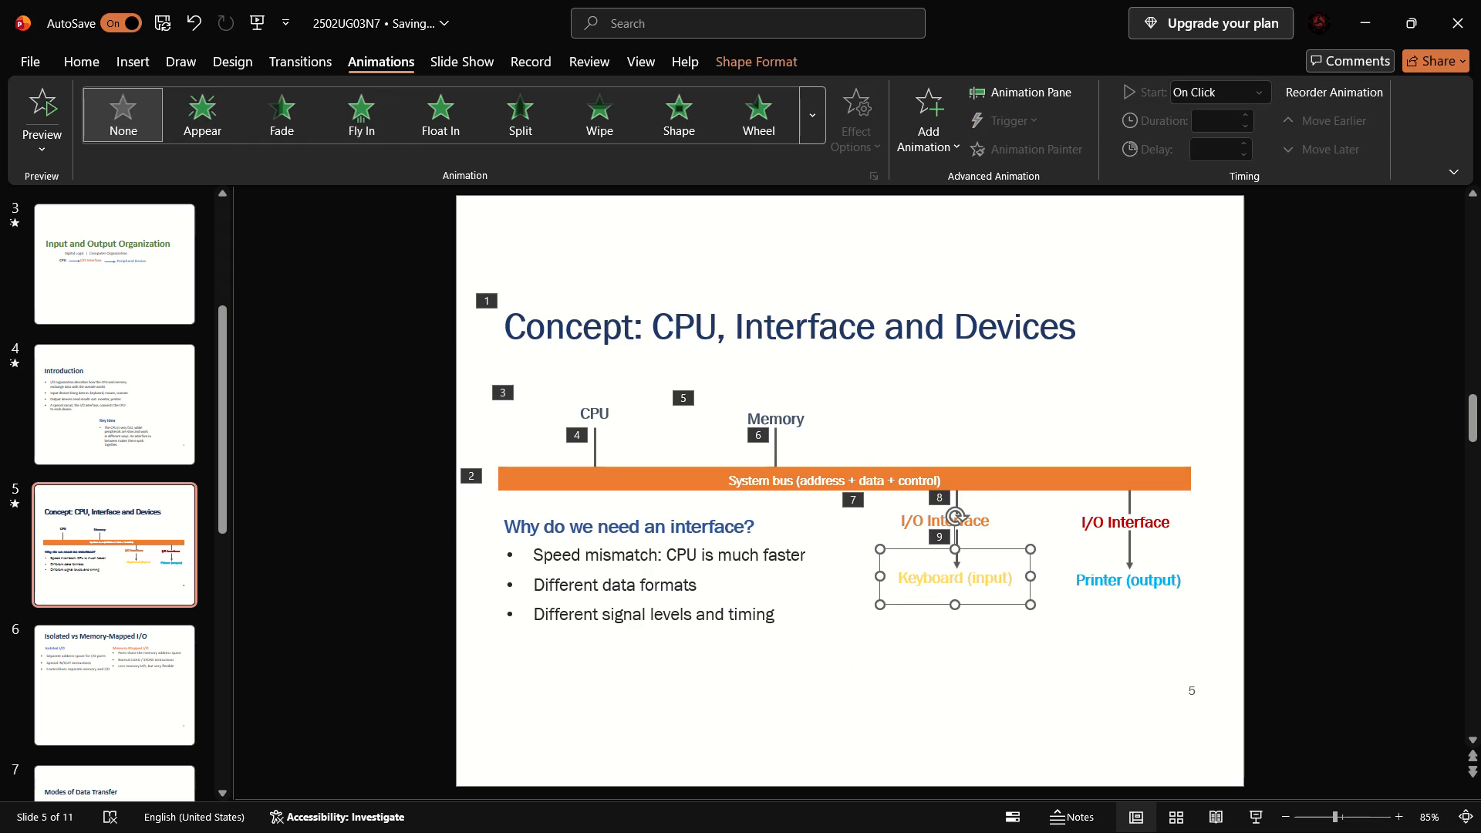
left_click_drag(900, 580, 1031, 587)
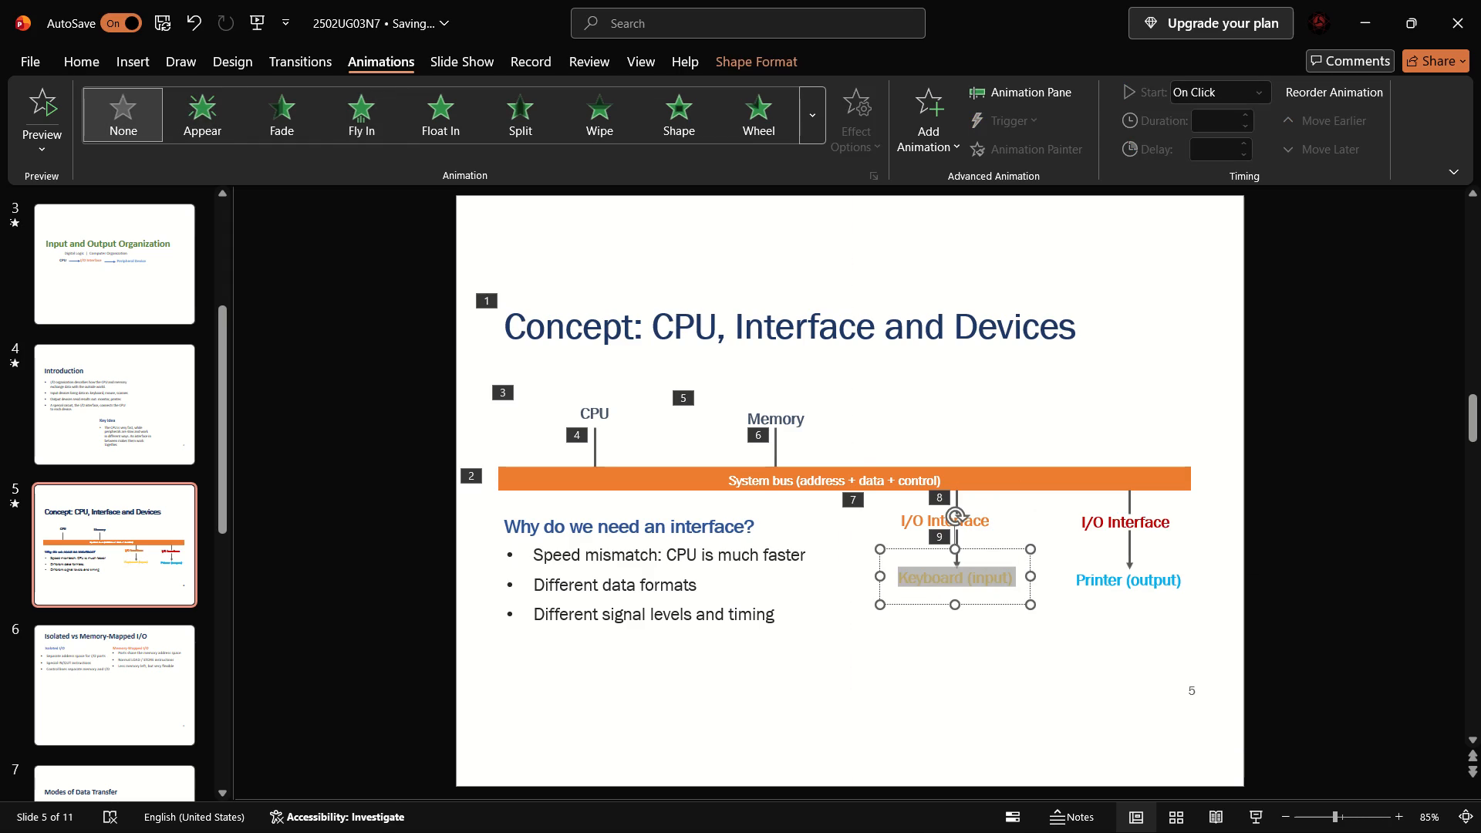
left_click(381, 116)
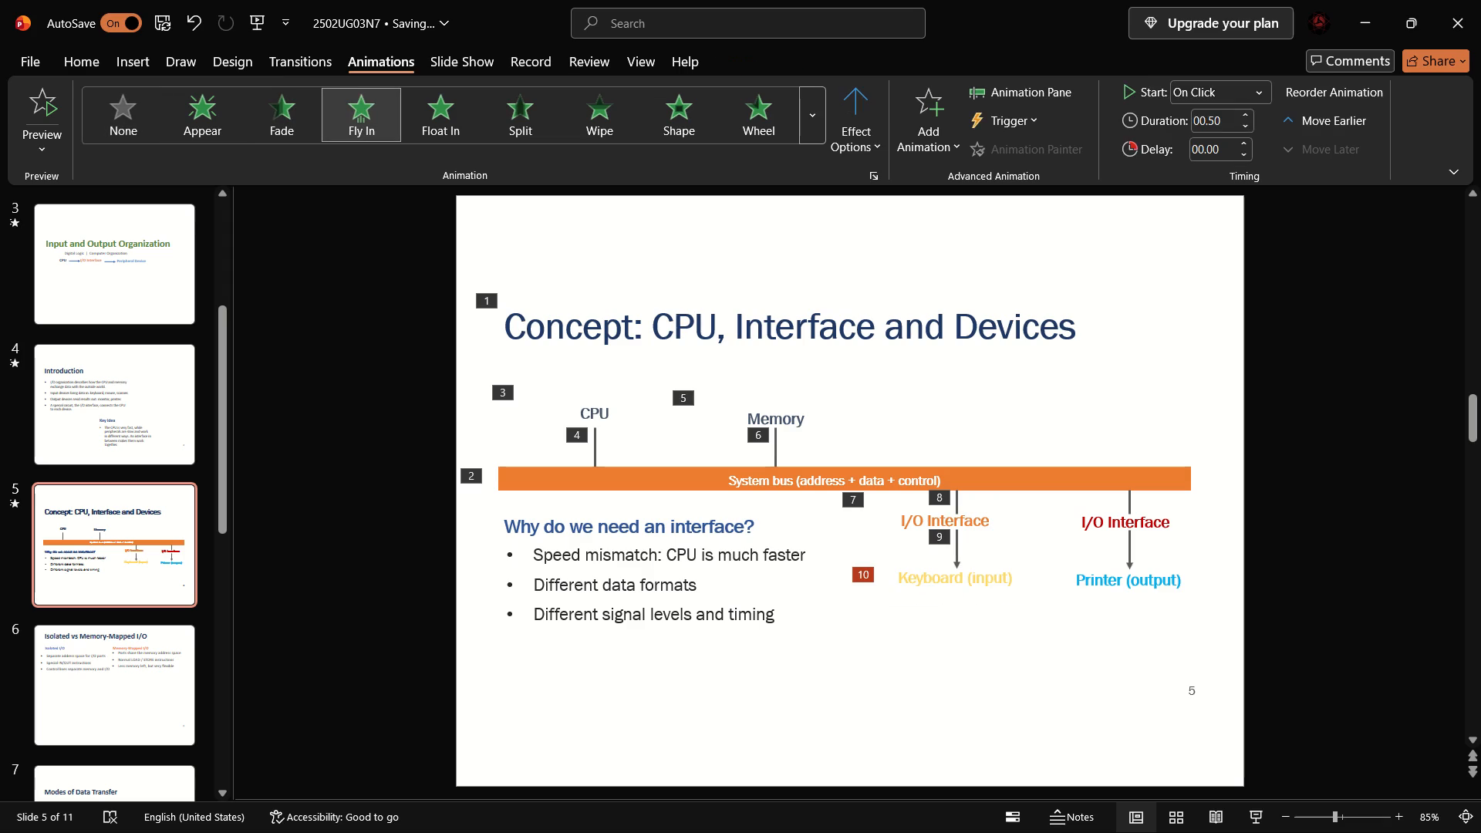
Shift the orange "I/O Interface" label slightly right so it is centred on its connector line.
left_click(980, 516)
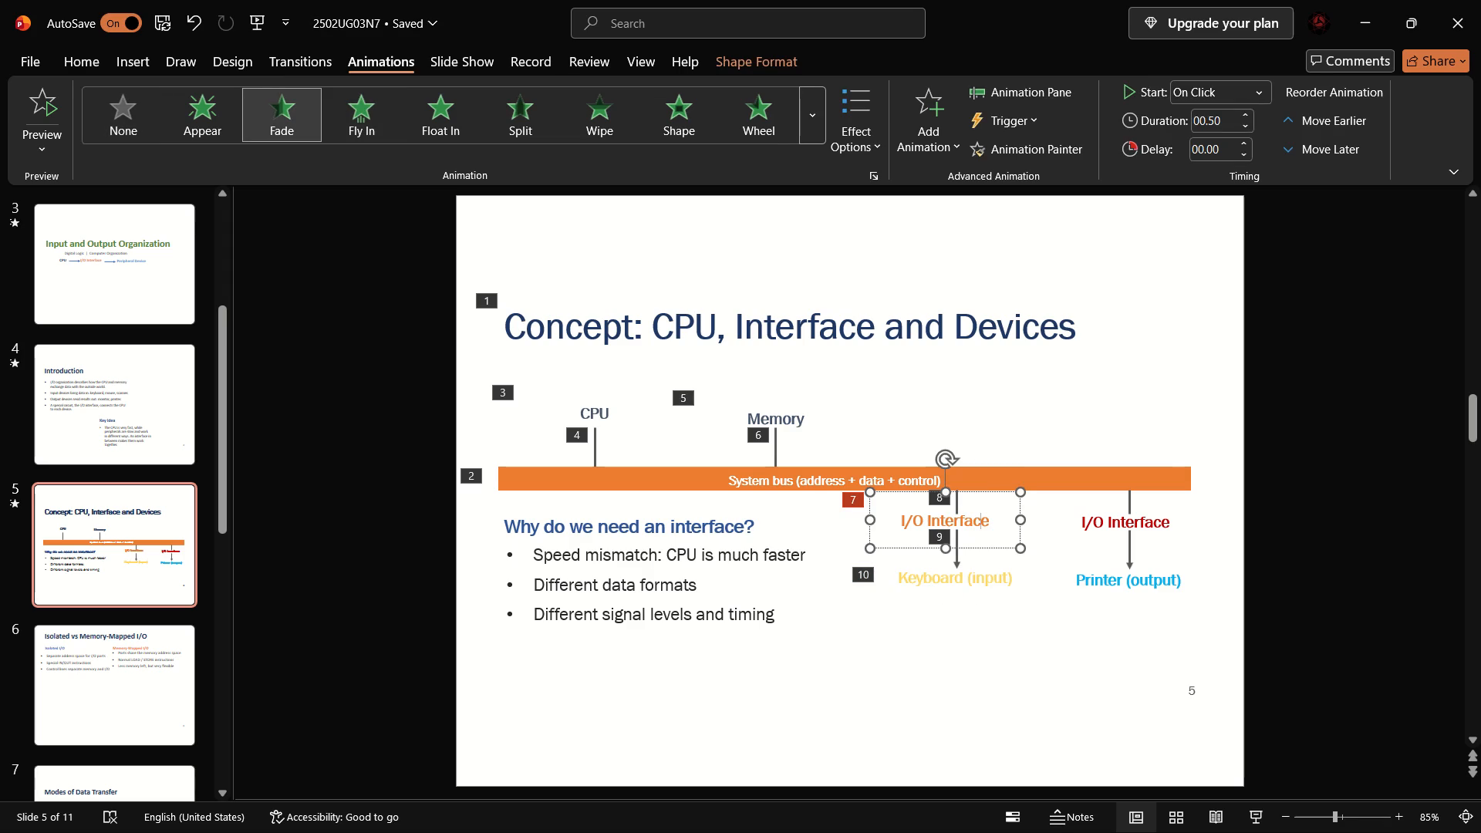
left_click(982, 487)
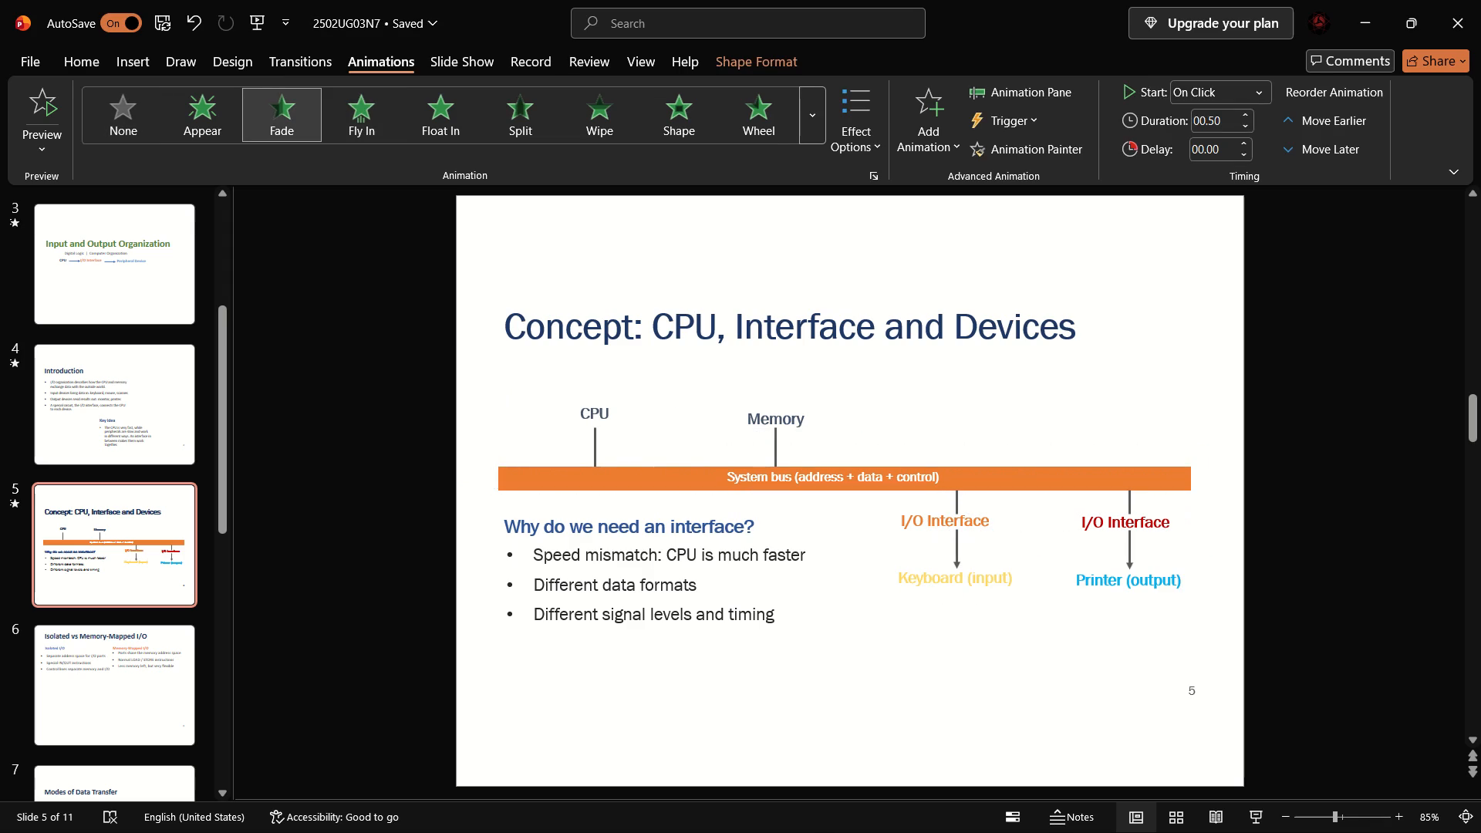
left_click(981, 522)
left_click_drag(983, 493, 983, 493)
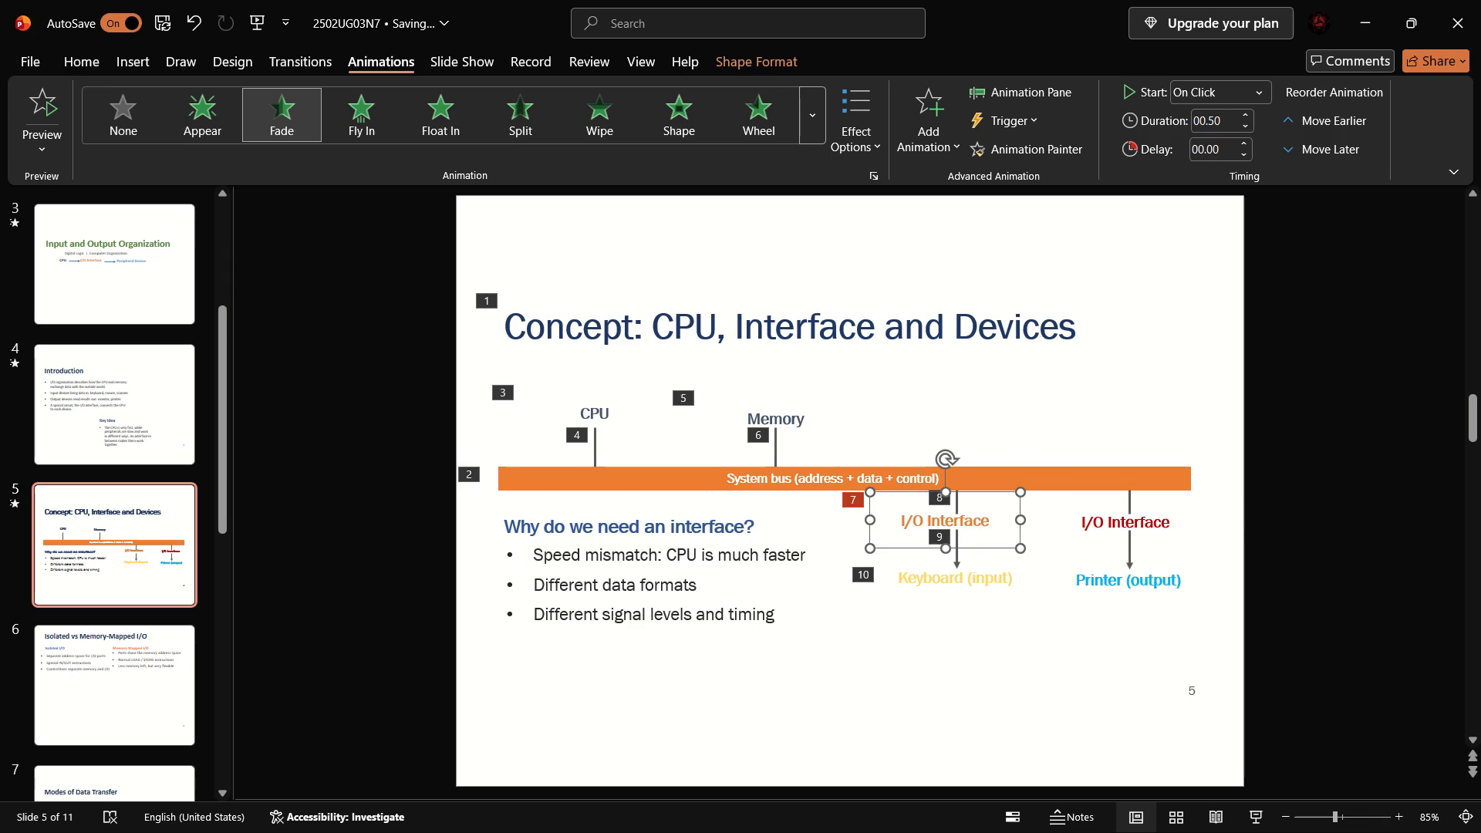
left_click_drag(983, 493, 995, 491)
Shift the red "I/O Interface" label off its connector and apply the Appear effect to the short line joining it to the bus.
left_click(1091, 532)
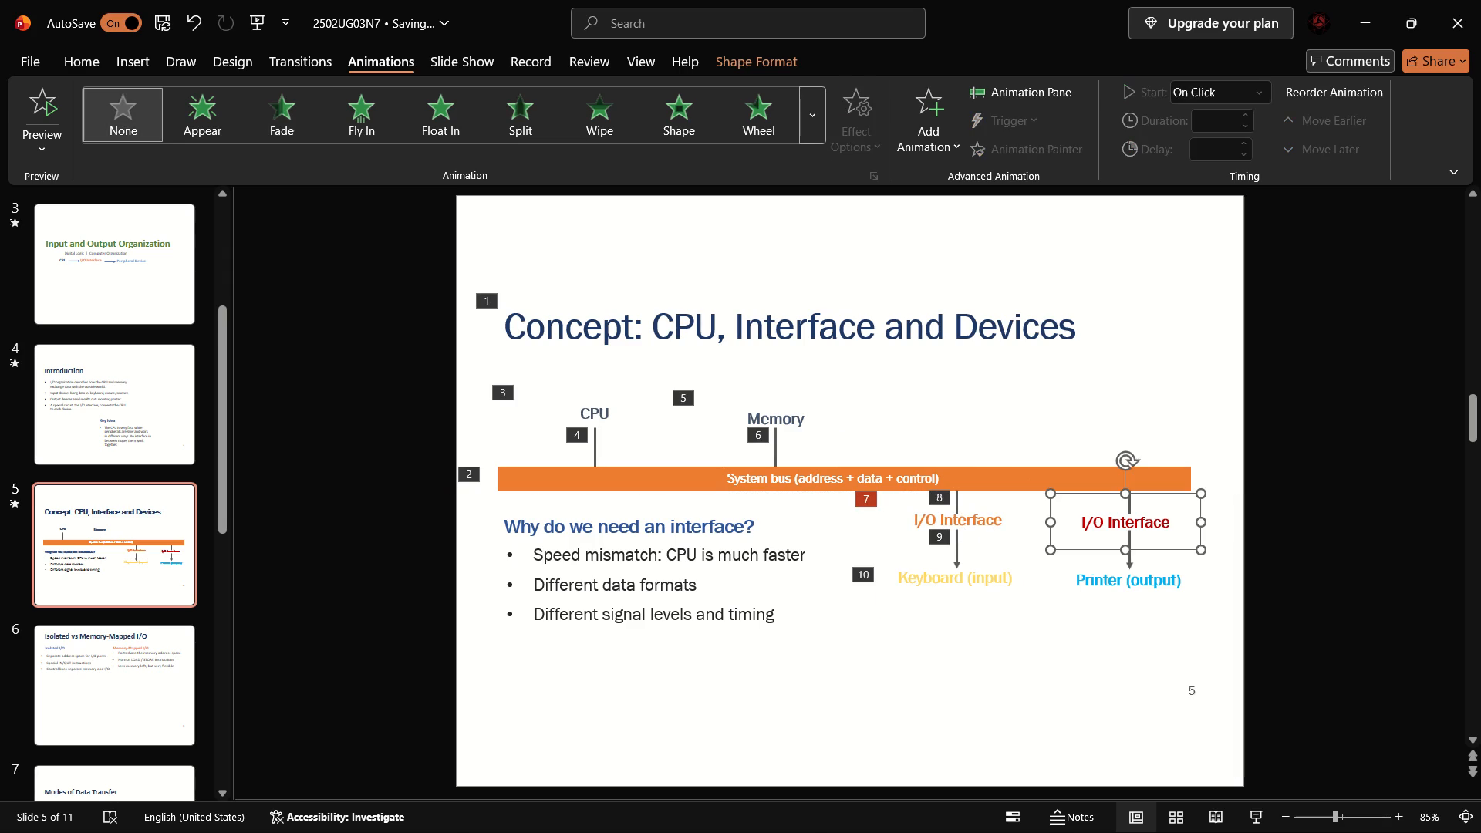
left_click(1125, 508)
left_click(1134, 501)
left_click_drag(1130, 504, 1109, 508)
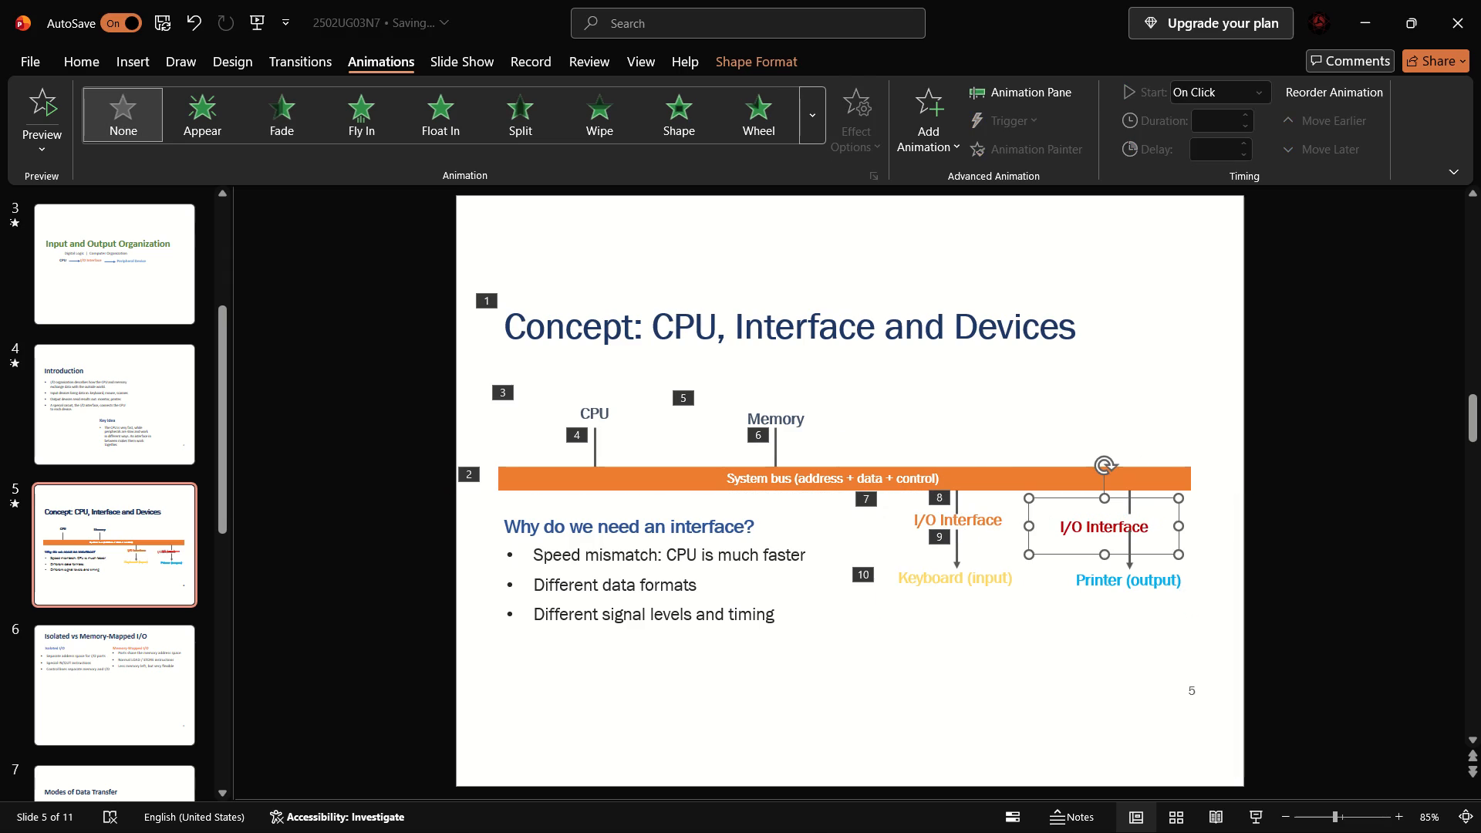
left_click(1128, 495)
left_click(1130, 491)
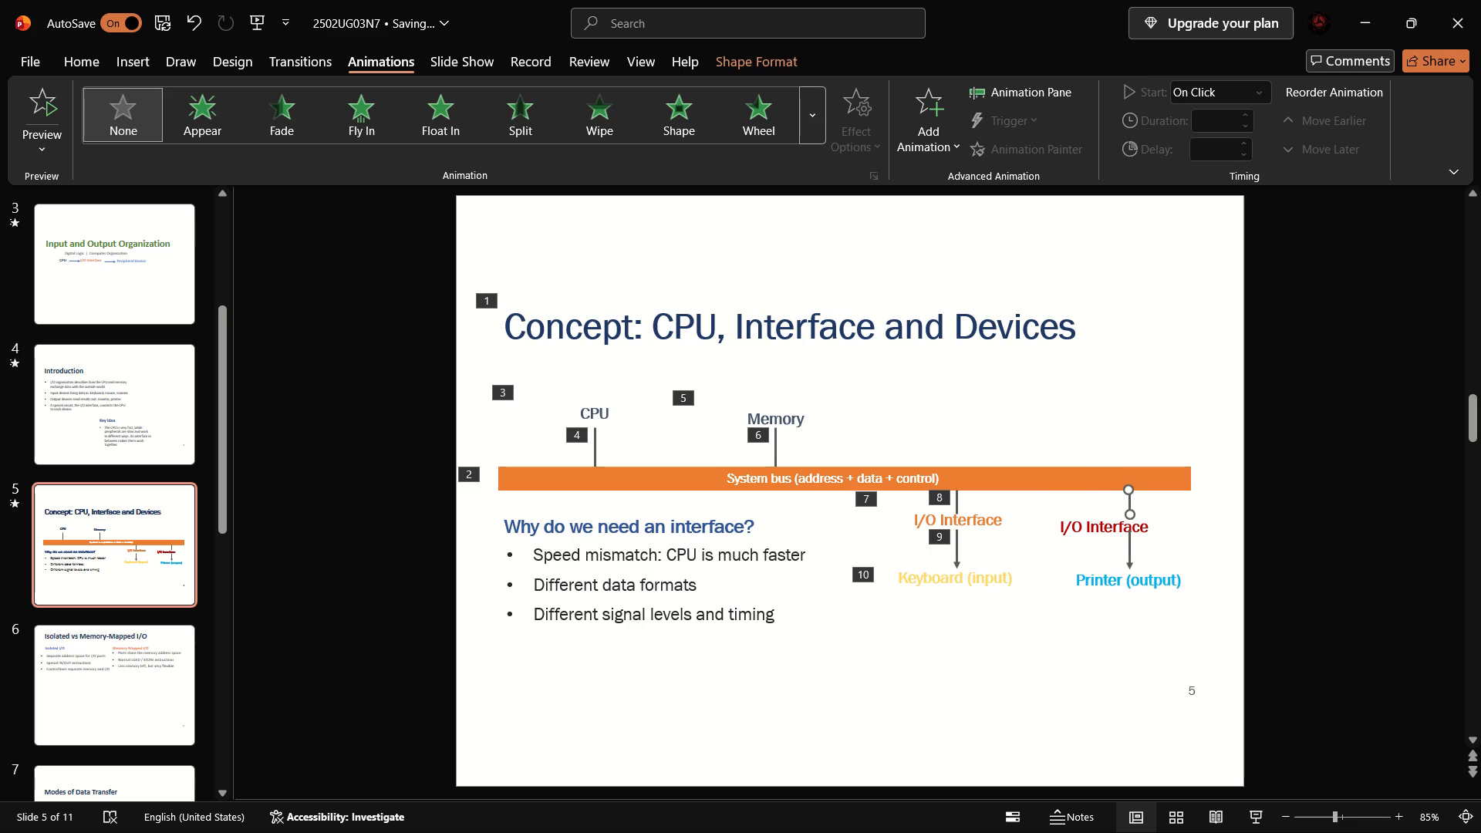
left_click(241, 124)
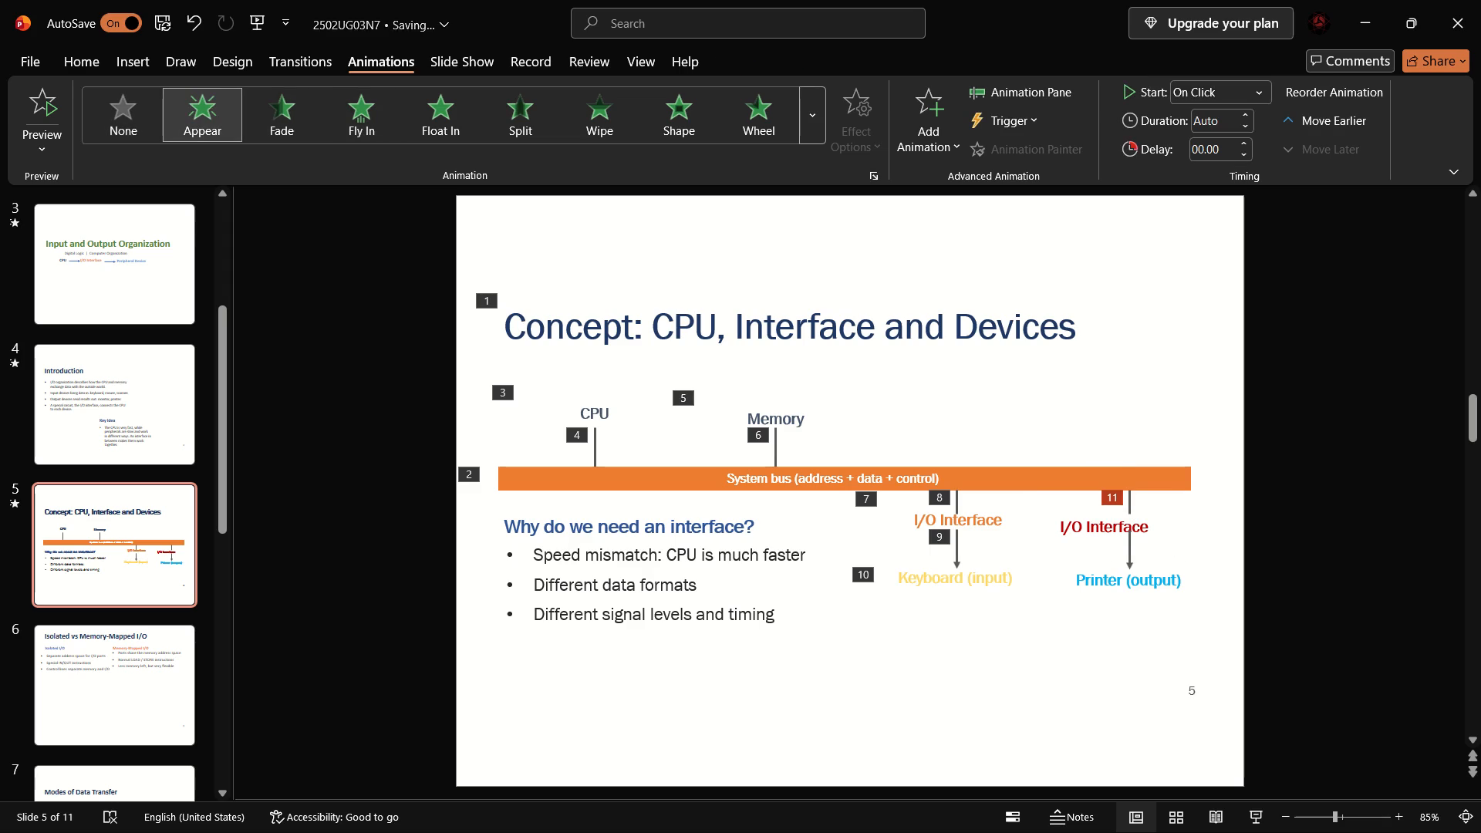
Move the red "I/O Interface" label back onto its connector line and apply the Fly In entrance effect to it.
left_click(1087, 524)
left_click_drag(1141, 497, 1148, 497)
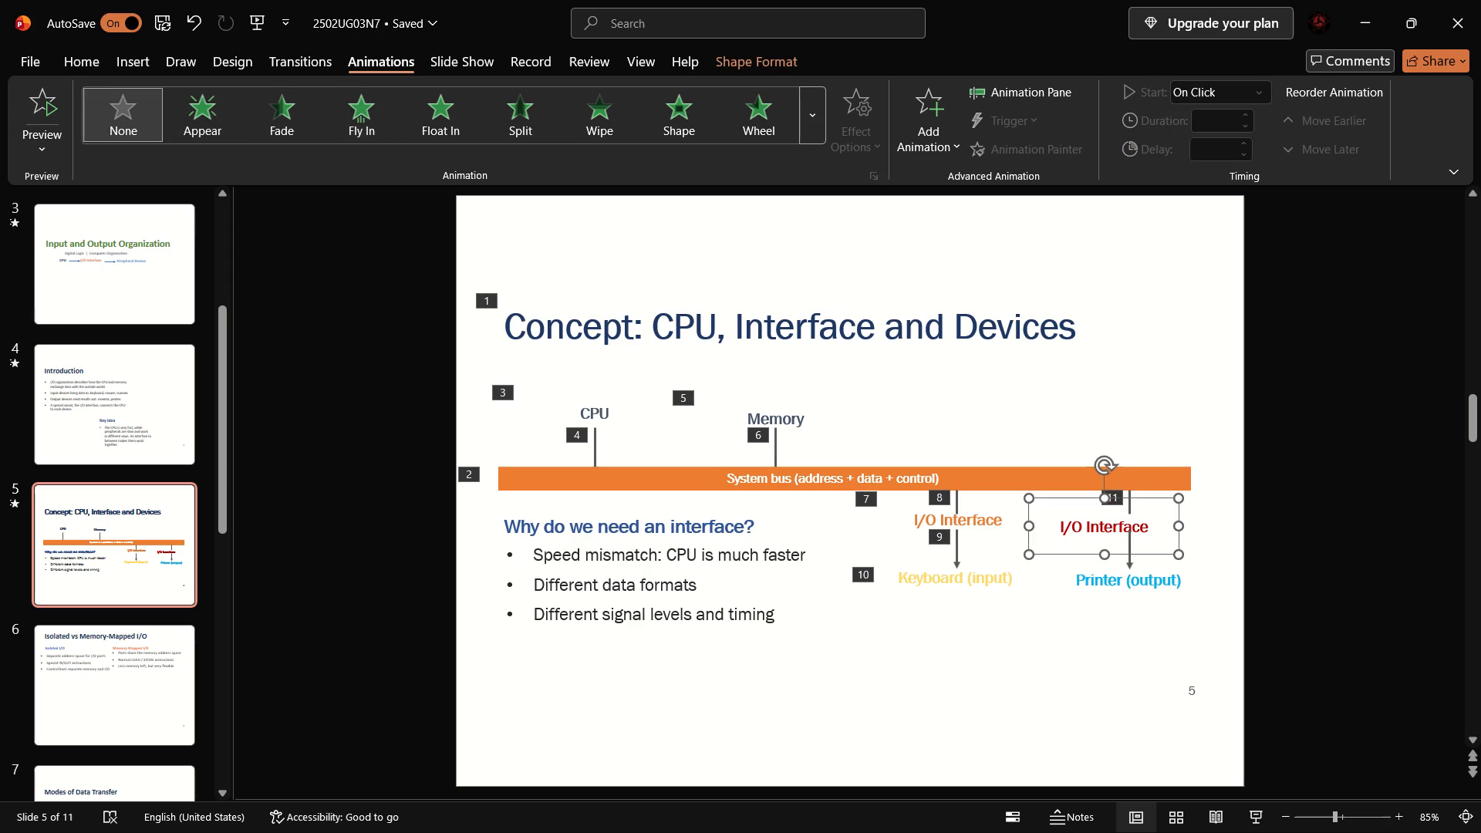
left_click_drag(1148, 497, 1162, 494)
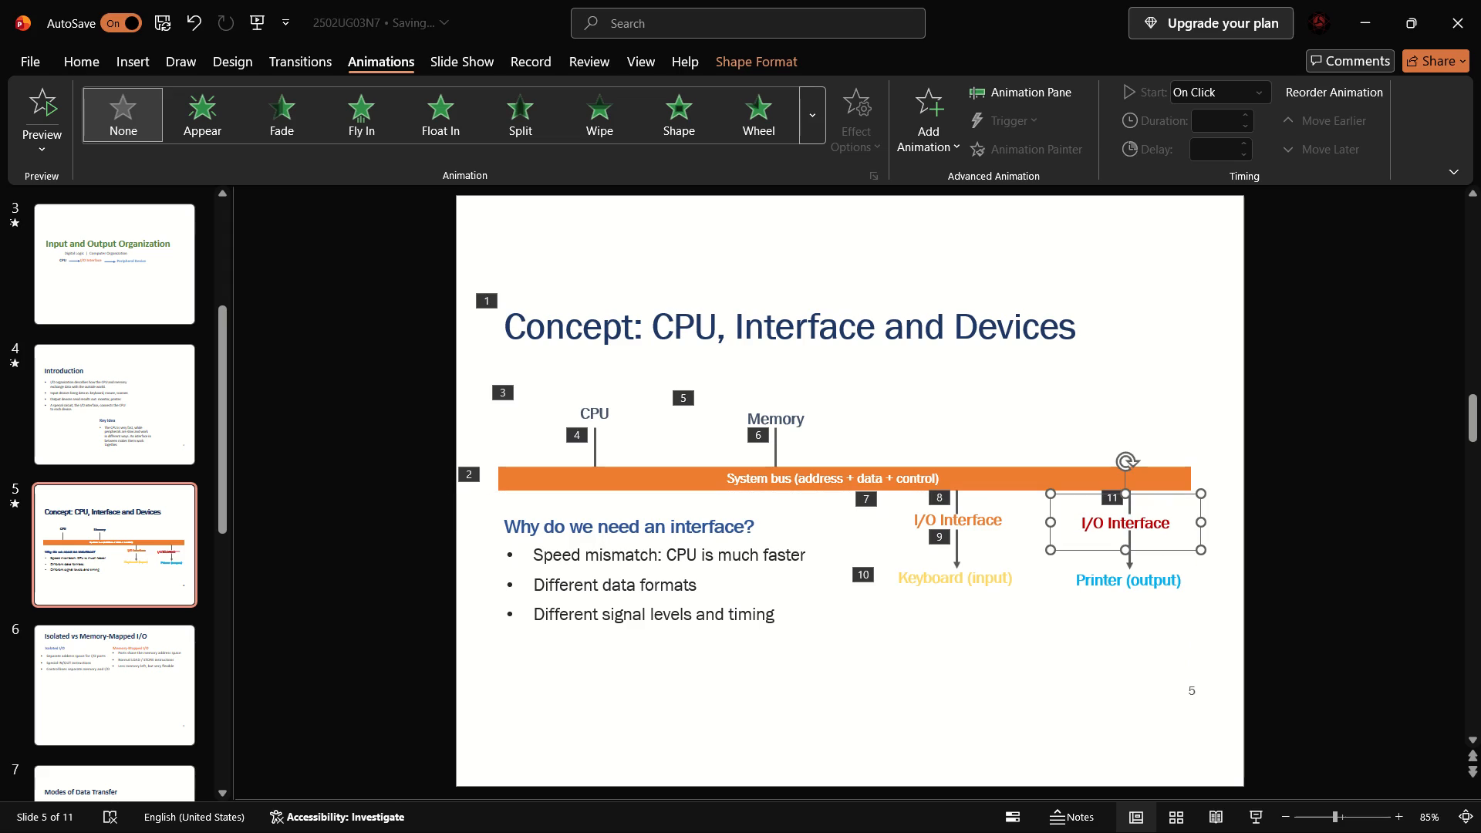
left_click(388, 125)
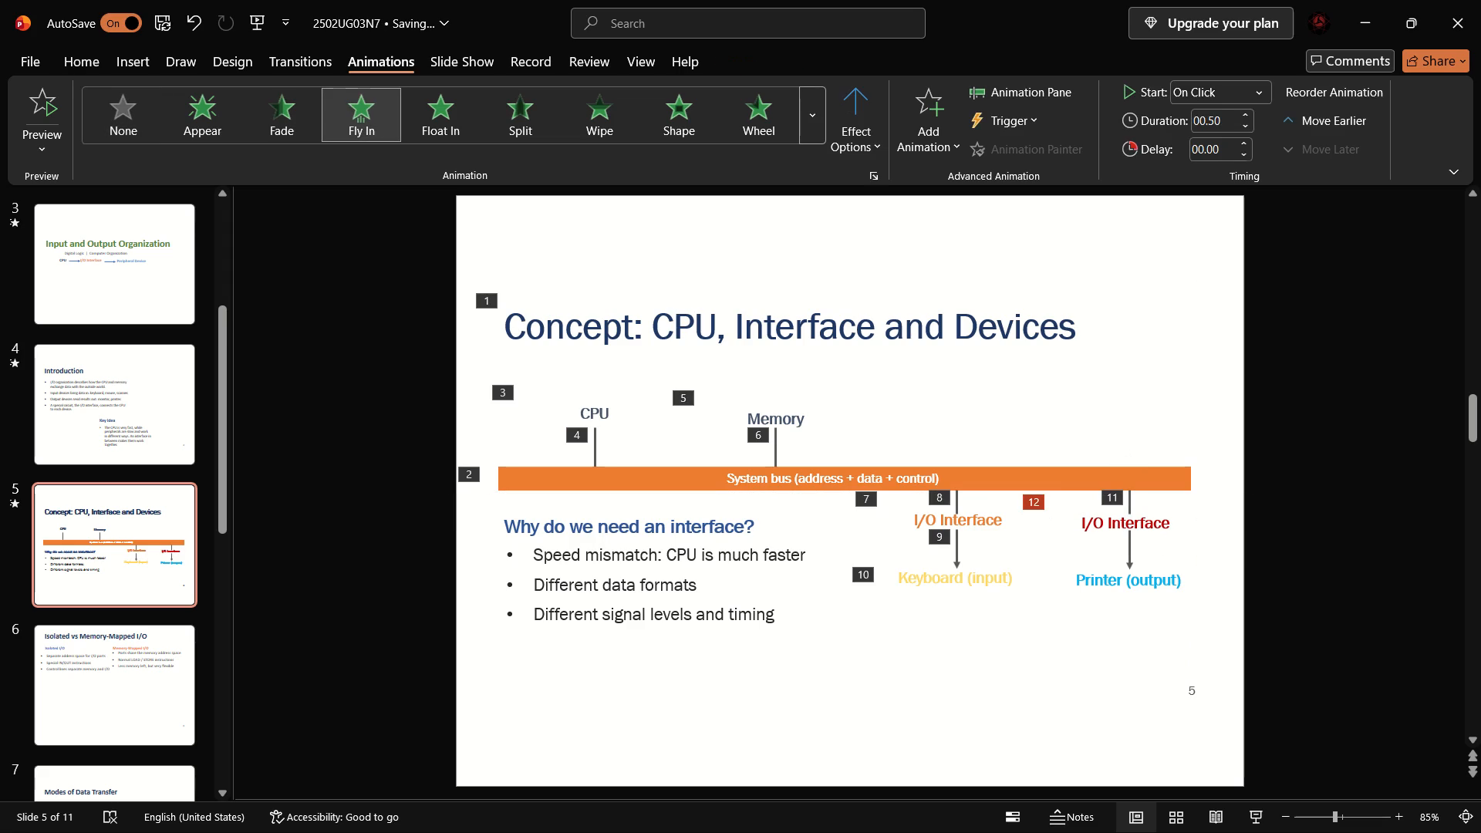
Apply the Appear entrance effect to the arrow between the red "I/O Interface" label and "Printer (output)".
left_click(1132, 559)
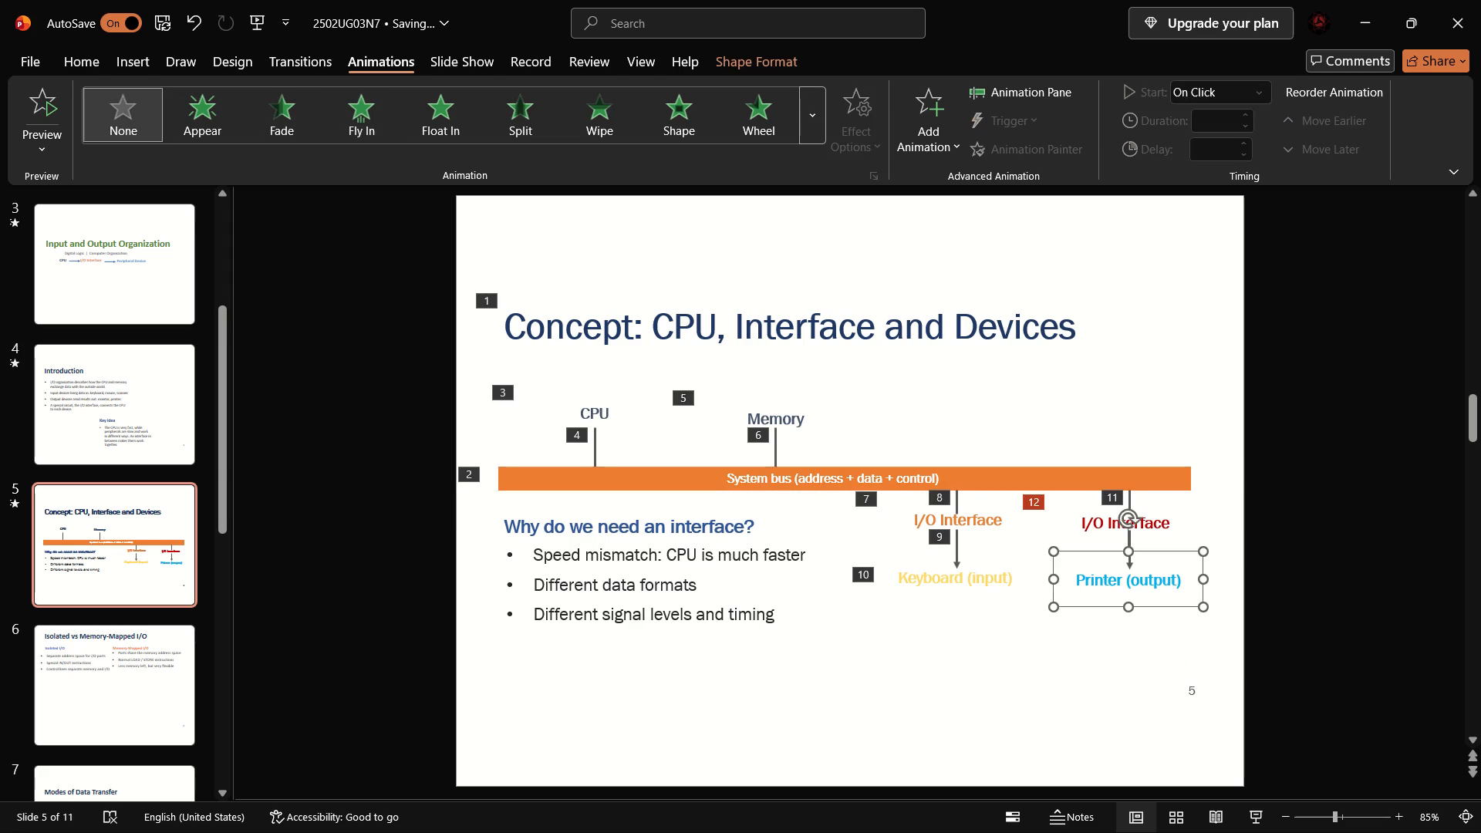
left_click(1127, 560)
left_click(1132, 535)
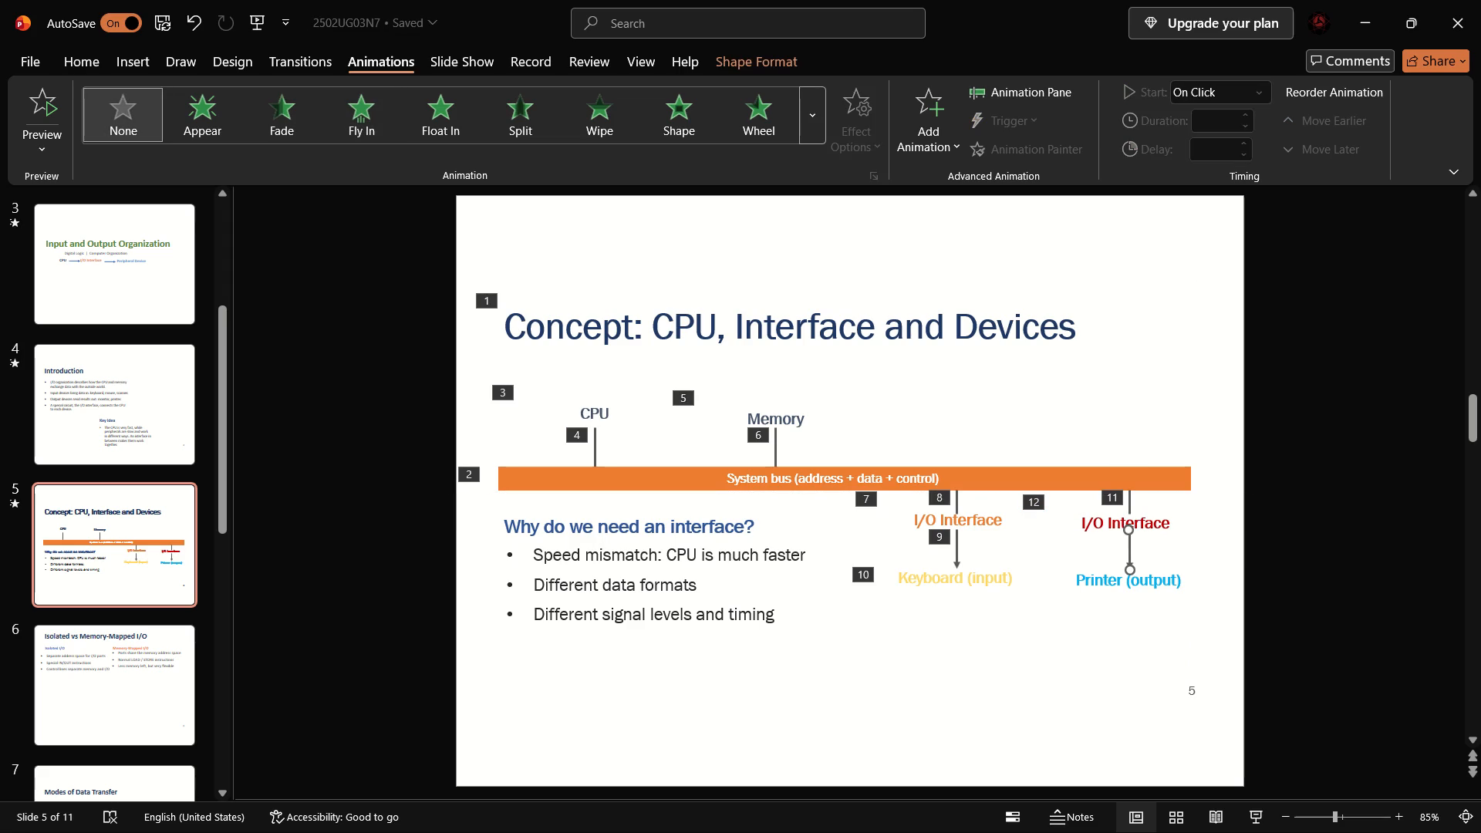
left_click(186, 106)
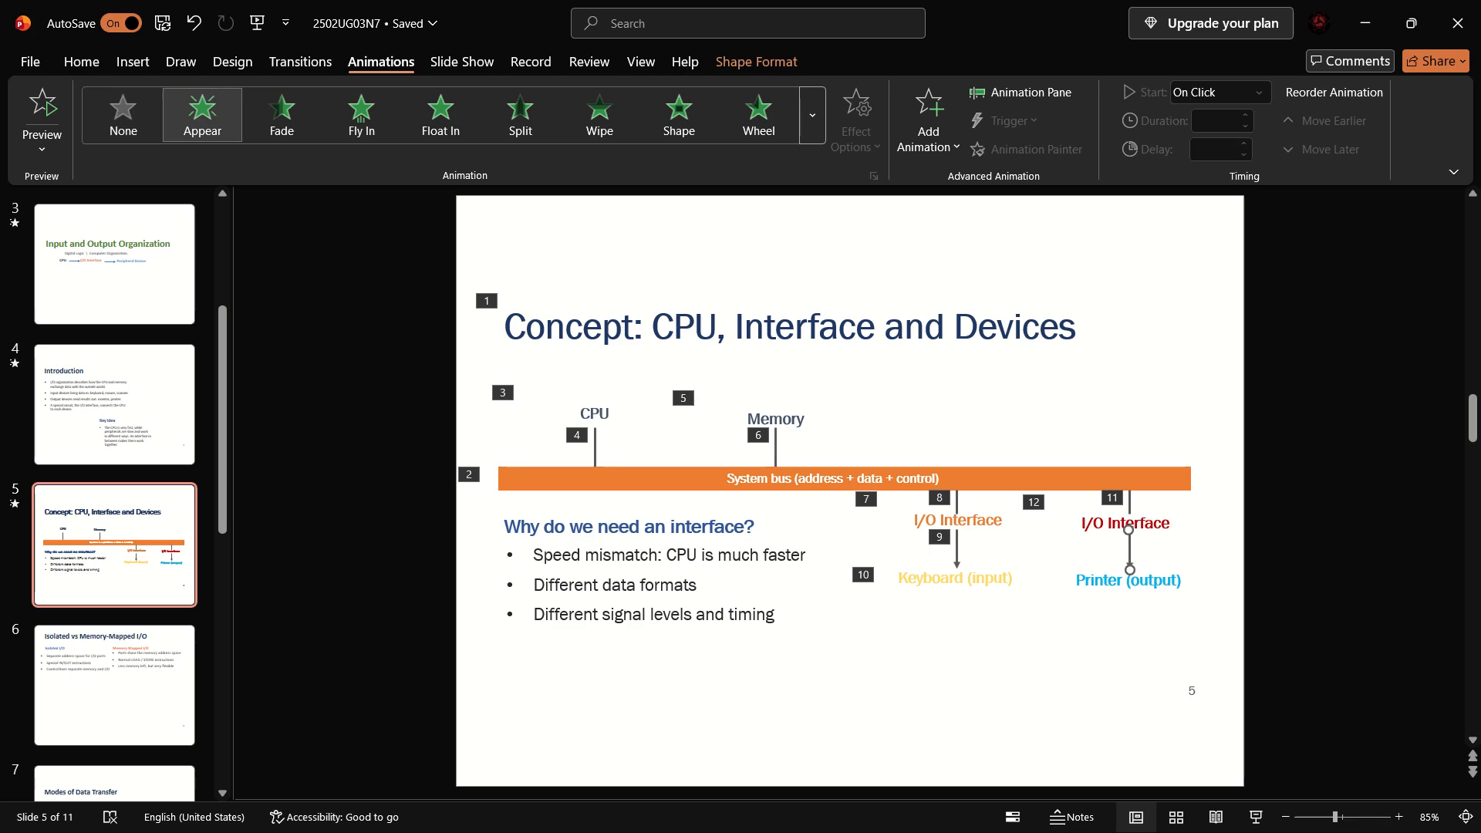
Apply the Fly In entrance effect to the "Printer (output)" label.
left_click(1119, 578)
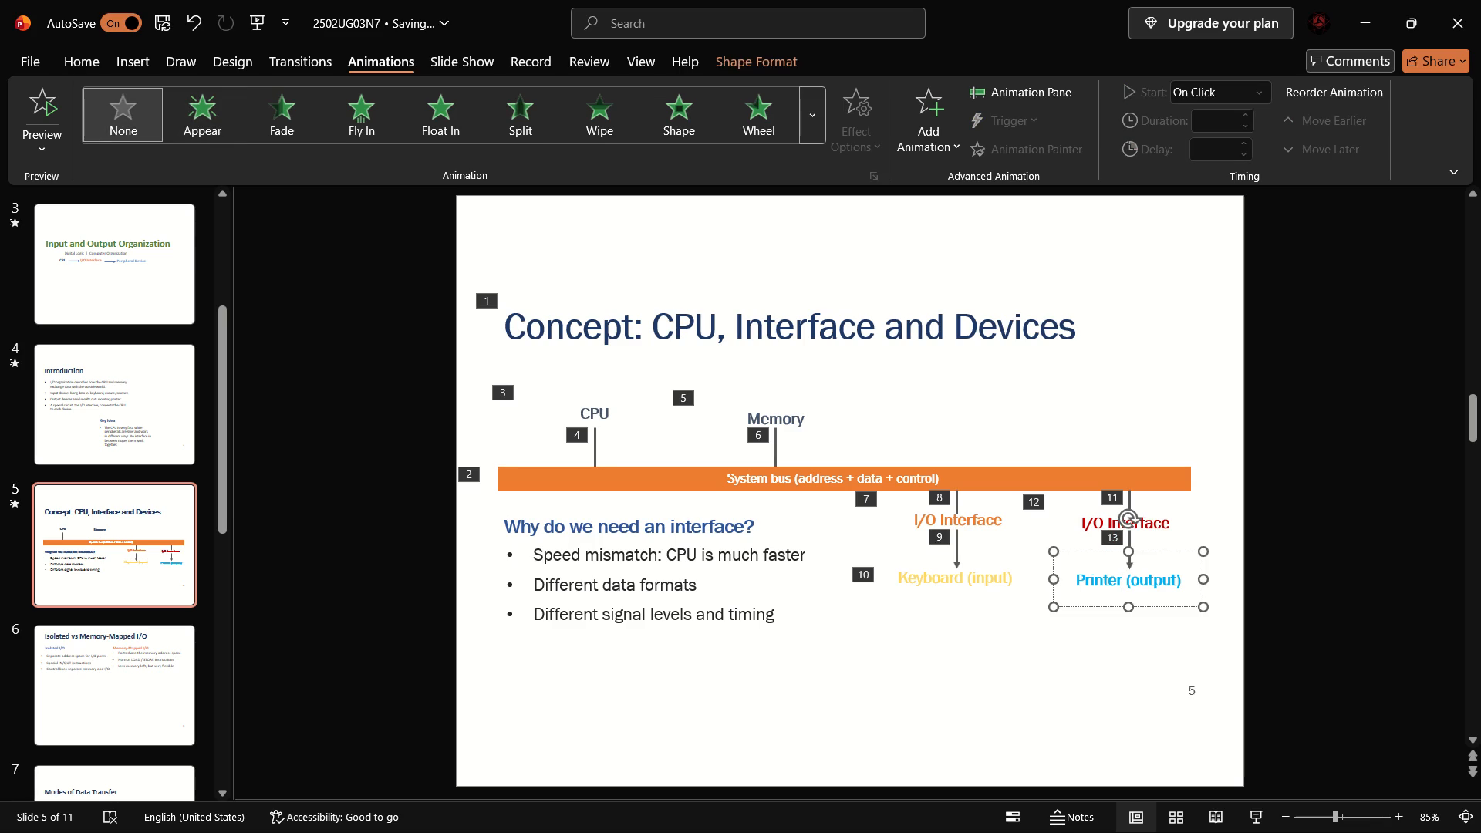
left_click(350, 123)
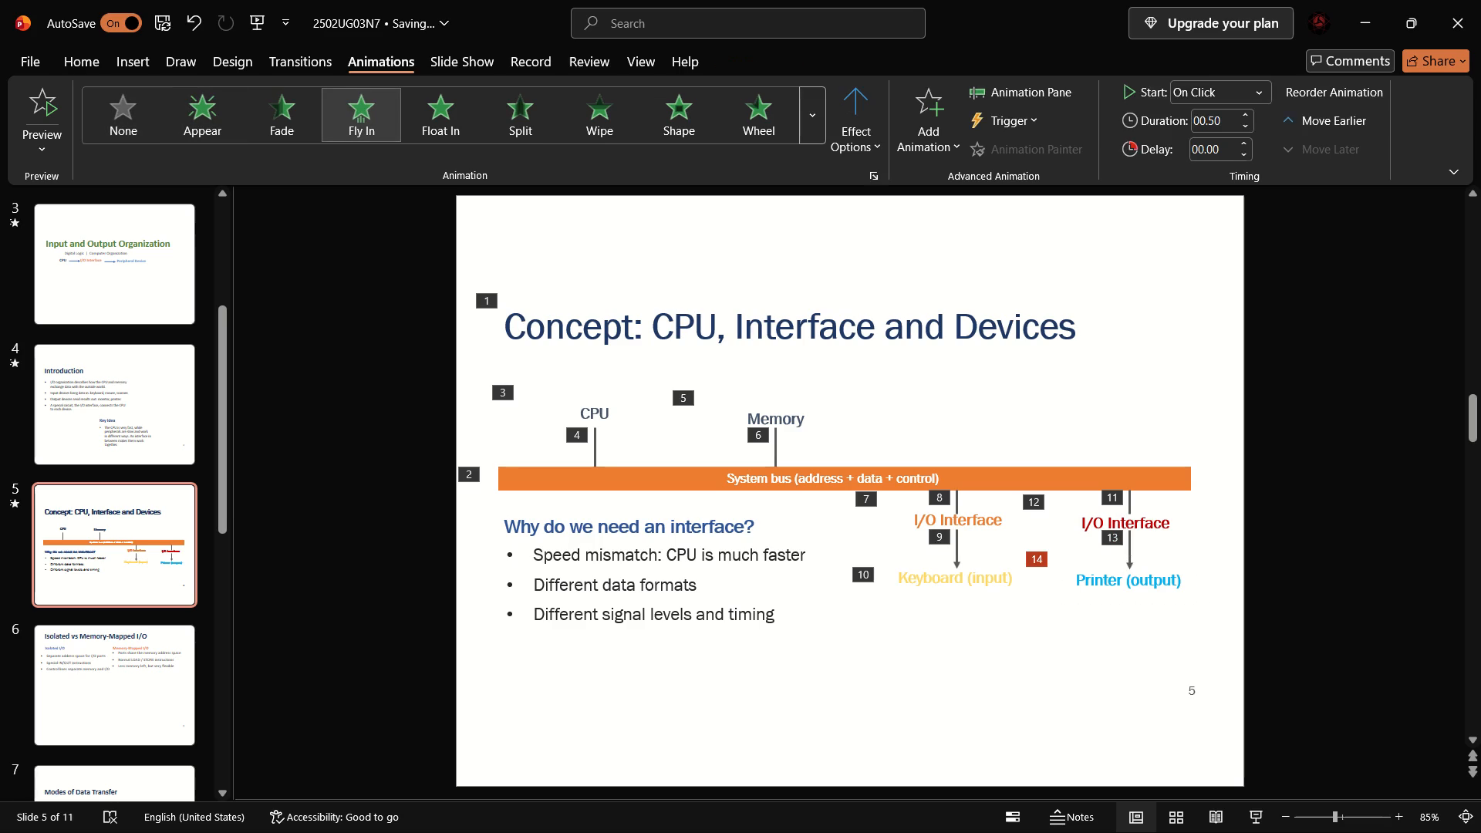
Shift the "Why do we need an interface?" text box slightly to the right on slide 5.
left_click_drag(508, 522, 754, 661)
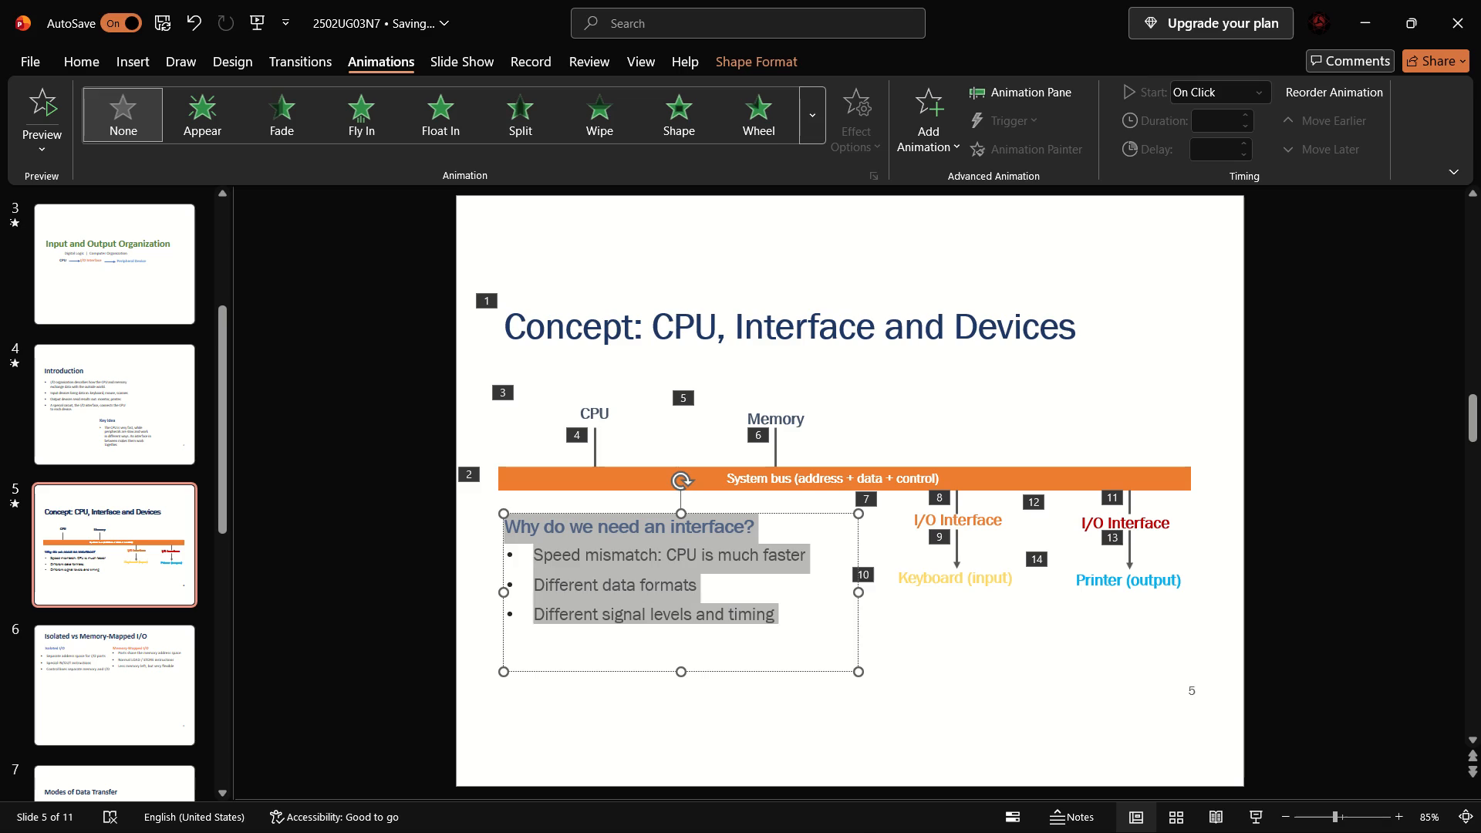
left_click_drag(754, 661, 755, 662)
left_click(659, 623)
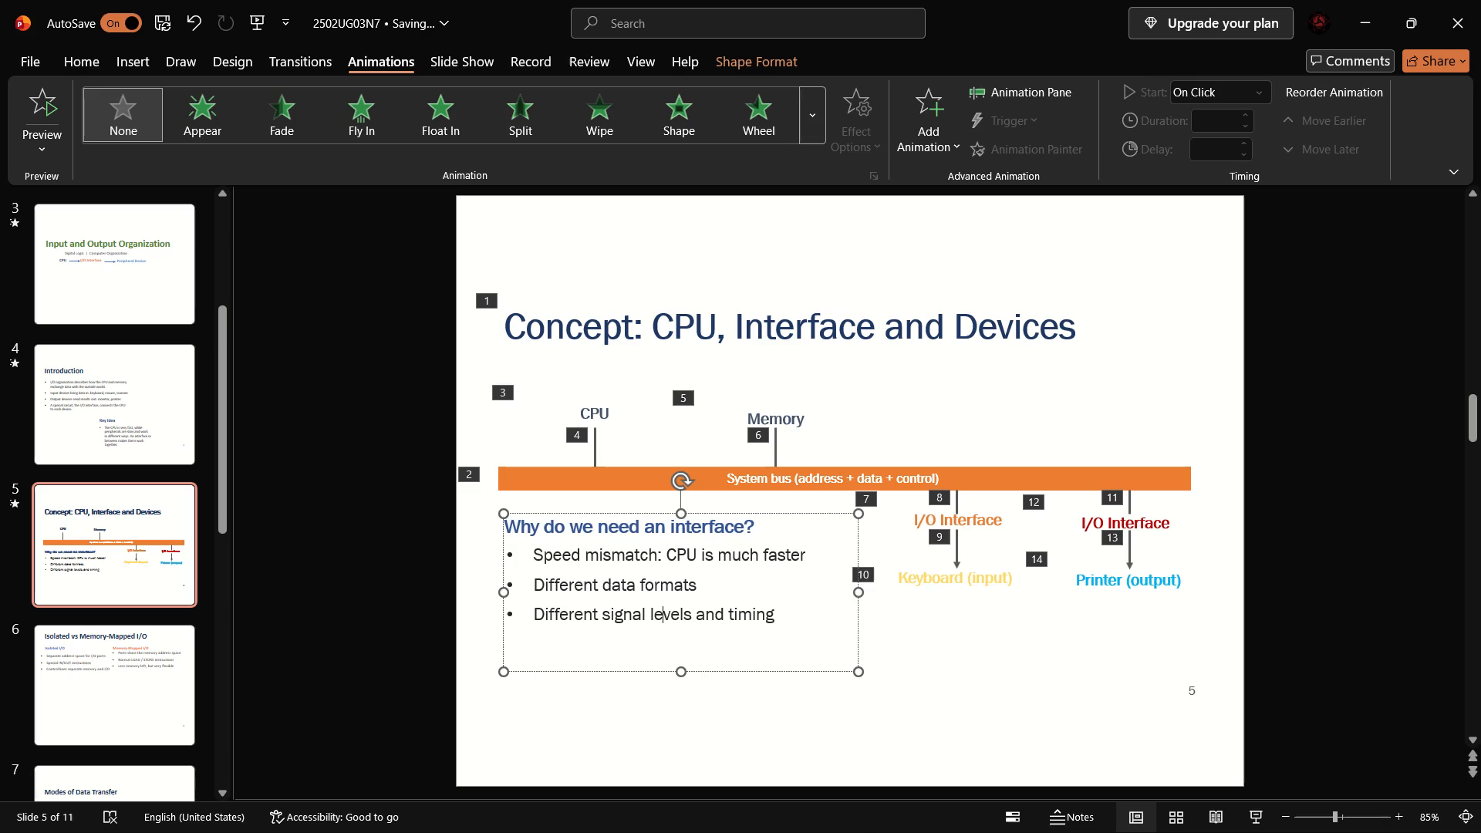
double_click(500, 524)
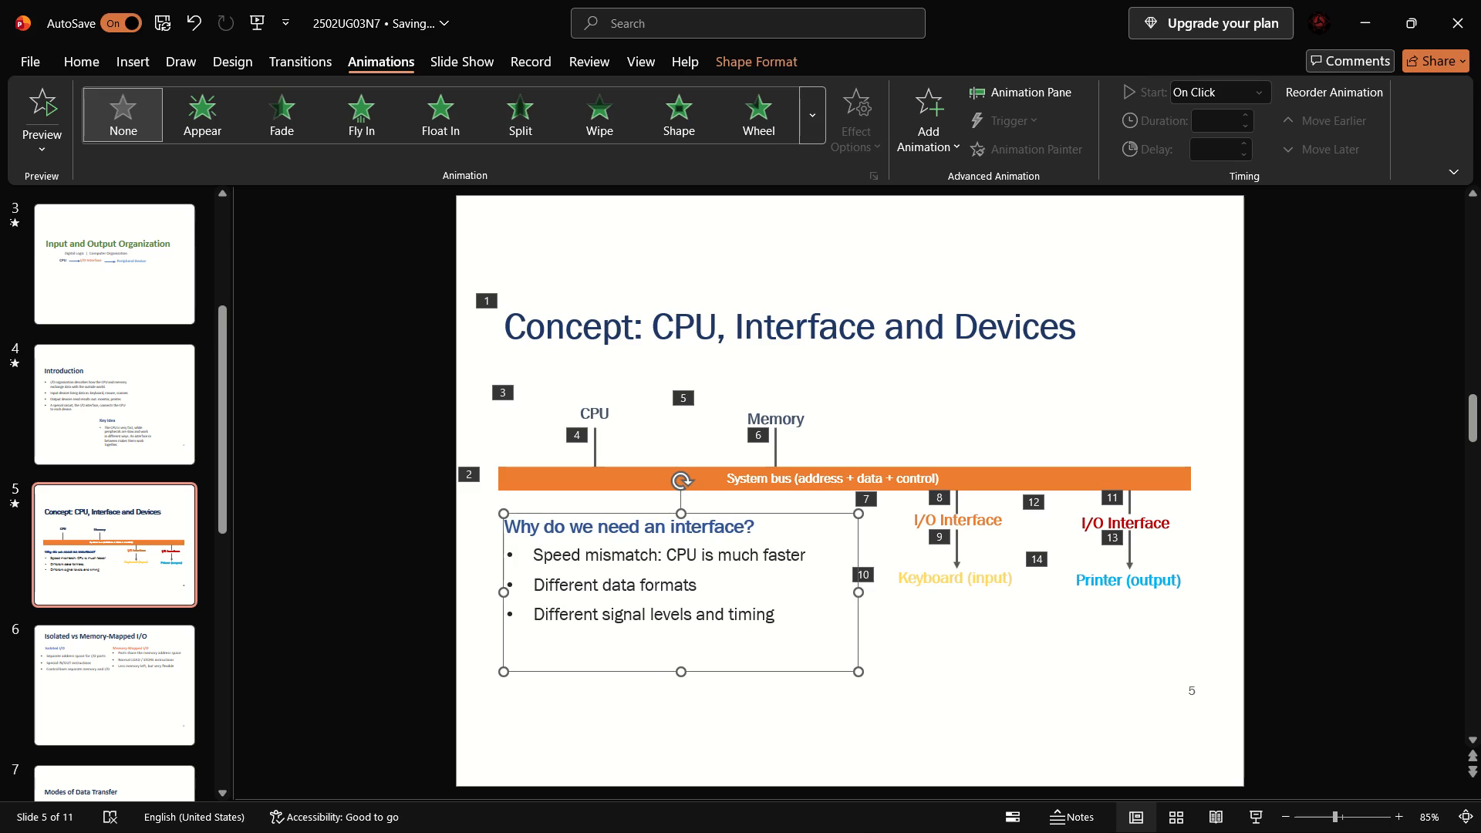
left_click(498, 525)
left_click(483, 525)
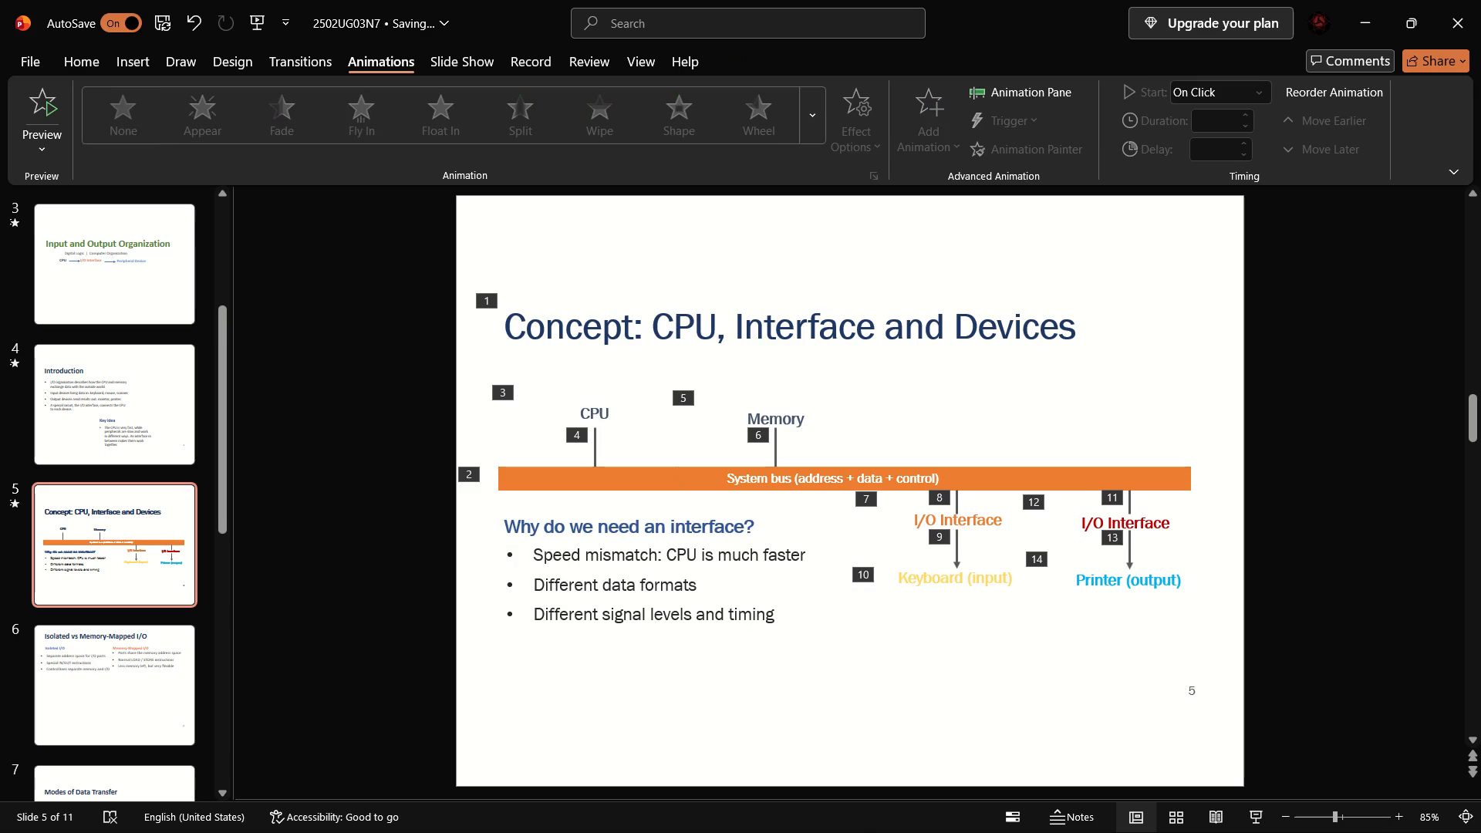
left_click_drag(501, 521, 521, 521)
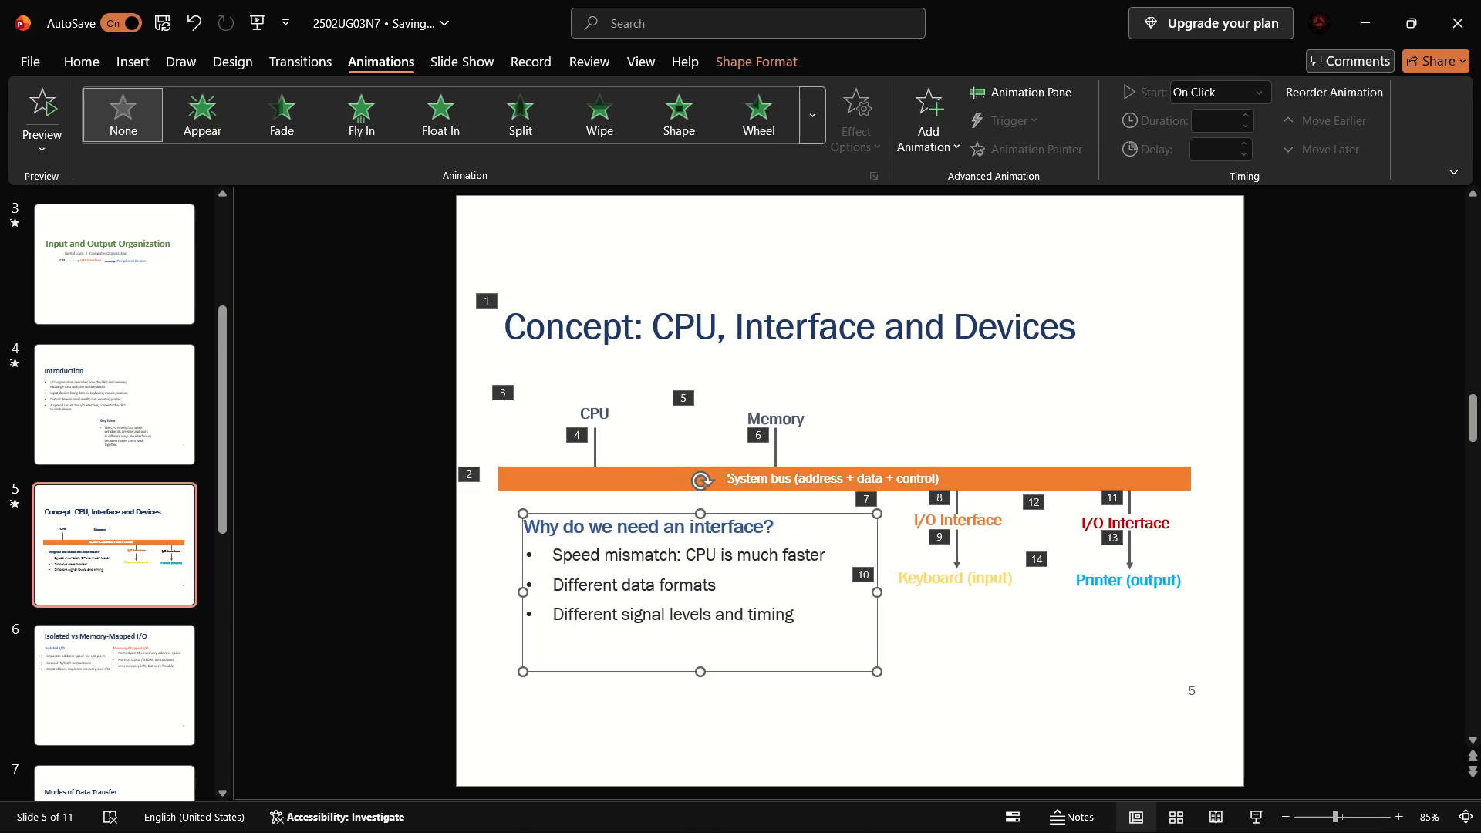
Apply the Float In entrance effect to the heading line "Why do we need an interface?" only.
left_click_drag(531, 524, 757, 531)
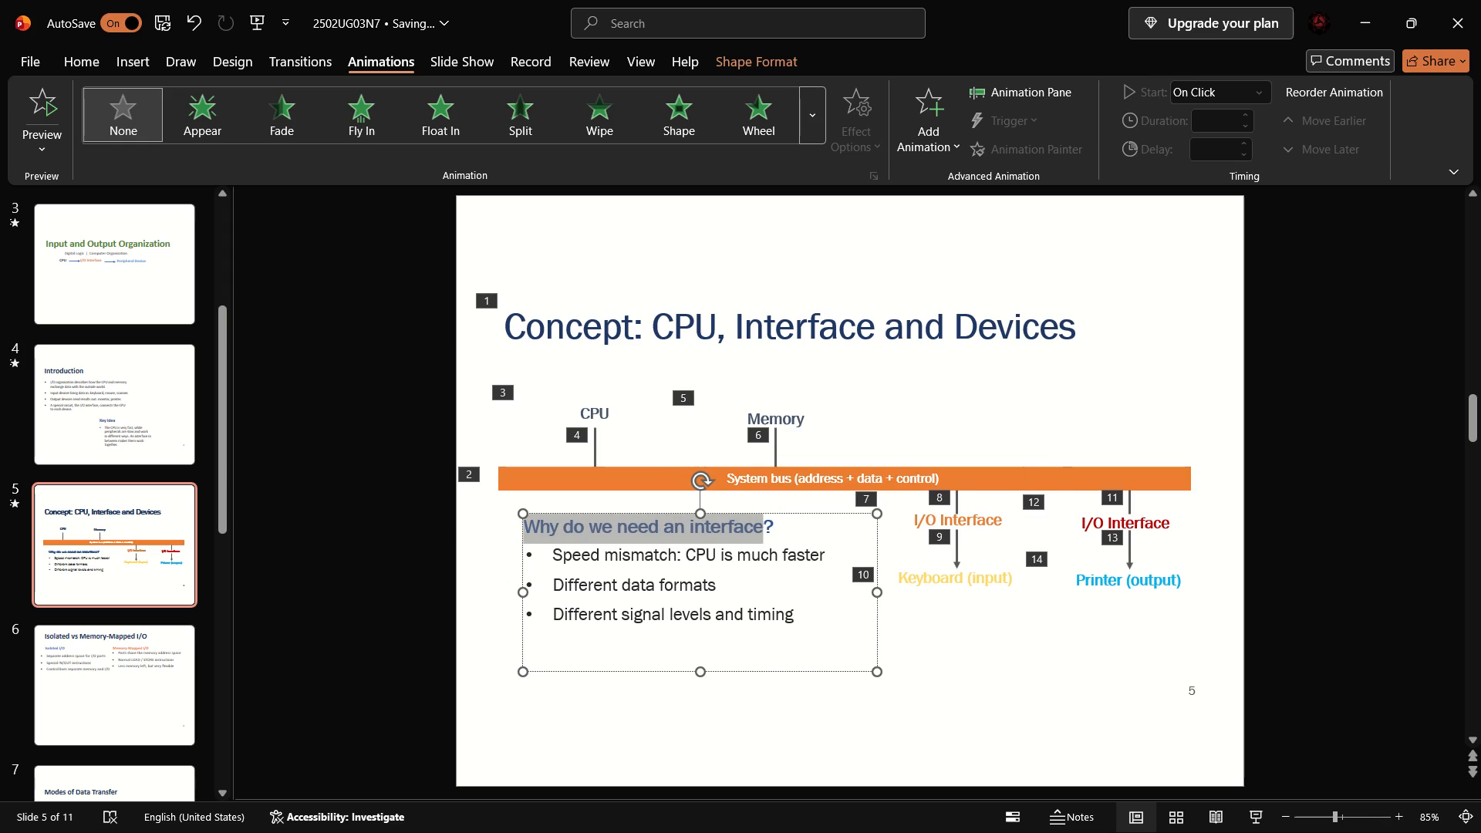
left_click_drag(775, 522, 511, 488)
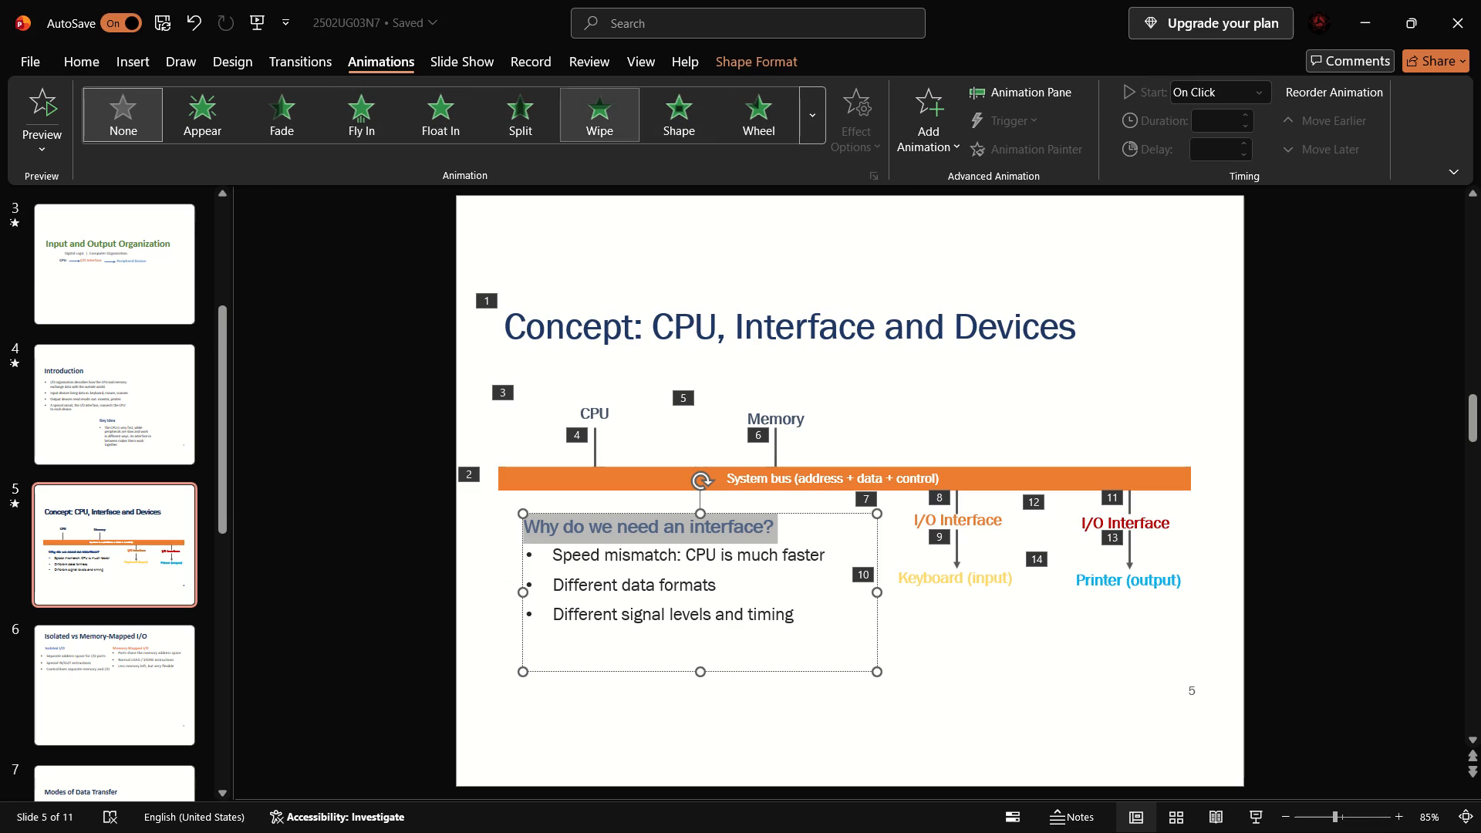
left_click(453, 125)
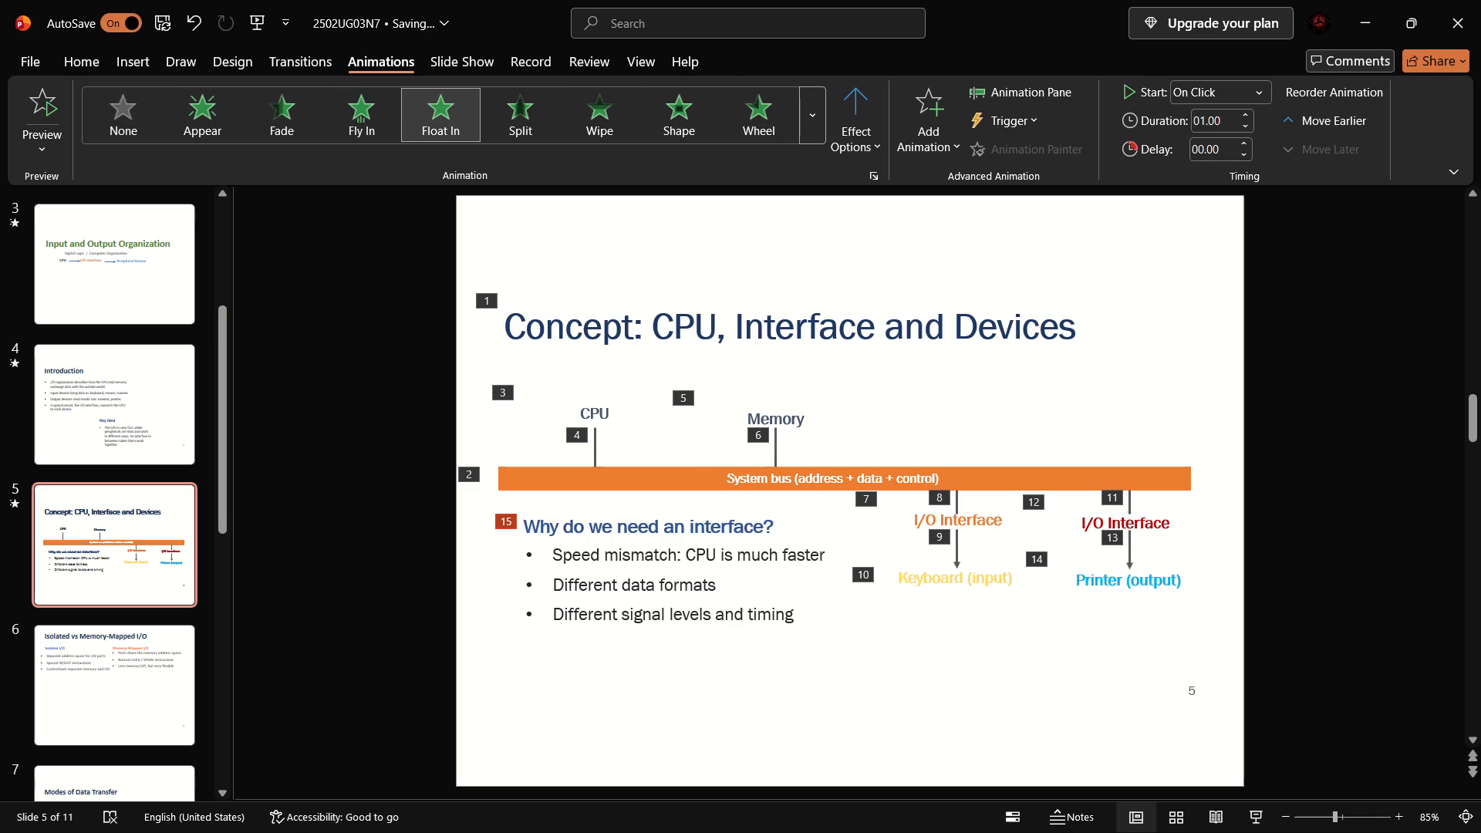
Apply the Fly In entrance effect to the three bullets under "Why do we need an interface?".
left_click(542, 551)
left_click_drag(554, 556, 791, 632)
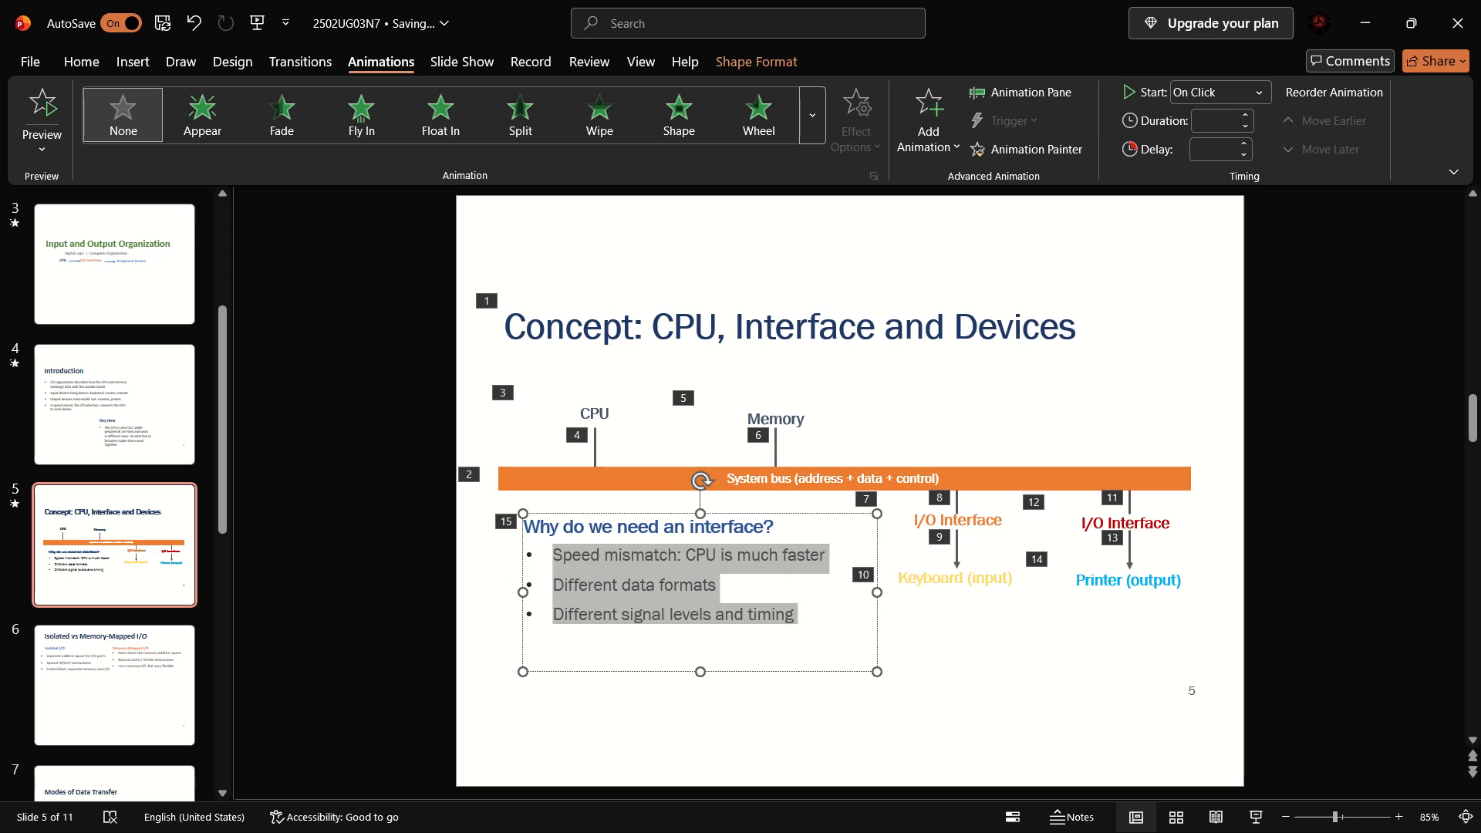
left_click(353, 131)
Play the slide show from slide 4 through slide 5's animations and on to slide 7, then exit.
left_click(95, 404)
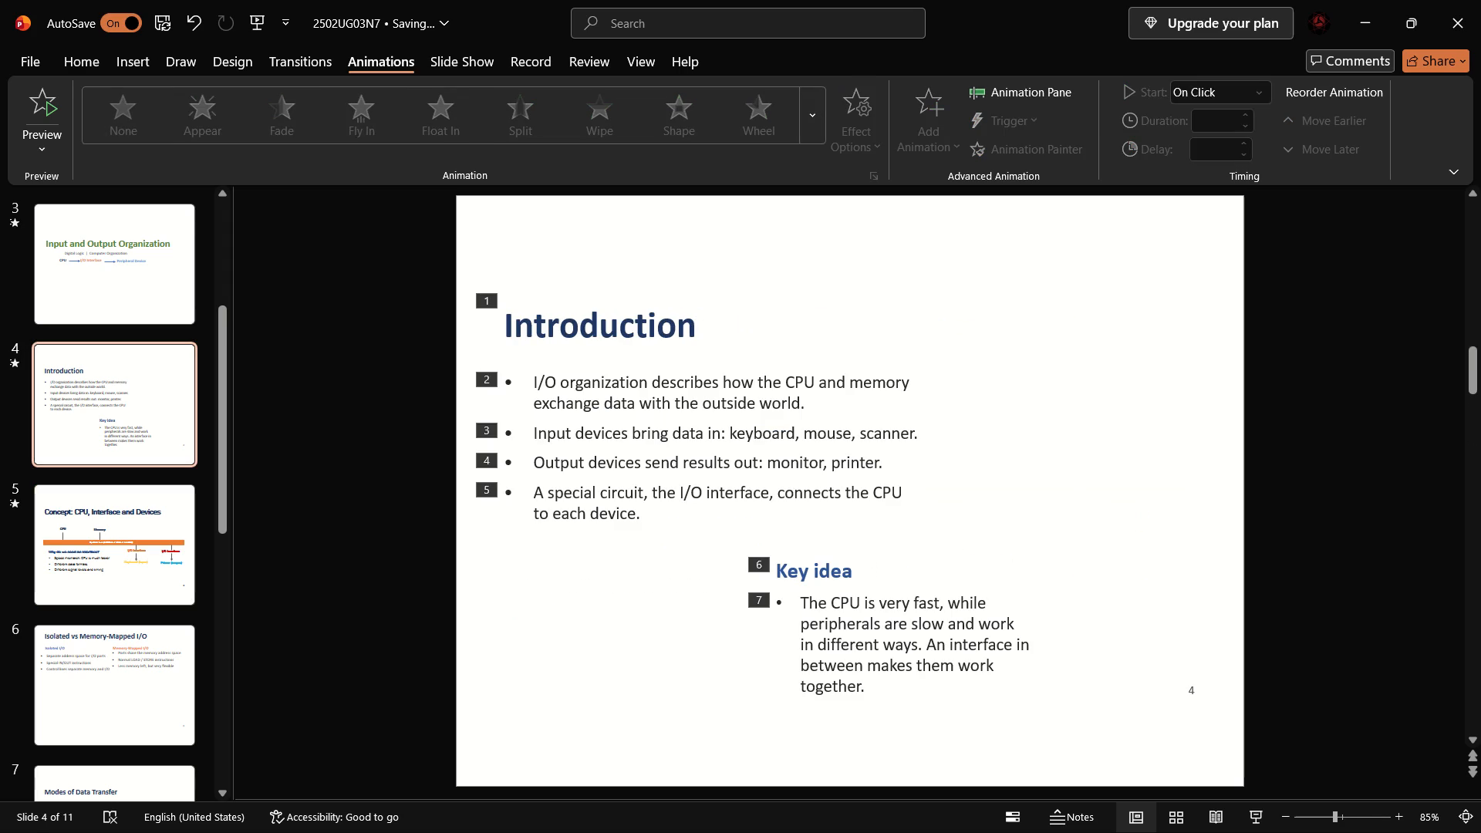
left_click(1260, 813)
key("Right")
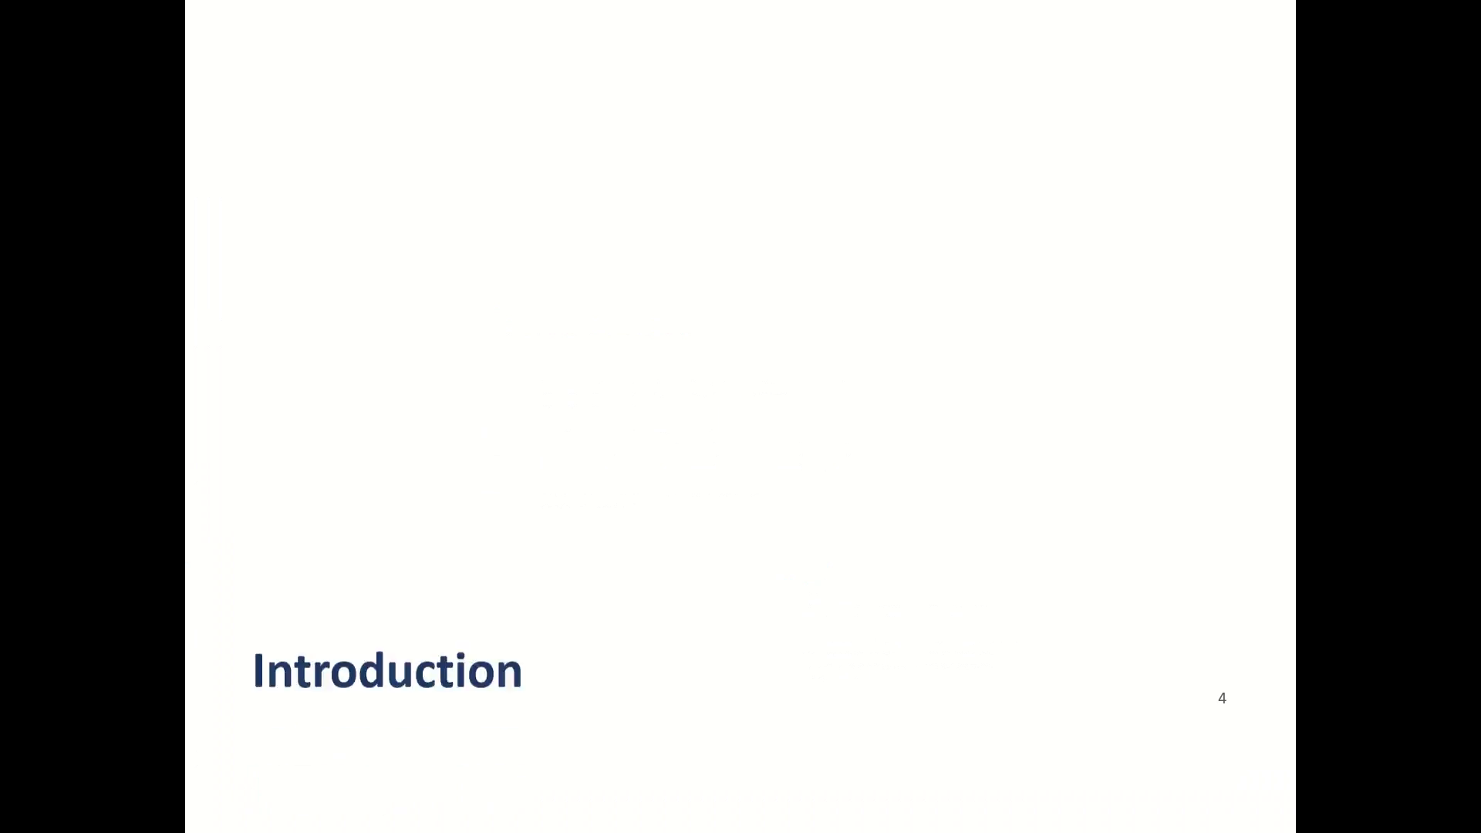
key("Right")
key("Right")
key("Right")
key("Right")
key("Right")
key("Right")
key("Right")
key("Right")
key("Right")
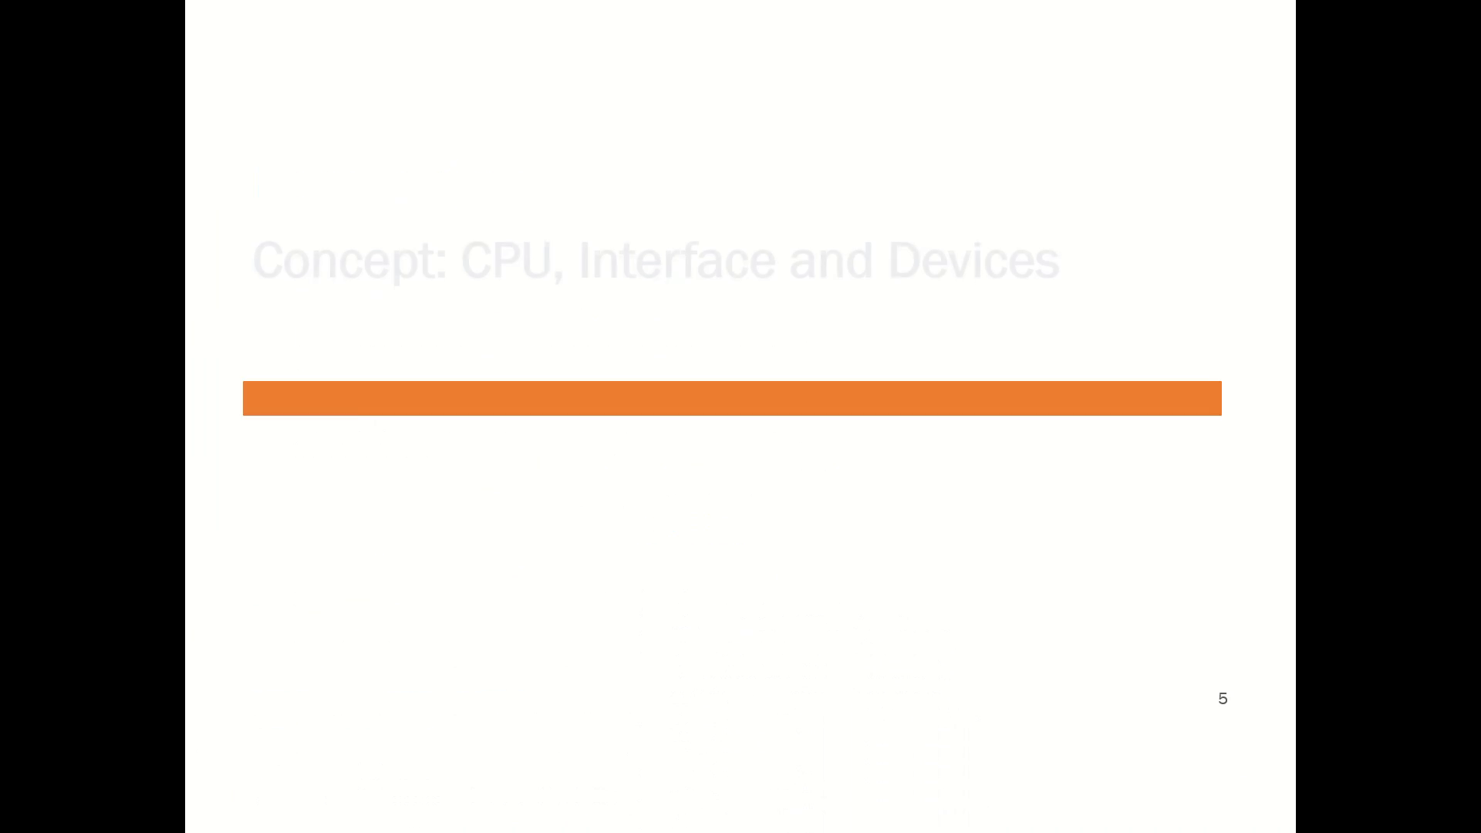
key("Right")
key("Right")
key("Right")
key("Right")
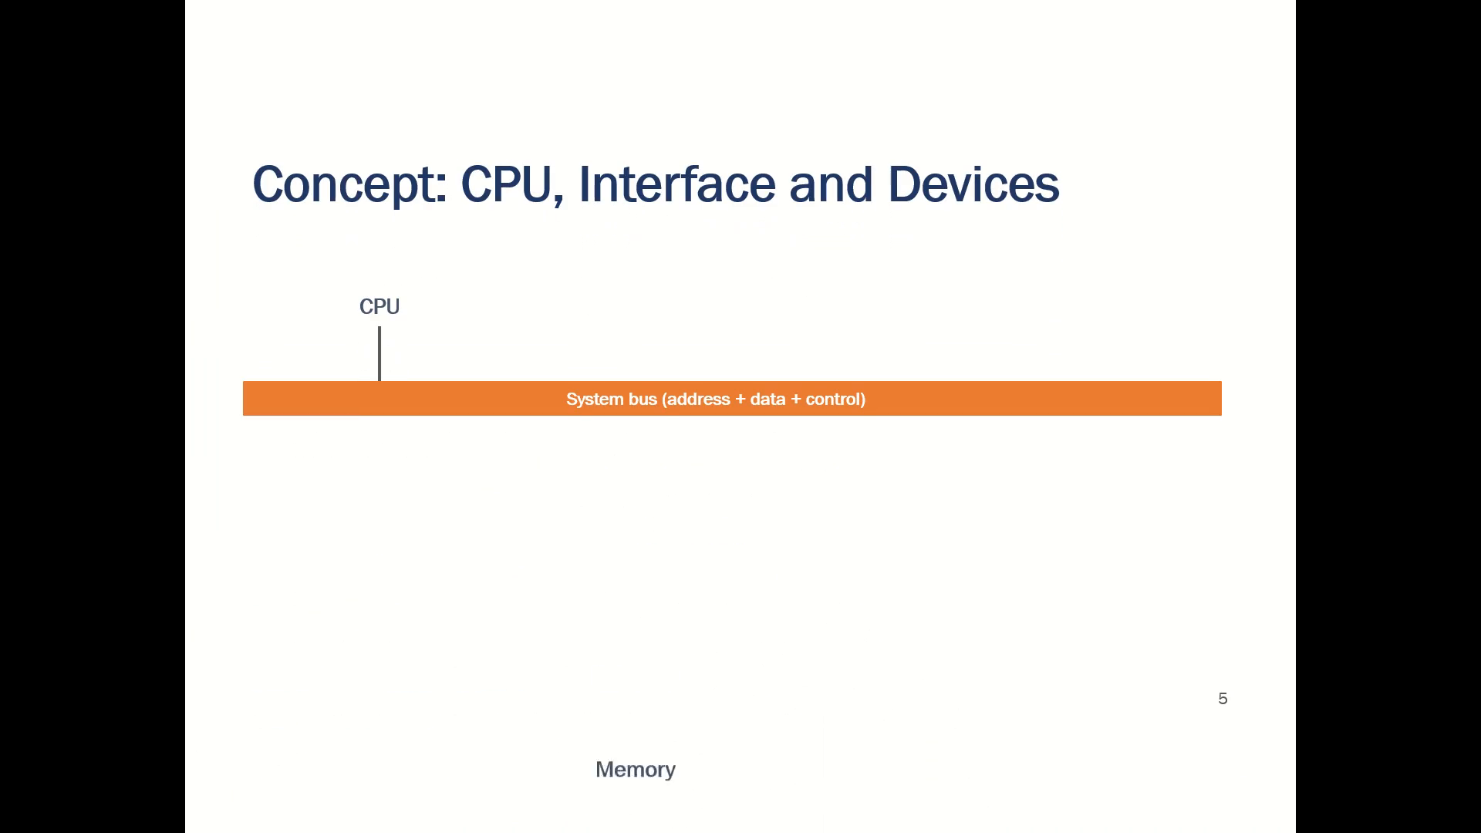
key("Right")
key("Right")
key("Right")
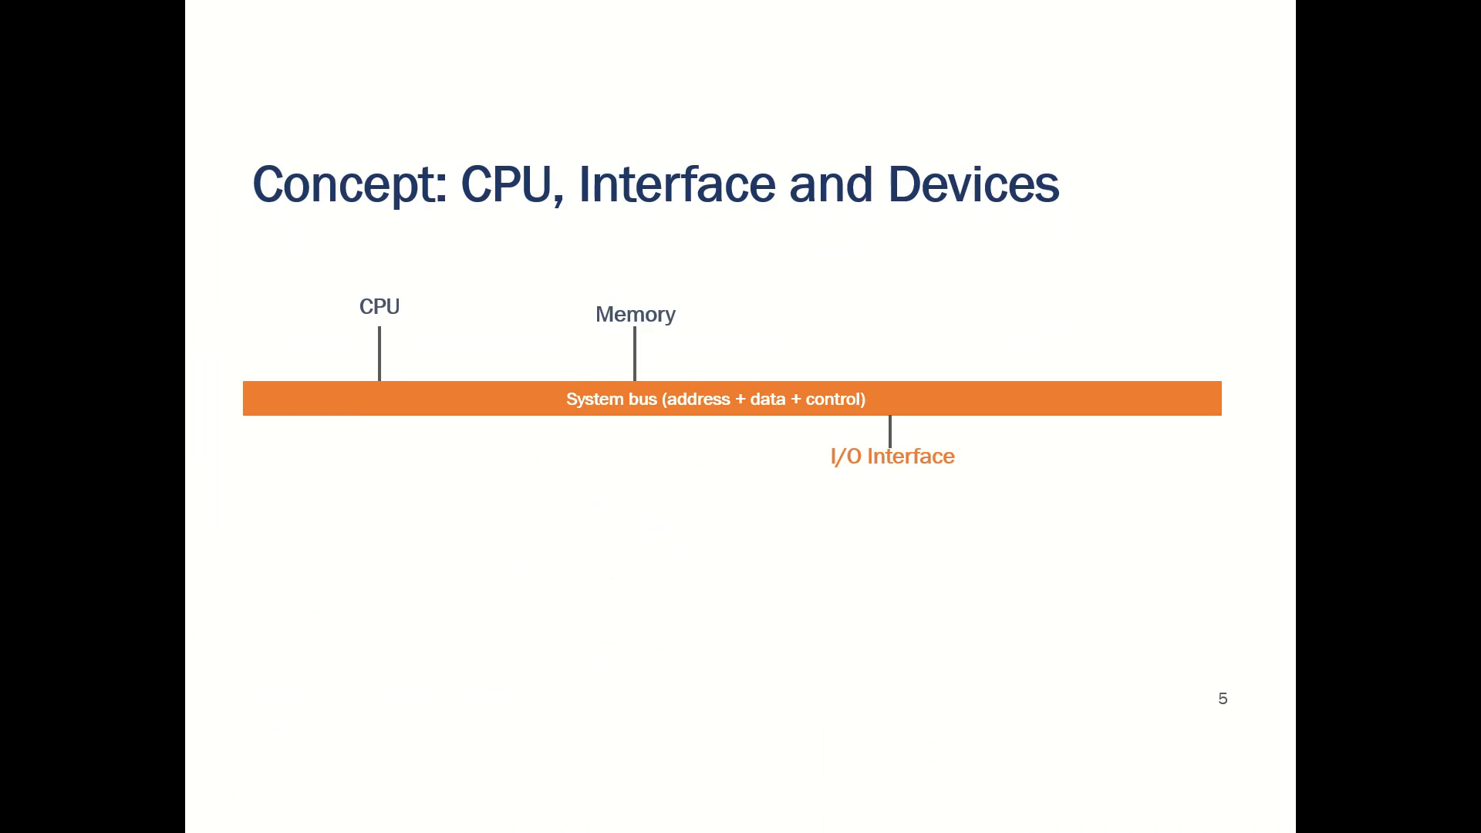
key("Right")
key("Right")
key("Right")
key("Right")
key("Right")
key("Right")
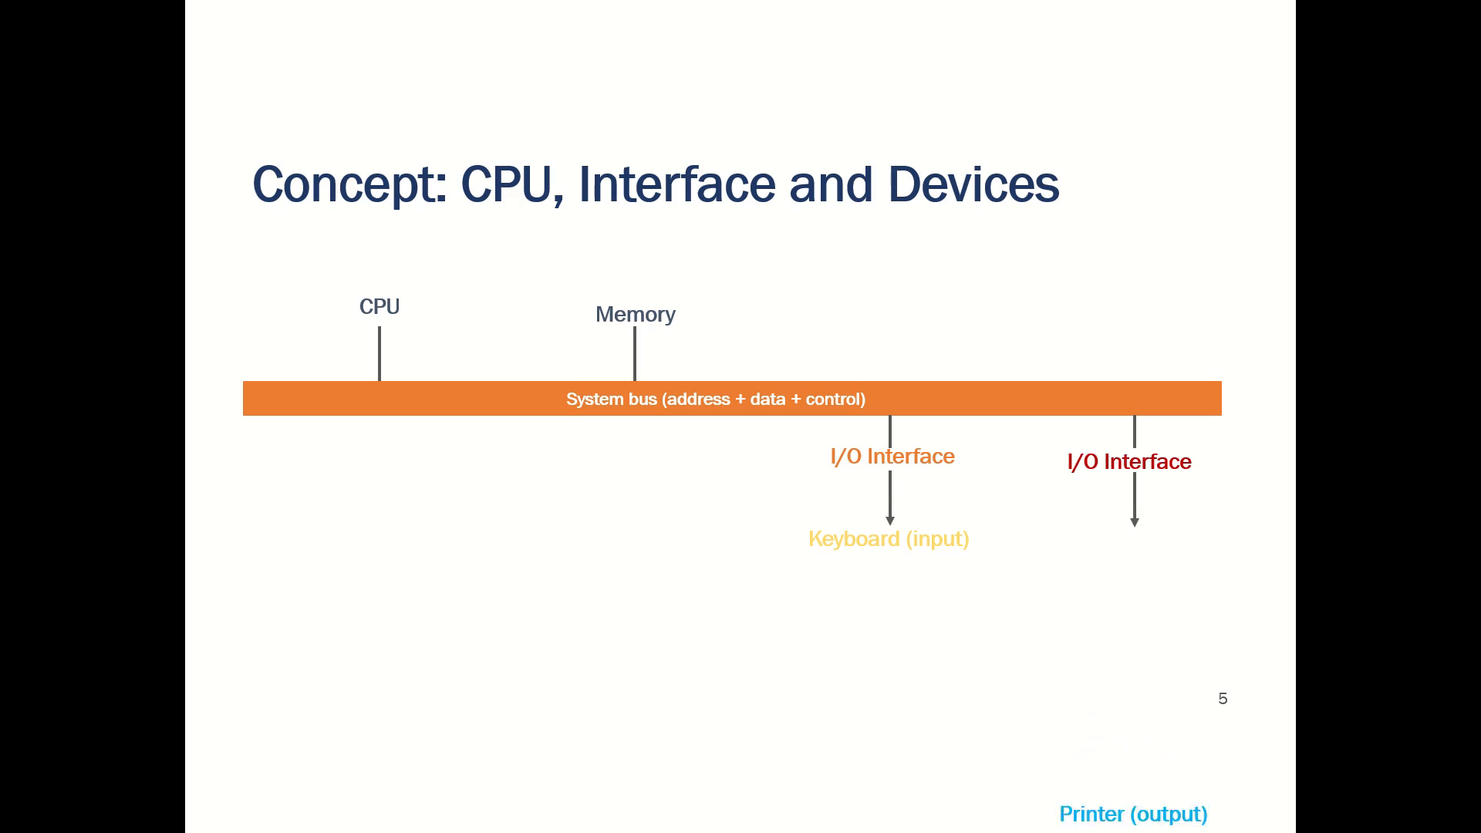
key("Right")
key("Right")
key("Right")
key("Right")
key("Right")
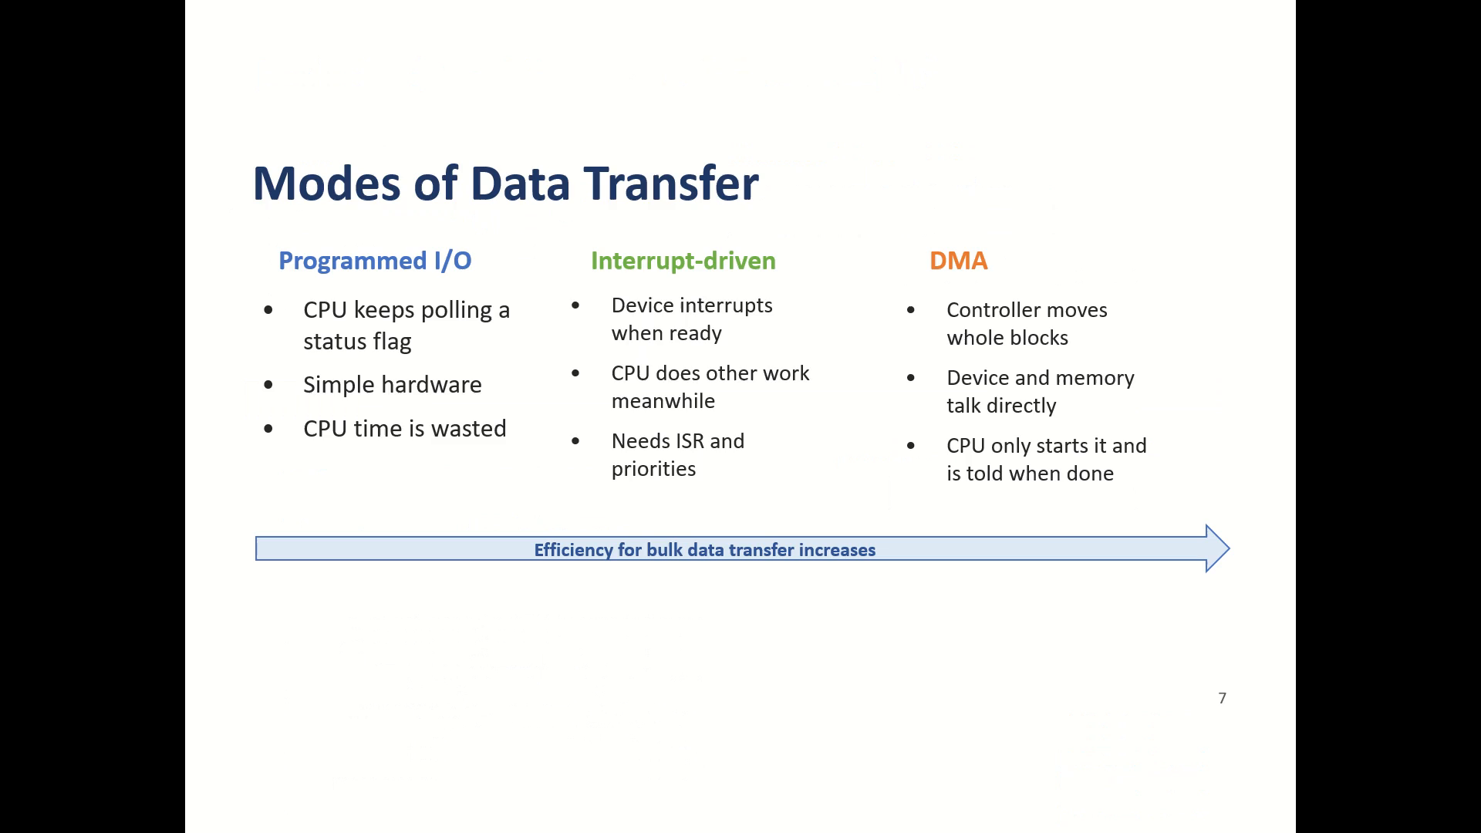
key("Escape")
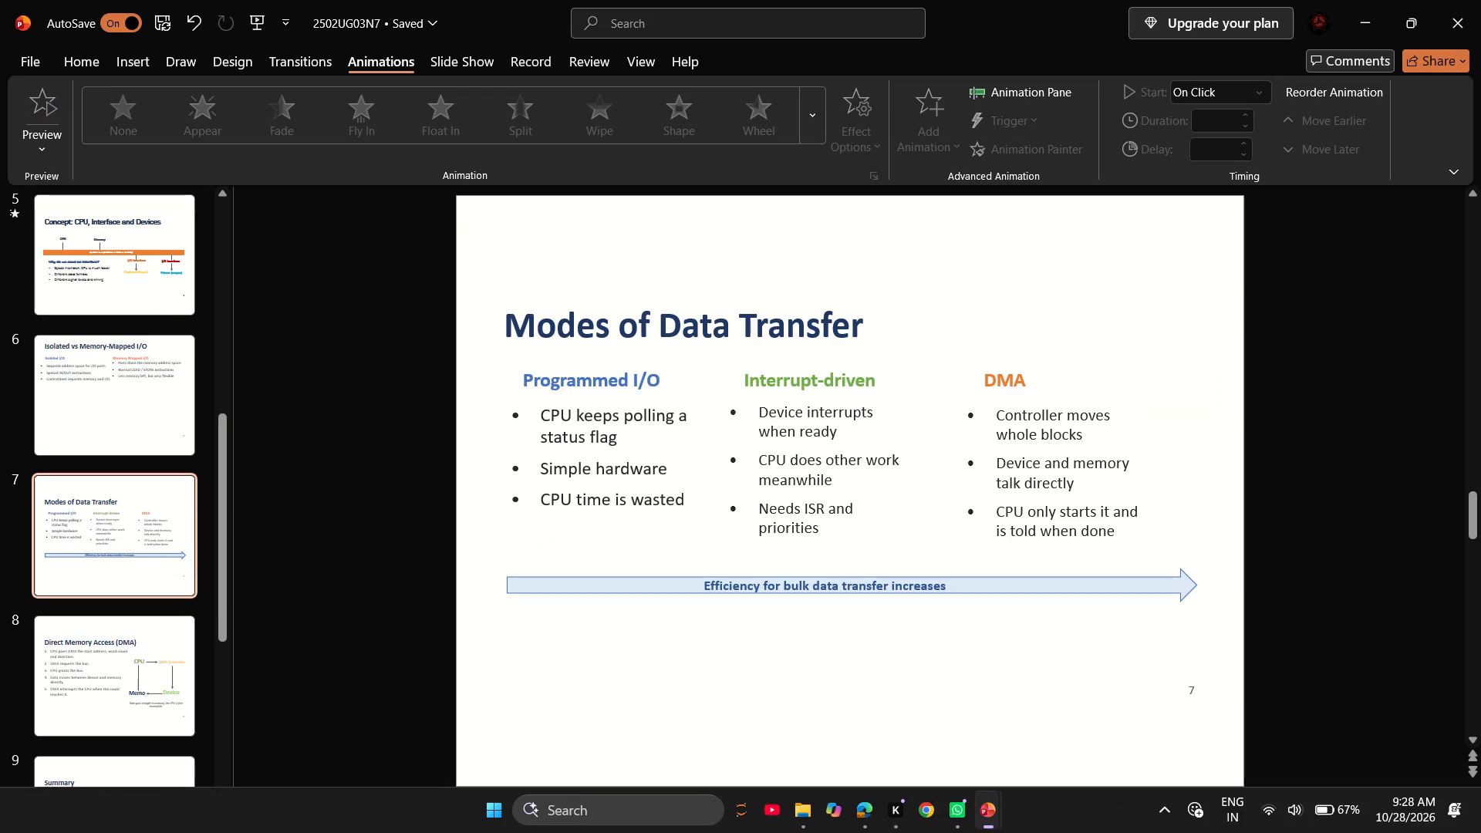
On slide 5, move the "System bus" text off the orange bar and apply the Fly In entrance effect to the bar.
left_click(157, 254)
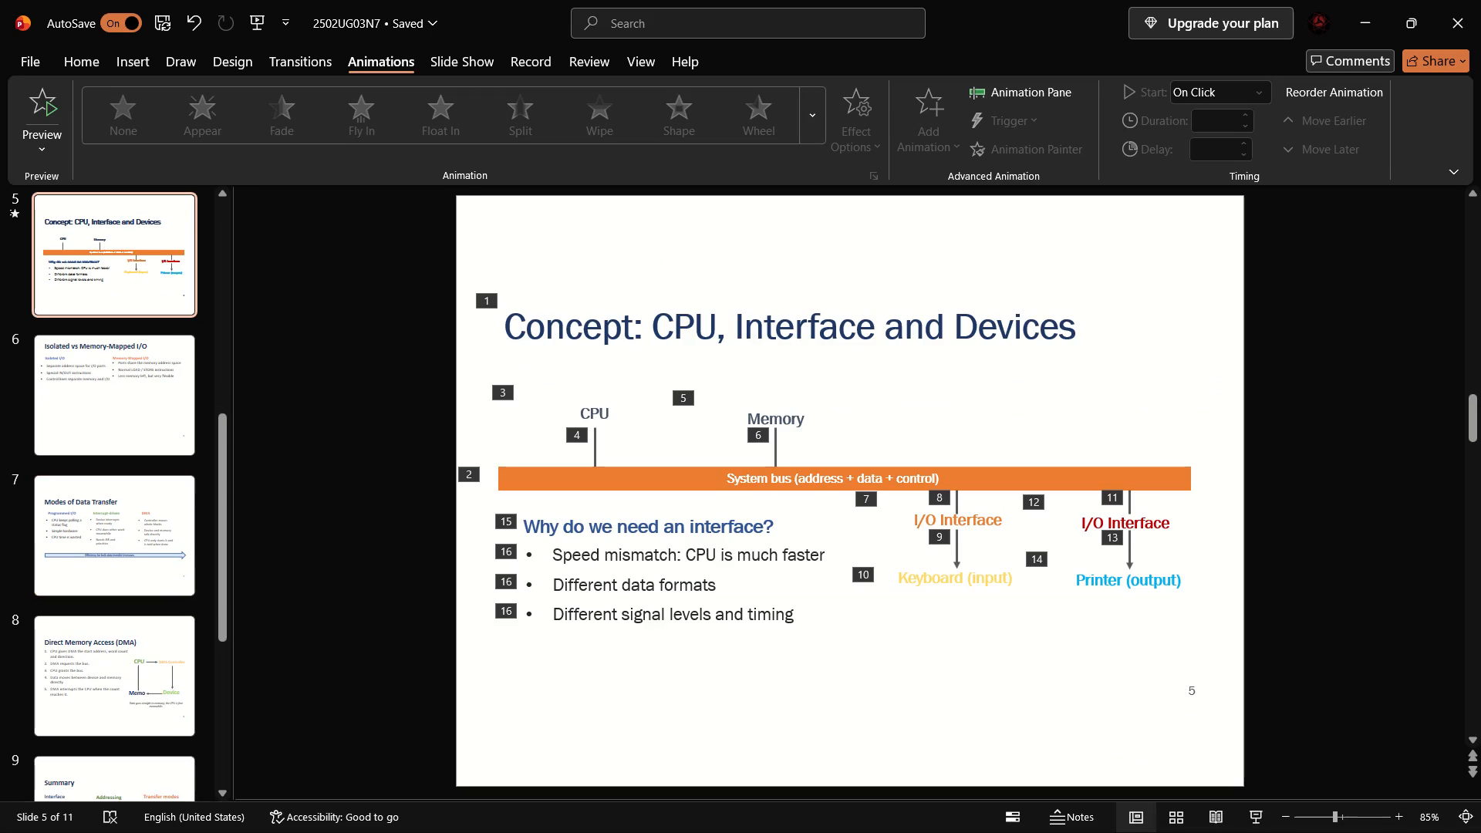
left_click_drag(711, 481, 684, 502)
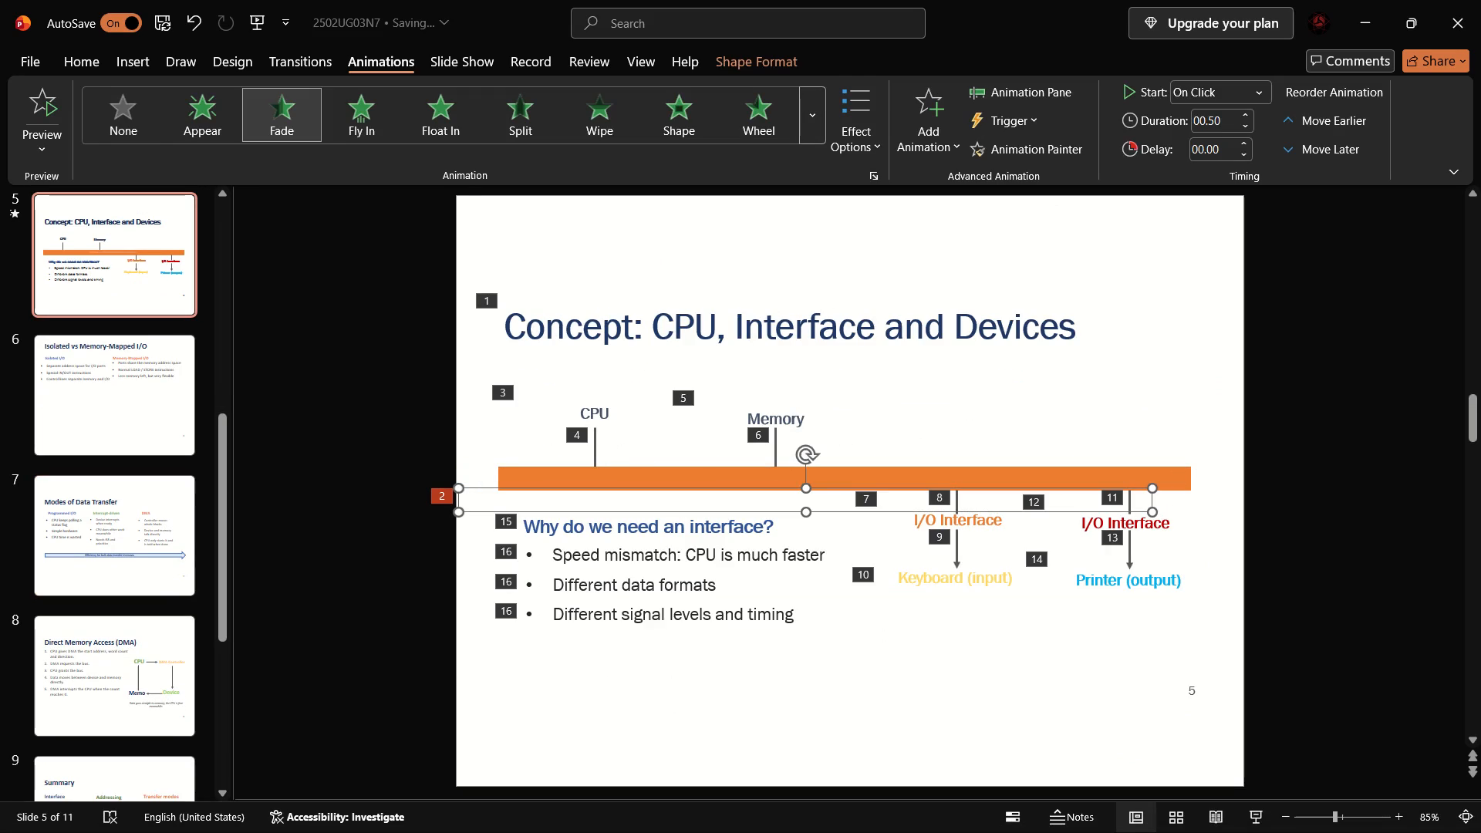
left_click(693, 477)
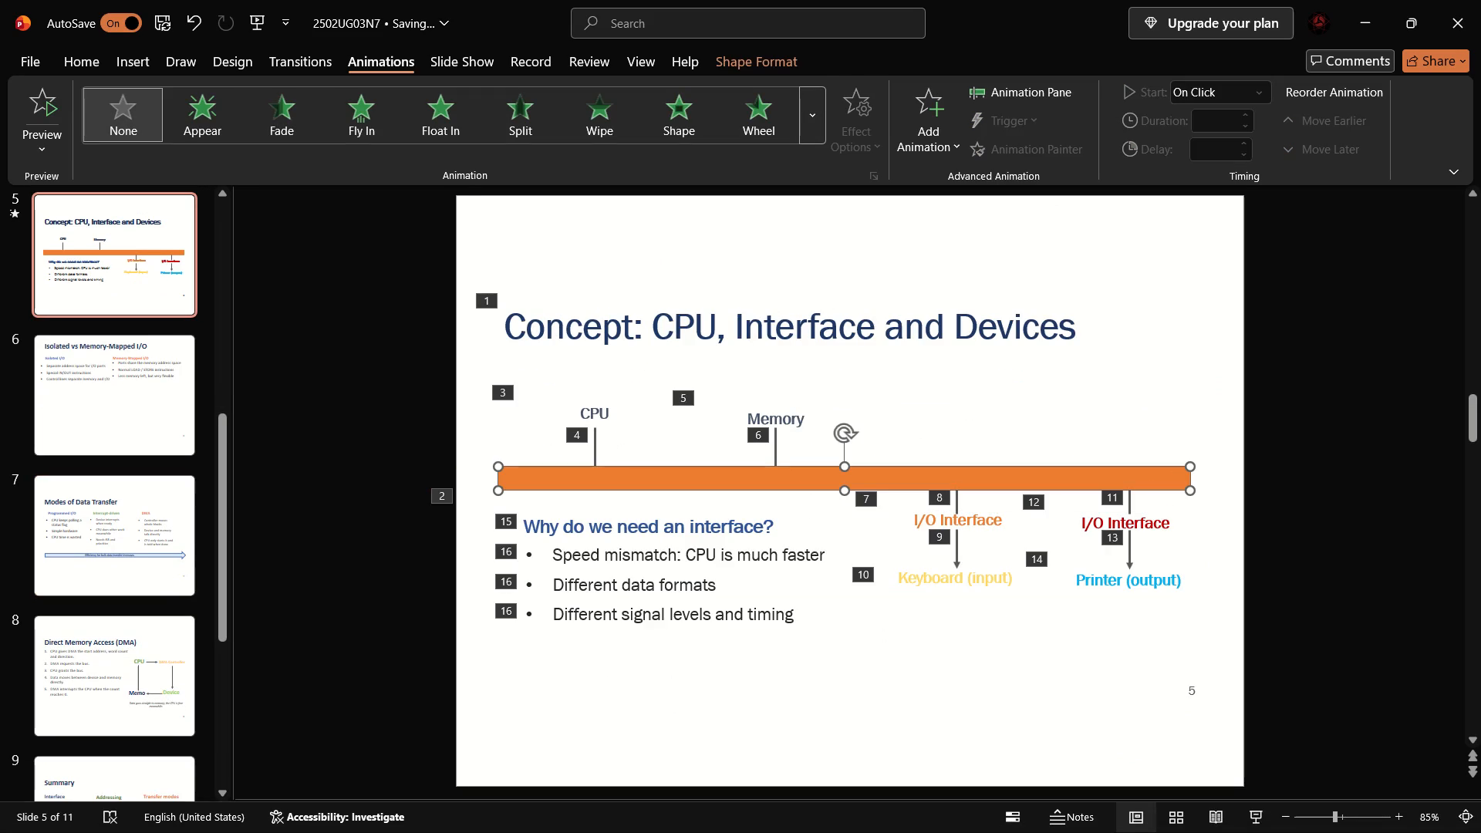
left_click(337, 111)
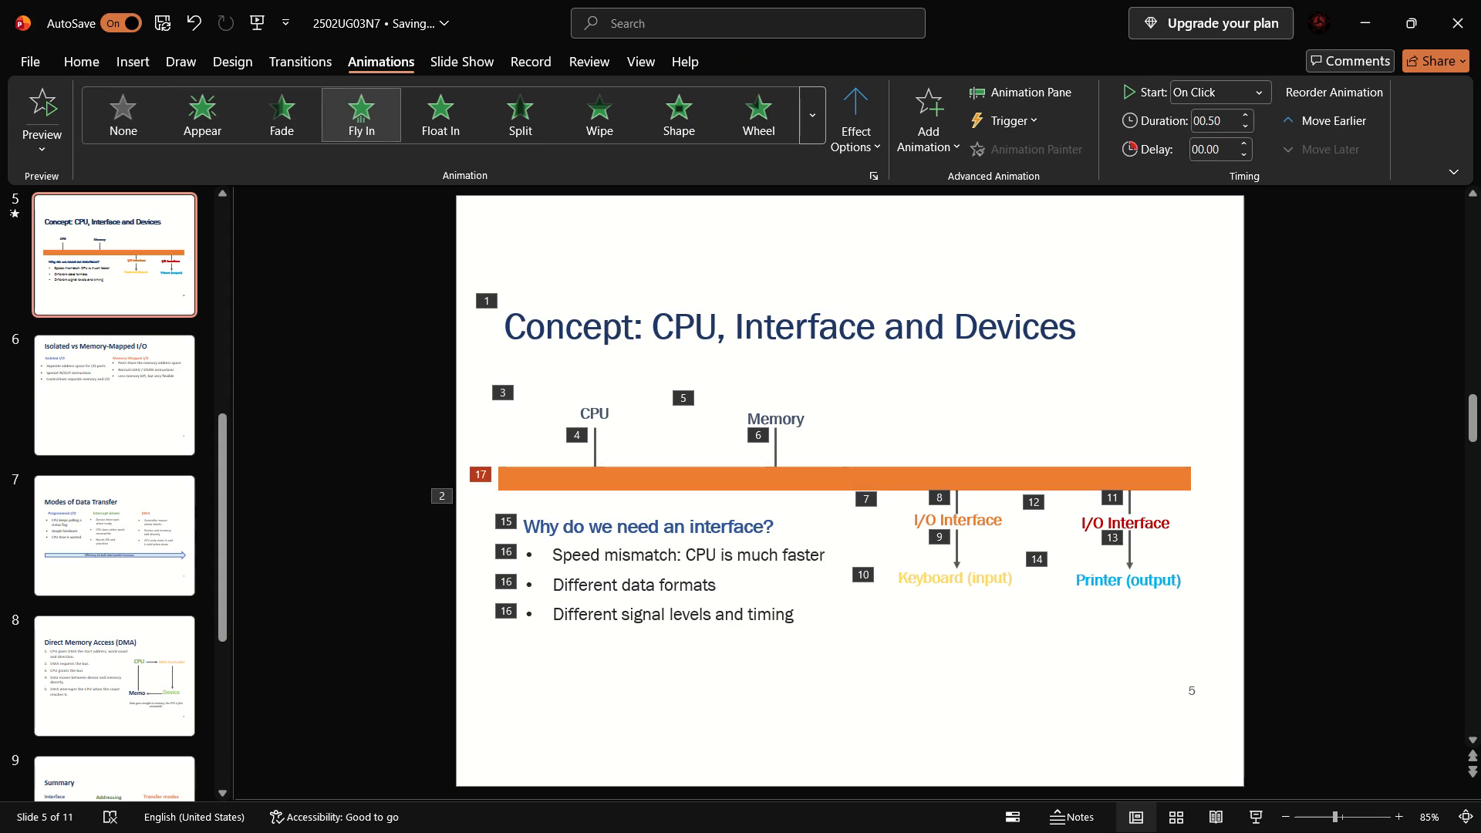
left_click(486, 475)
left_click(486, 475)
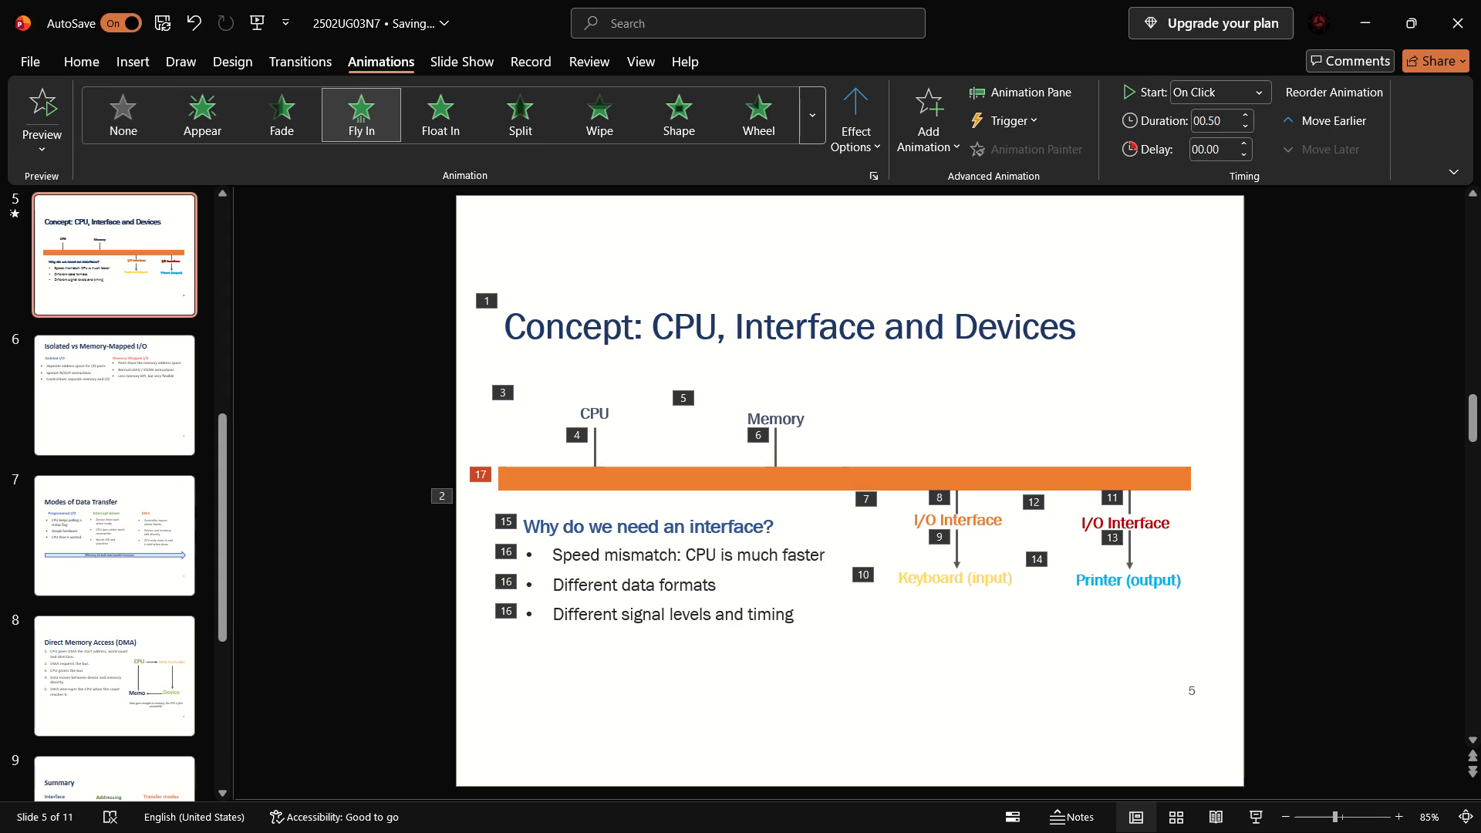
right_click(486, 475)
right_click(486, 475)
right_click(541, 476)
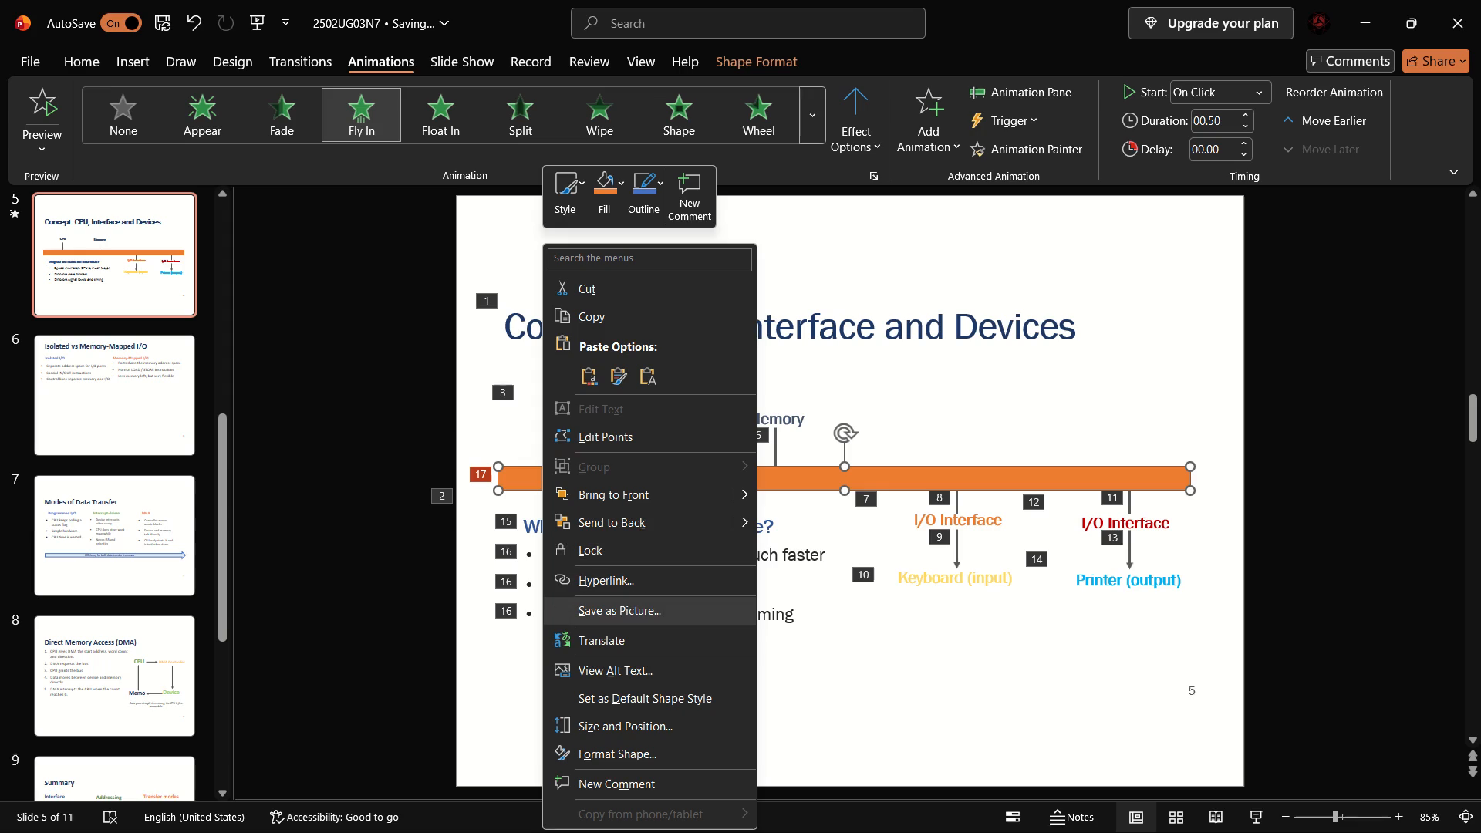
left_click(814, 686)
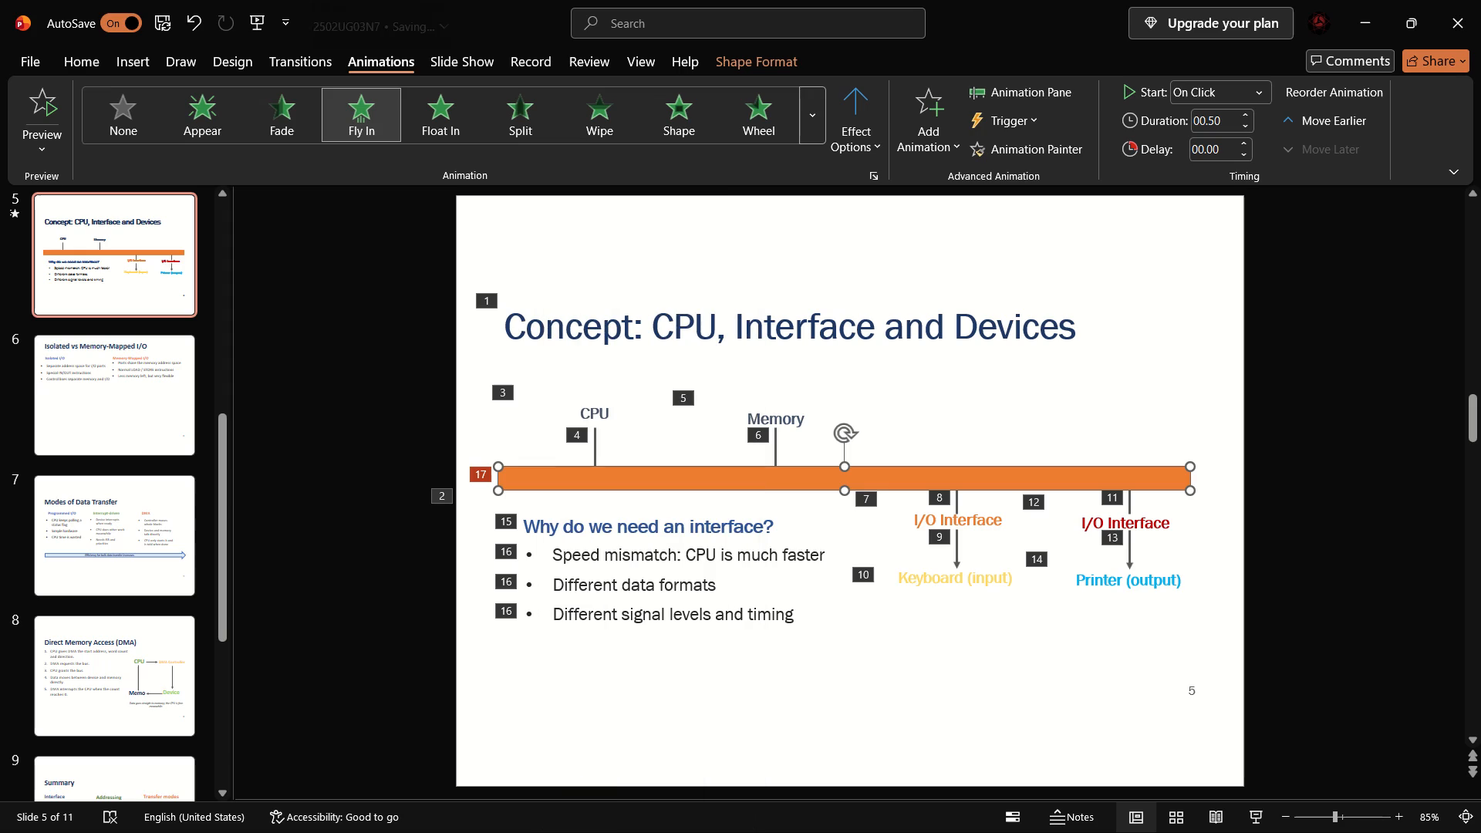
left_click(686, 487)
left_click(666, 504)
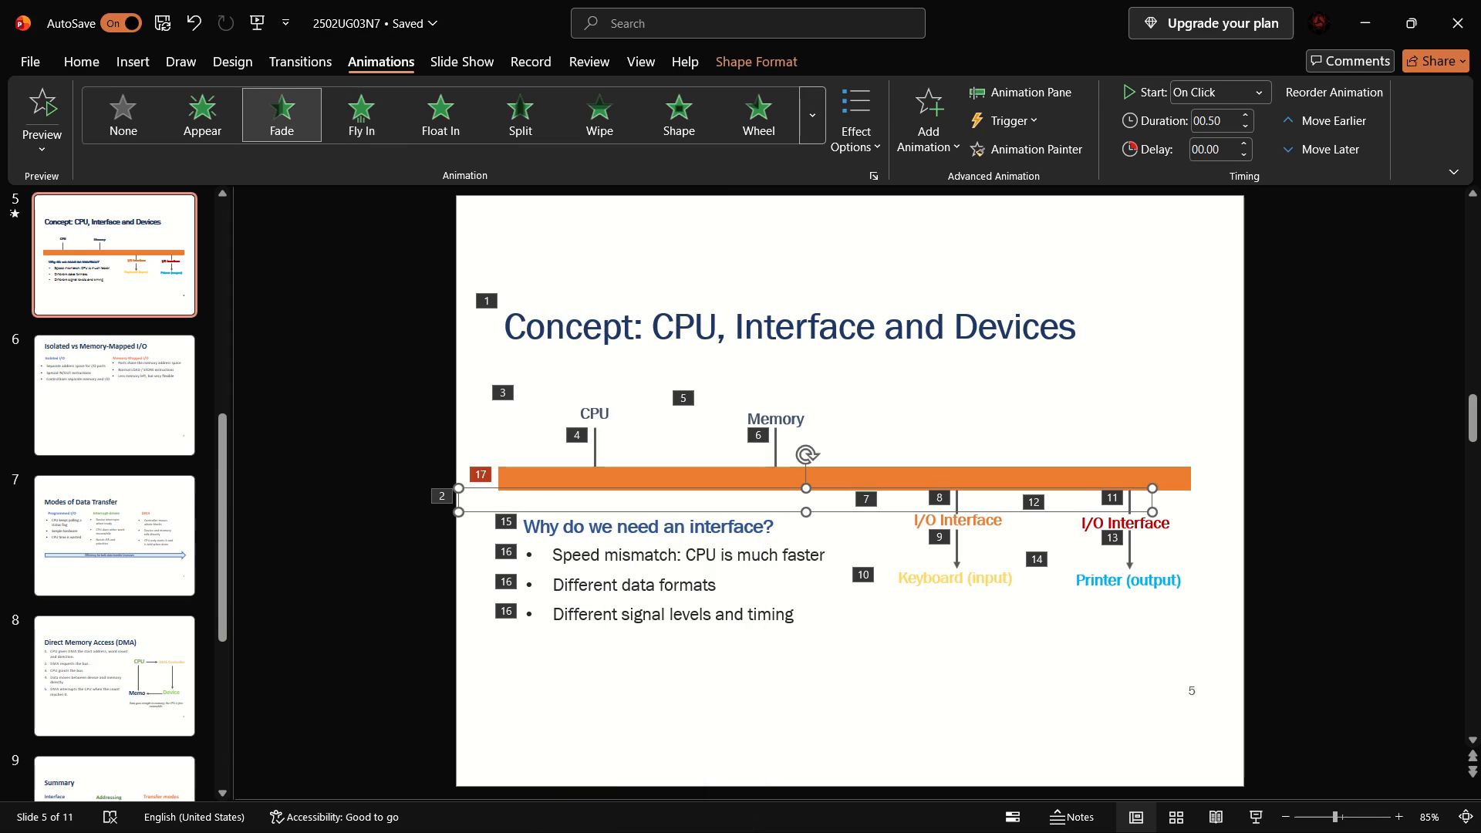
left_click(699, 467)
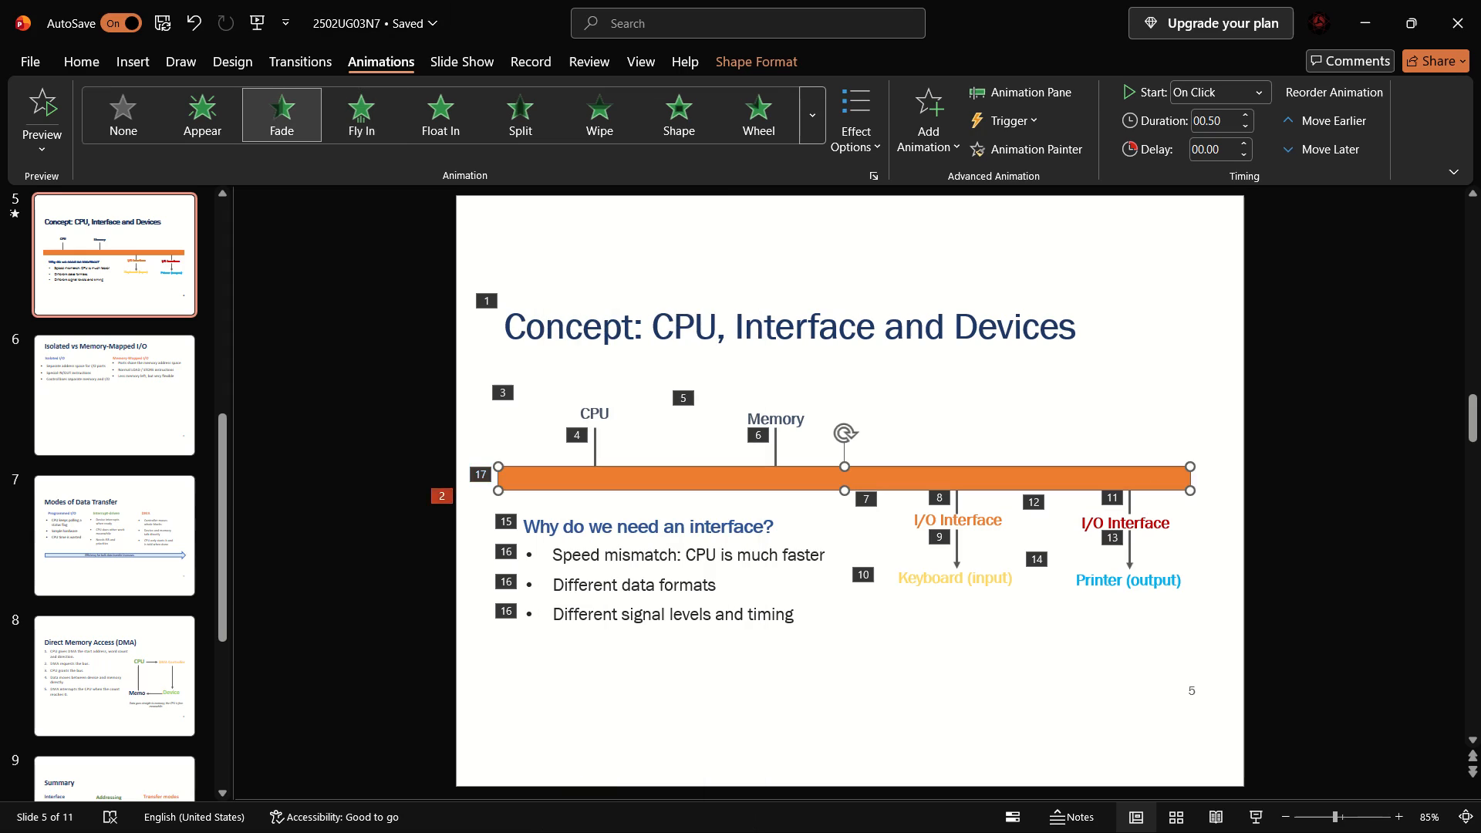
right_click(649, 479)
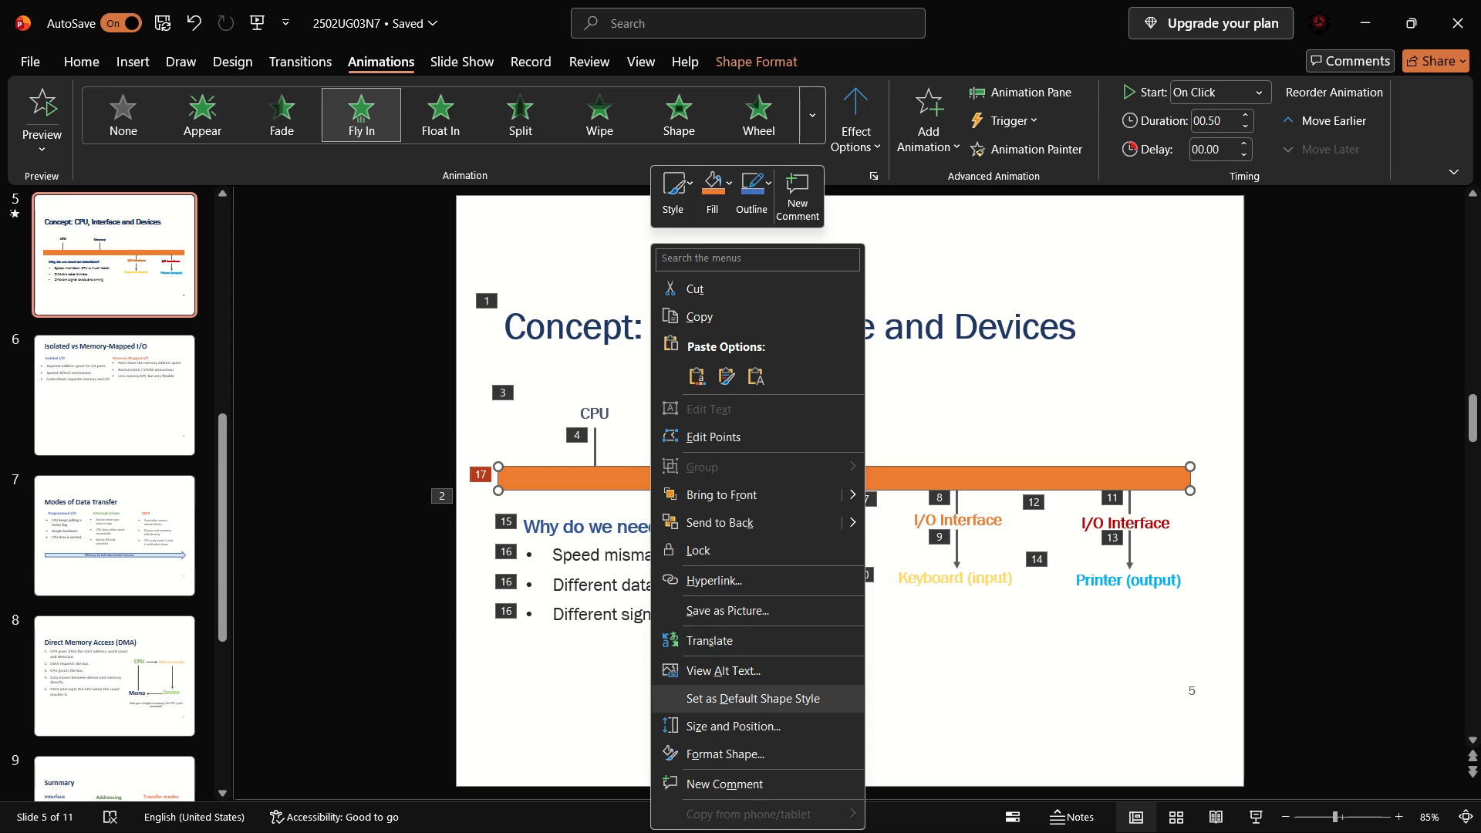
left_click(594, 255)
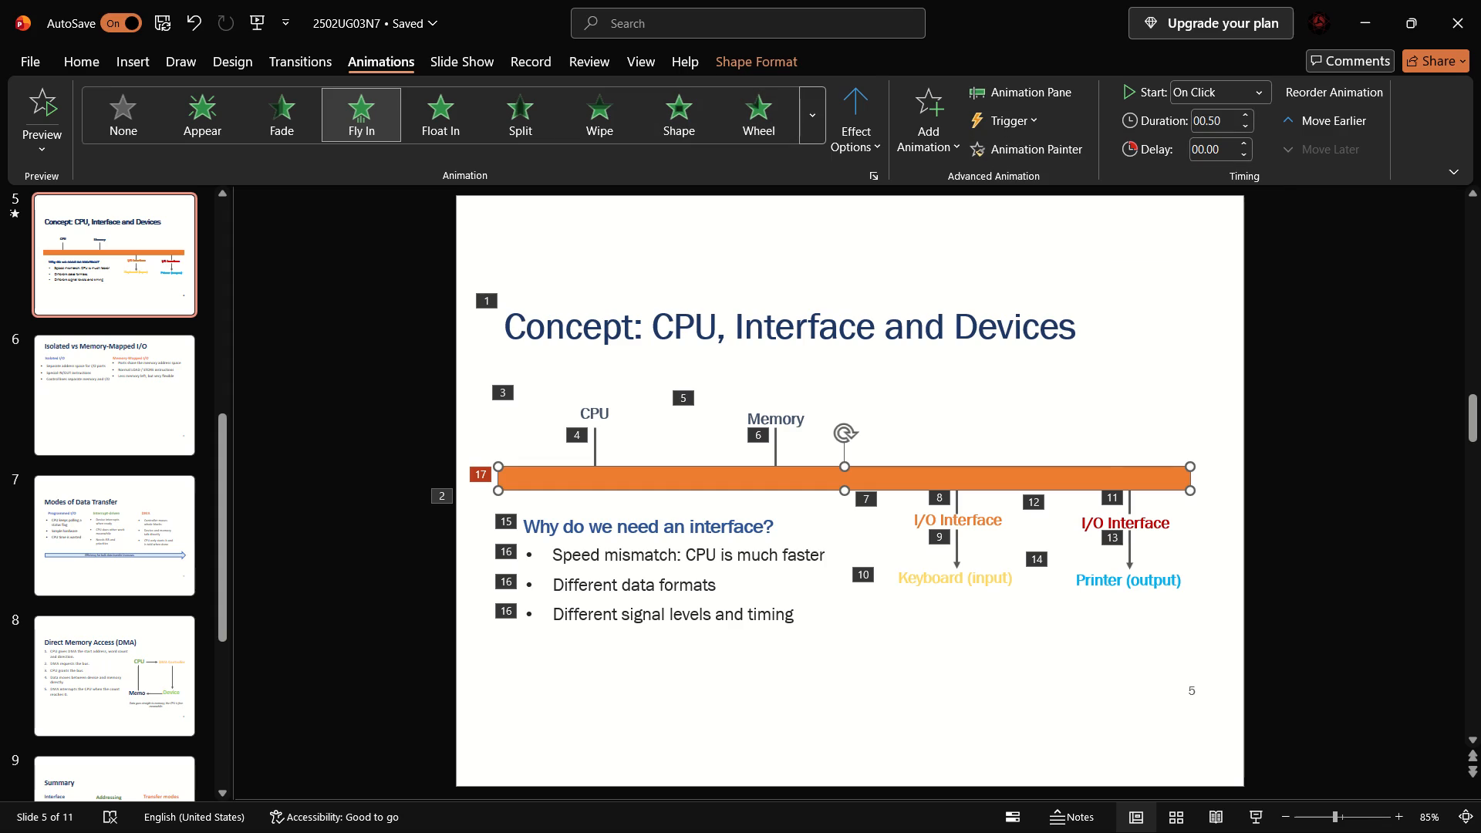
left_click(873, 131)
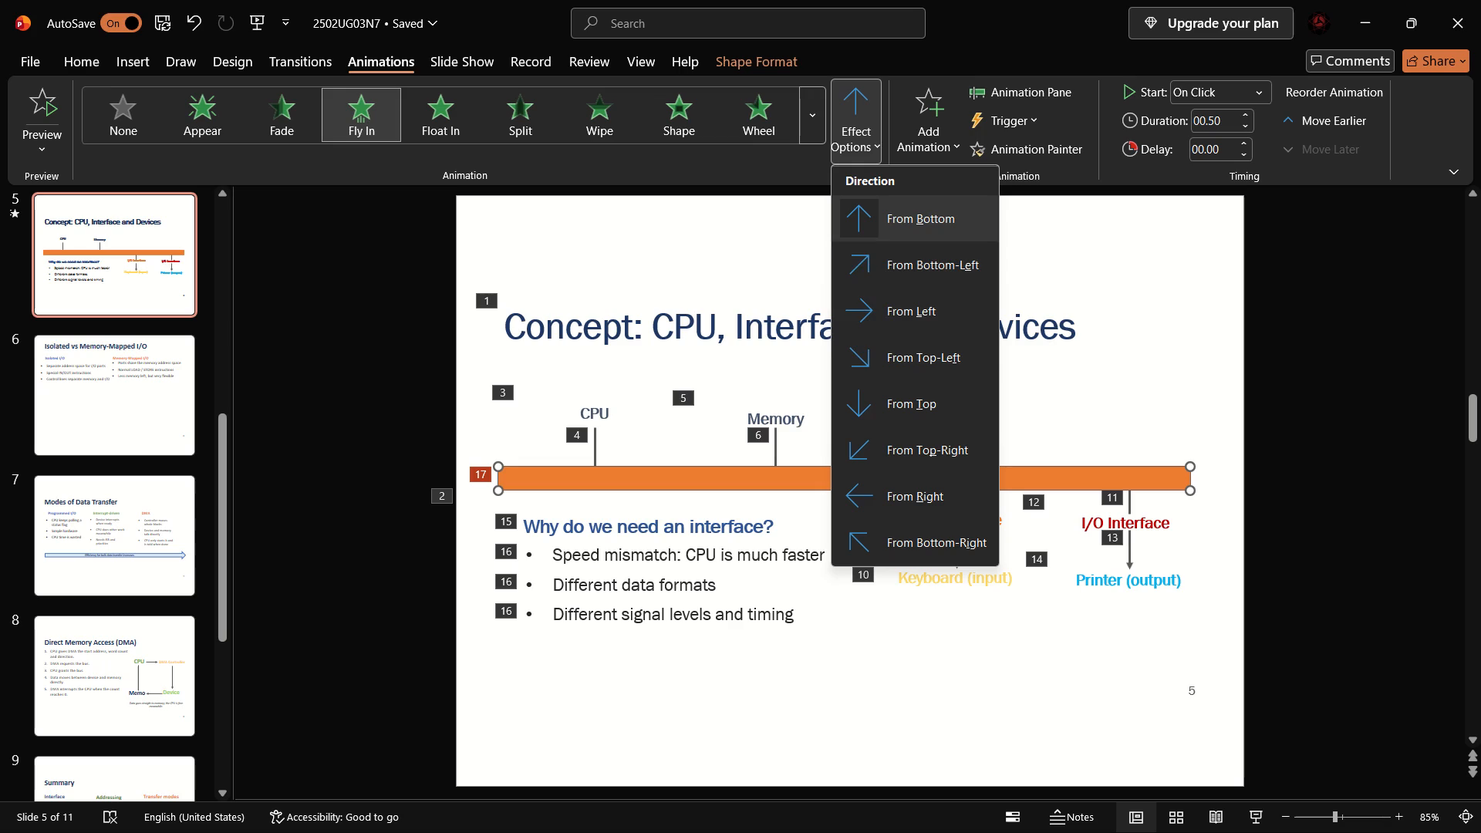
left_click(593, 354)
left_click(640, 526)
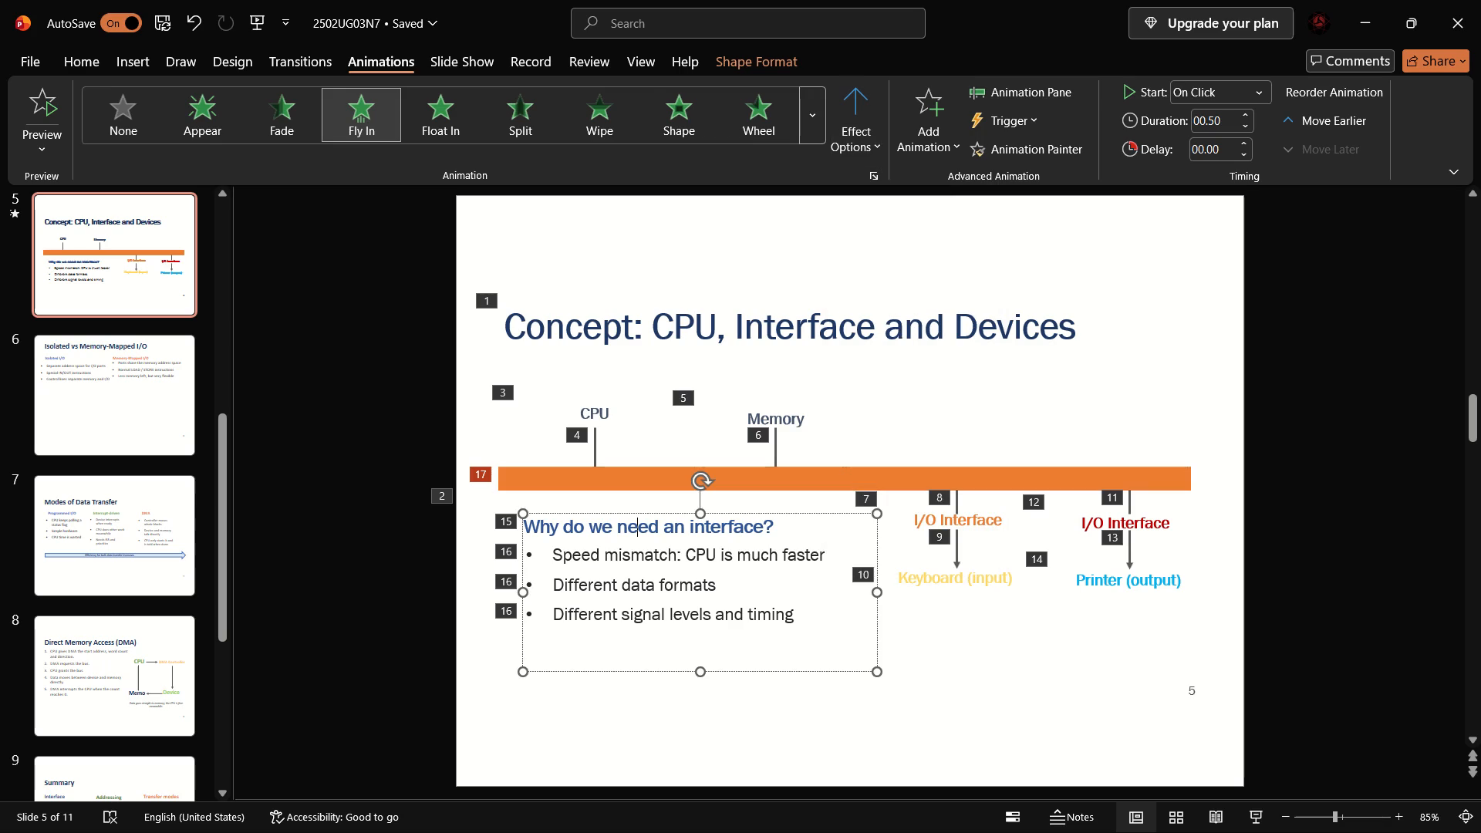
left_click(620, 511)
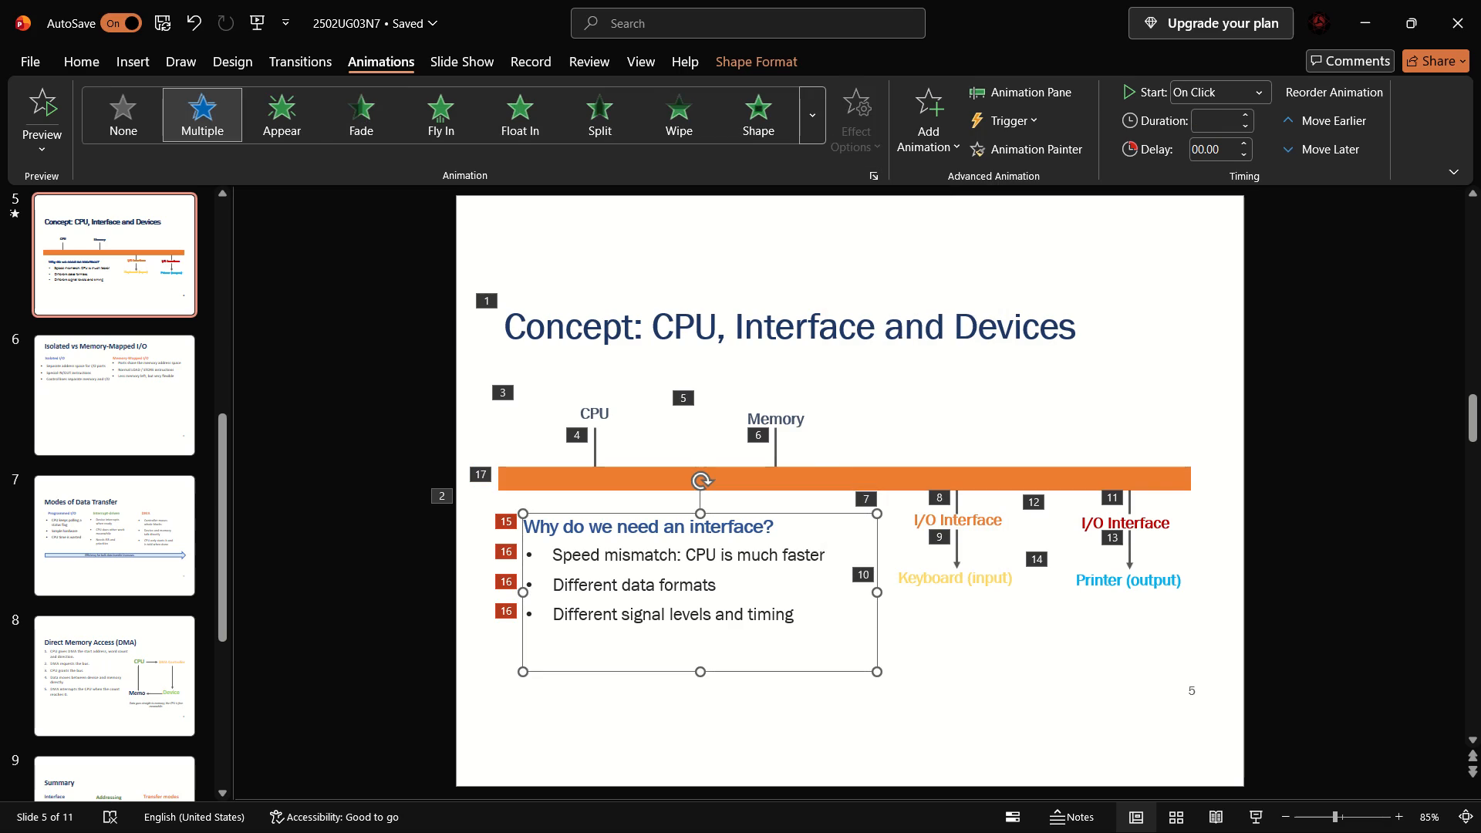
Move the "System bus (address + data + control)" text back onto the orange bar.
left_click(484, 497)
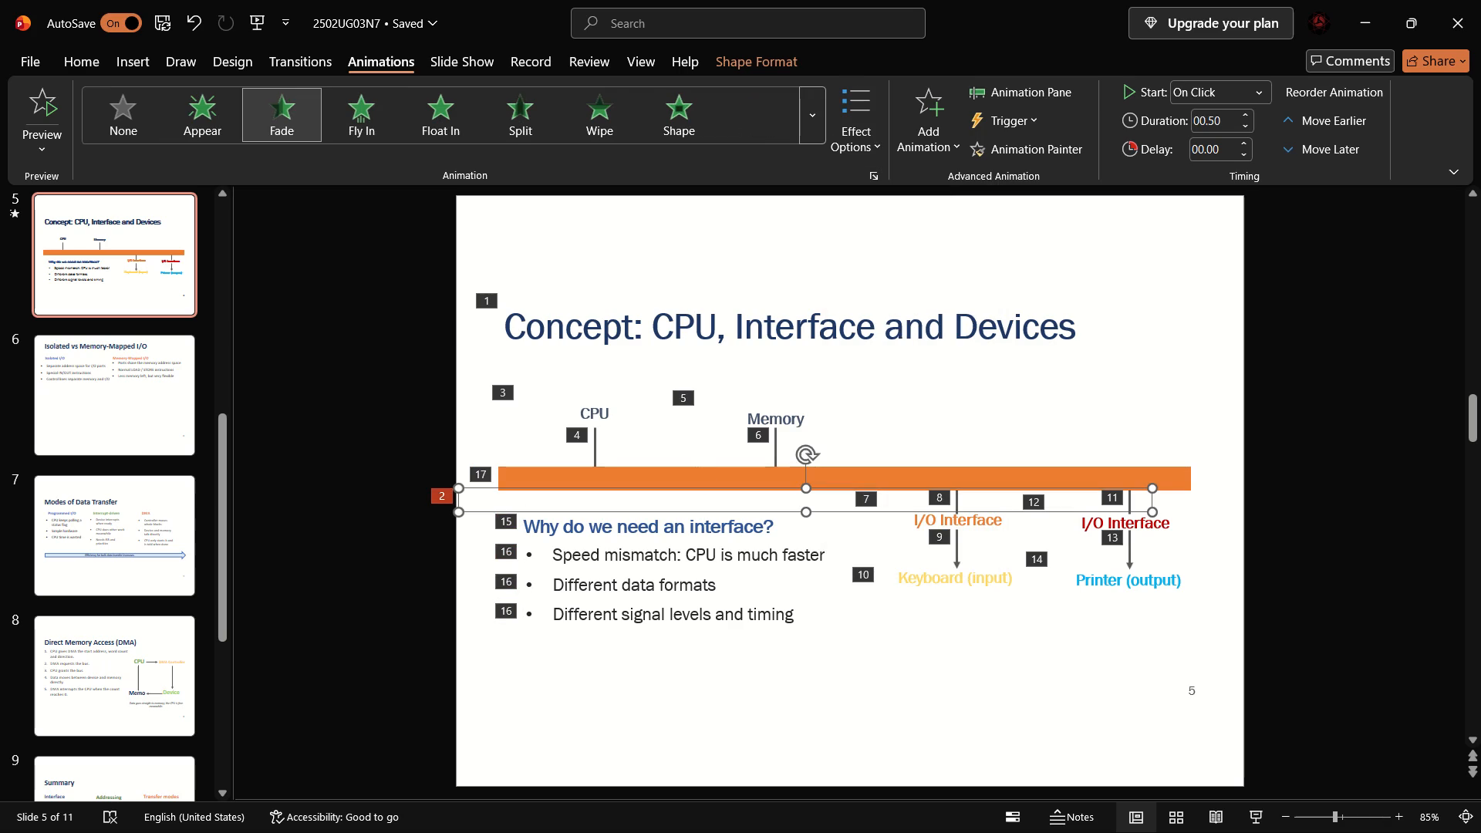
left_click_drag(727, 488, 731, 472)
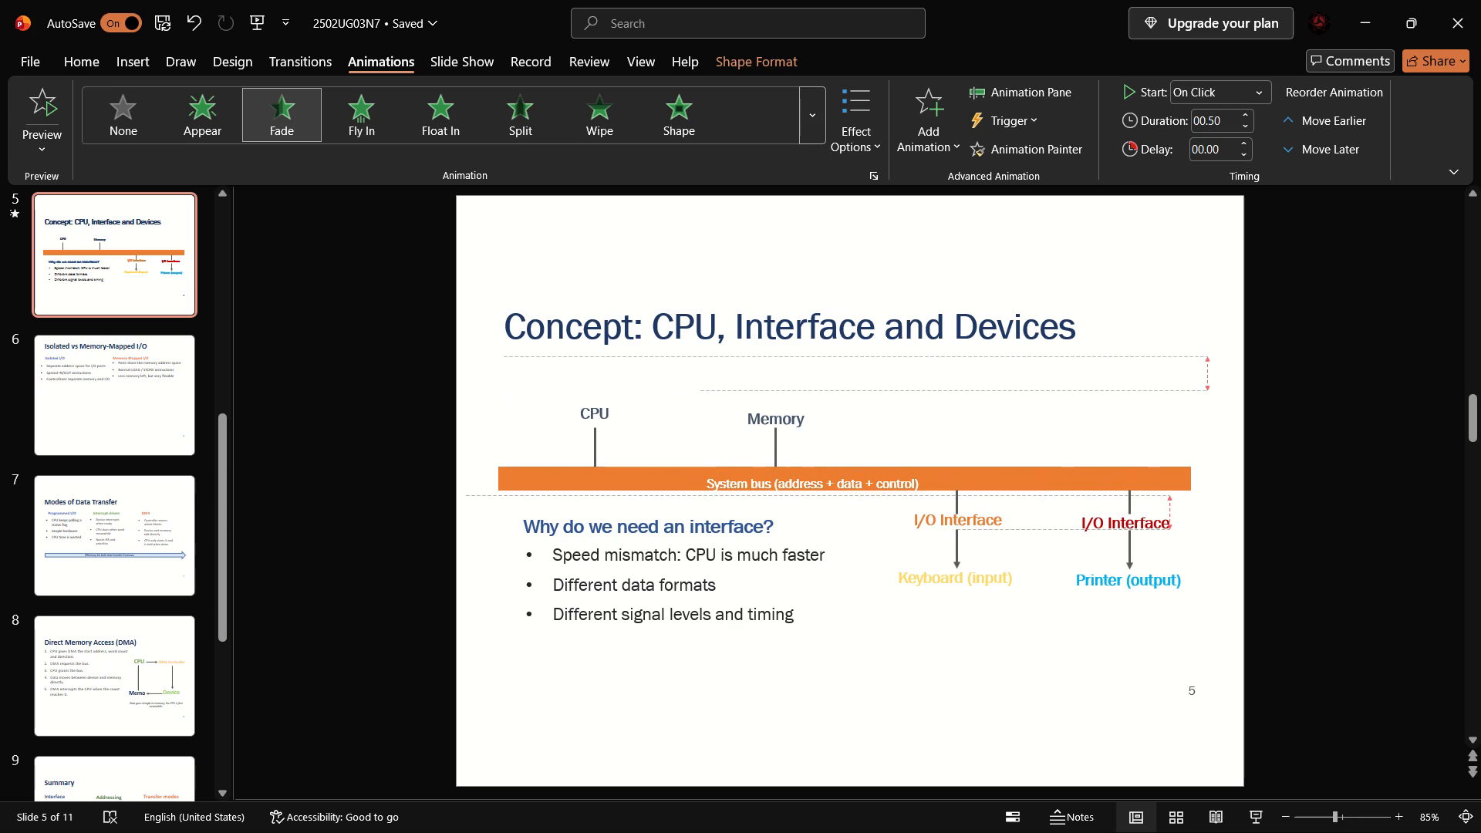
left_click_drag(731, 472, 733, 471)
left_click(729, 474)
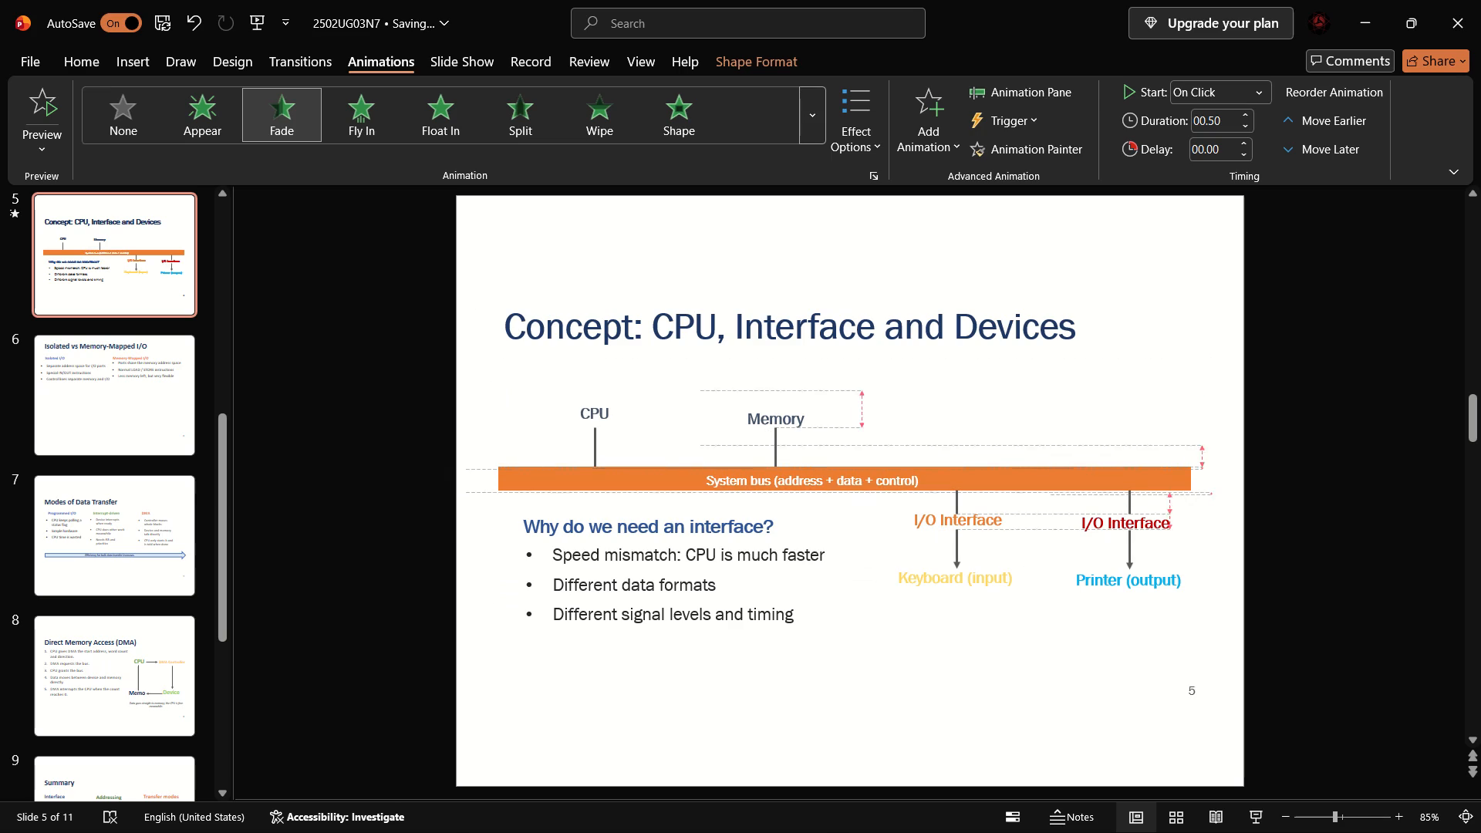
On slide 5, undo the last moves of the "System bus (address + data + control)" text and its Fade animation.
left_click(687, 443)
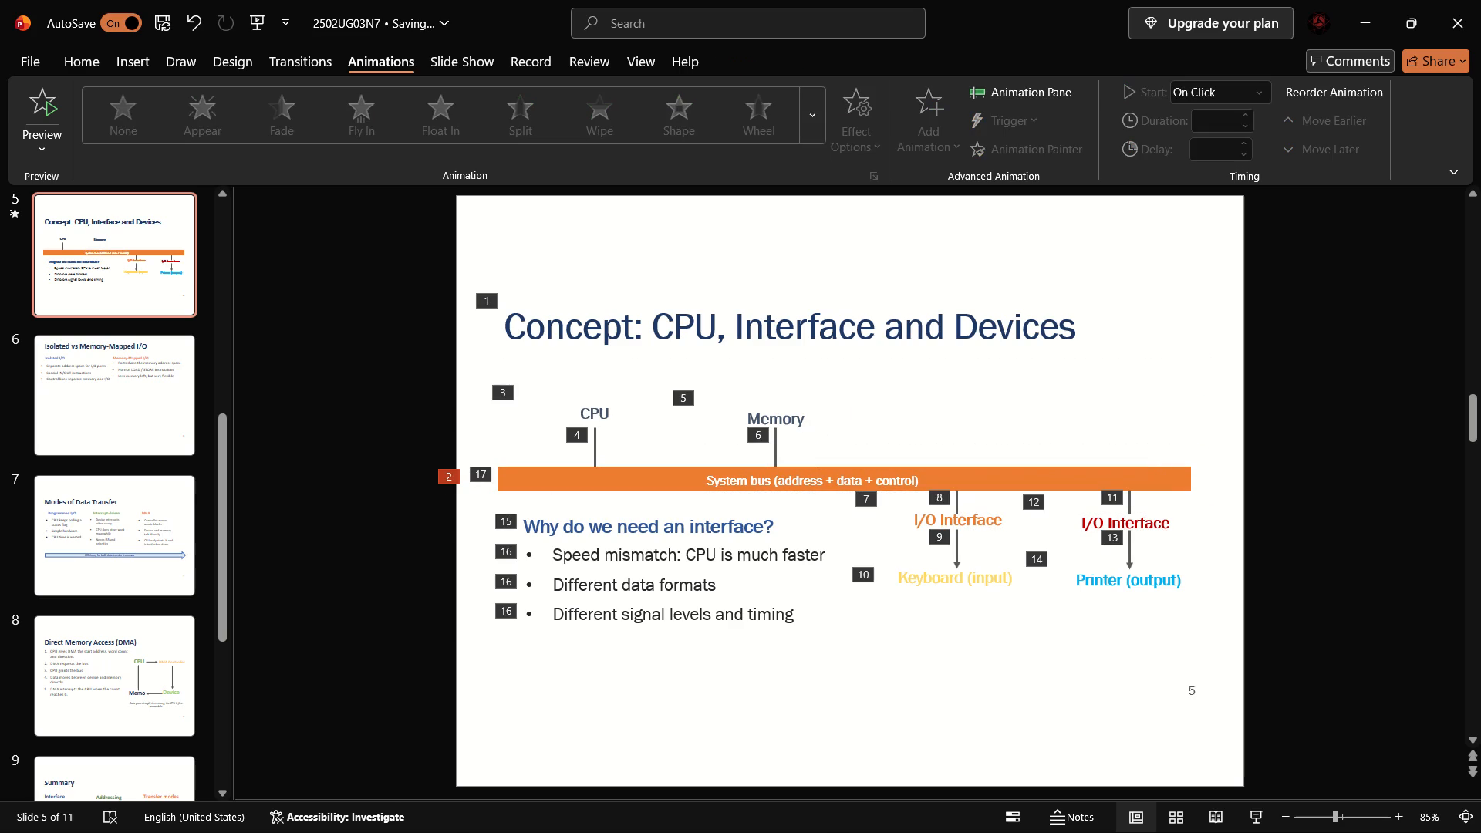
left_click(839, 693)
left_click(193, 27)
left_click(193, 27)
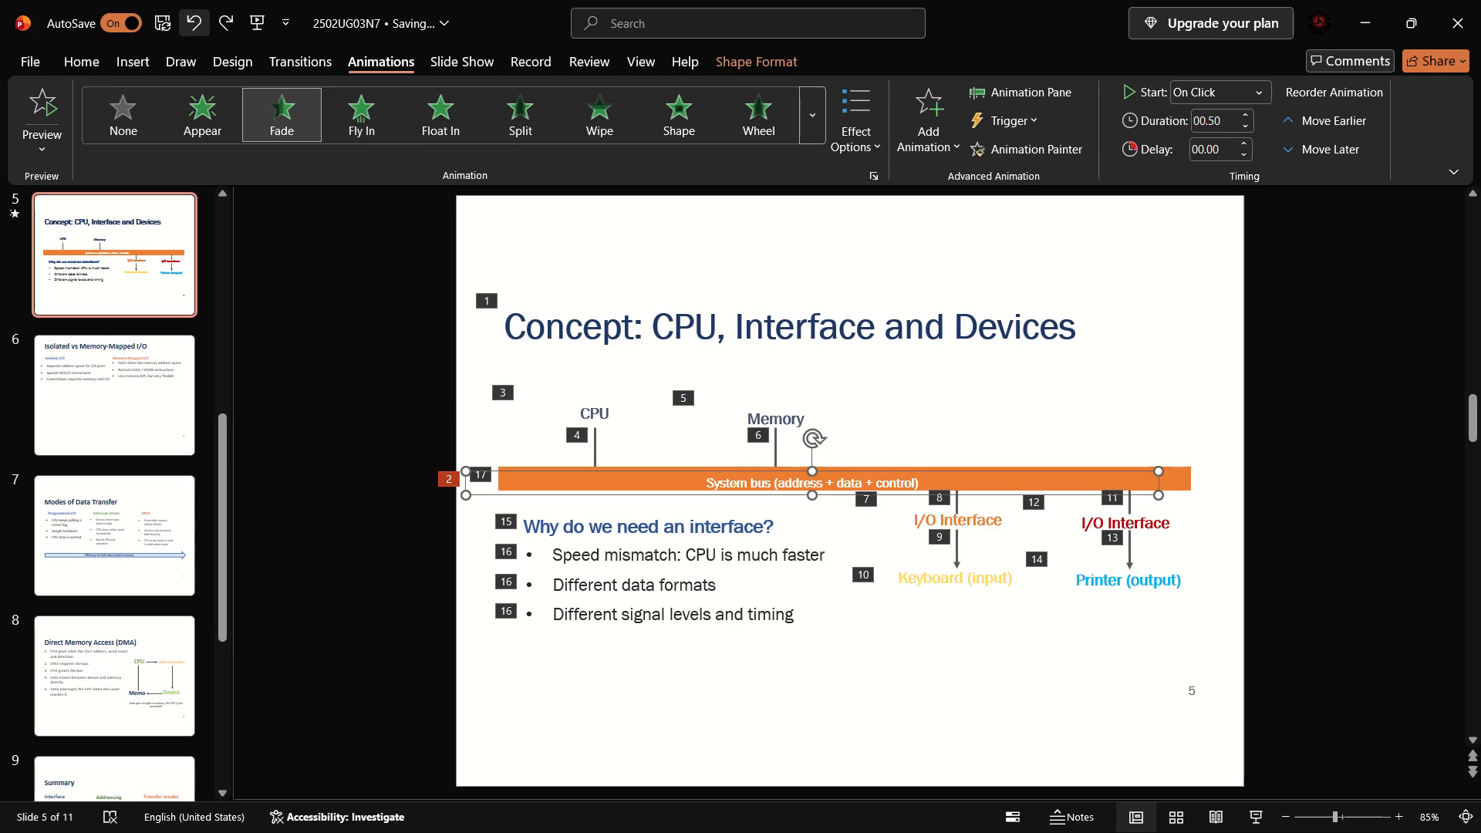
left_click(193, 27)
left_click(193, 27)
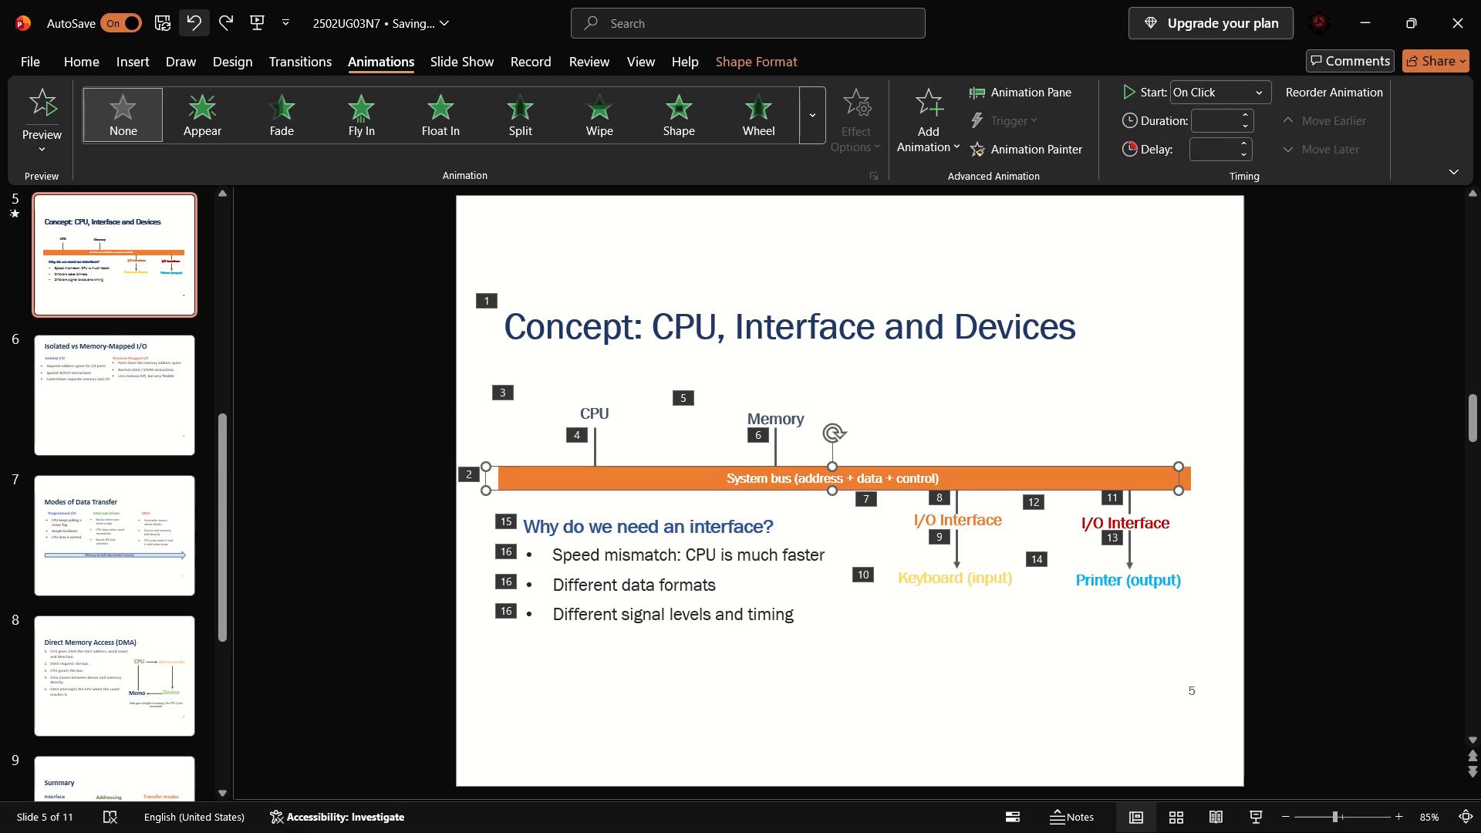
left_click(701, 669)
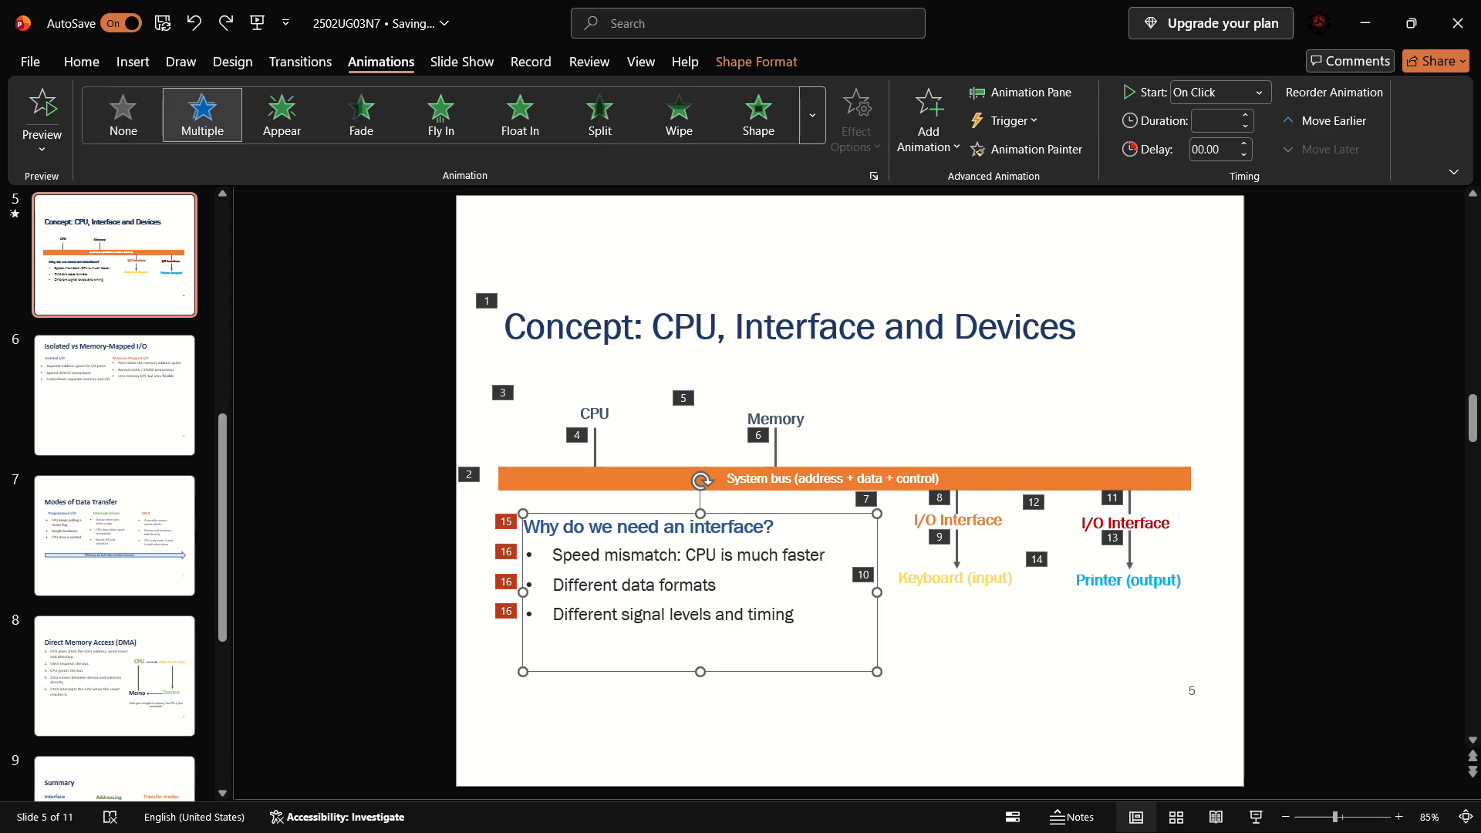
On slide 6, apply the Float In entrance effect to the "Isolated vs Memory-Mapped I/O" title.
left_click(116, 390)
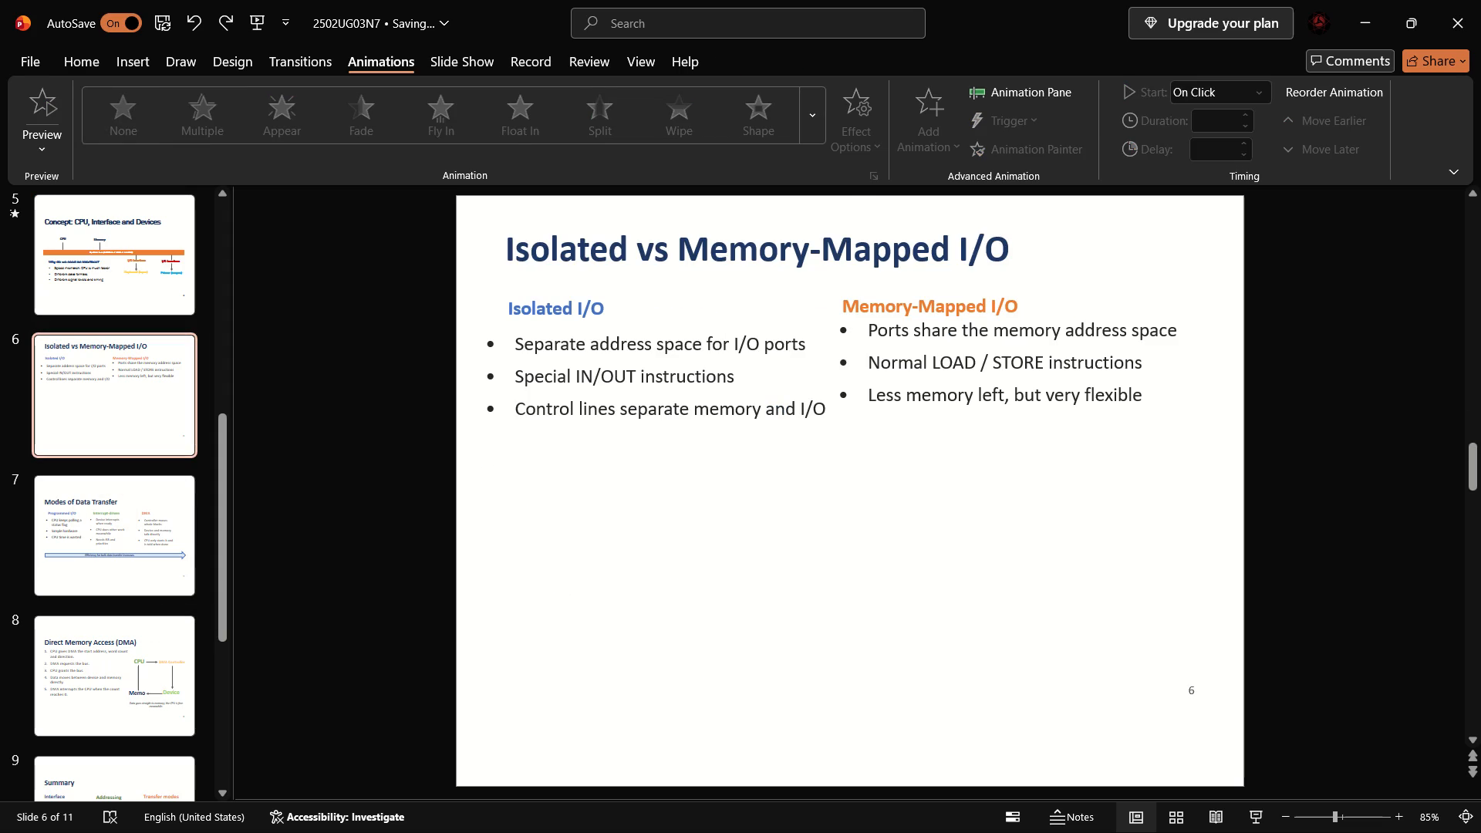
left_click(511, 254)
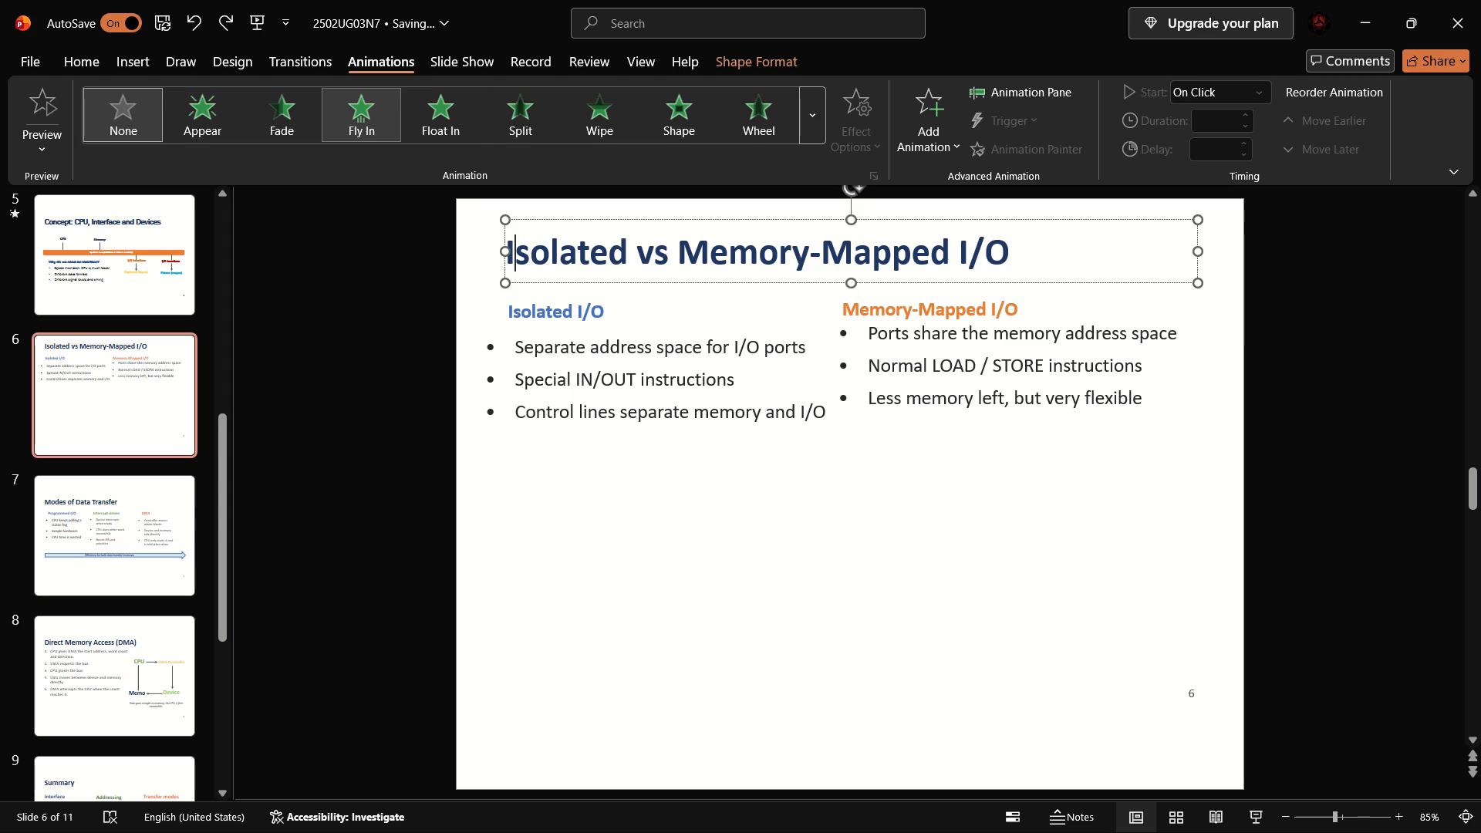
left_click(442, 122)
Apply the Split entrance effect to the "Isolated I/O" heading and Wipe to the bullet list beneath it.
left_click(553, 301)
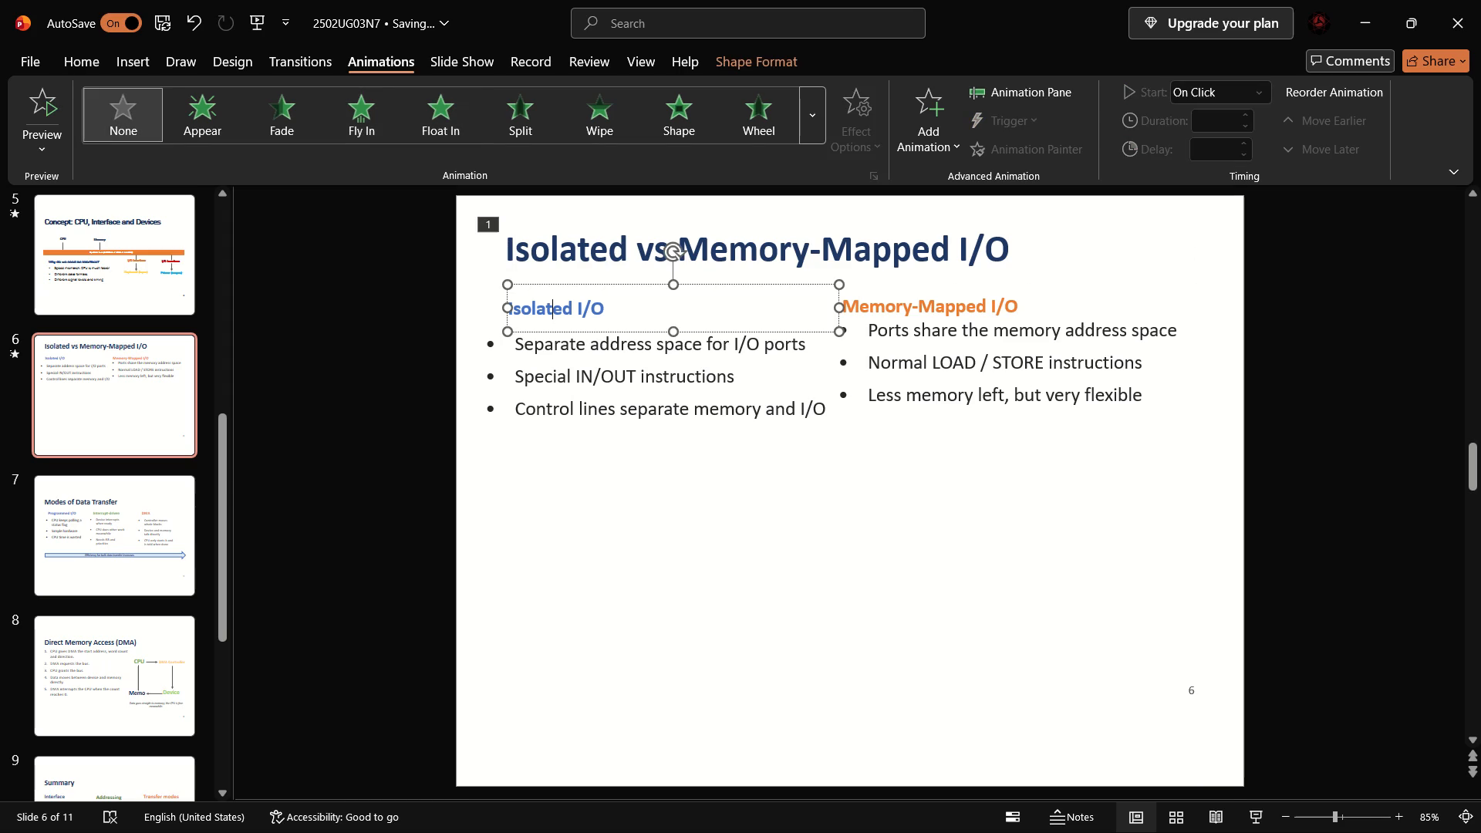
left_click(517, 121)
left_click(653, 367)
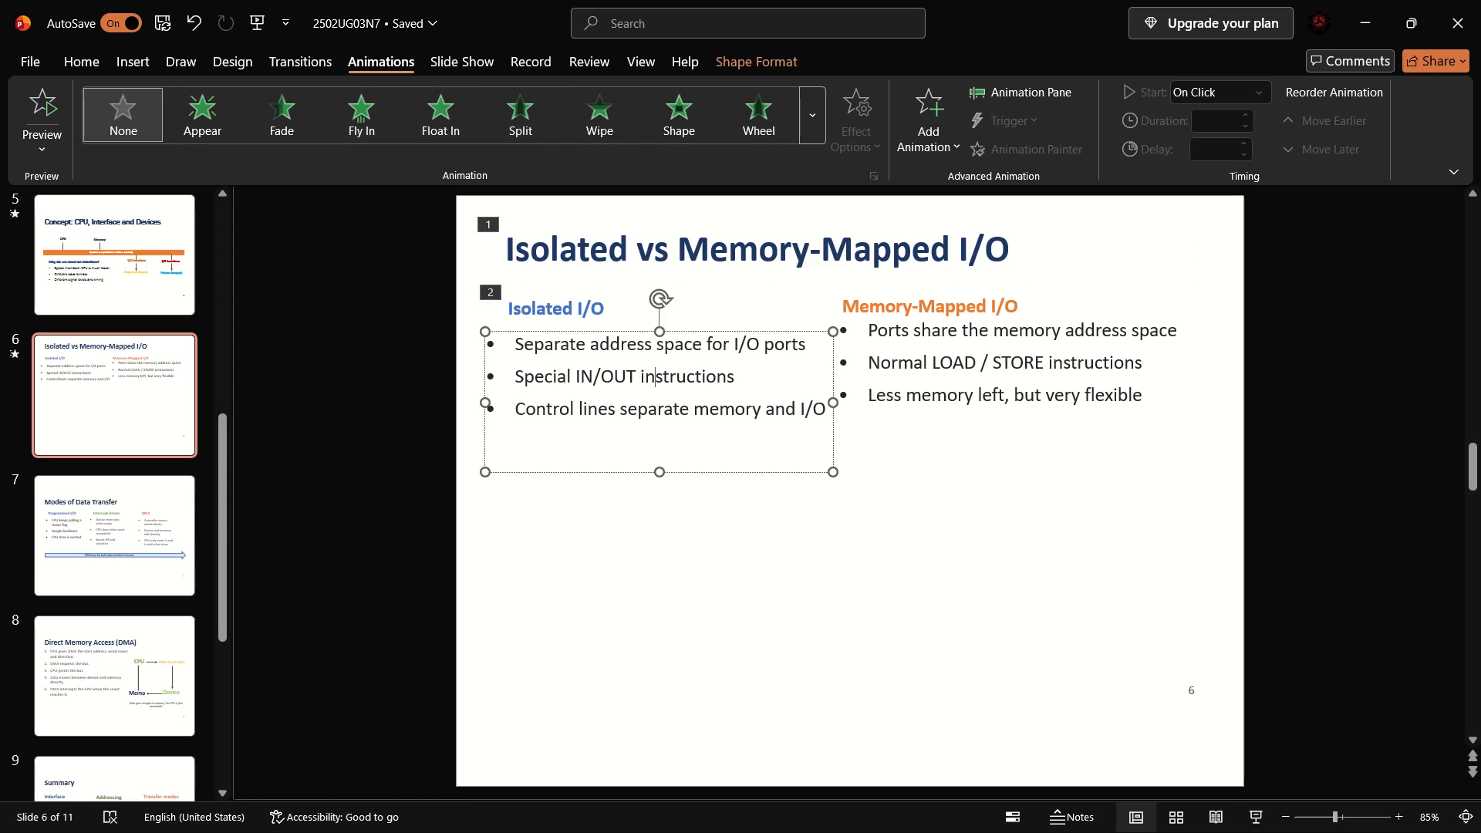
left_click(606, 102)
Apply the Float In entrance effect to the "Memory-Mapped I/O" heading and Fly In to its bullet list.
left_click(886, 310)
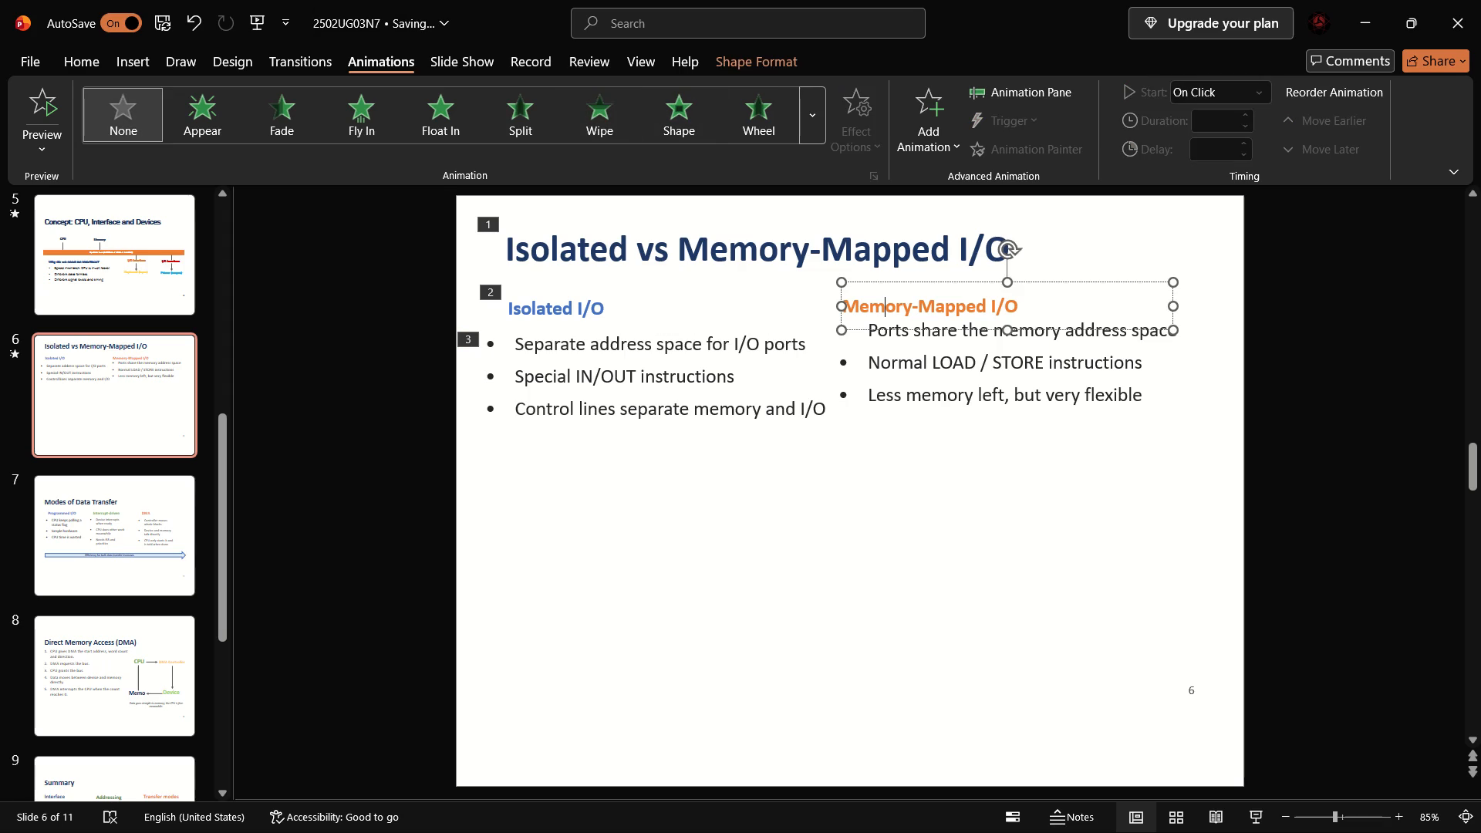
left_click(423, 97)
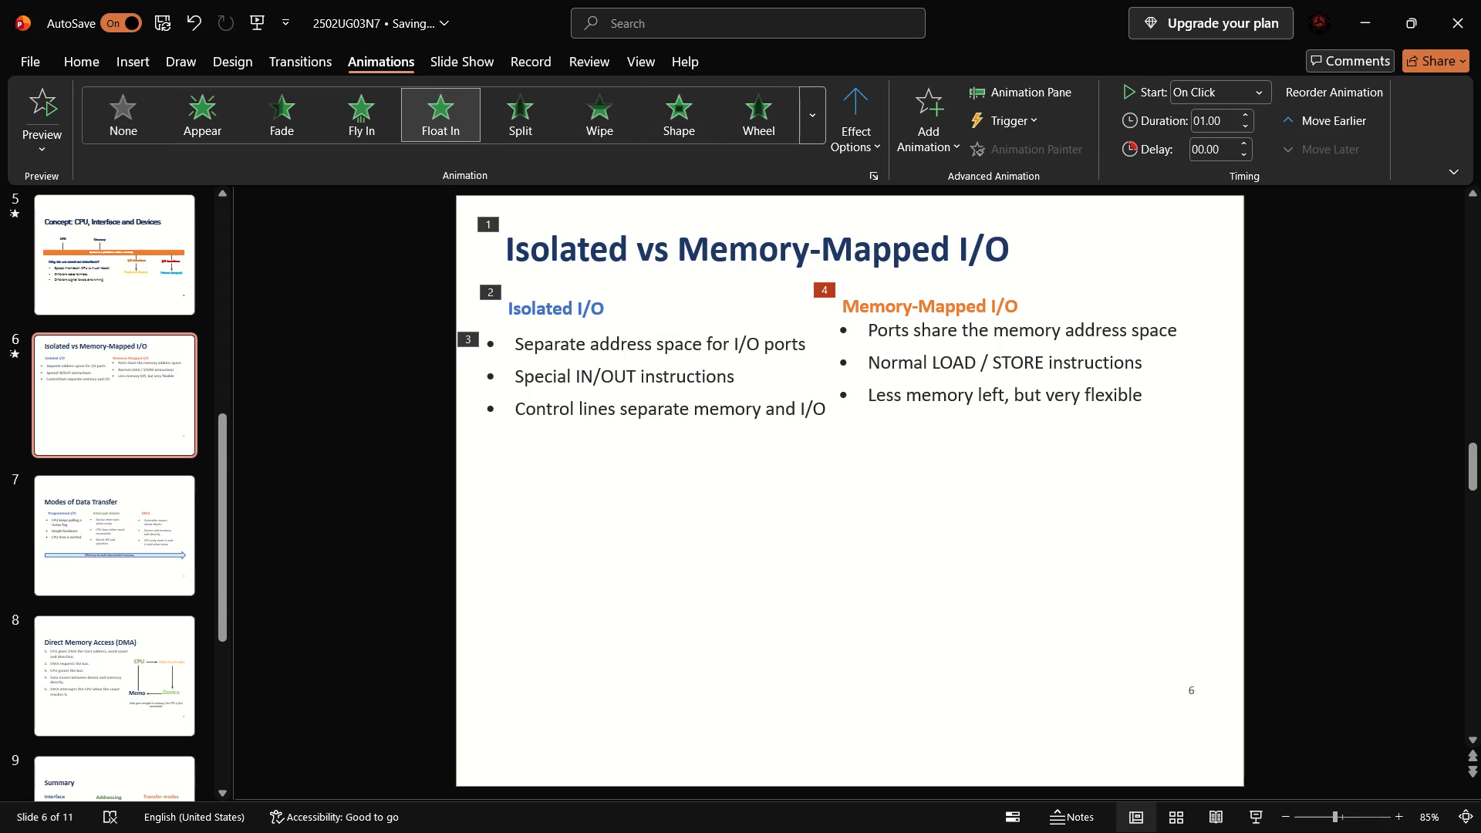
left_click(1000, 392)
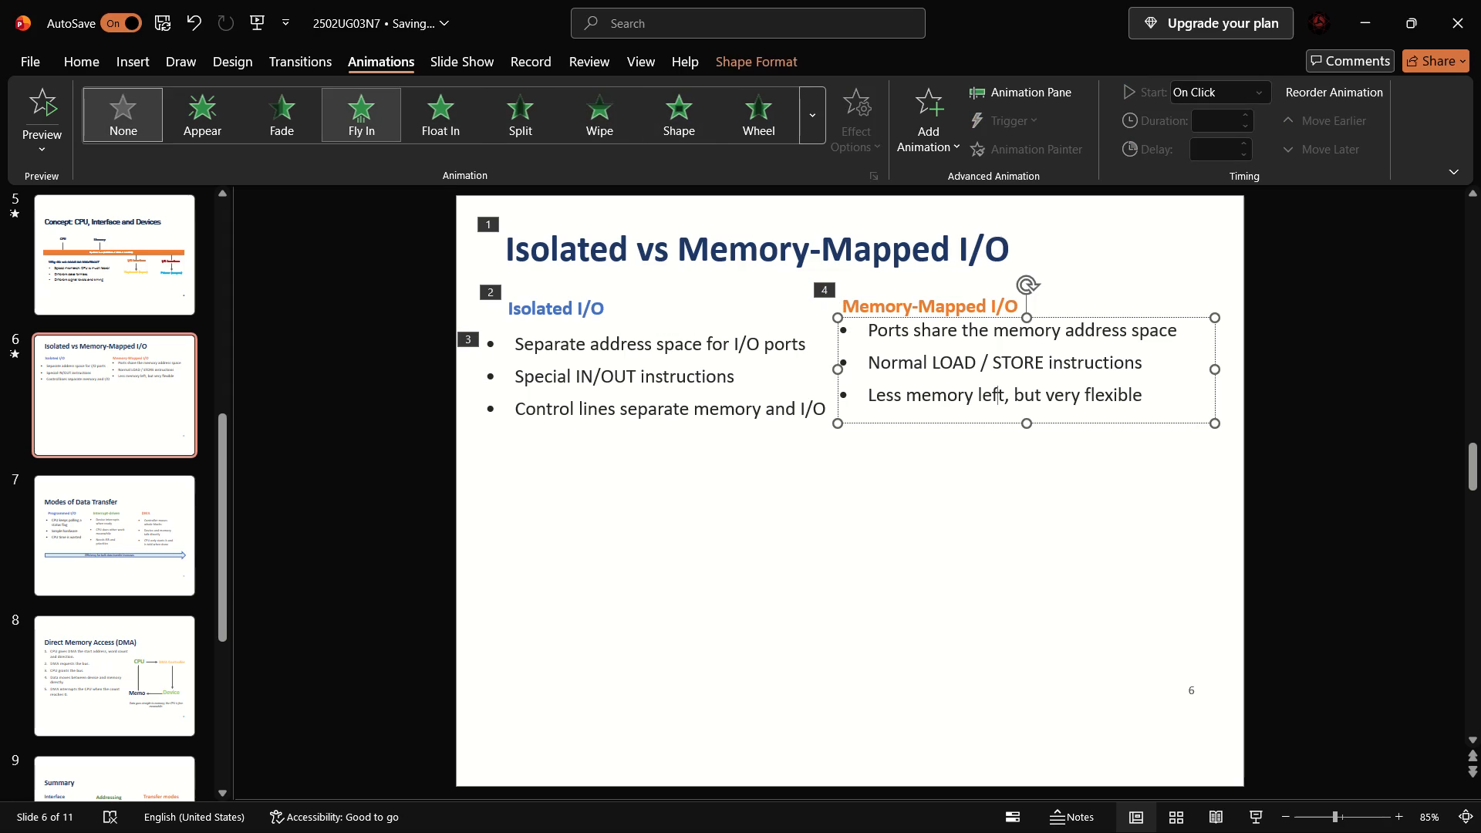
left_click(366, 116)
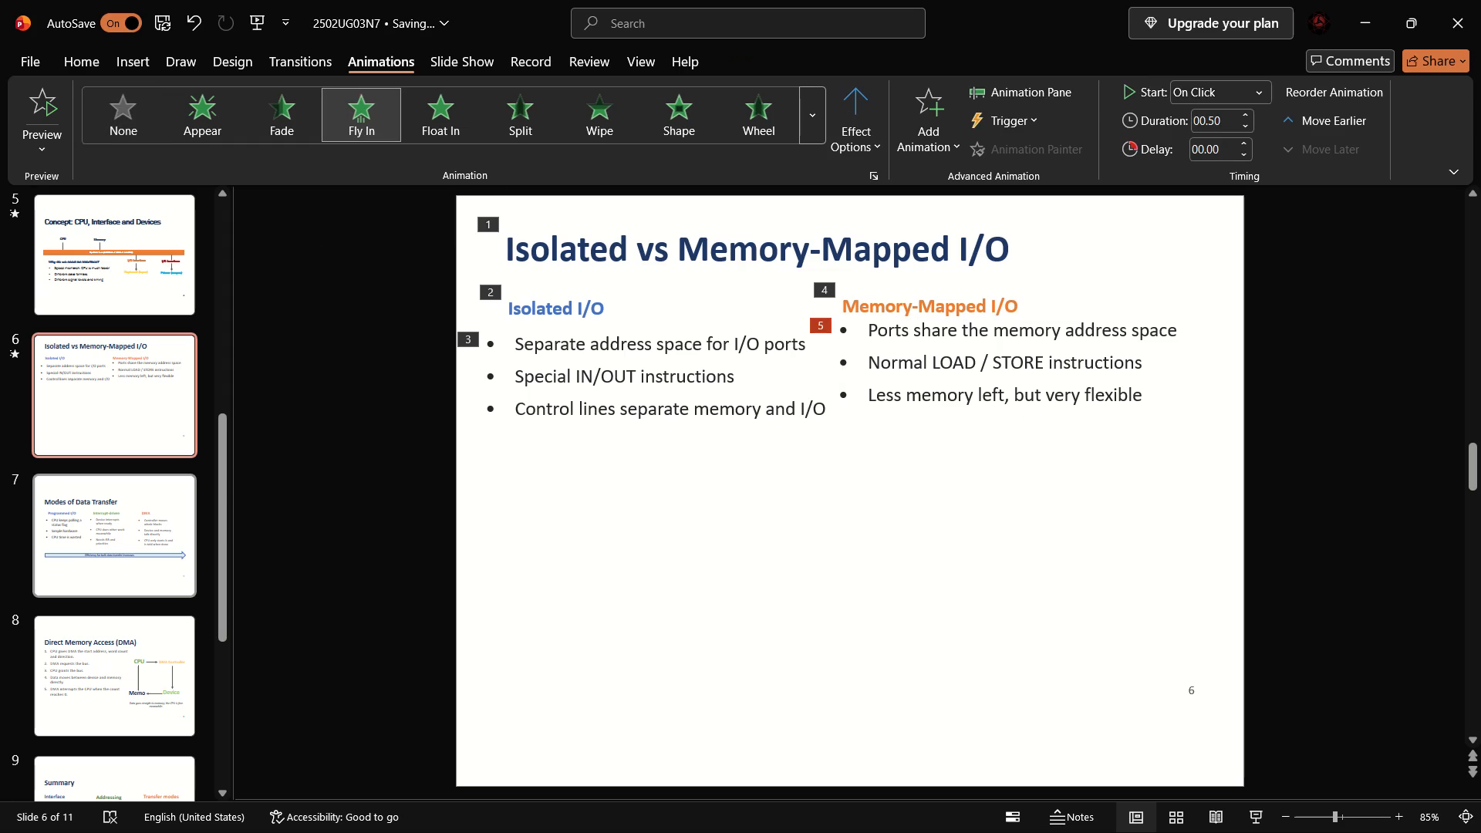
On slide 7, apply the Appear entrance effect to the "Modes of Data Transfer" title.
left_click(99, 509)
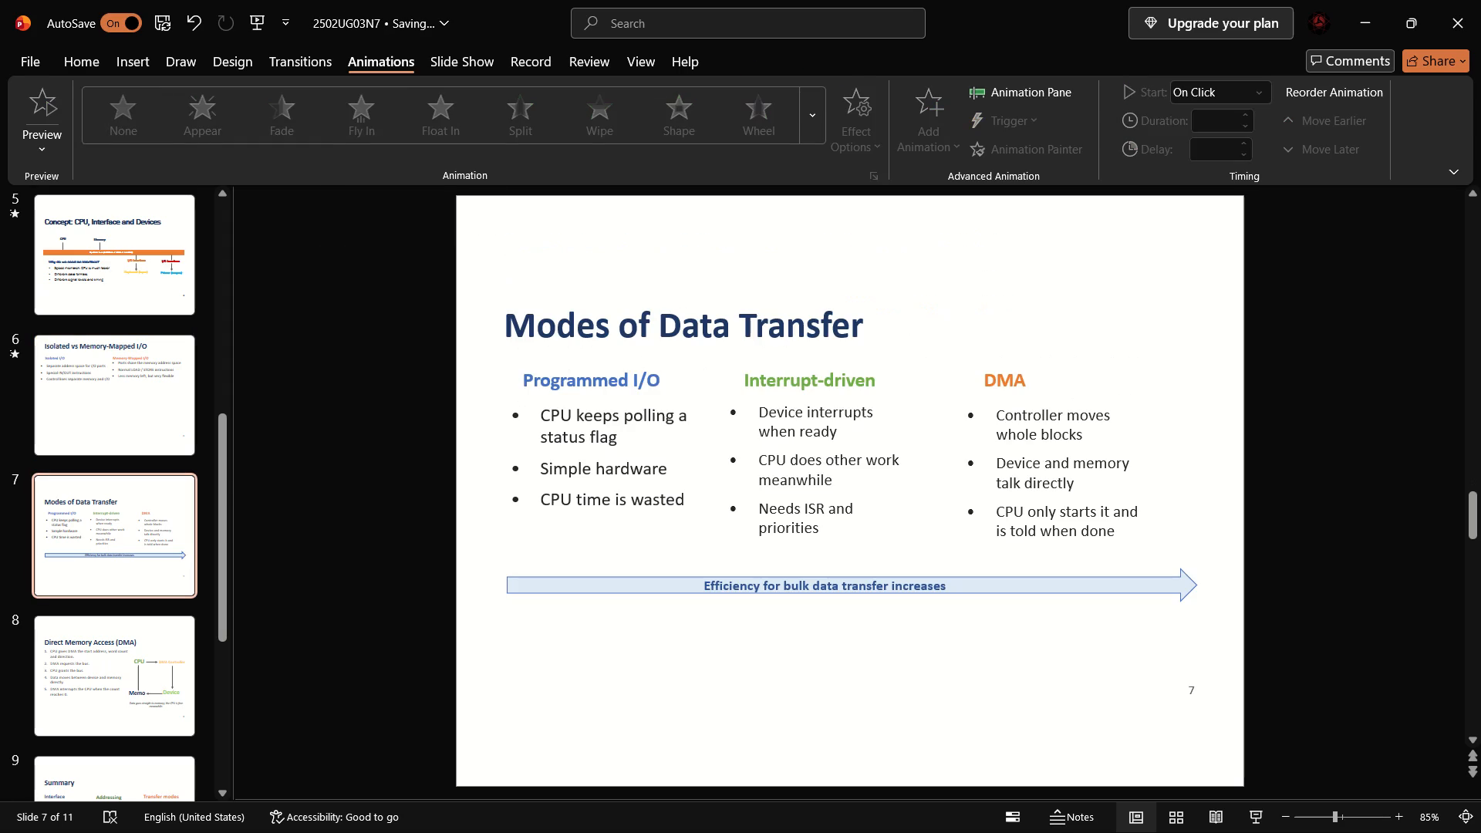
left_click(505, 320)
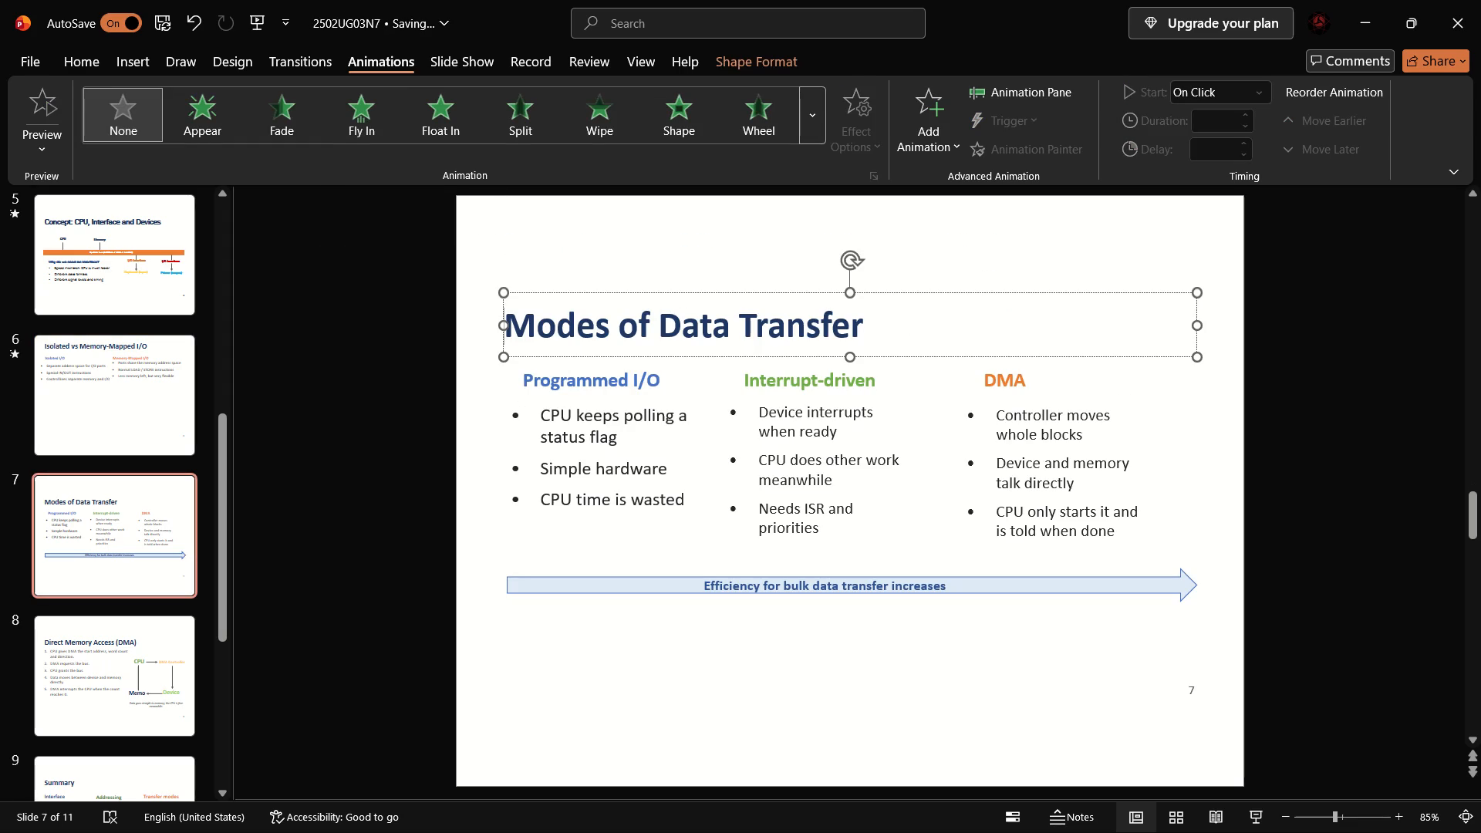
left_click(214, 126)
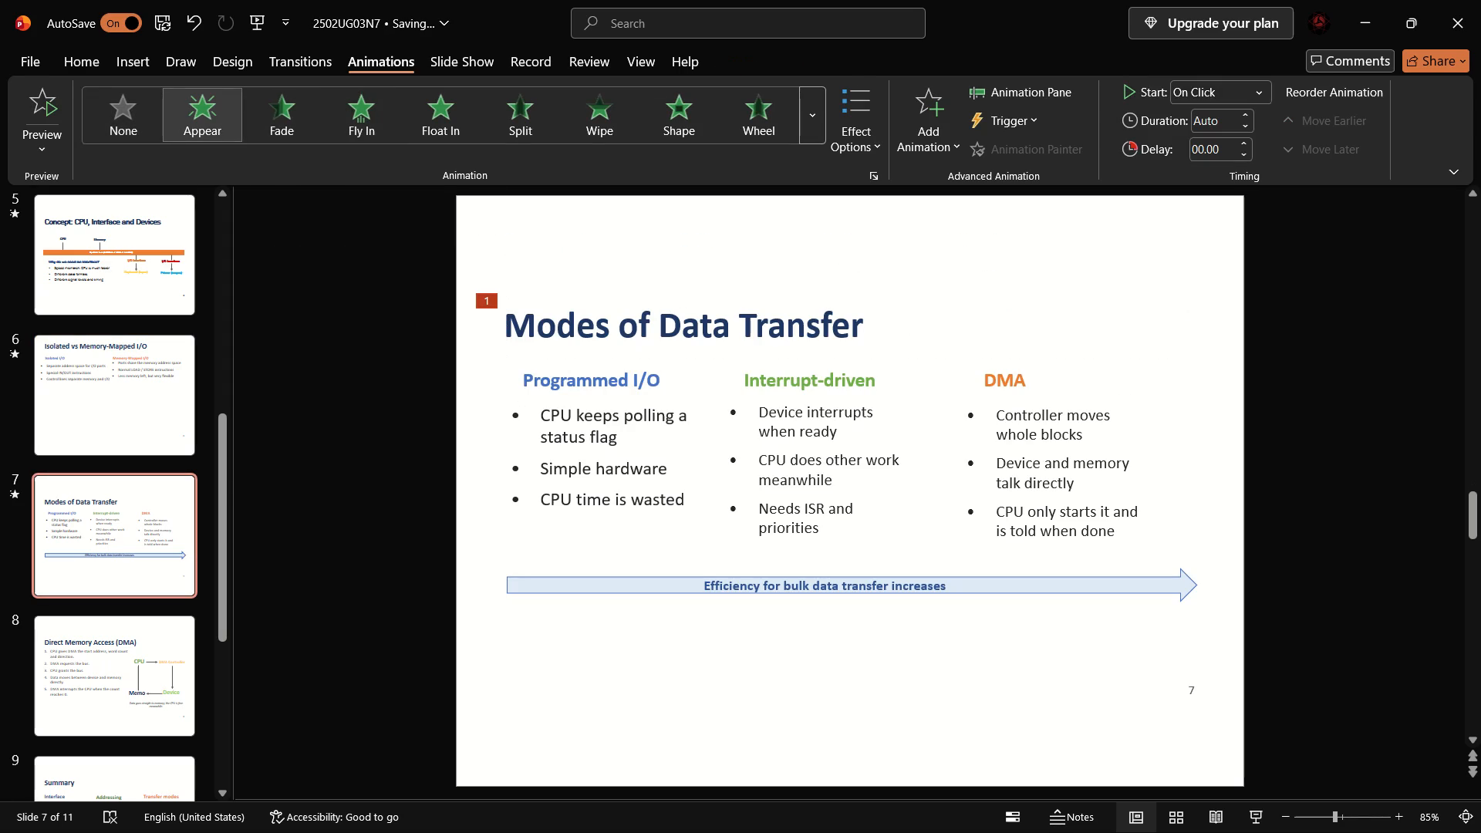
Apply the Fade entrance effect to the "Programmed I/O" heading and Fly In to its bullet list.
left_click(533, 381)
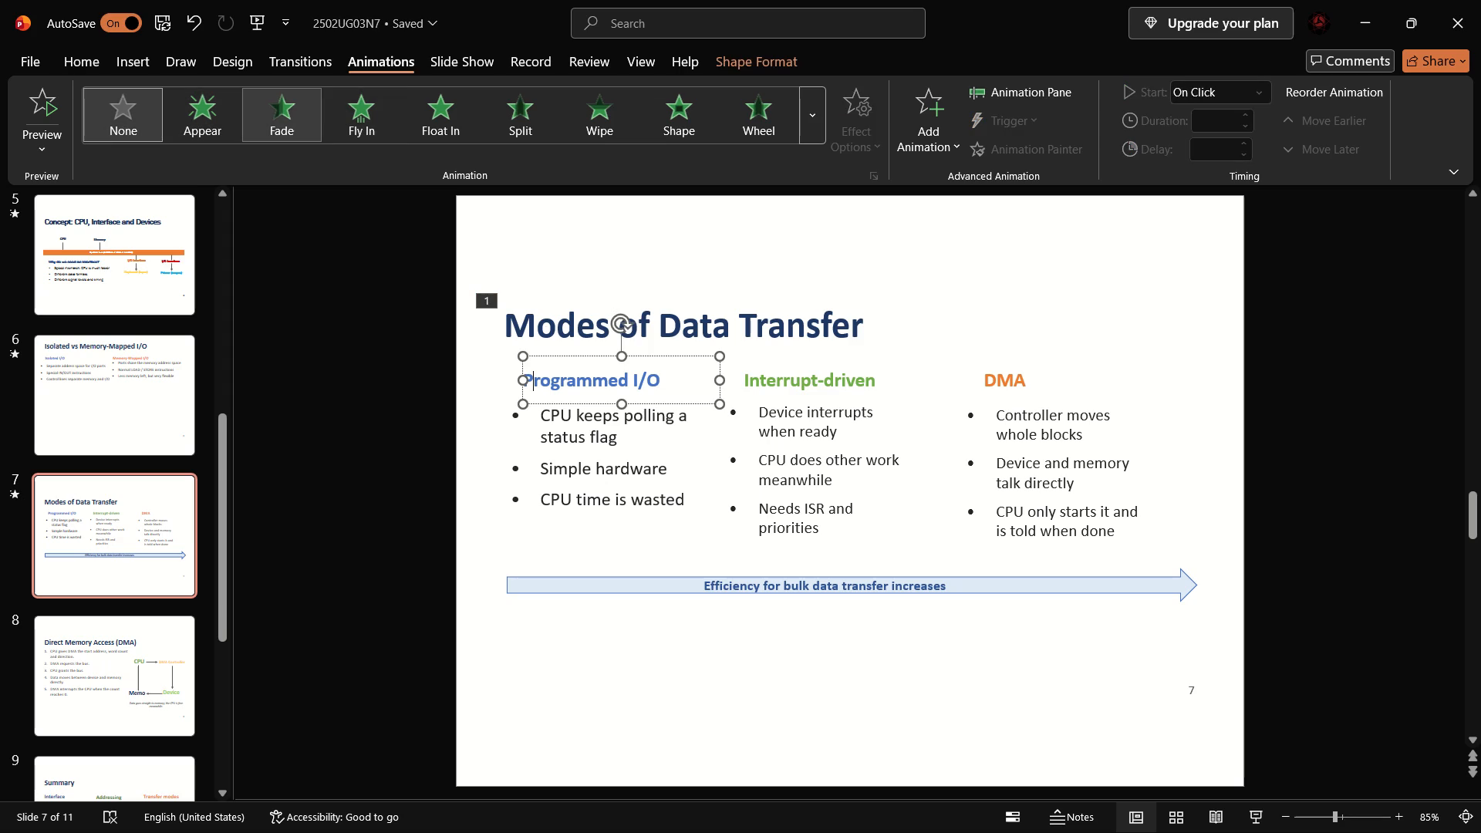
left_click(279, 112)
left_click(636, 414)
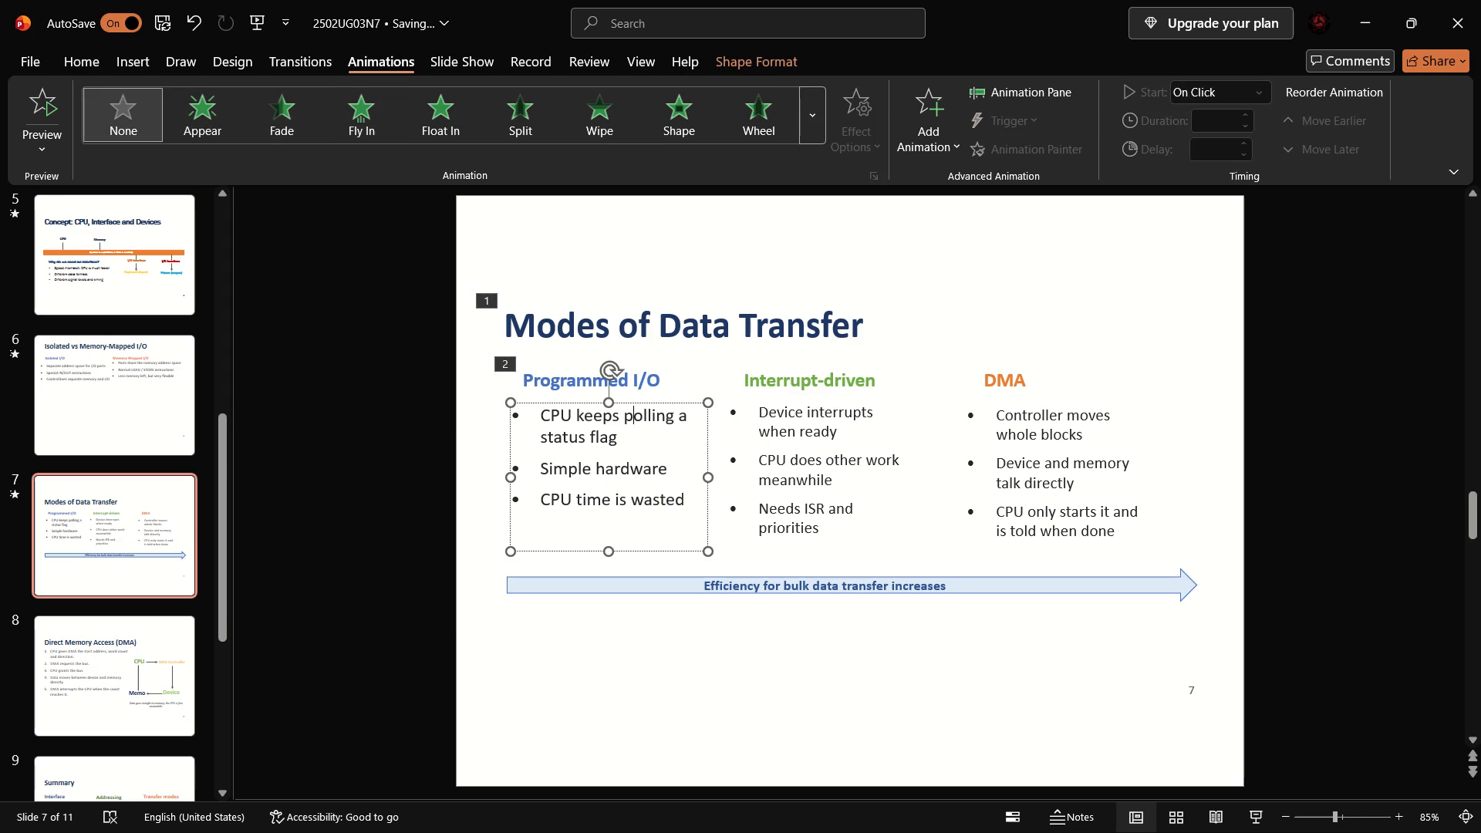
left_click(359, 117)
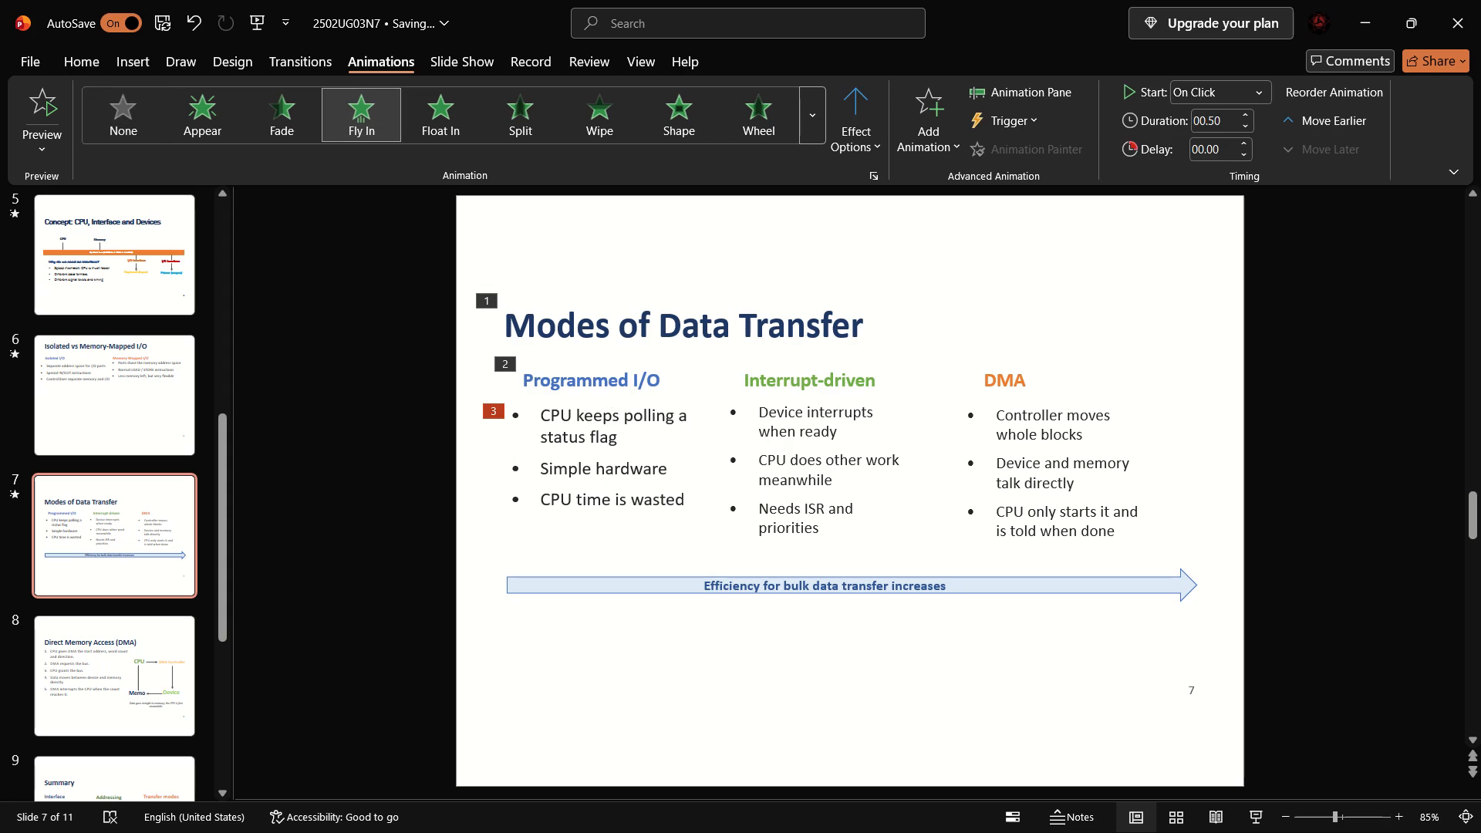
Give the "Interrupt-driven" heading and its bullet list the same effects as the Programmed I/O column: Fade and Fly In.
left_click(759, 388)
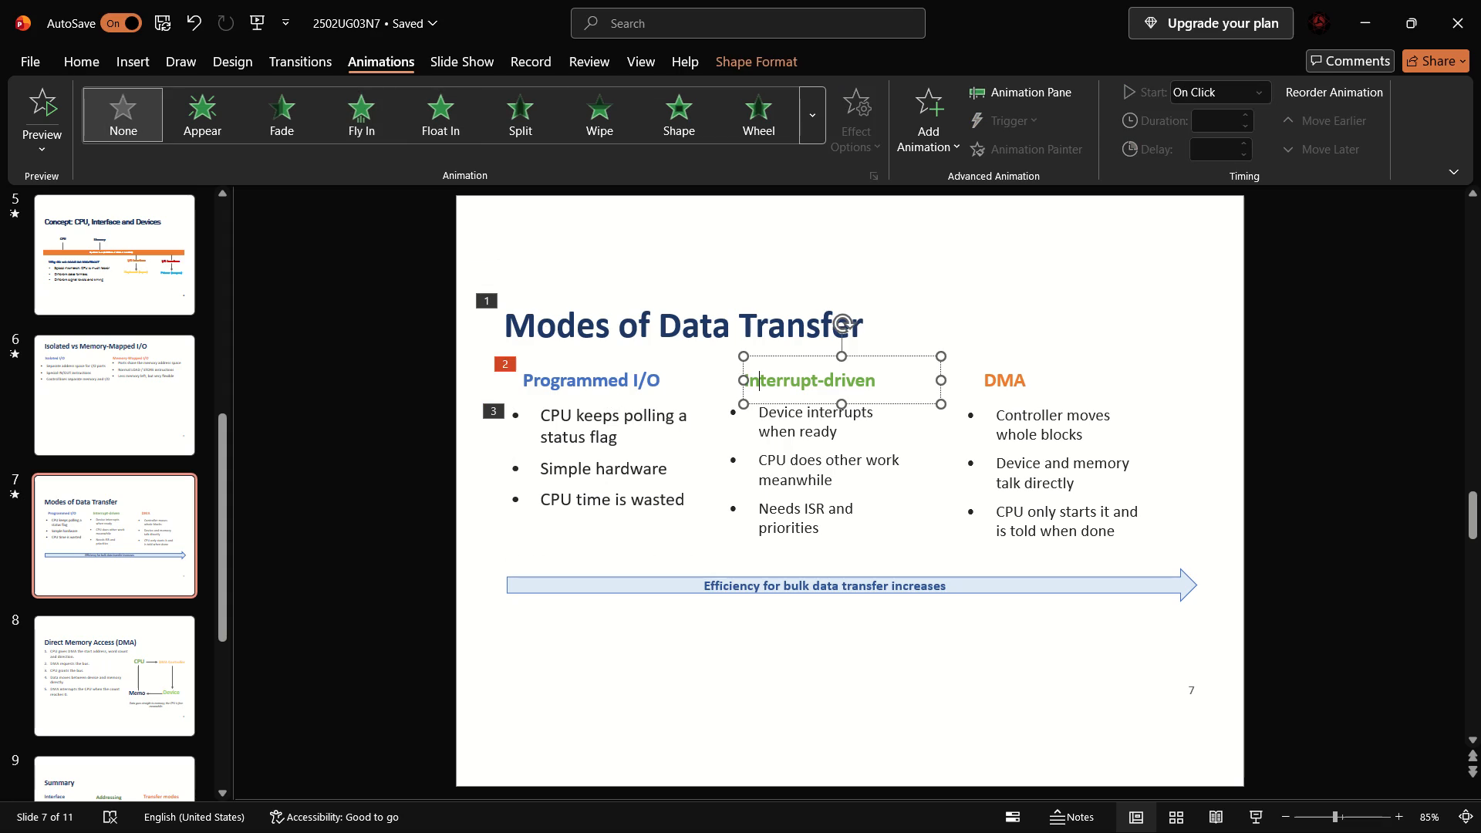
left_click(565, 391)
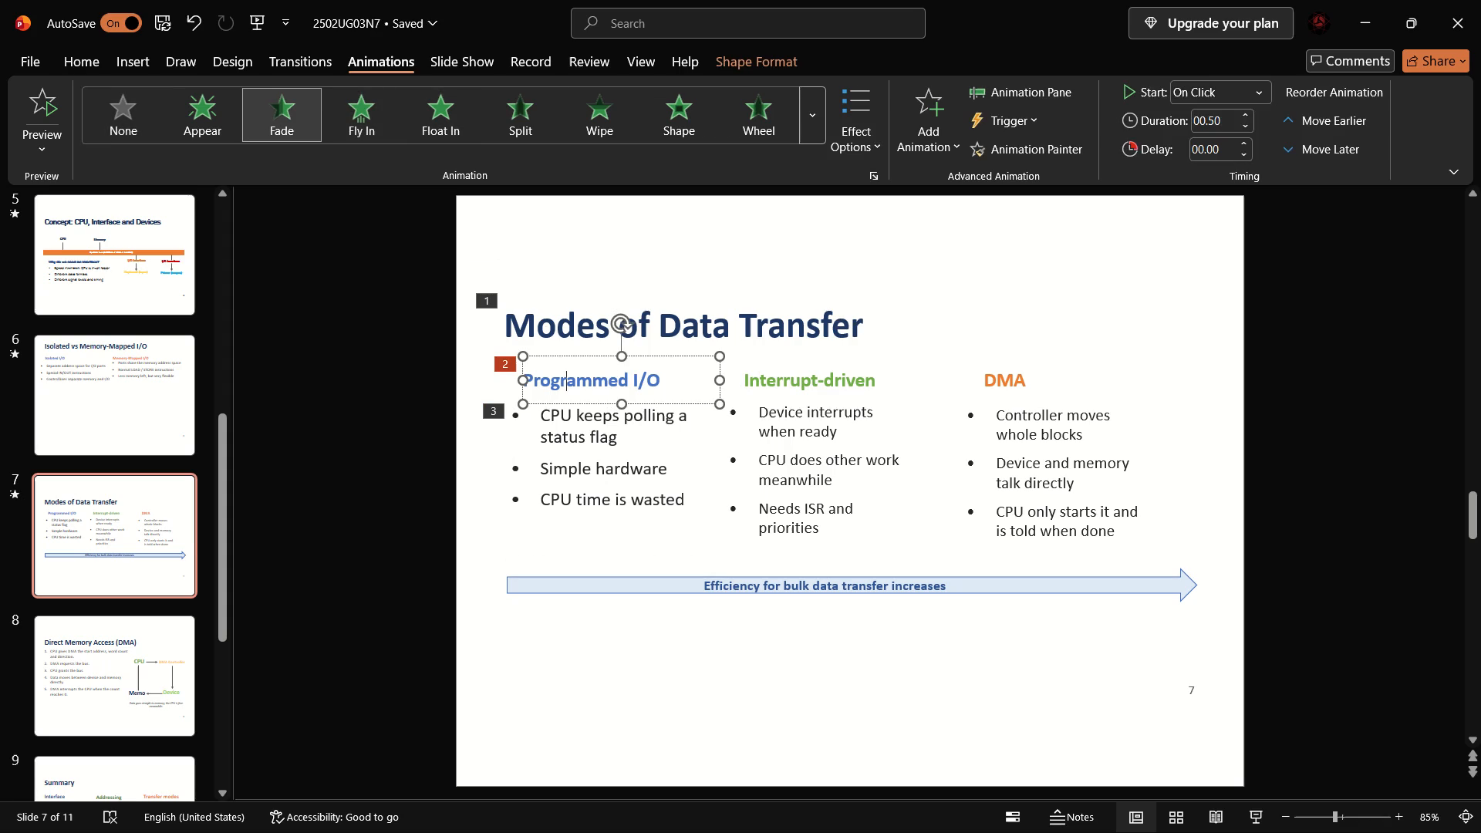
left_click(786, 393)
left_click(302, 106)
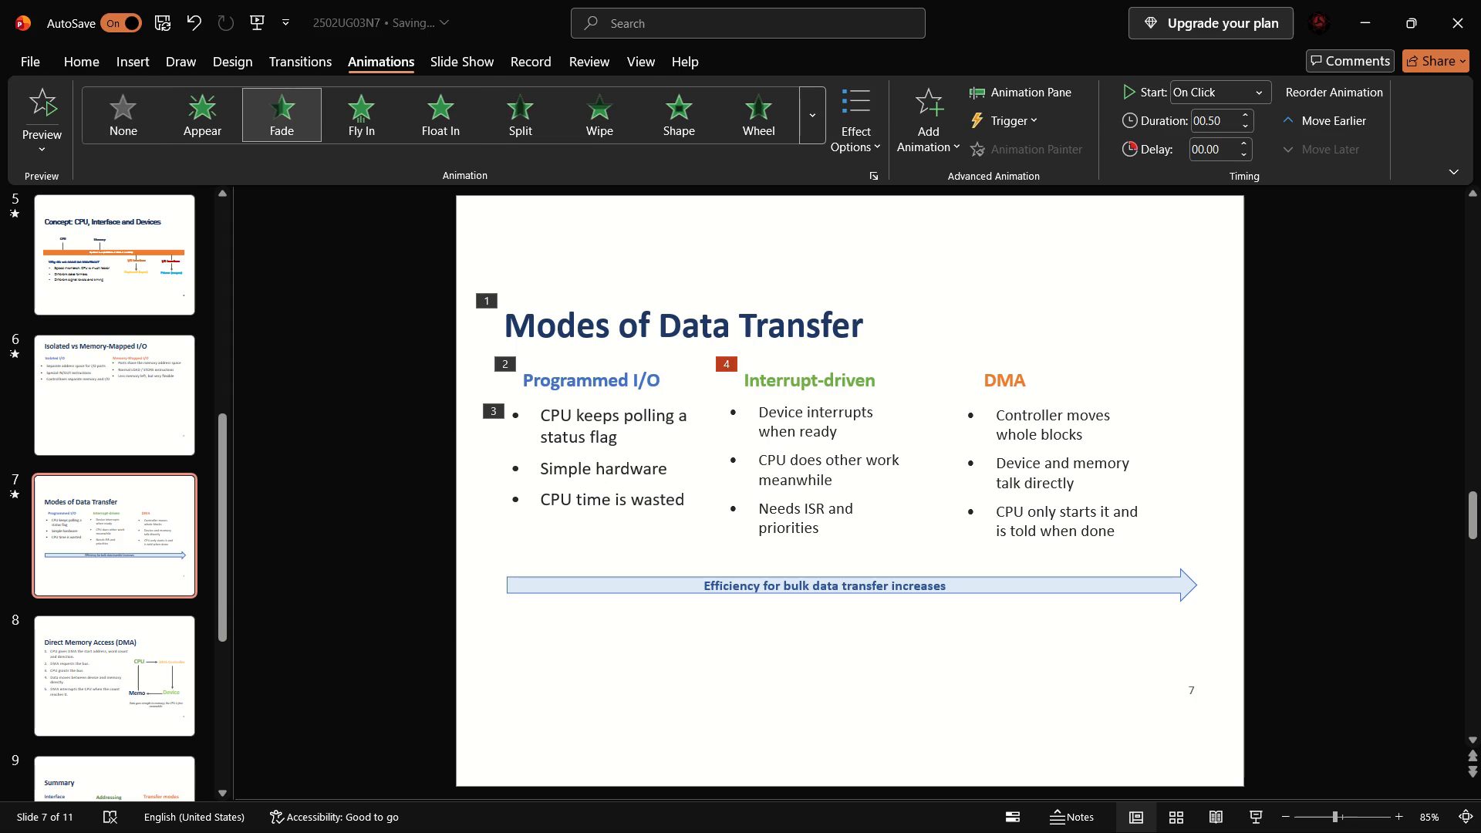
left_click(856, 443)
left_click(518, 437)
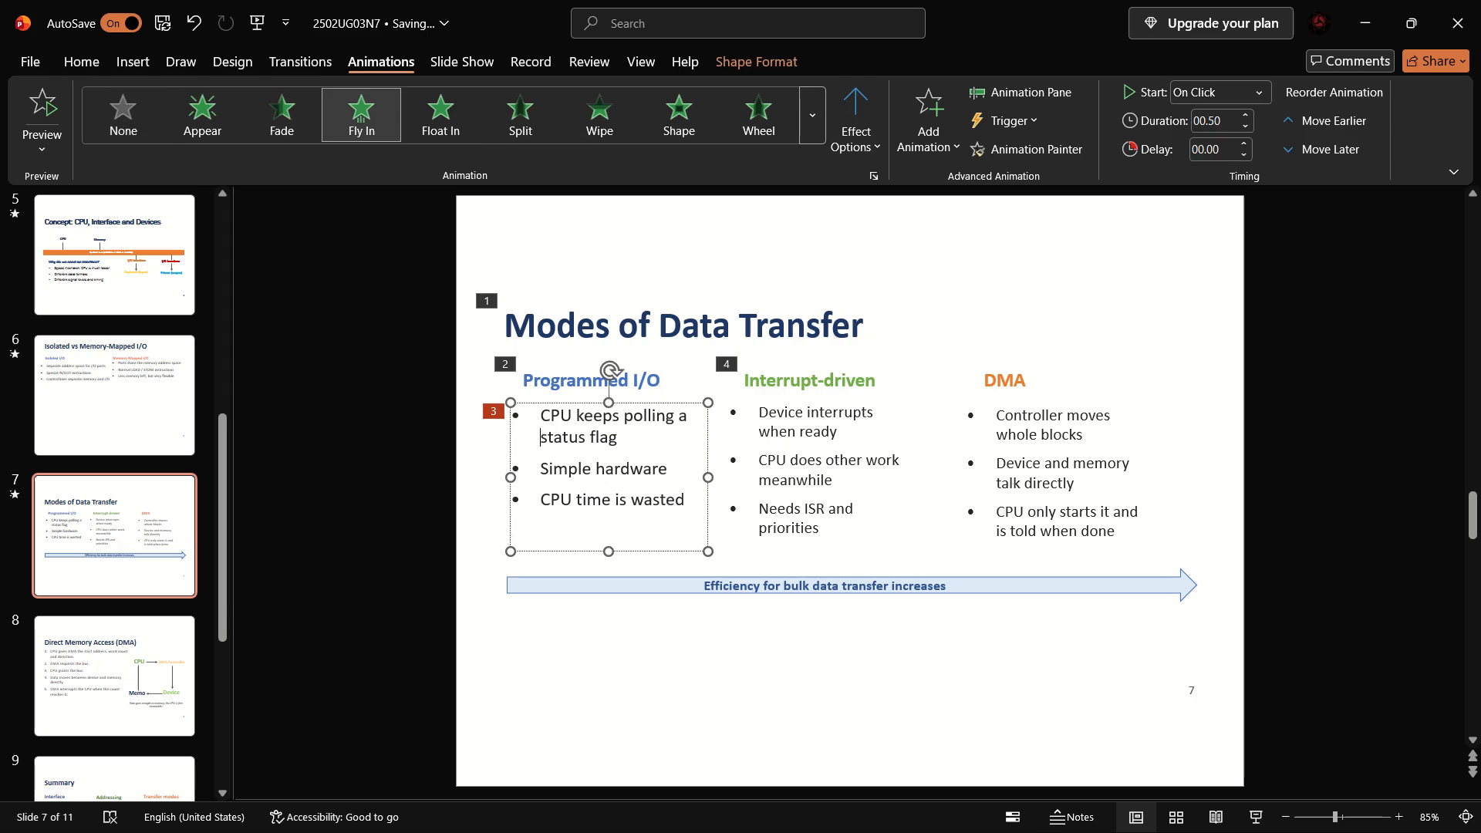
left_click(806, 521)
left_click(363, 132)
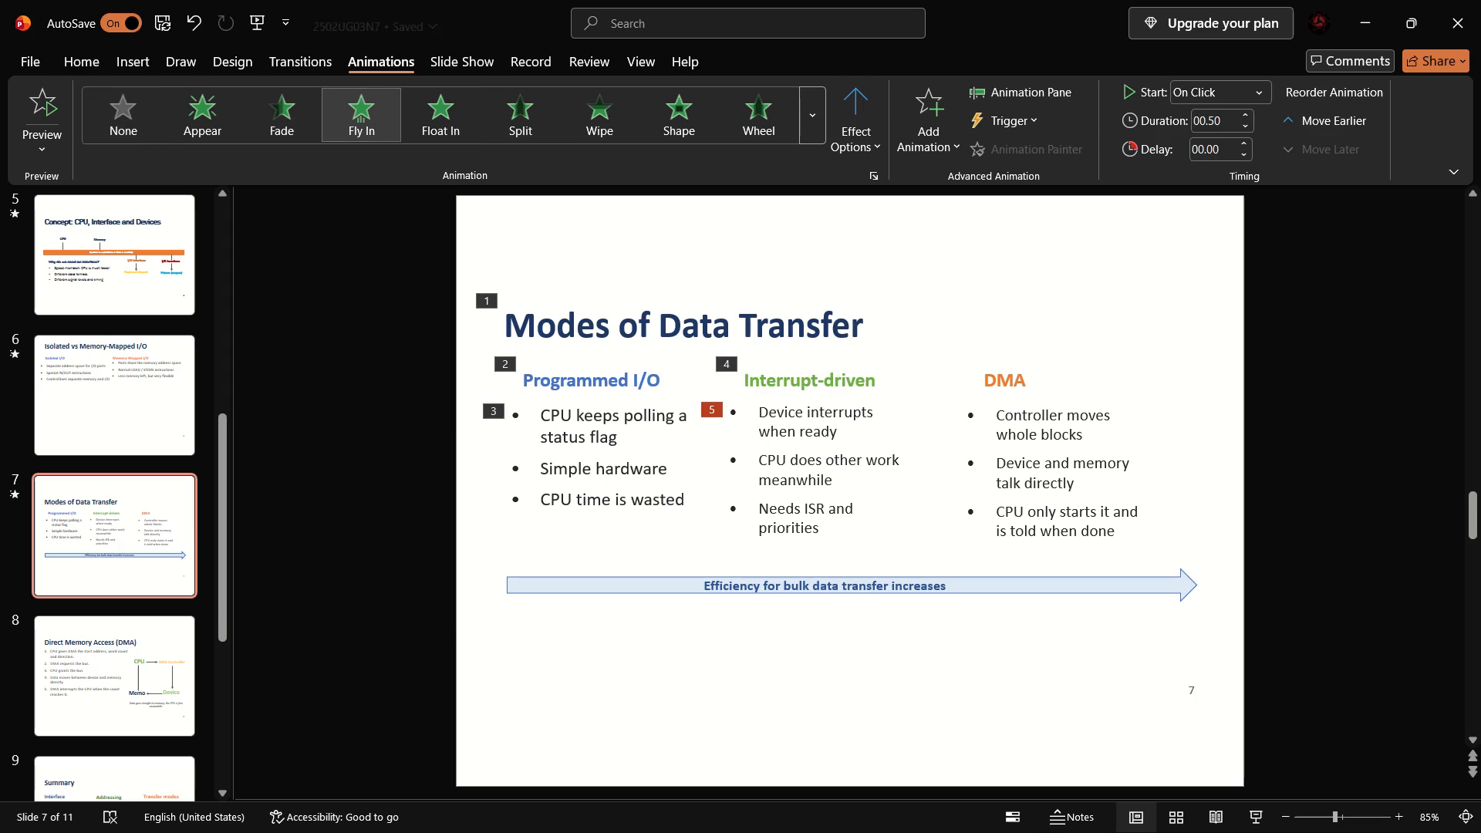
Apply the Fade entrance effect to the "DMA" heading and Fly In to its bullet list.
left_click(1010, 382)
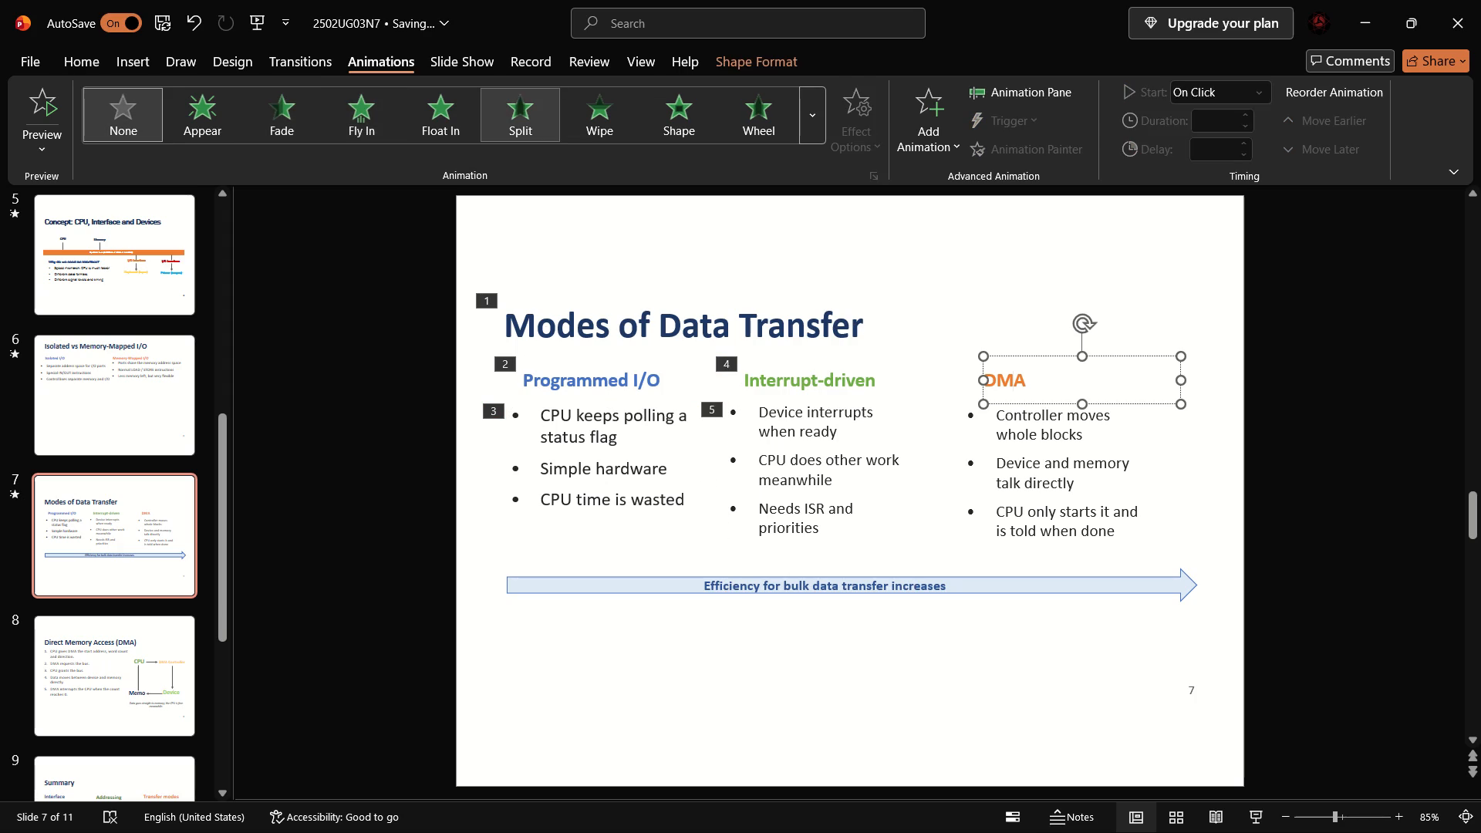
left_click(284, 106)
left_click(1017, 465)
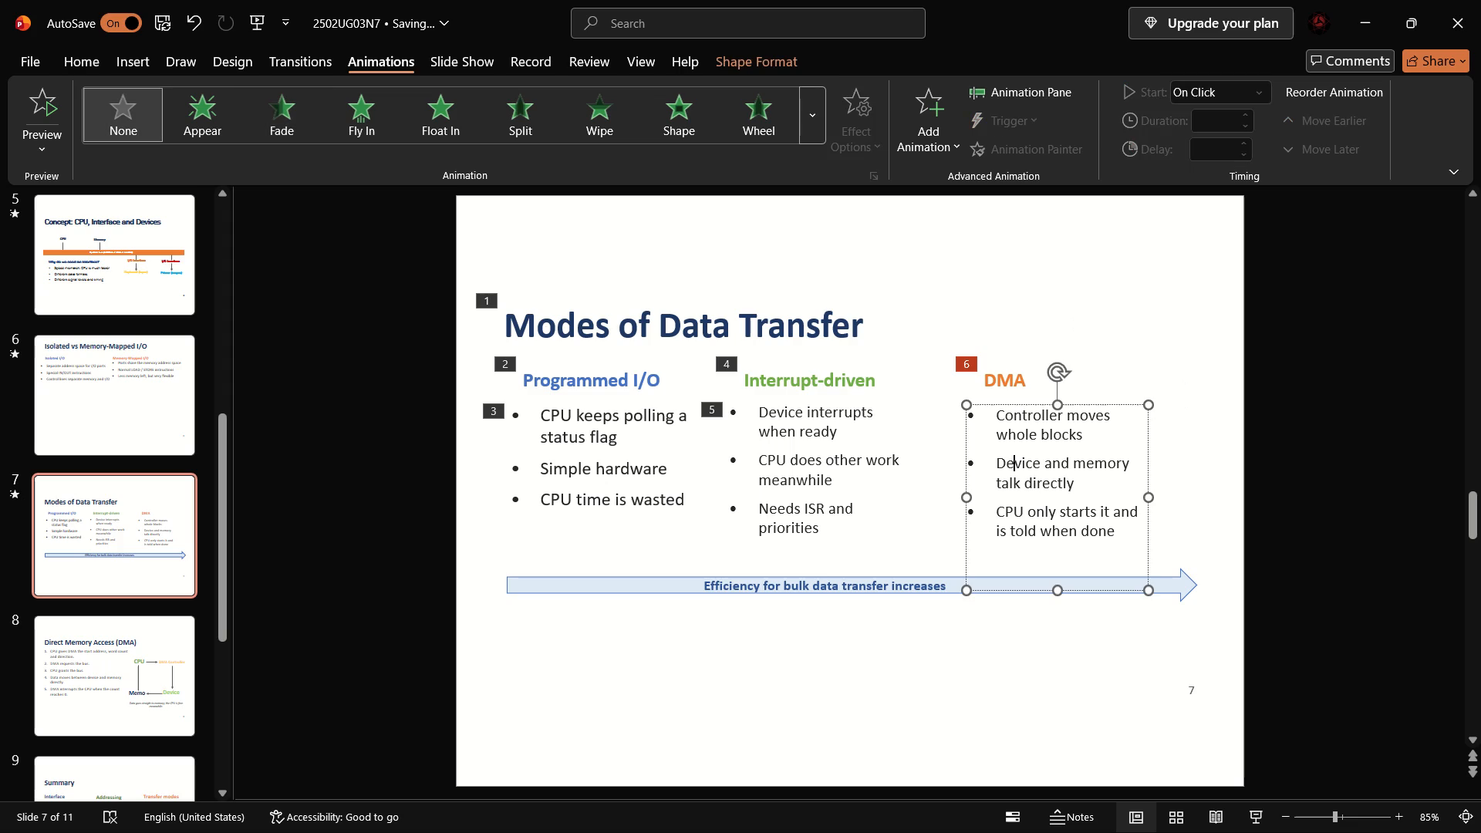
left_click(351, 128)
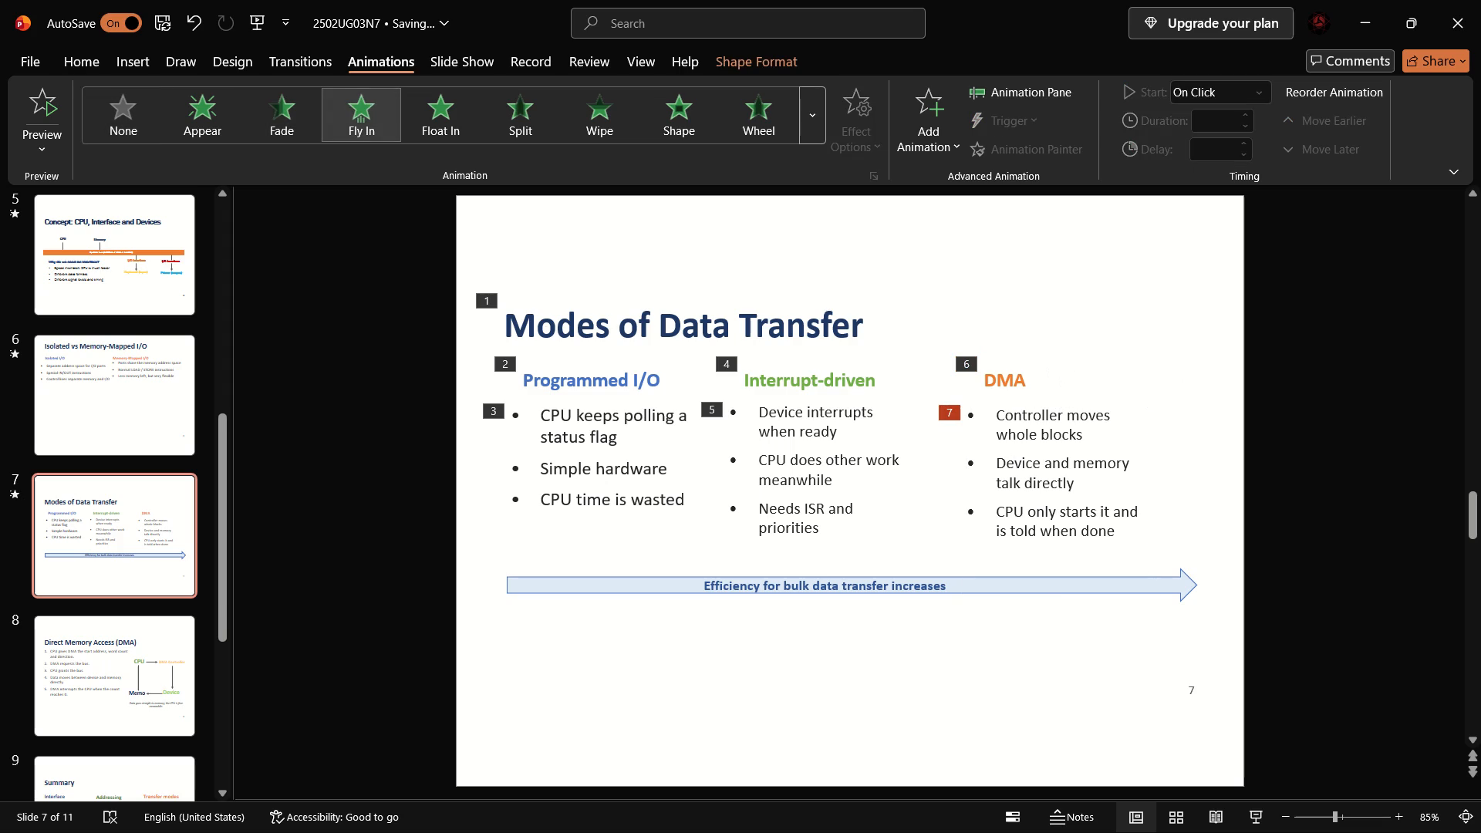
Move the "Efficiency for bulk data transfer increases" text below the blue arrow and apply the Fade entrance effect to the arrow.
left_click(646, 594)
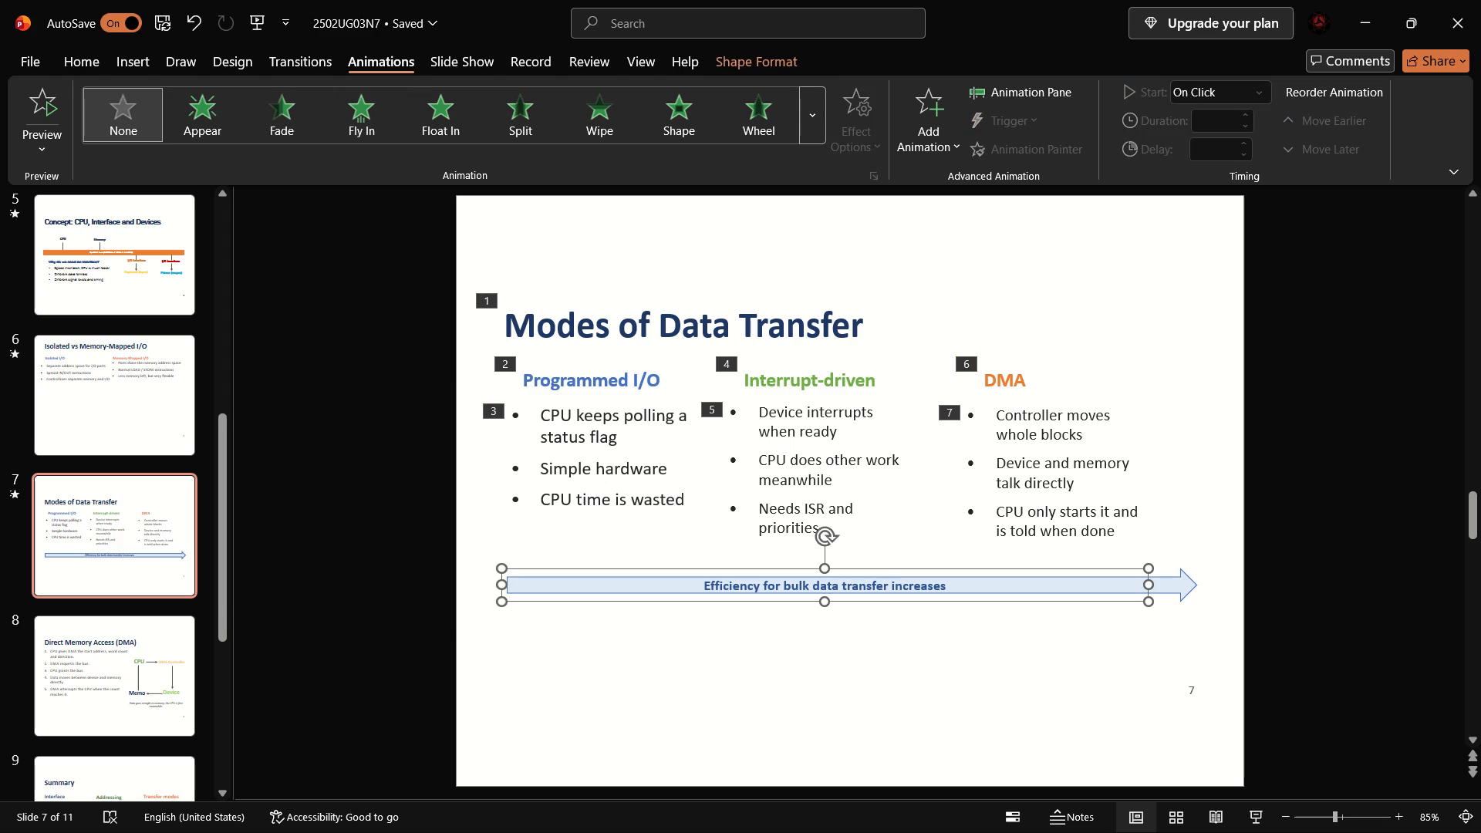
left_click_drag(664, 579, 663, 599)
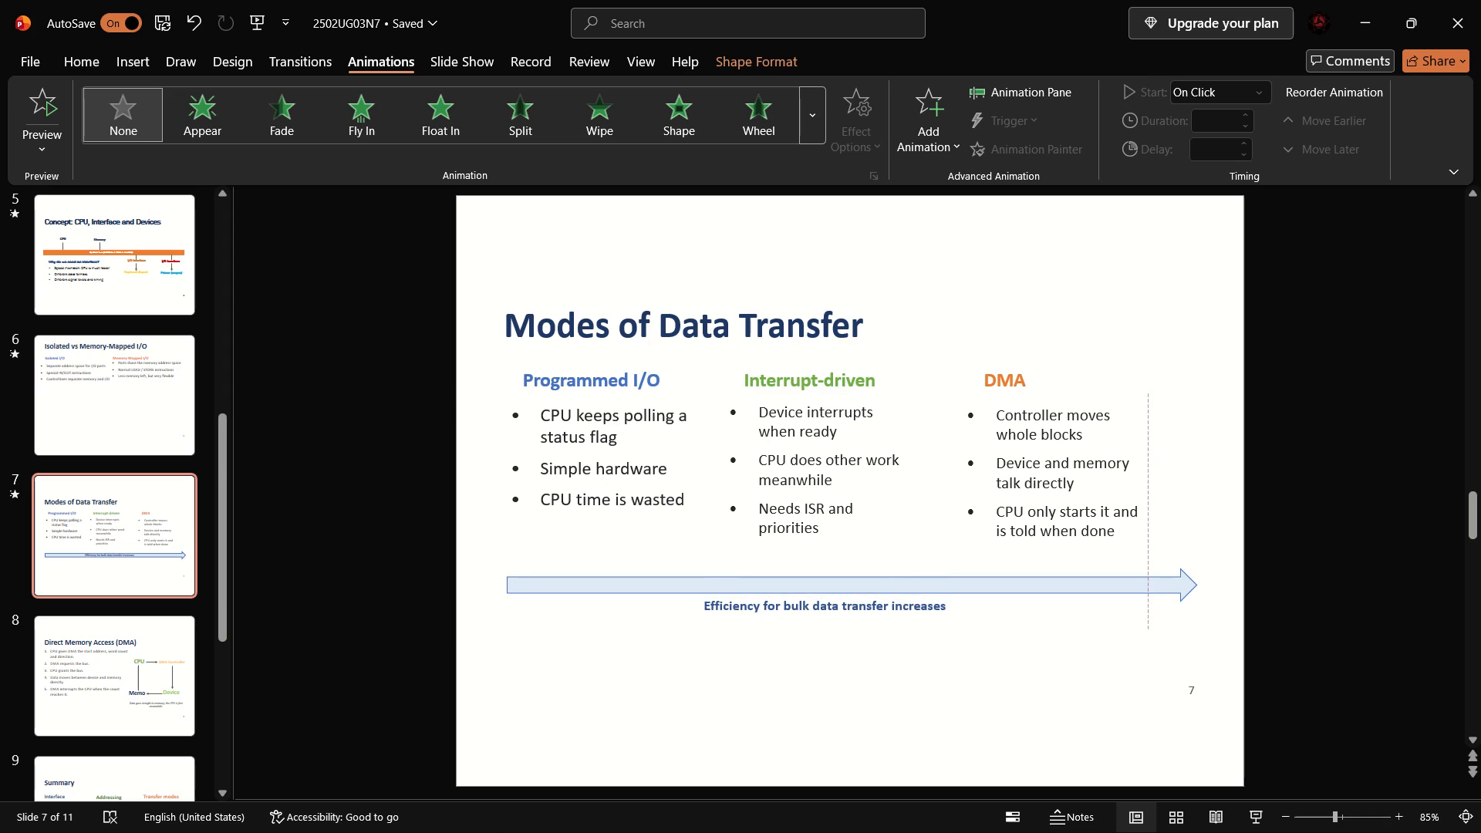
left_click_drag(663, 599, 663, 600)
left_click(653, 581)
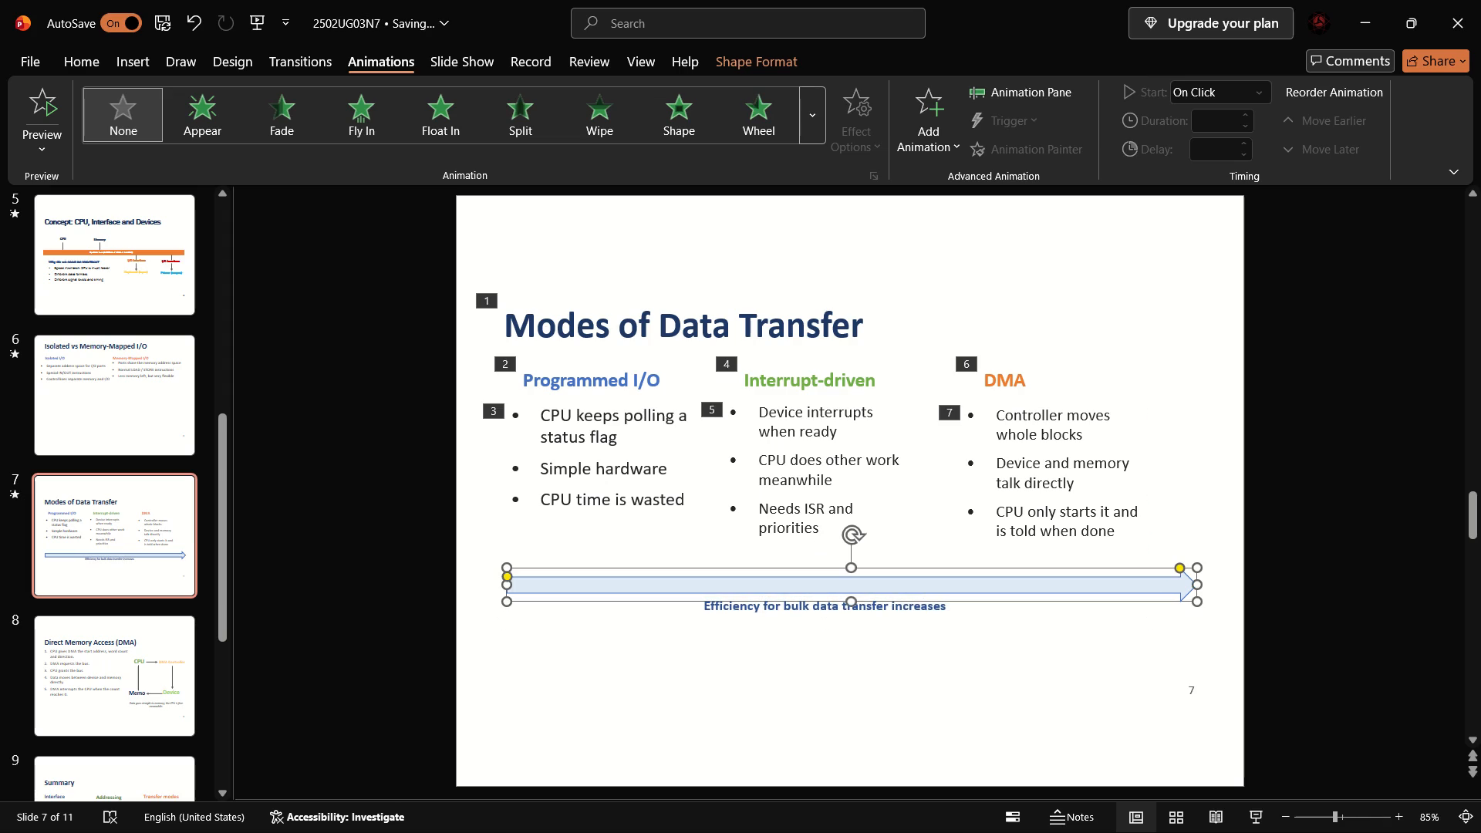
left_click(266, 95)
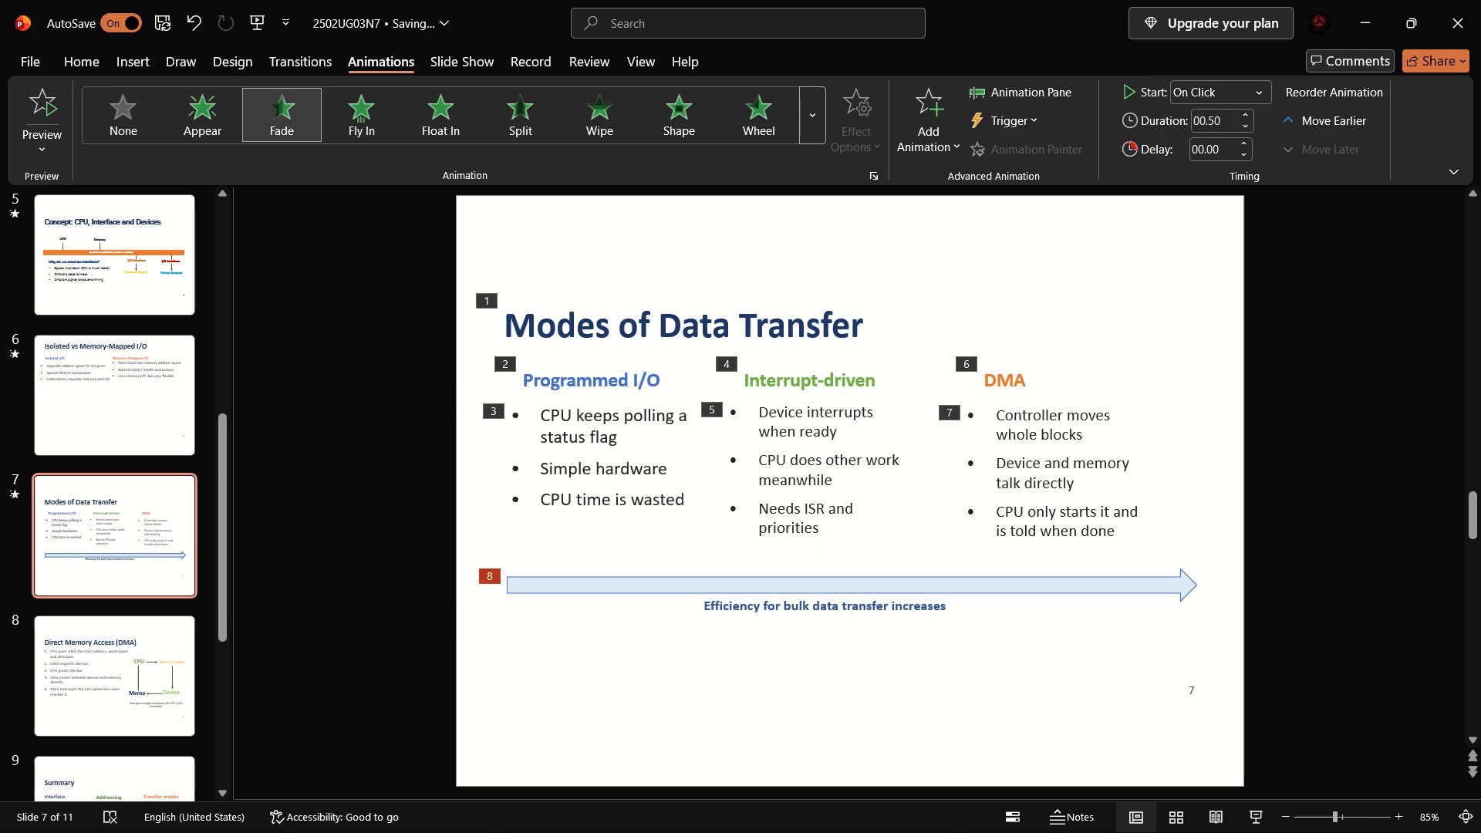
Move the "Efficiency for bulk data transfer increases" text back onto the blue arrow.
left_click(738, 621)
left_click_drag(759, 594, 759, 580)
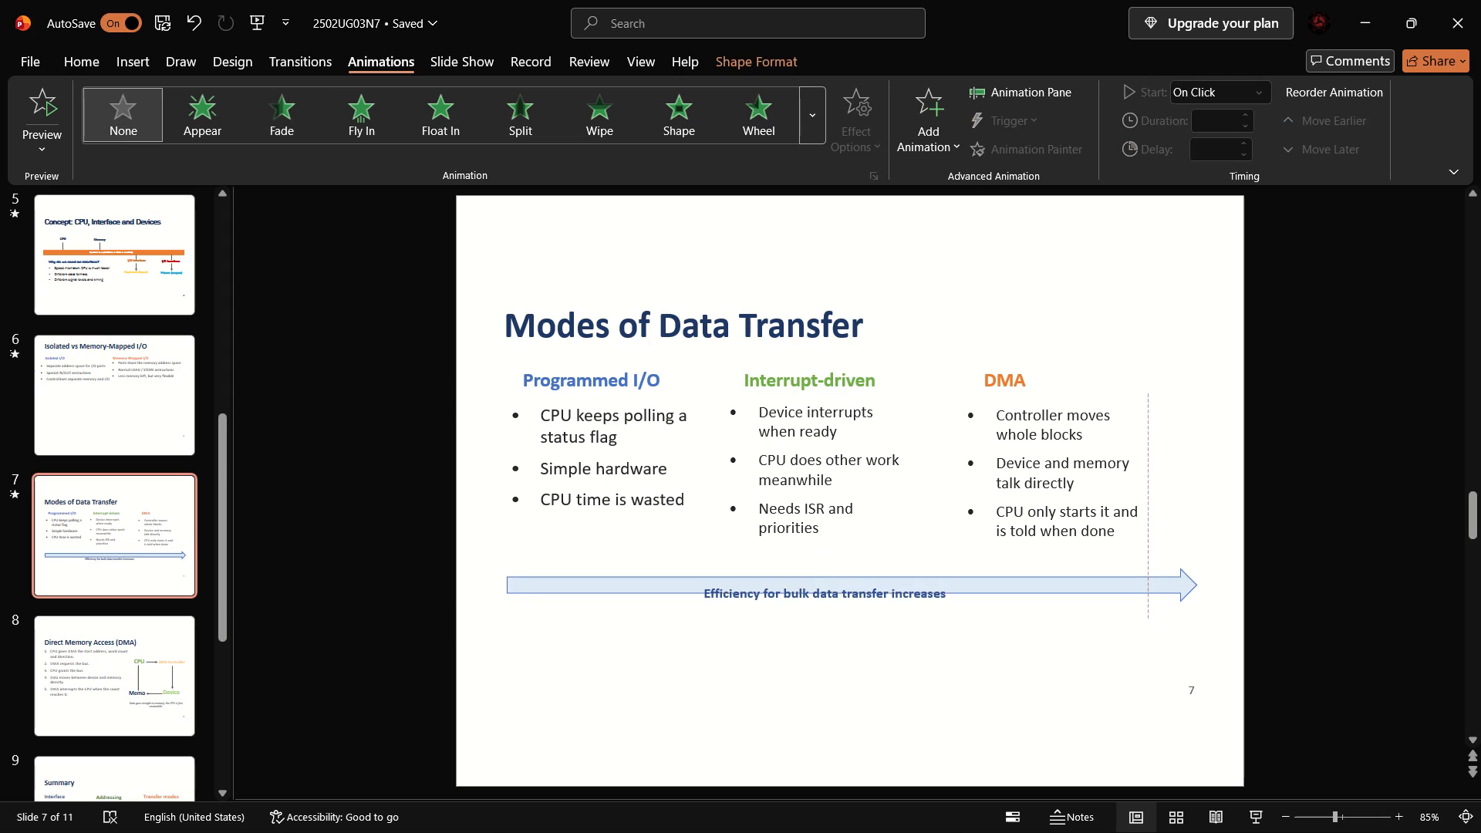
left_click_drag(759, 580, 758, 575)
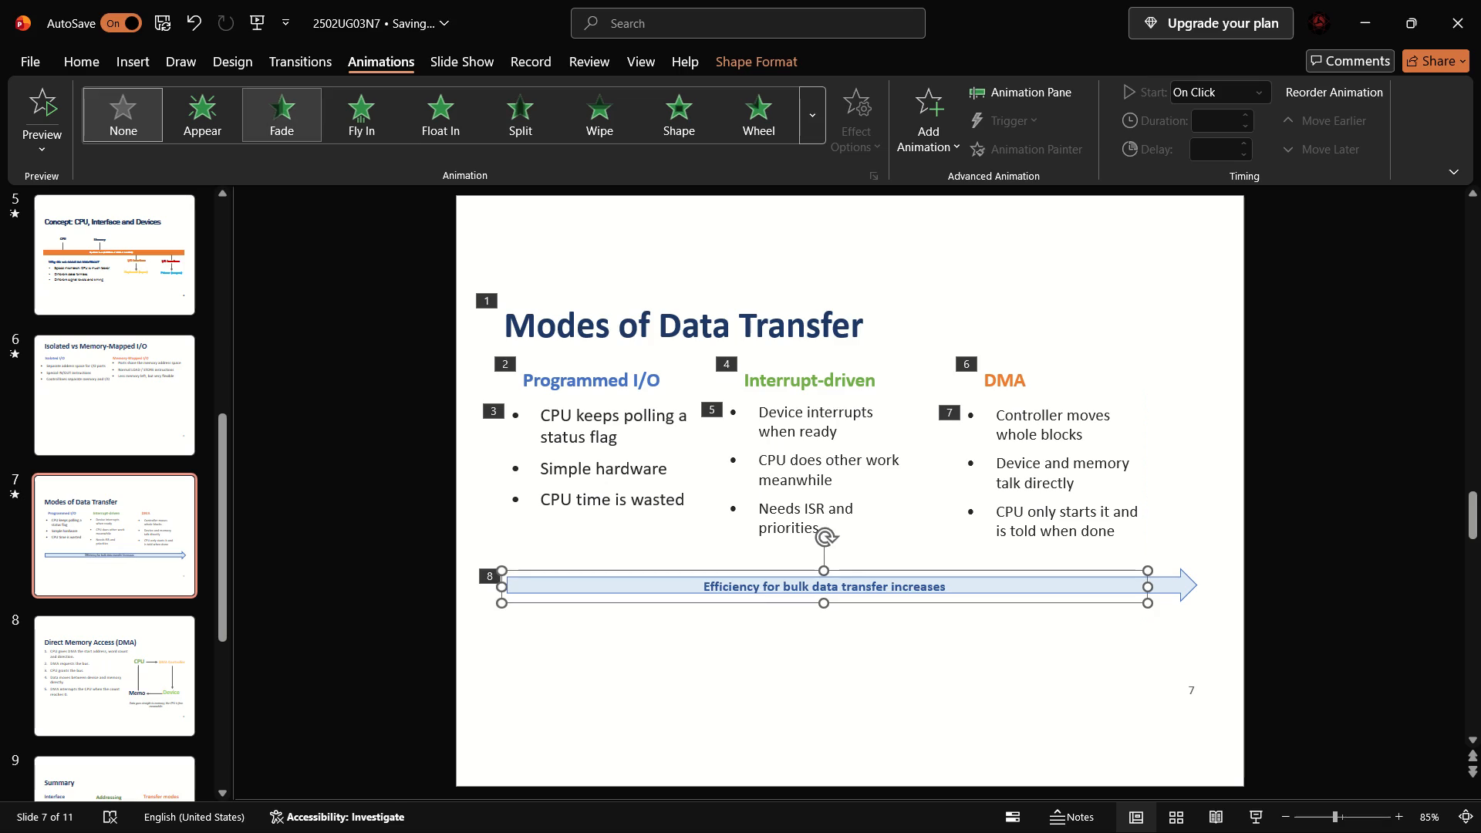
Apply the Fade entrance effect to the "Efficiency for bulk data transfer increases" text on slide 7.
left_click(295, 106)
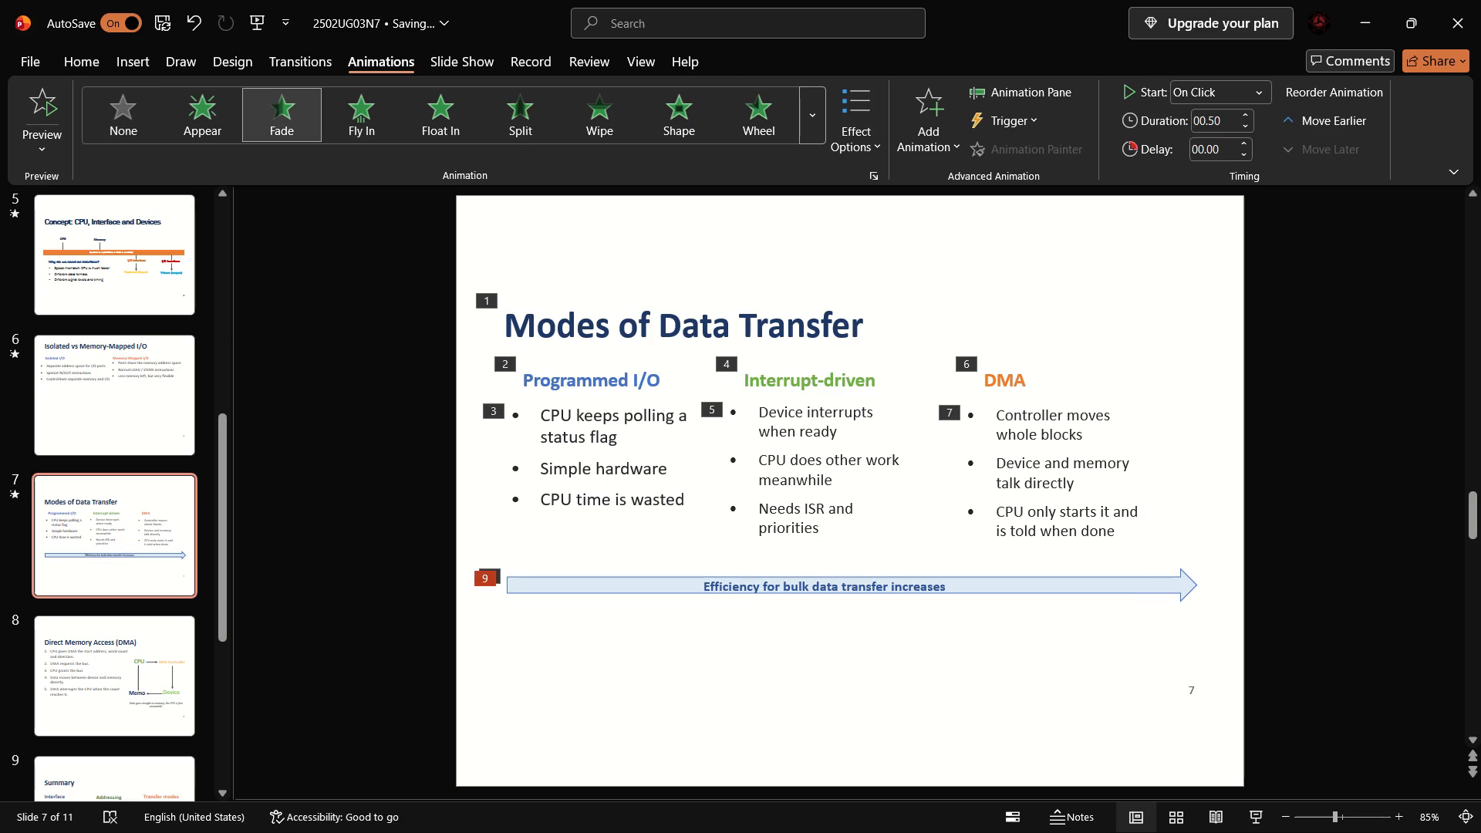
Apply the Appear entrance effect to the "Direct Memory Access (DMA)" title on slide 8.
left_click(140, 684)
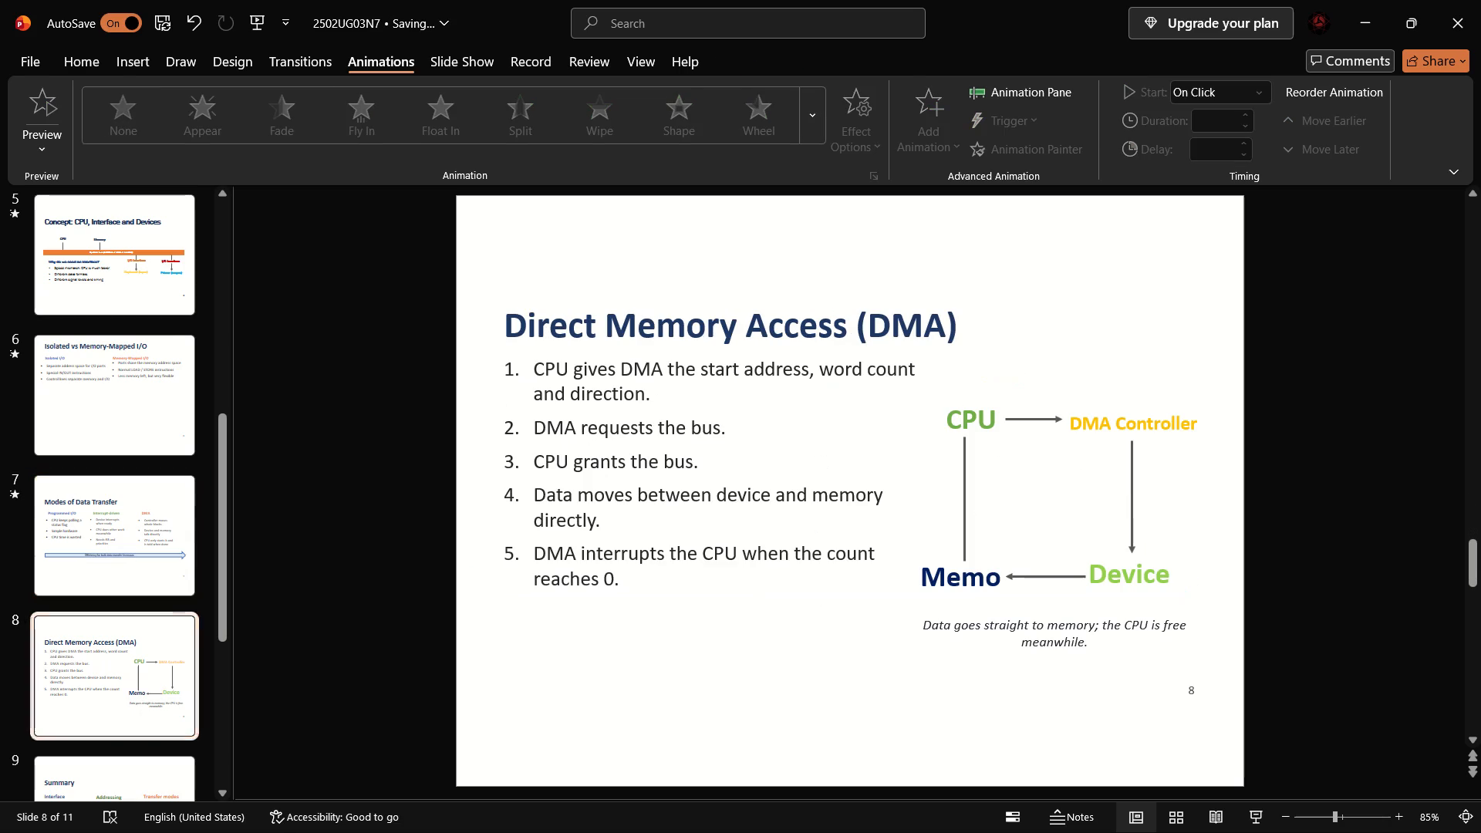
left_click(552, 311)
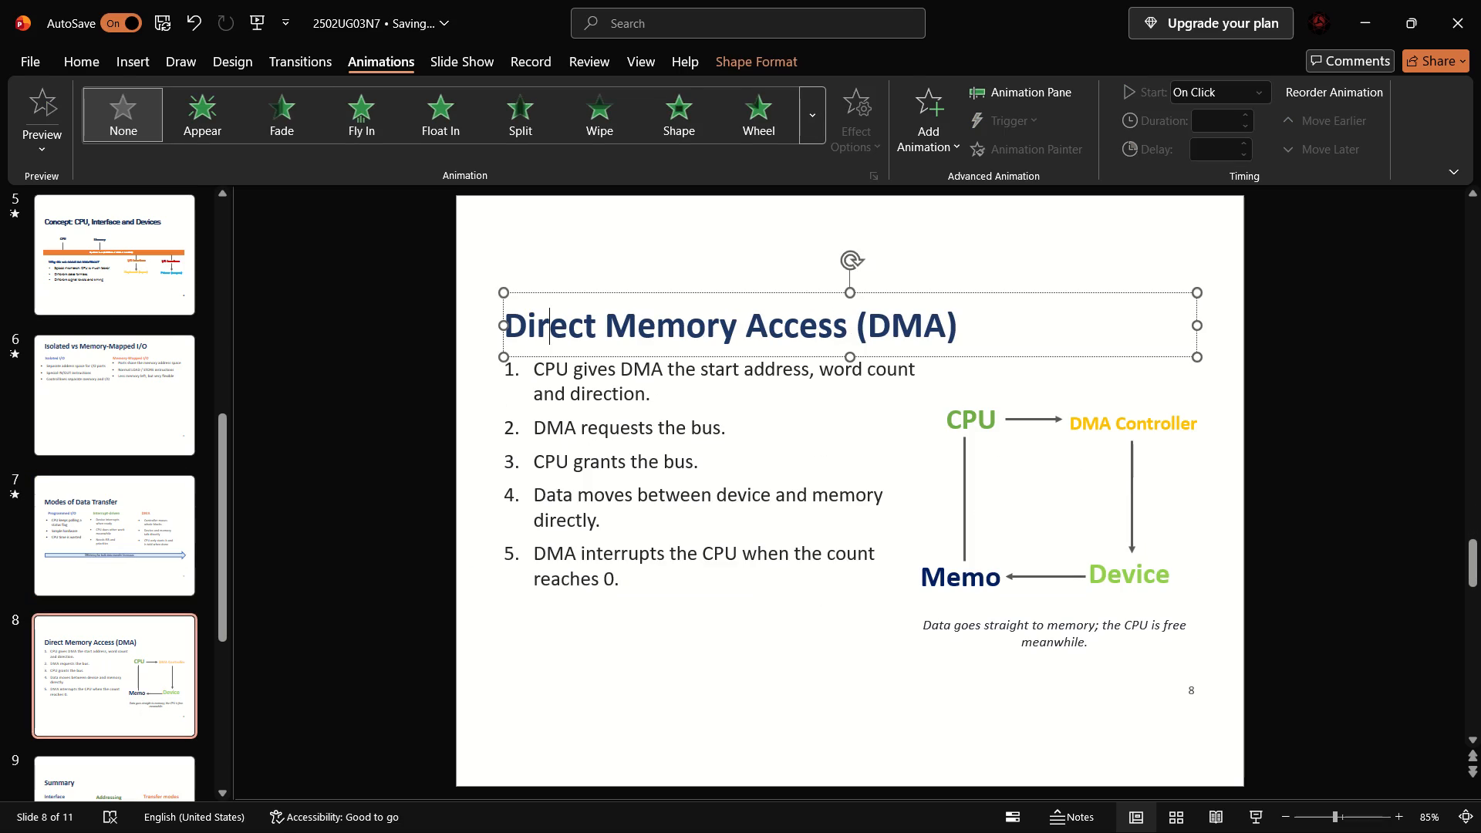
left_click(228, 110)
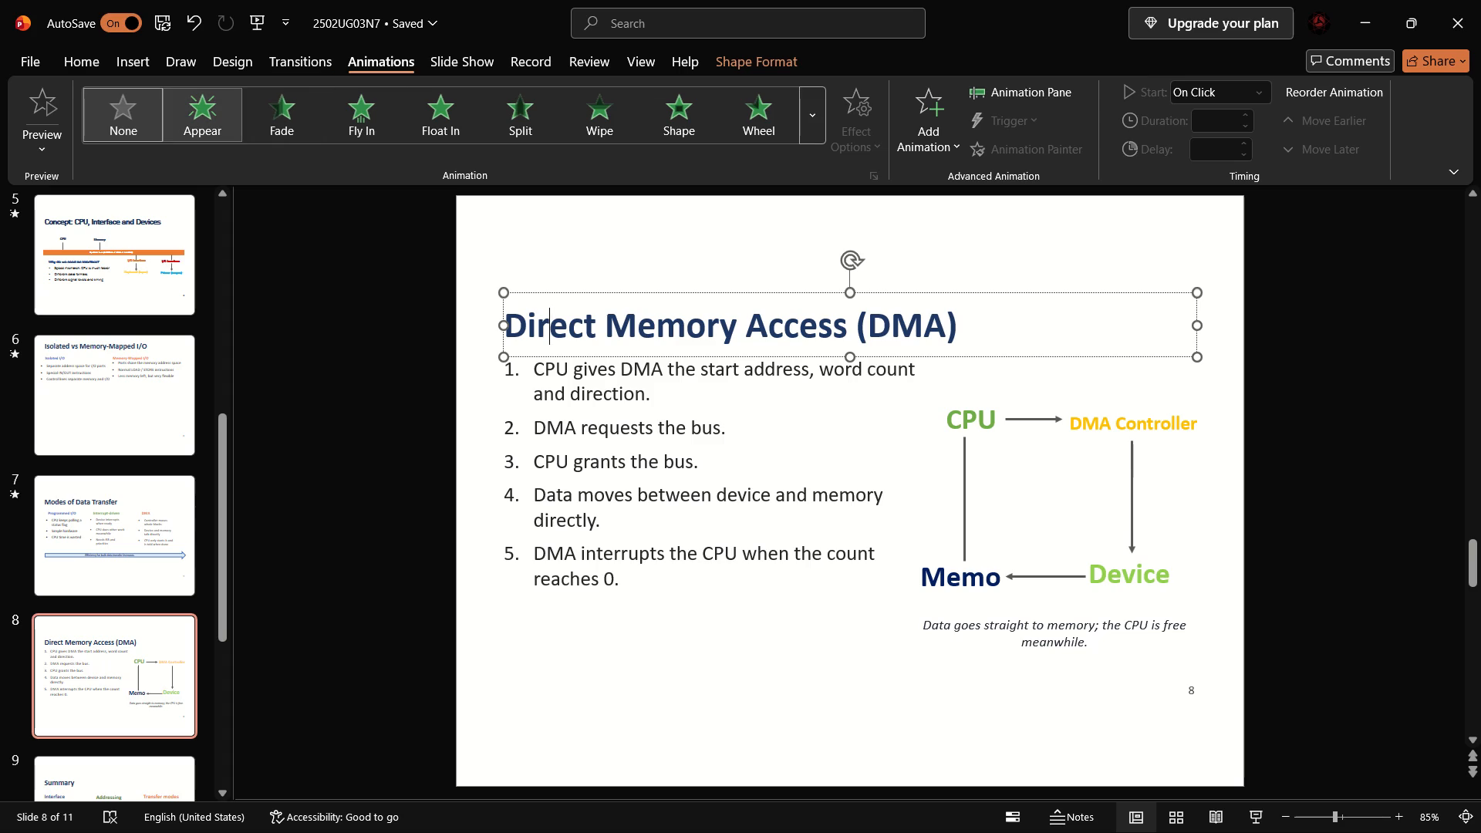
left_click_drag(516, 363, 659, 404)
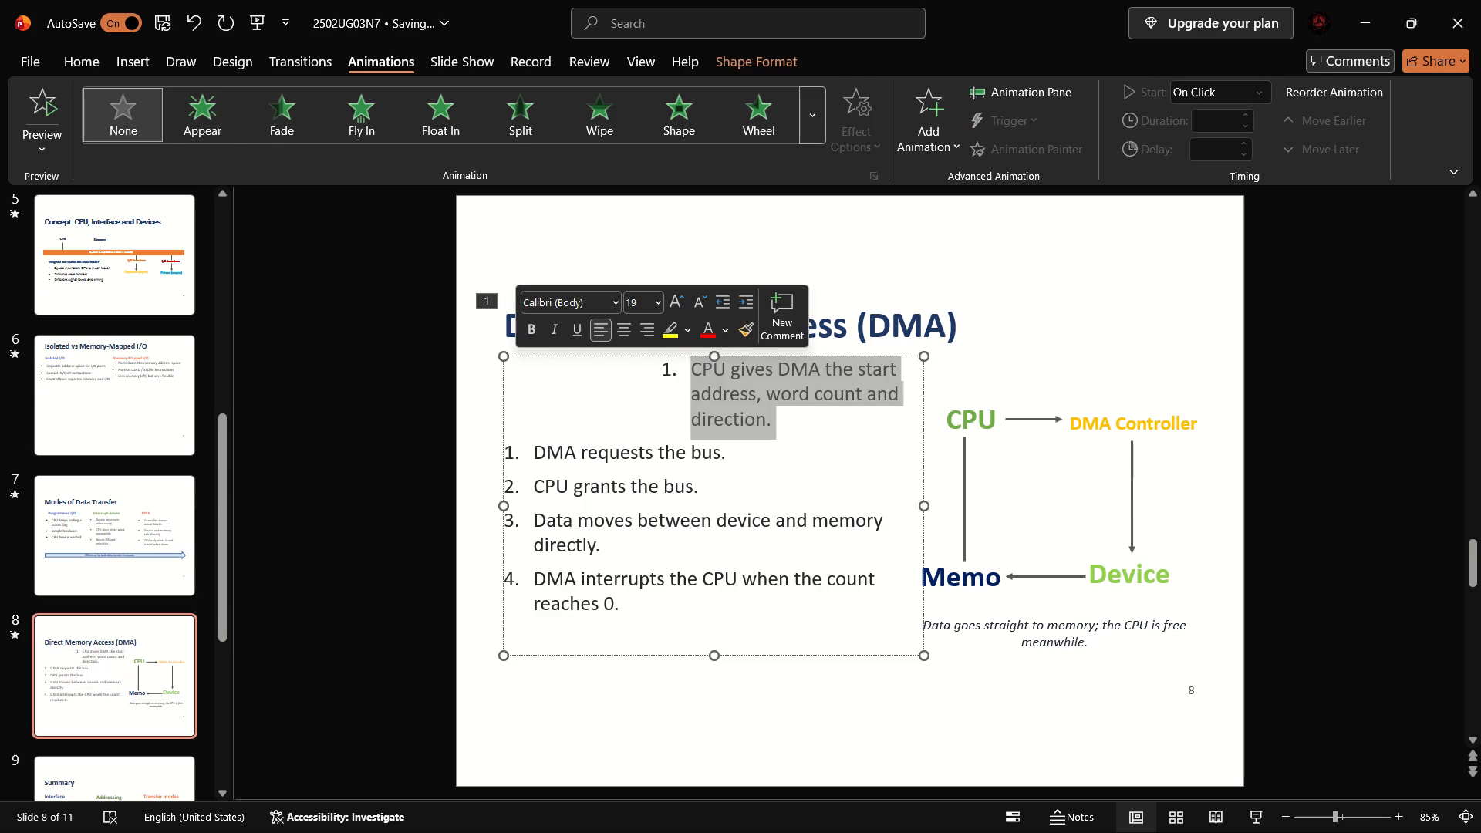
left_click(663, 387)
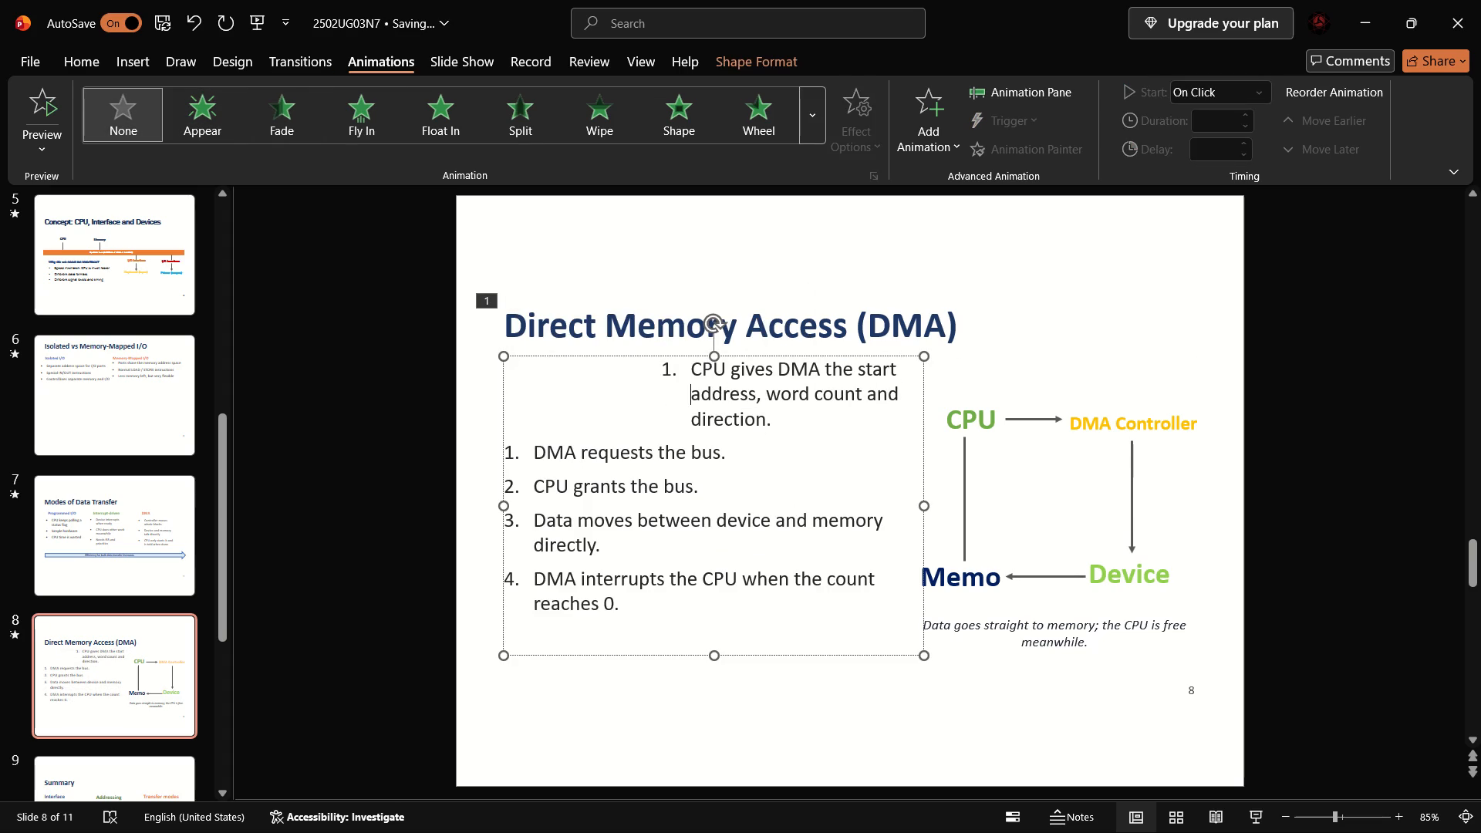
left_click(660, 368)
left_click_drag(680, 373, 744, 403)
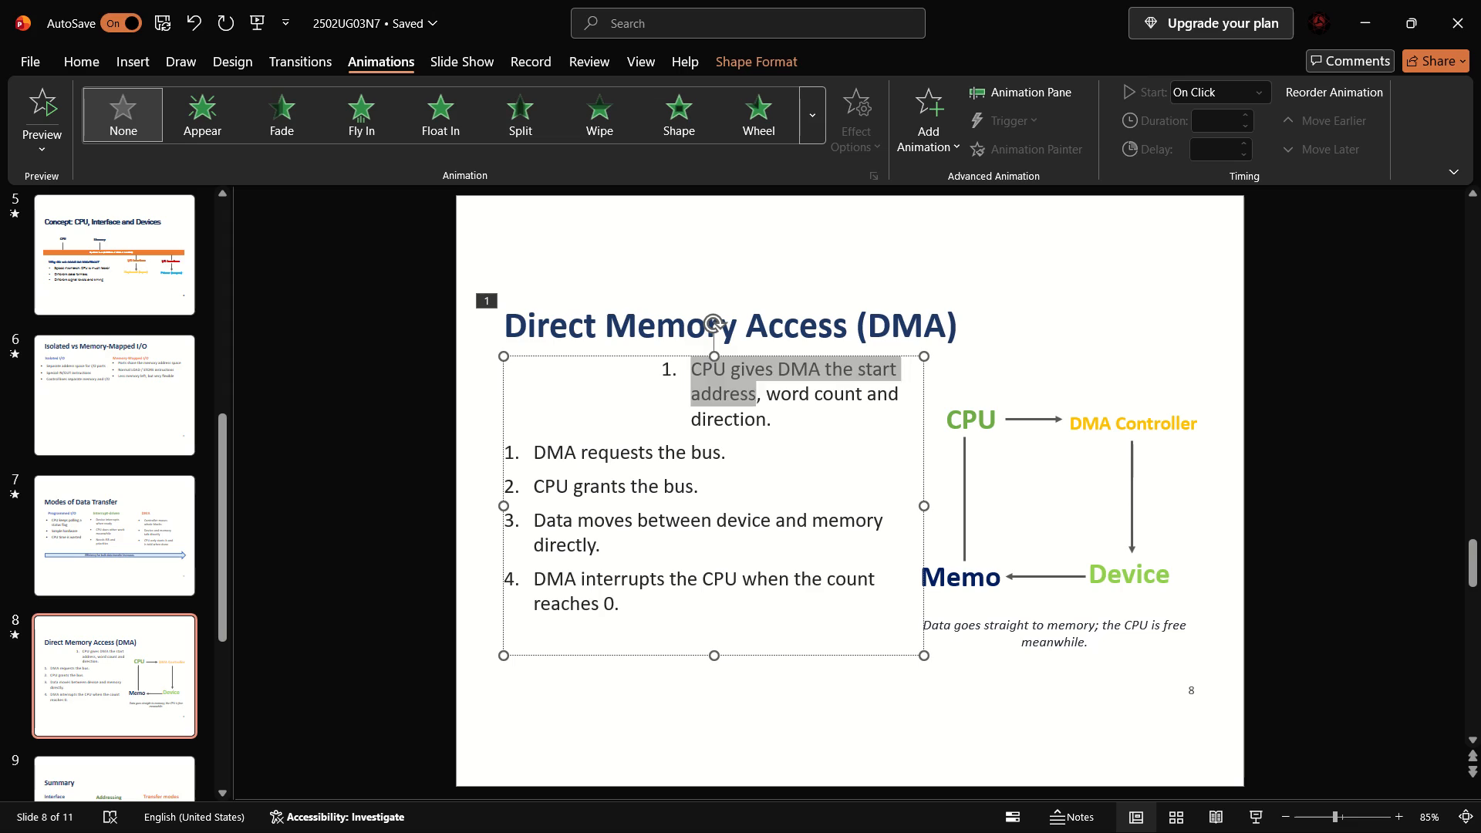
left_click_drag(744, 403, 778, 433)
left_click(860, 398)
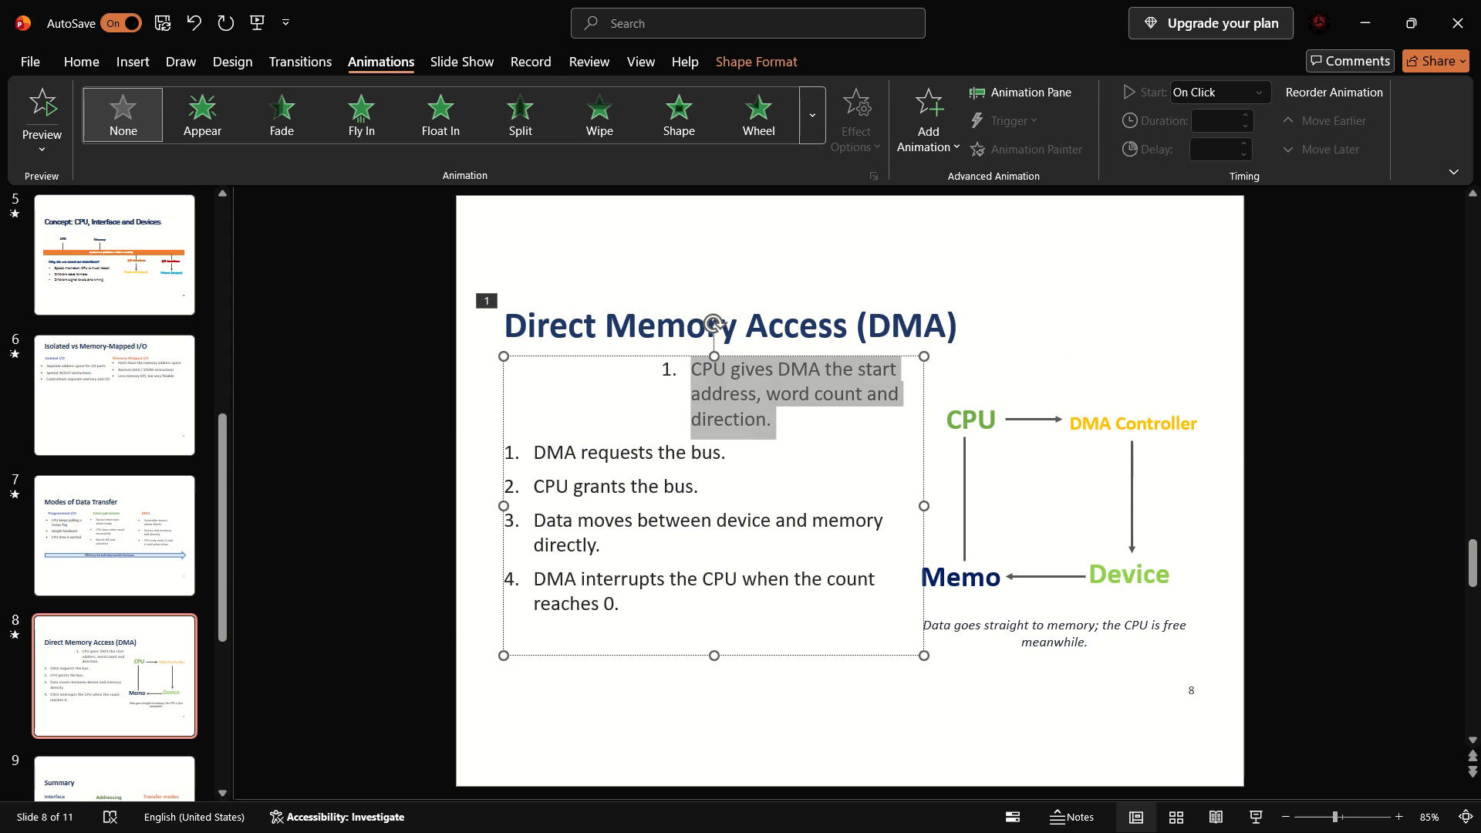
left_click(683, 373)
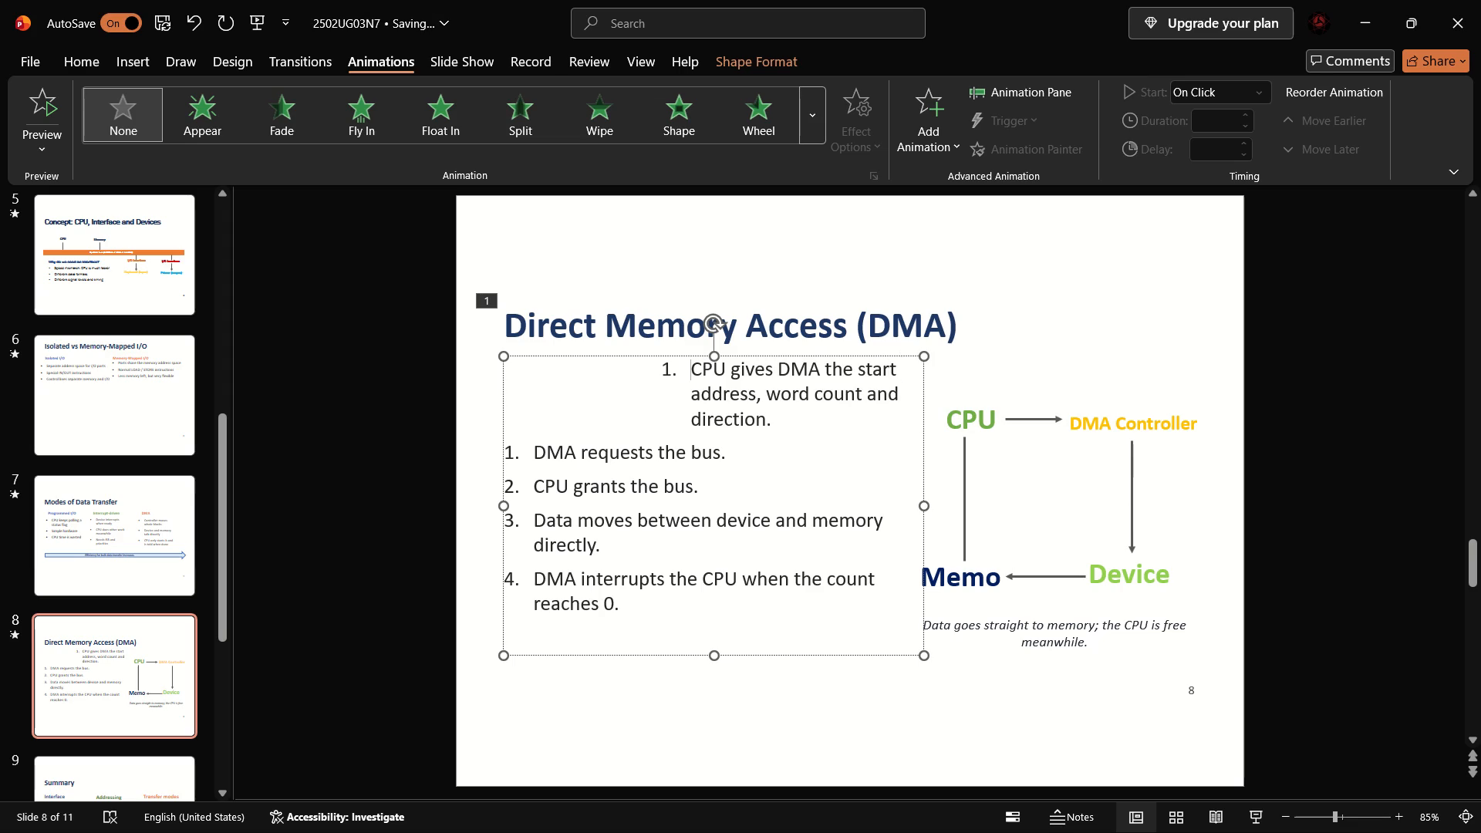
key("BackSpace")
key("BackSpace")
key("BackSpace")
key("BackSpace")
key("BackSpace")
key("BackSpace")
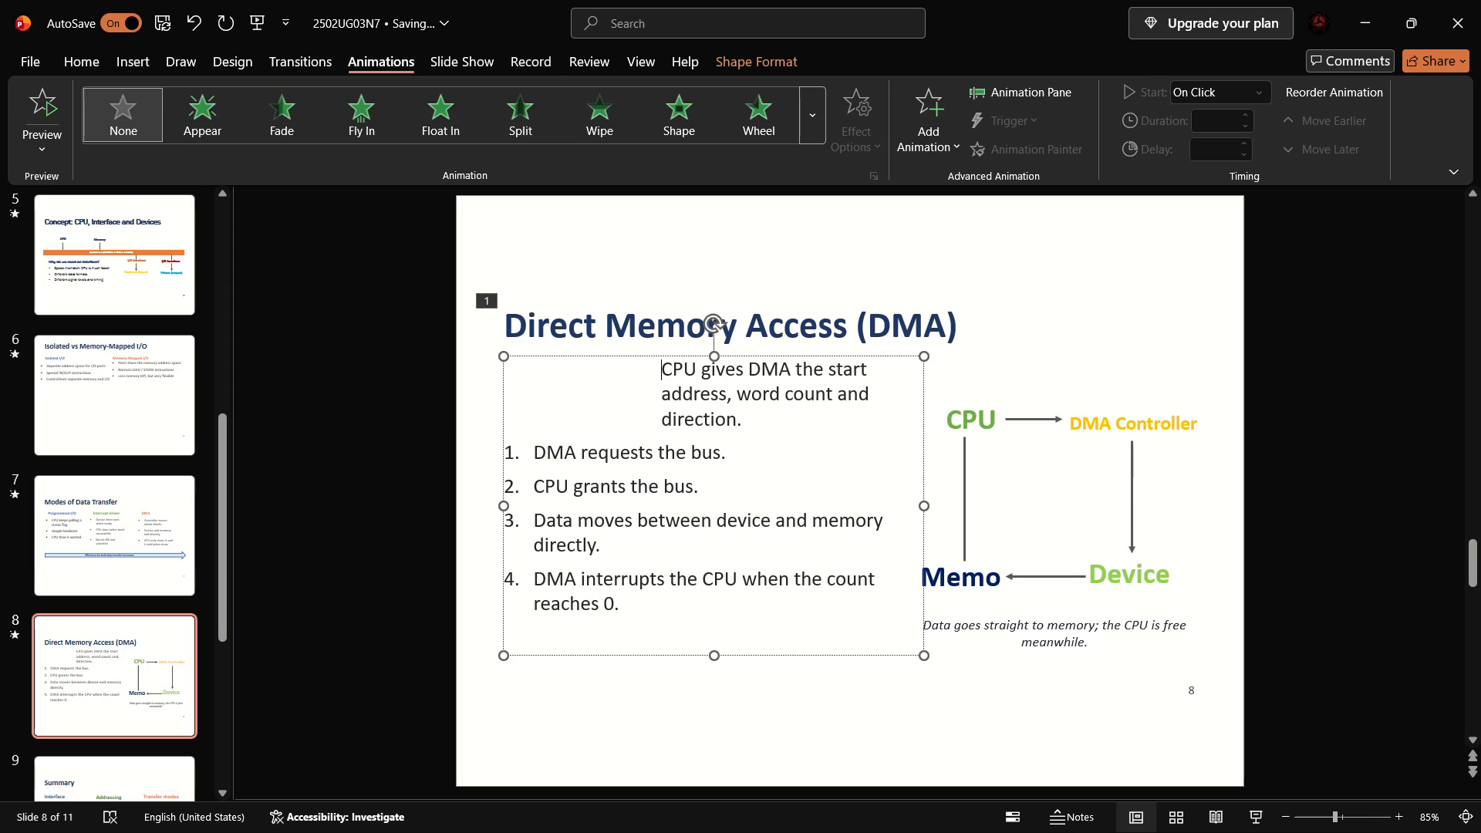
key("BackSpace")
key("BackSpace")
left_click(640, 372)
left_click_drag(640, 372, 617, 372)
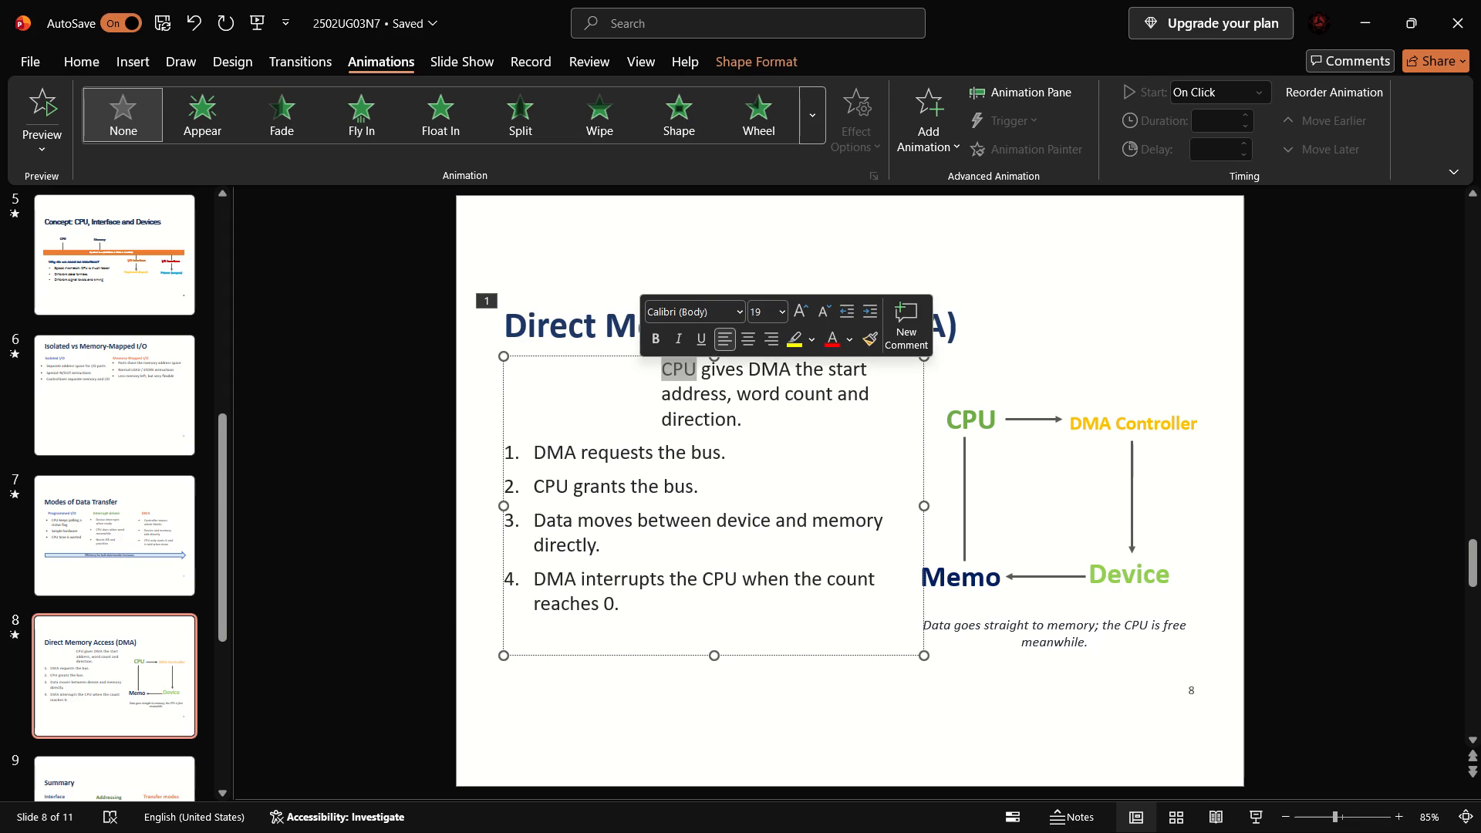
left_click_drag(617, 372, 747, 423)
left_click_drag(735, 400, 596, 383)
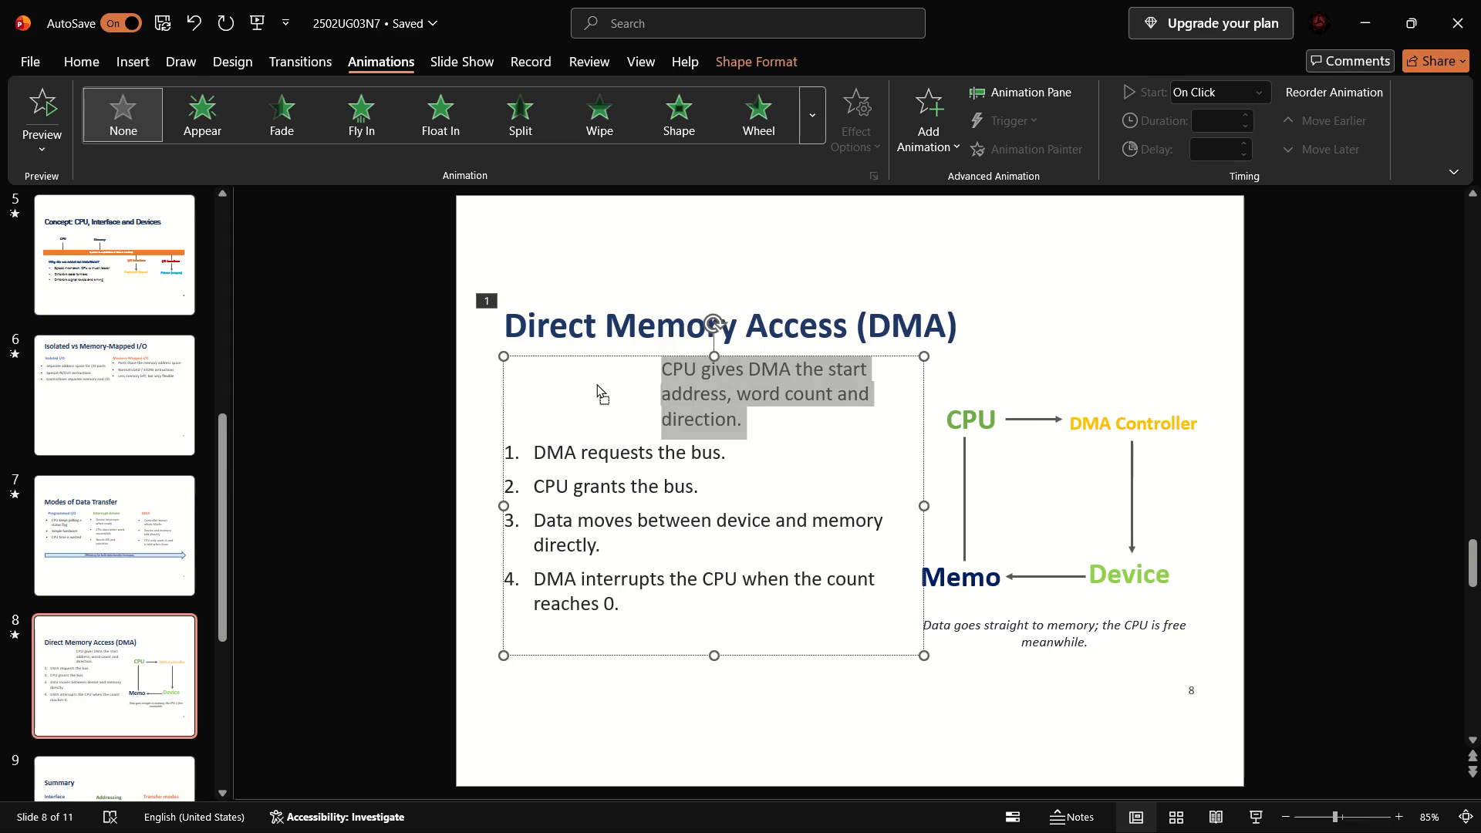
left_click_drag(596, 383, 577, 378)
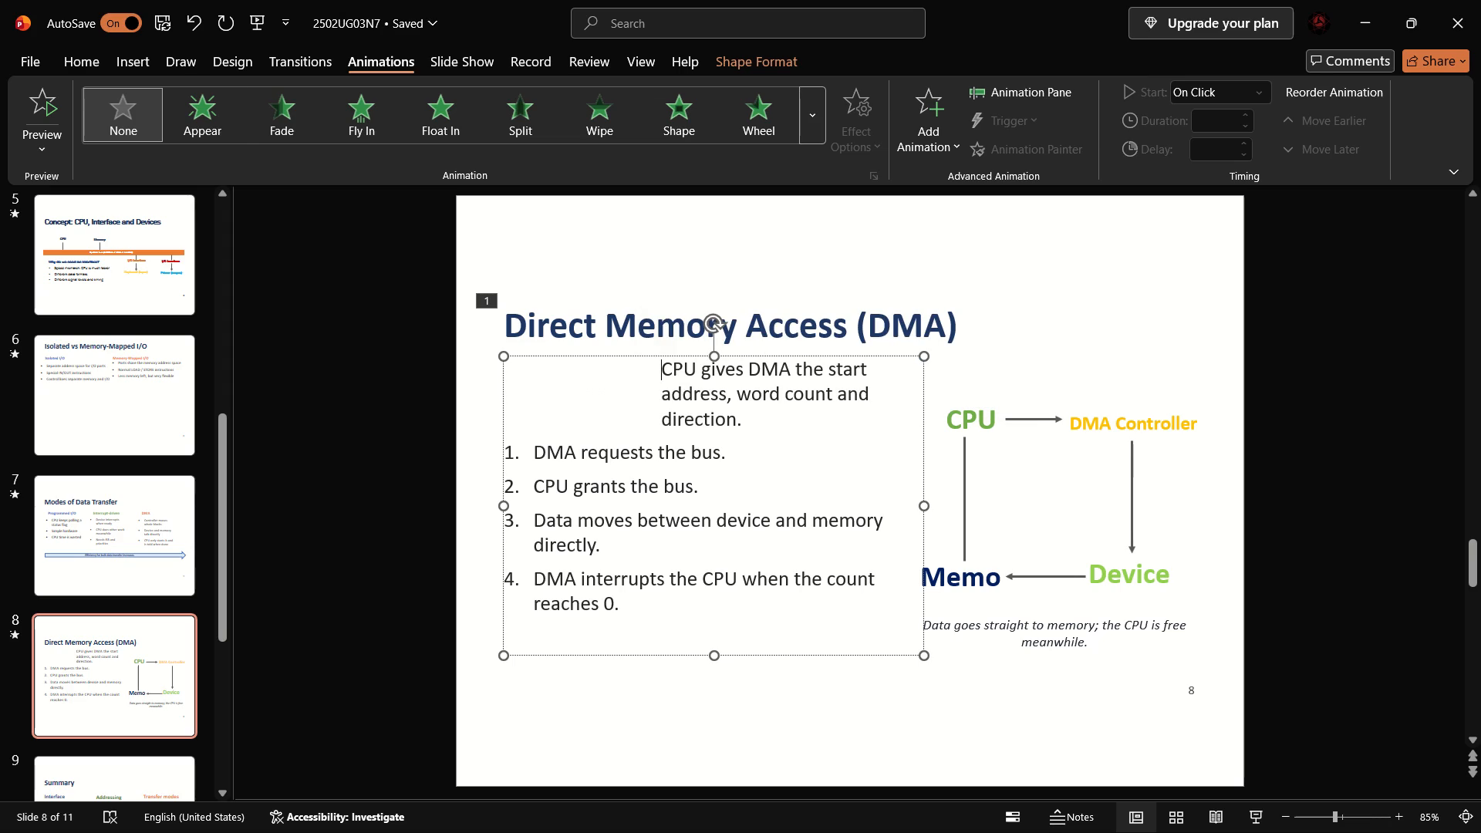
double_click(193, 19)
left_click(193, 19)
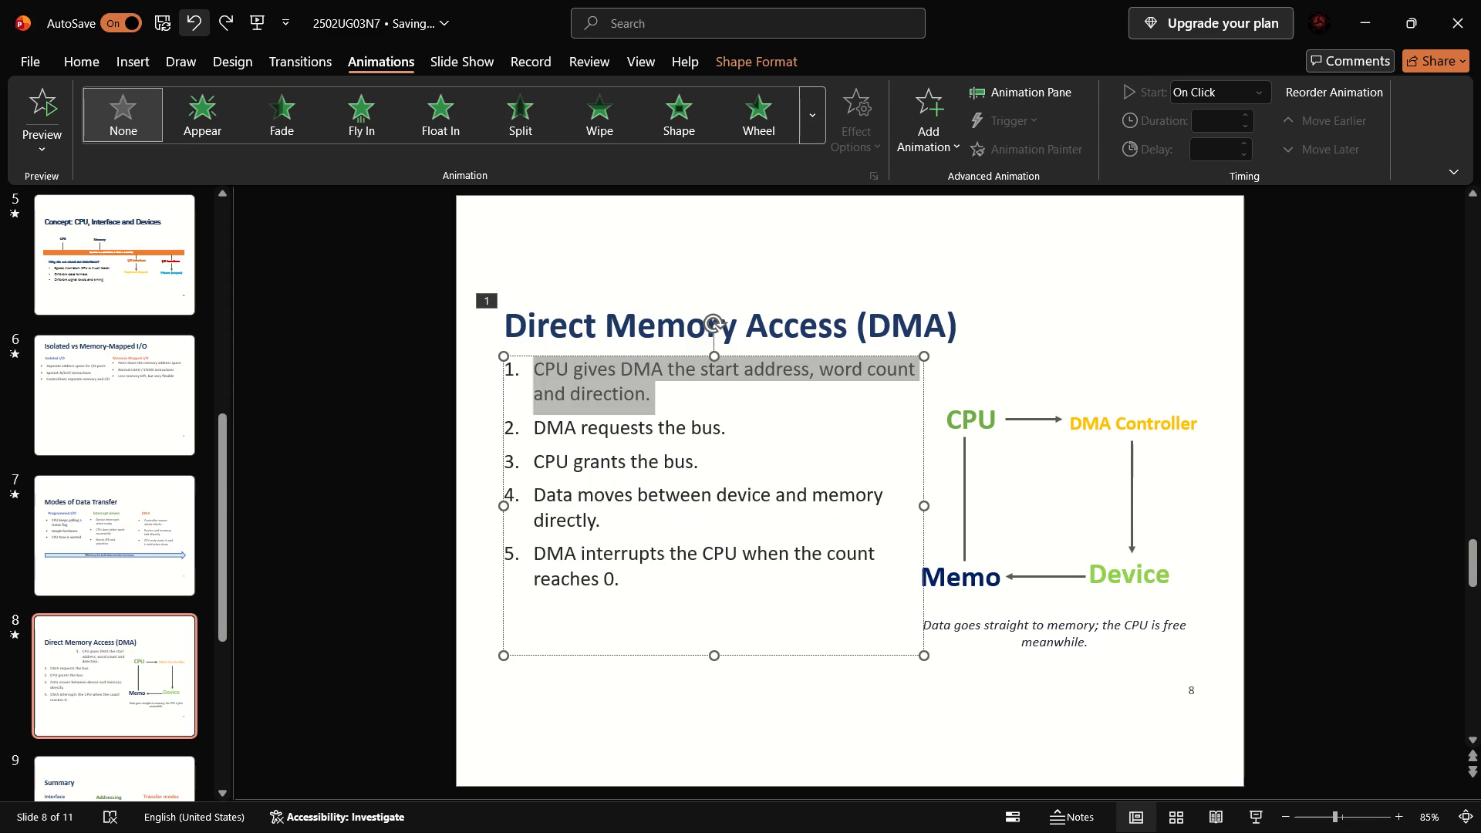
Apply Fly In to the first numbered item, about the start address, and Fade to "DMA requests the bus.".
left_click(710, 459)
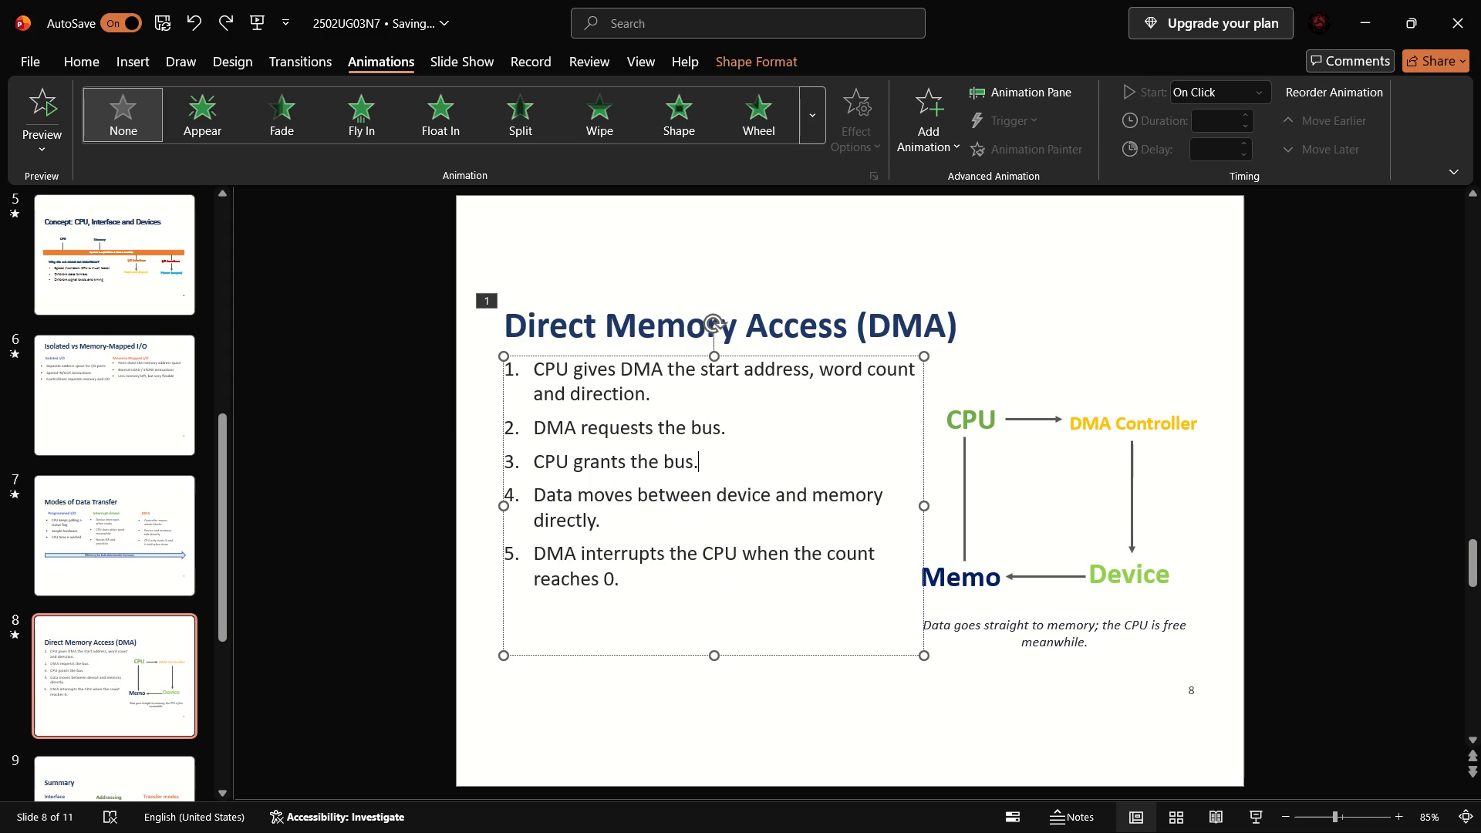
left_click_drag(531, 368, 658, 402)
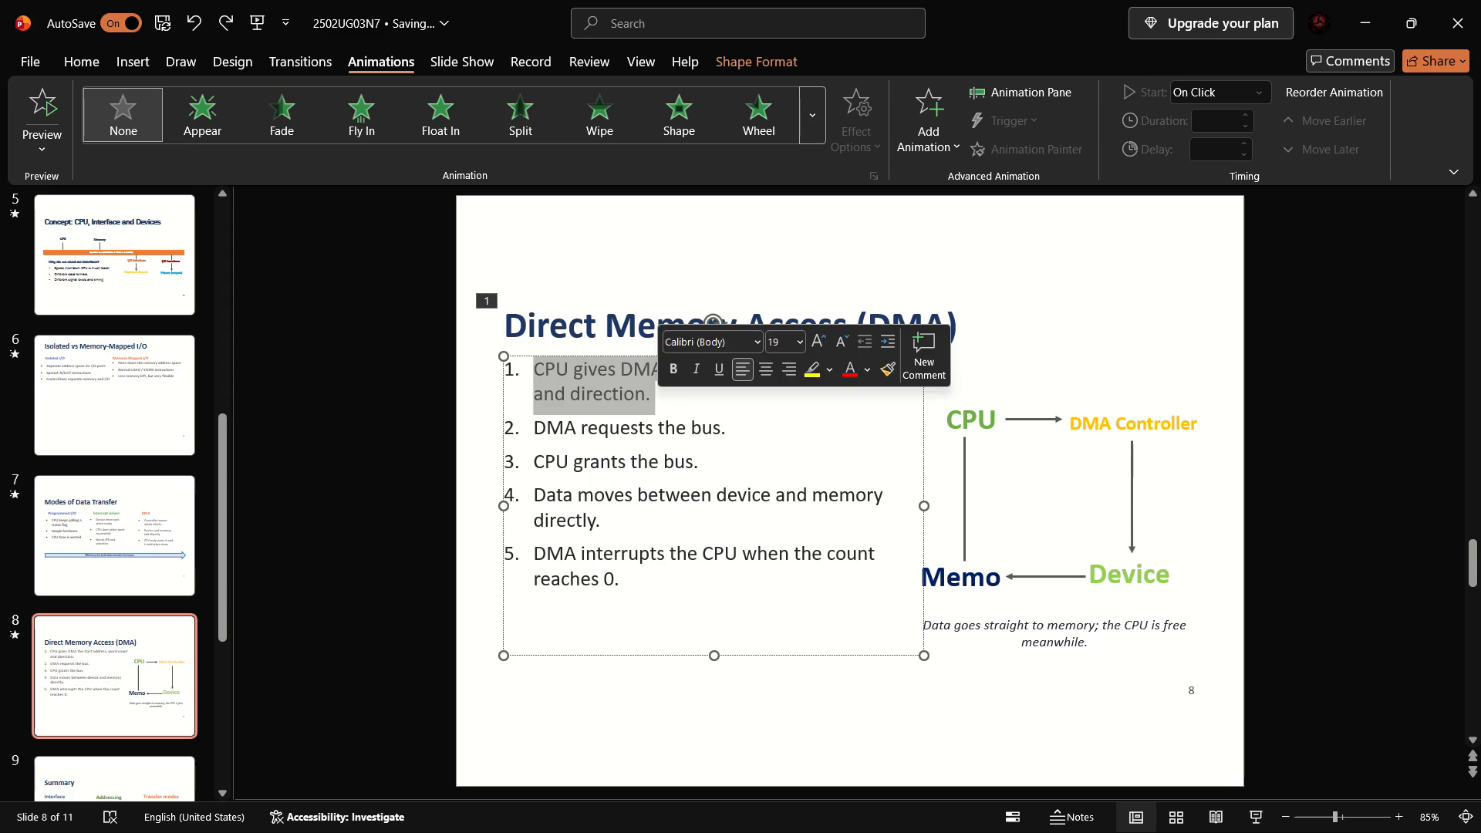
left_click(359, 117)
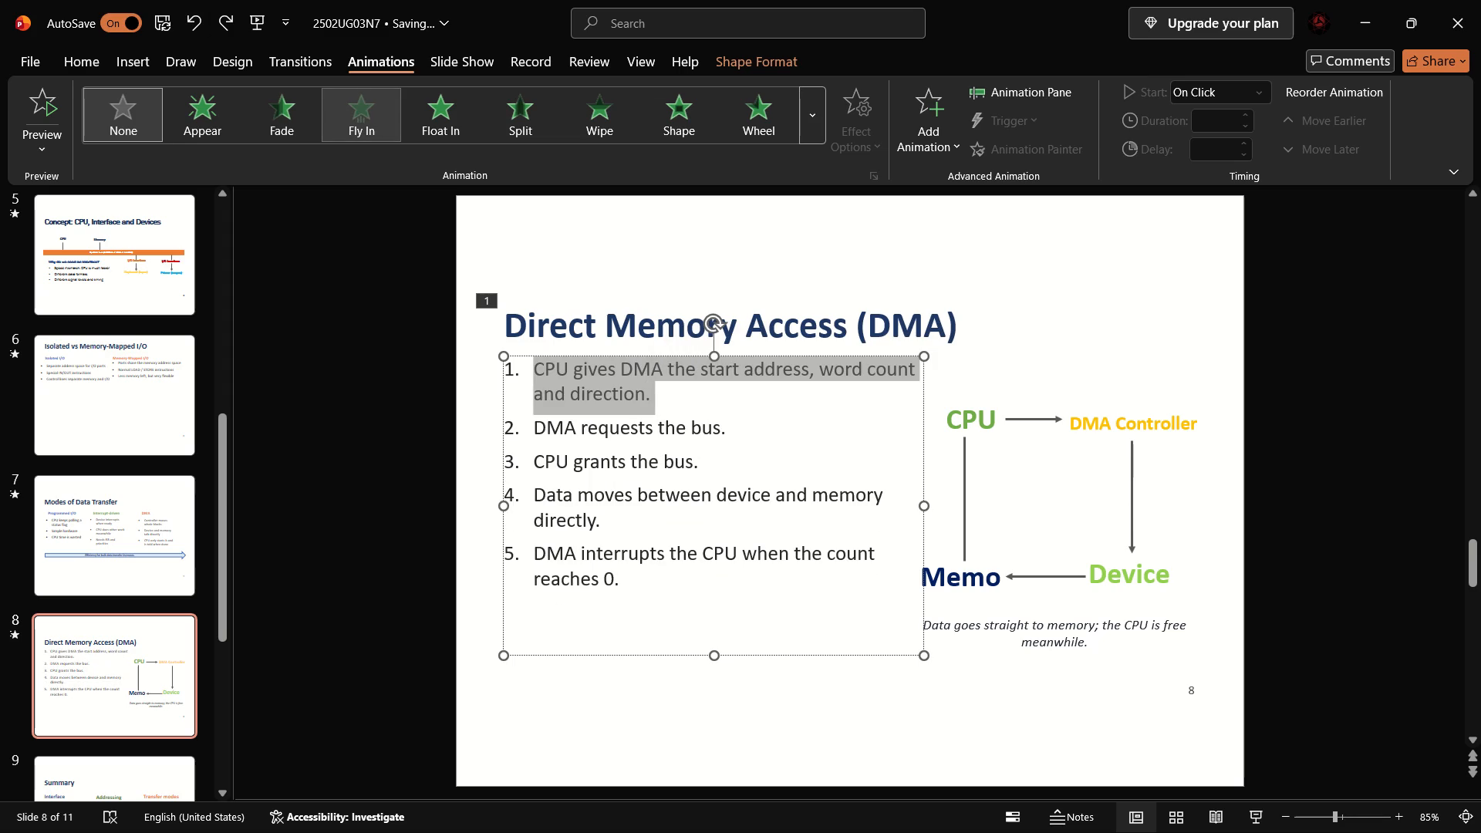
left_click_drag(540, 429, 669, 450)
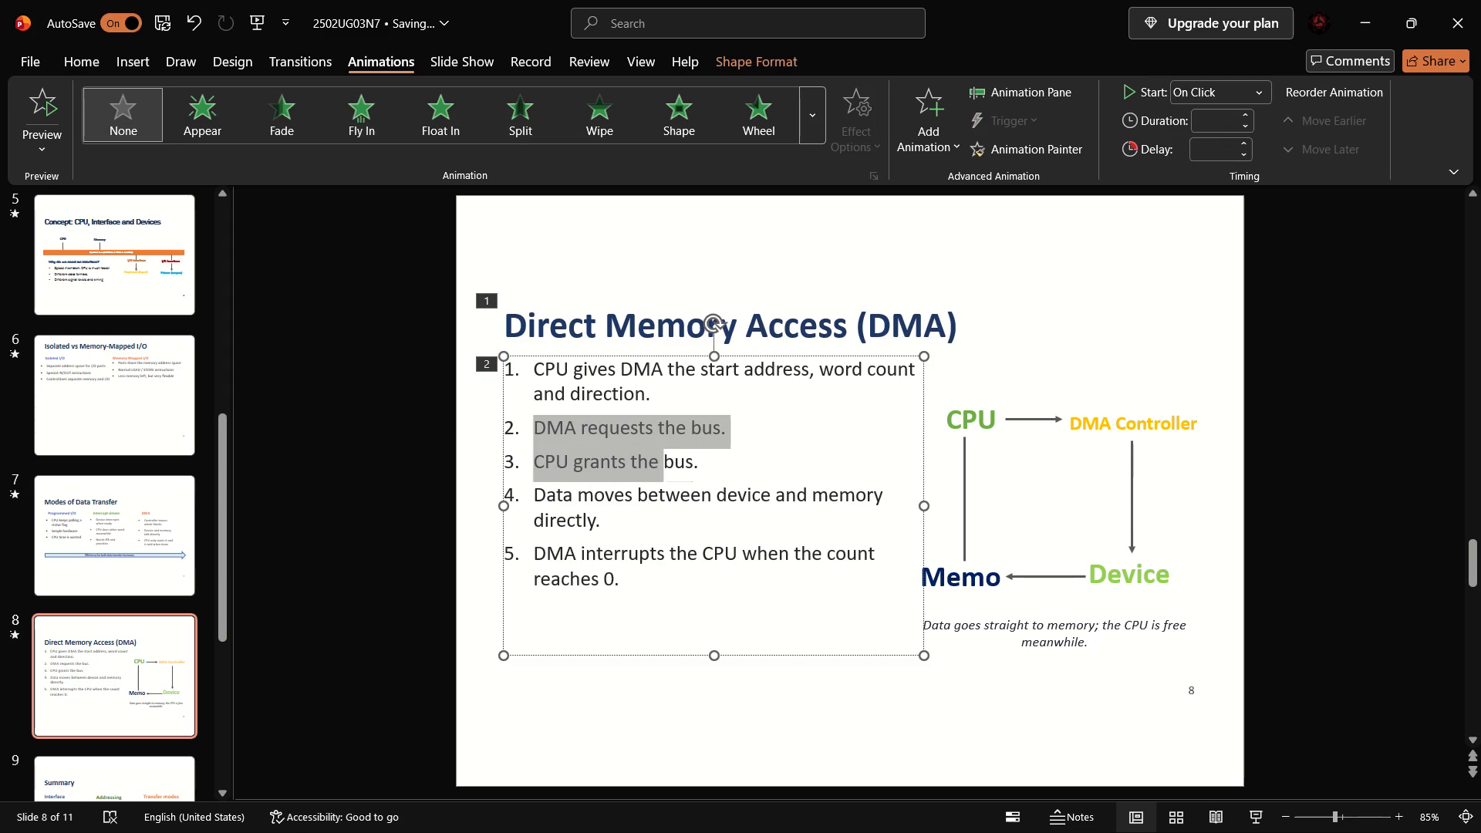
left_click_drag(669, 450, 714, 443)
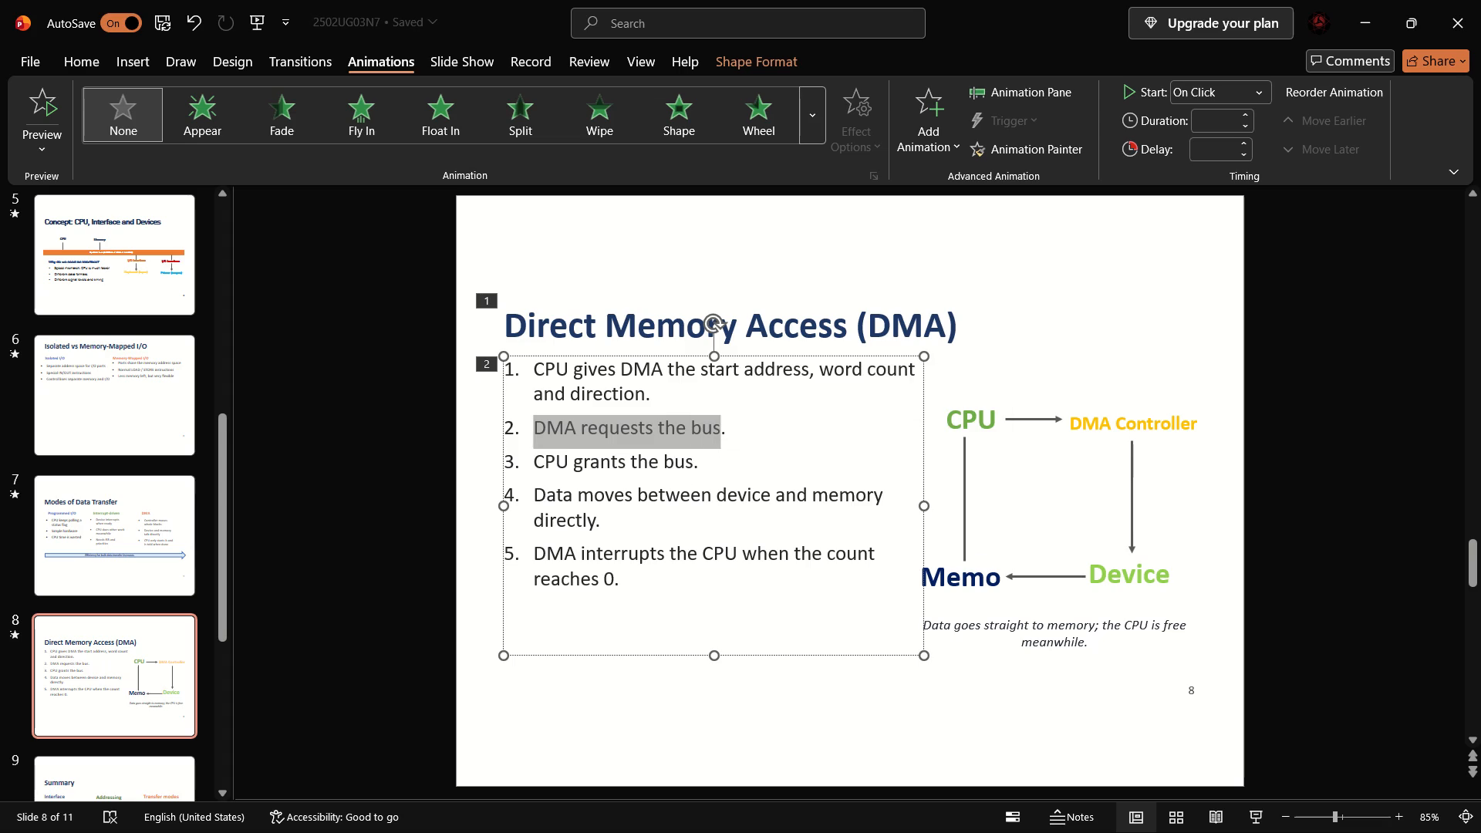
left_click(269, 107)
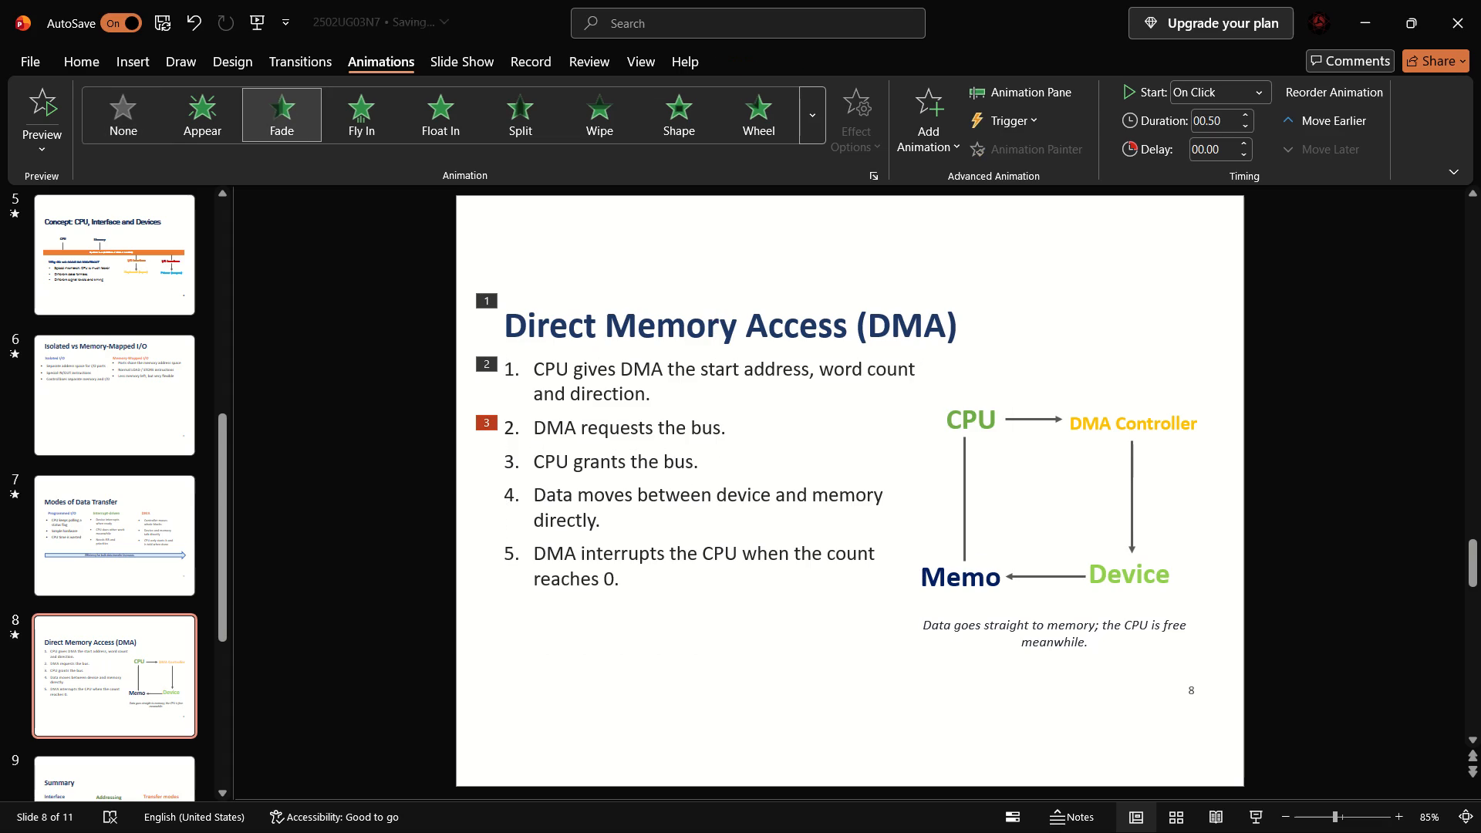
Apply Fly In to the "CPU" and "DMA Controller" labels and an entrance effect to the arrow between them.
left_click(953, 406)
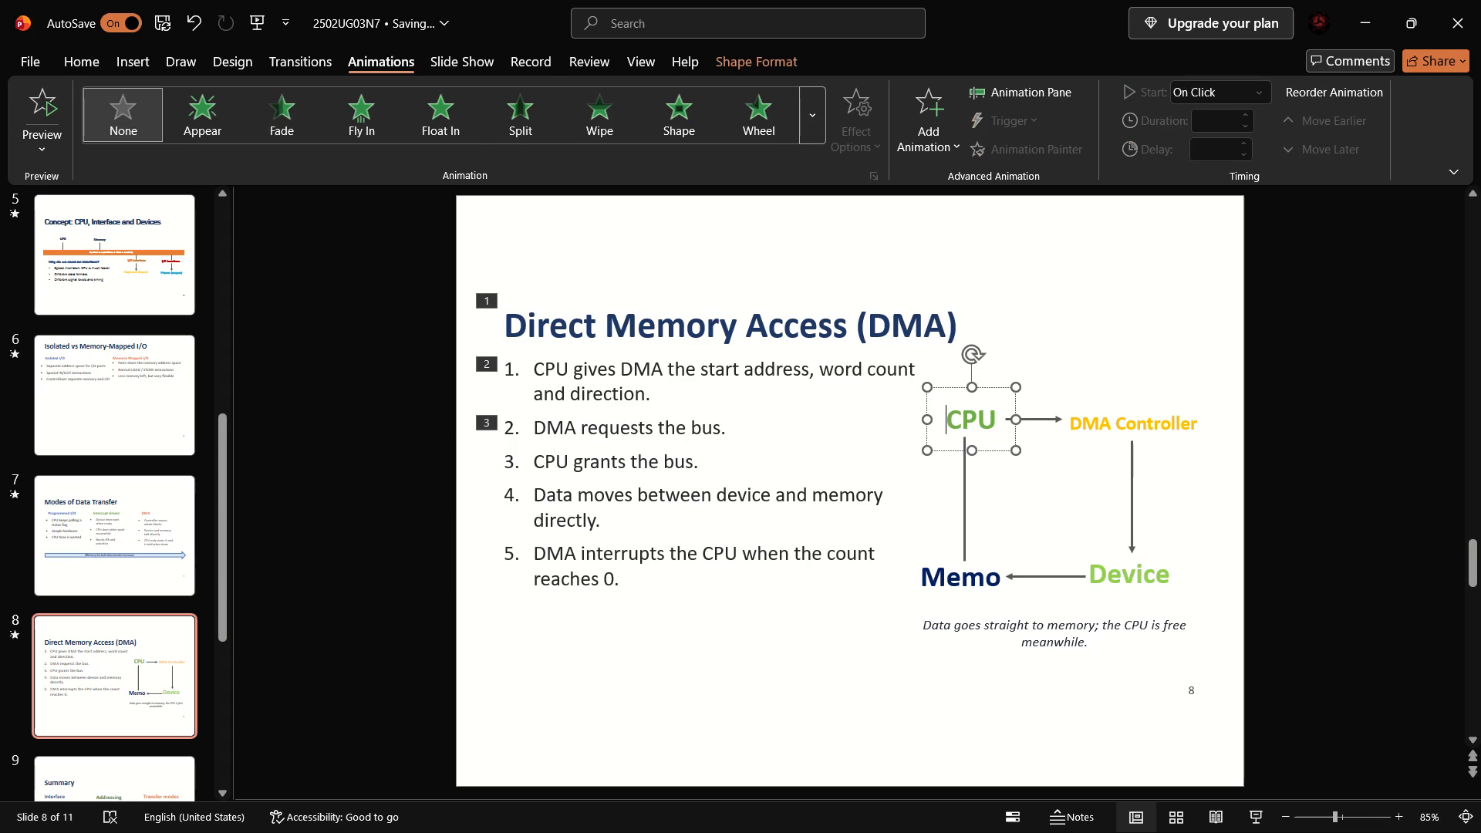
left_click(369, 99)
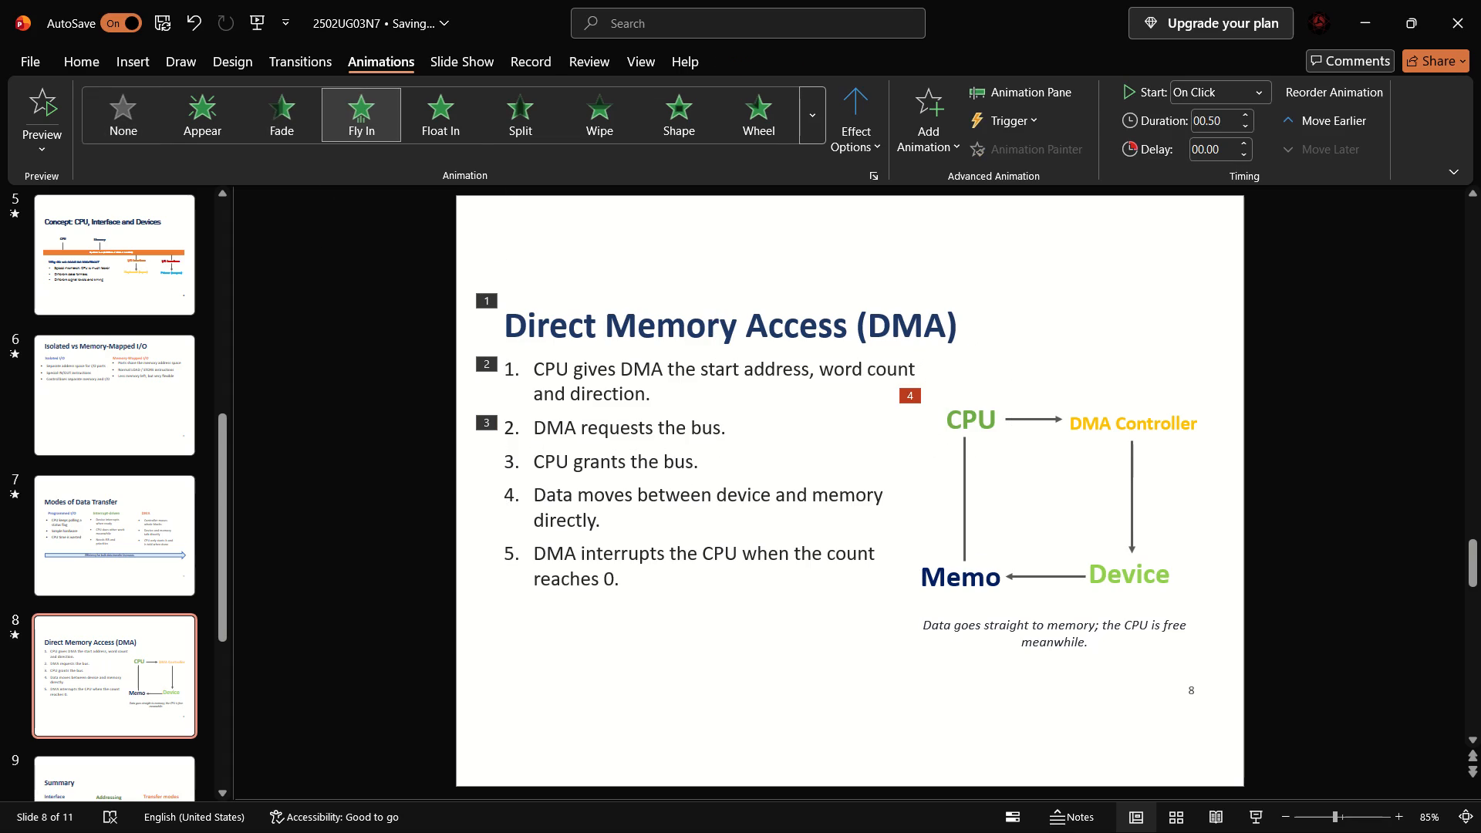
left_click(1026, 412)
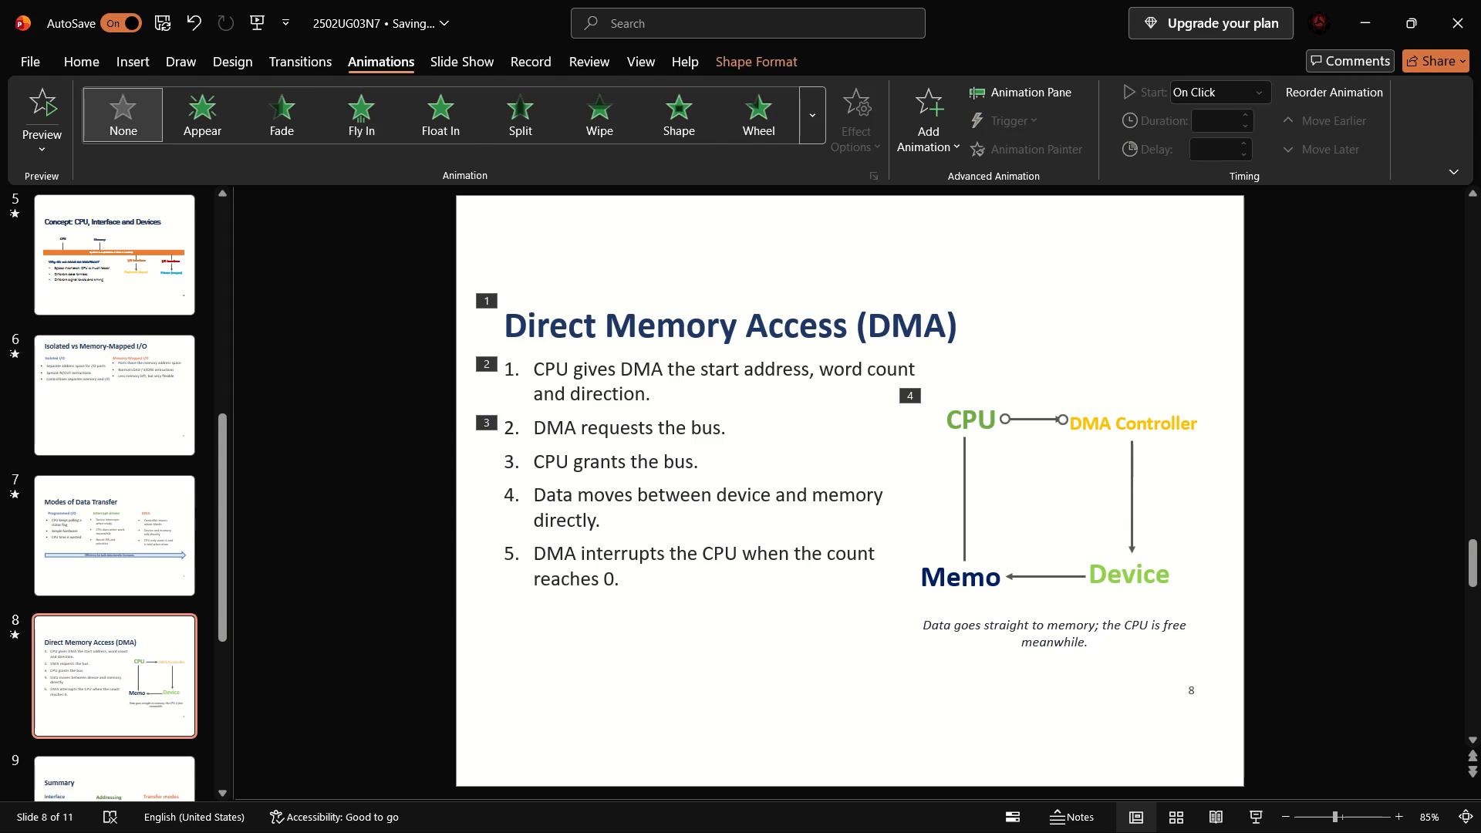
left_click(478, 90)
left_click(1106, 434)
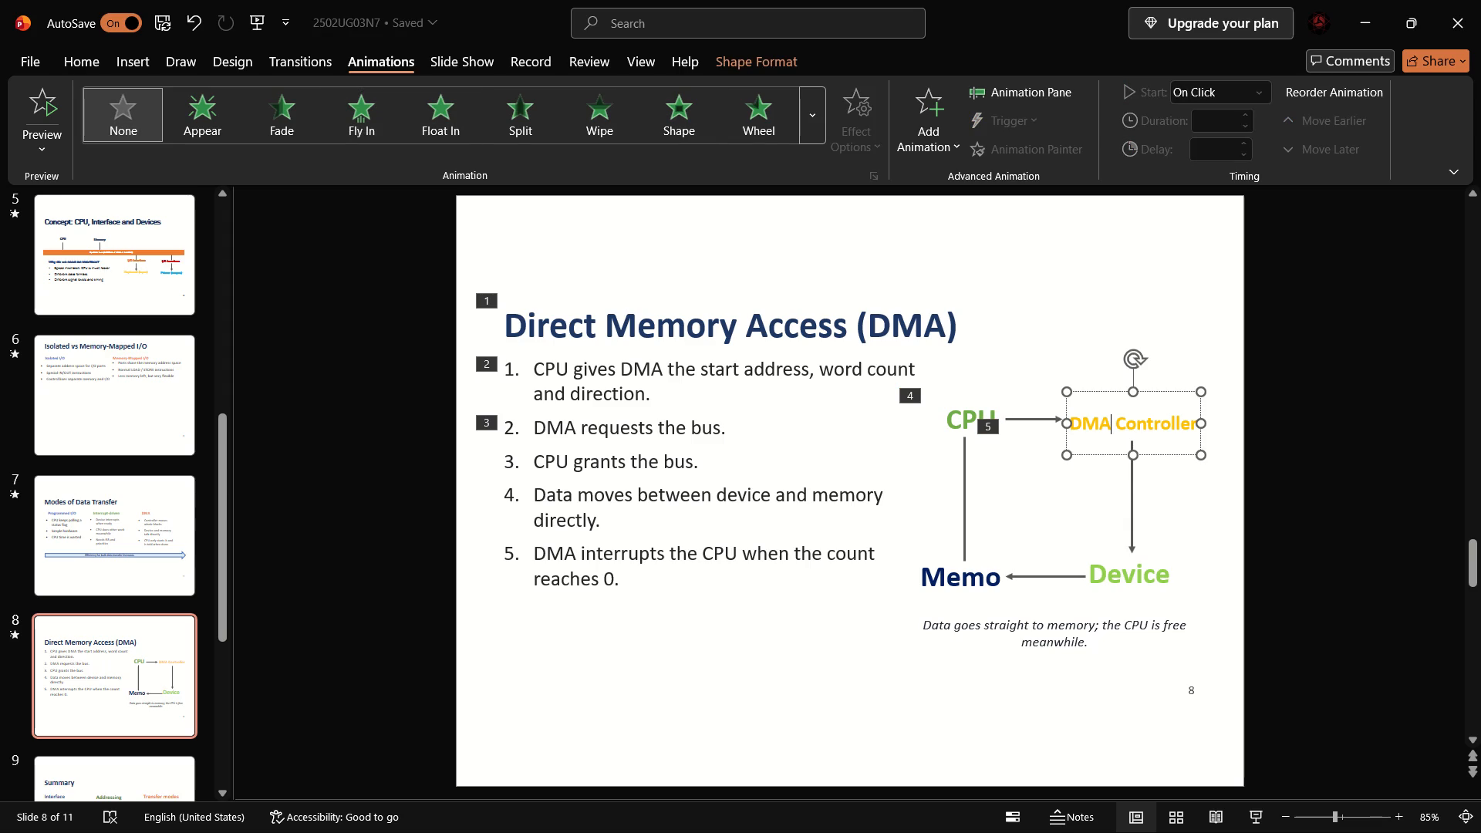
left_click(363, 113)
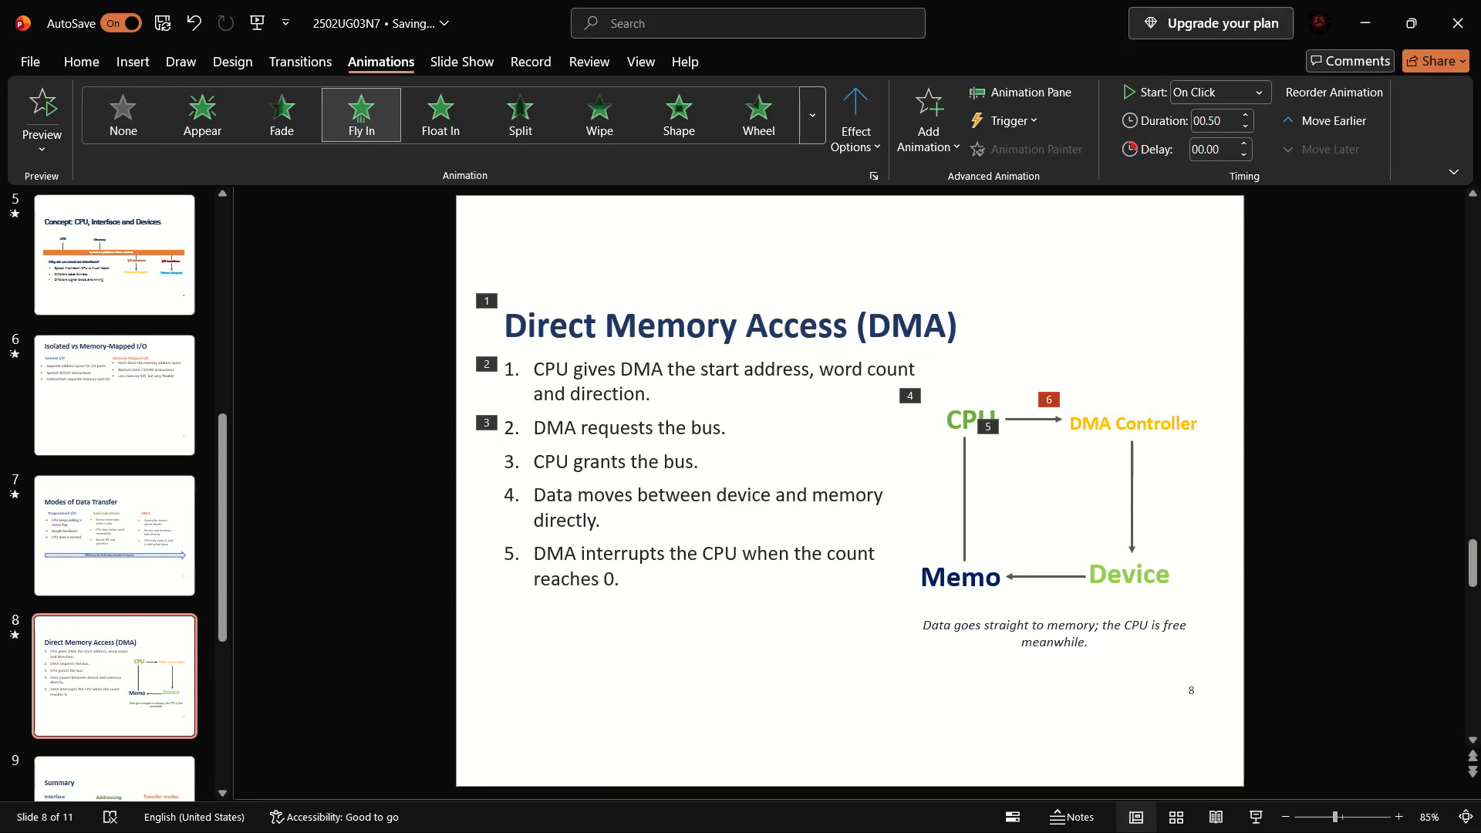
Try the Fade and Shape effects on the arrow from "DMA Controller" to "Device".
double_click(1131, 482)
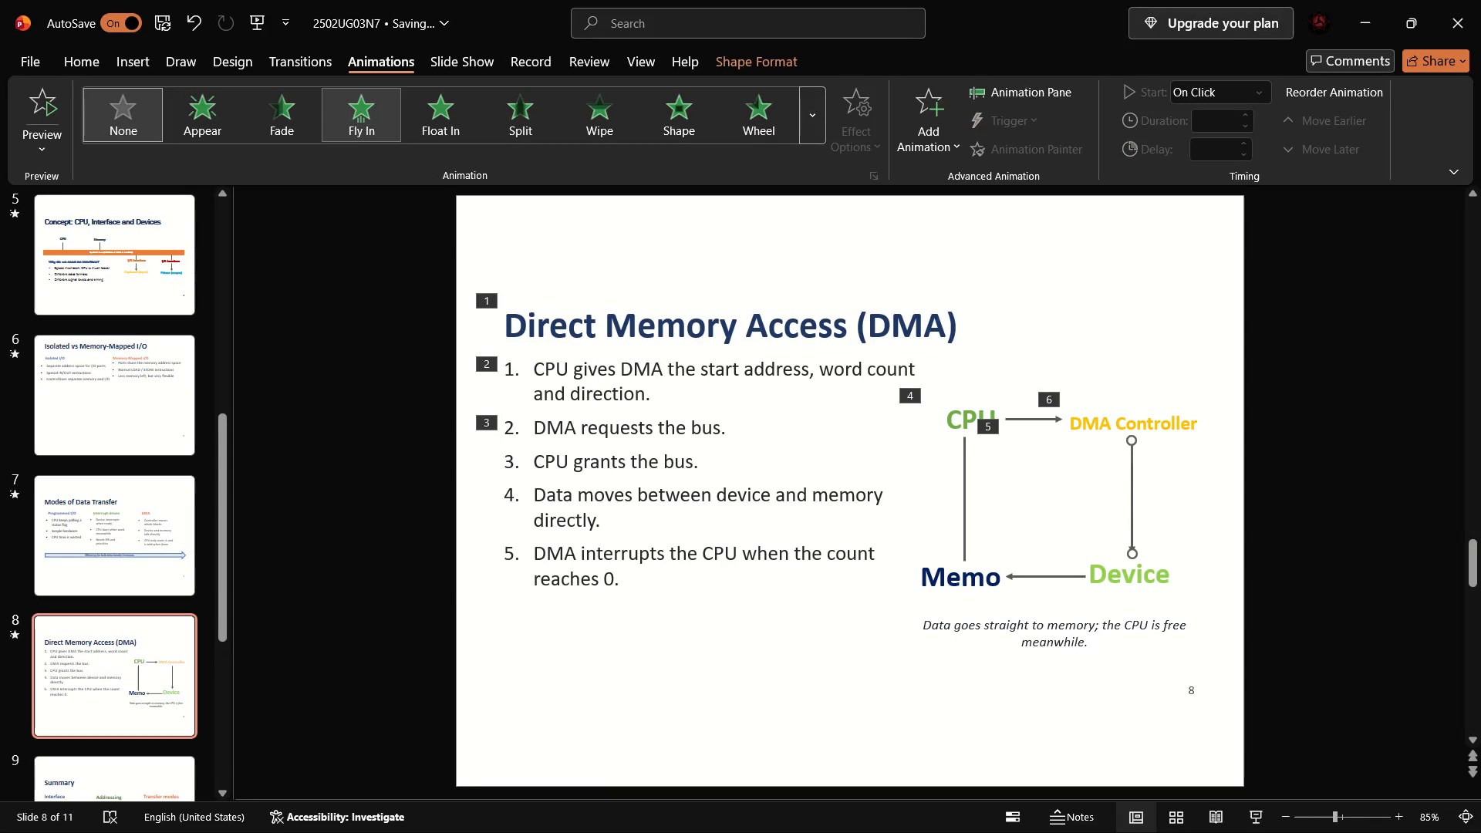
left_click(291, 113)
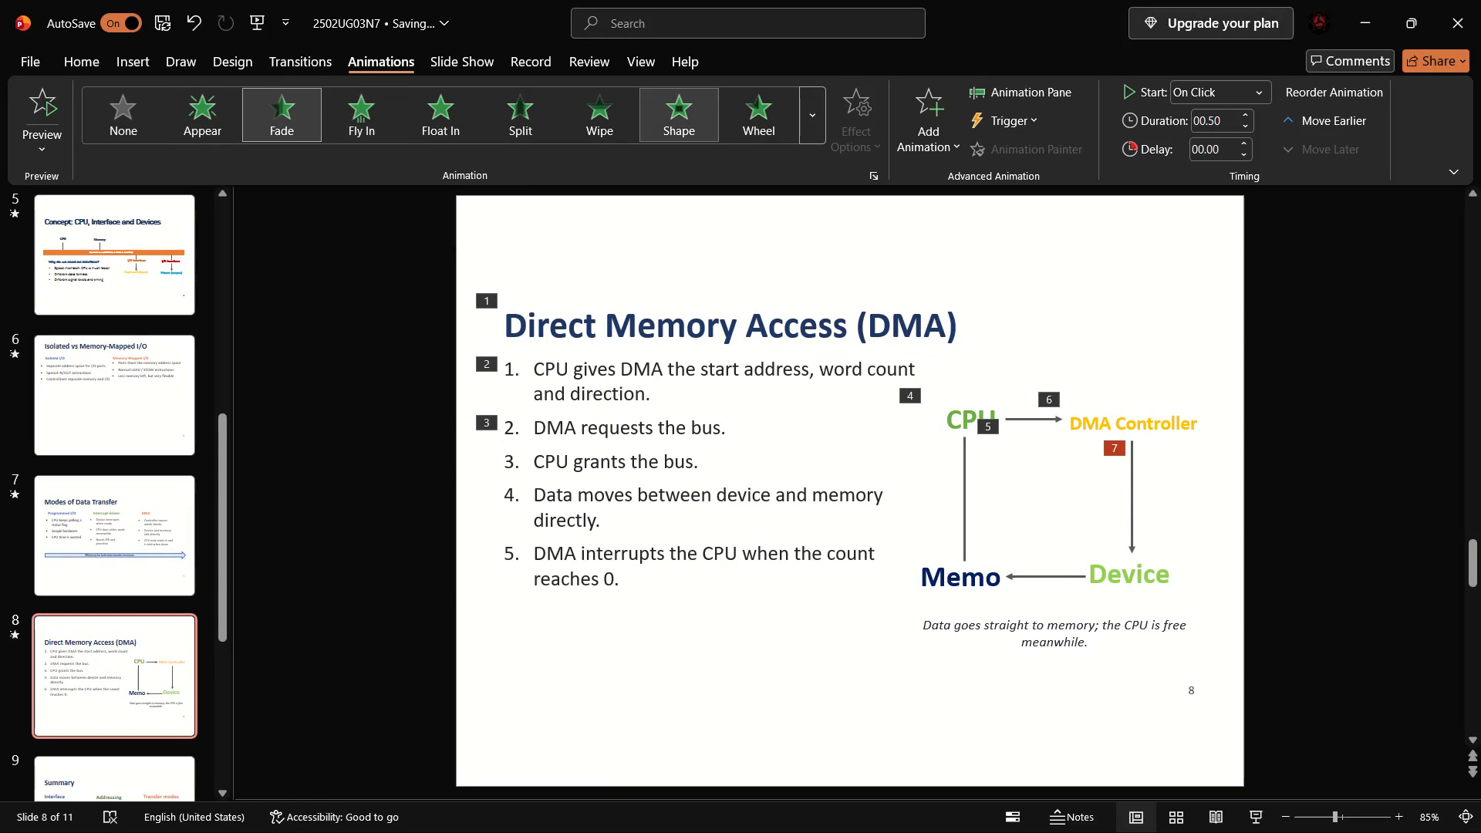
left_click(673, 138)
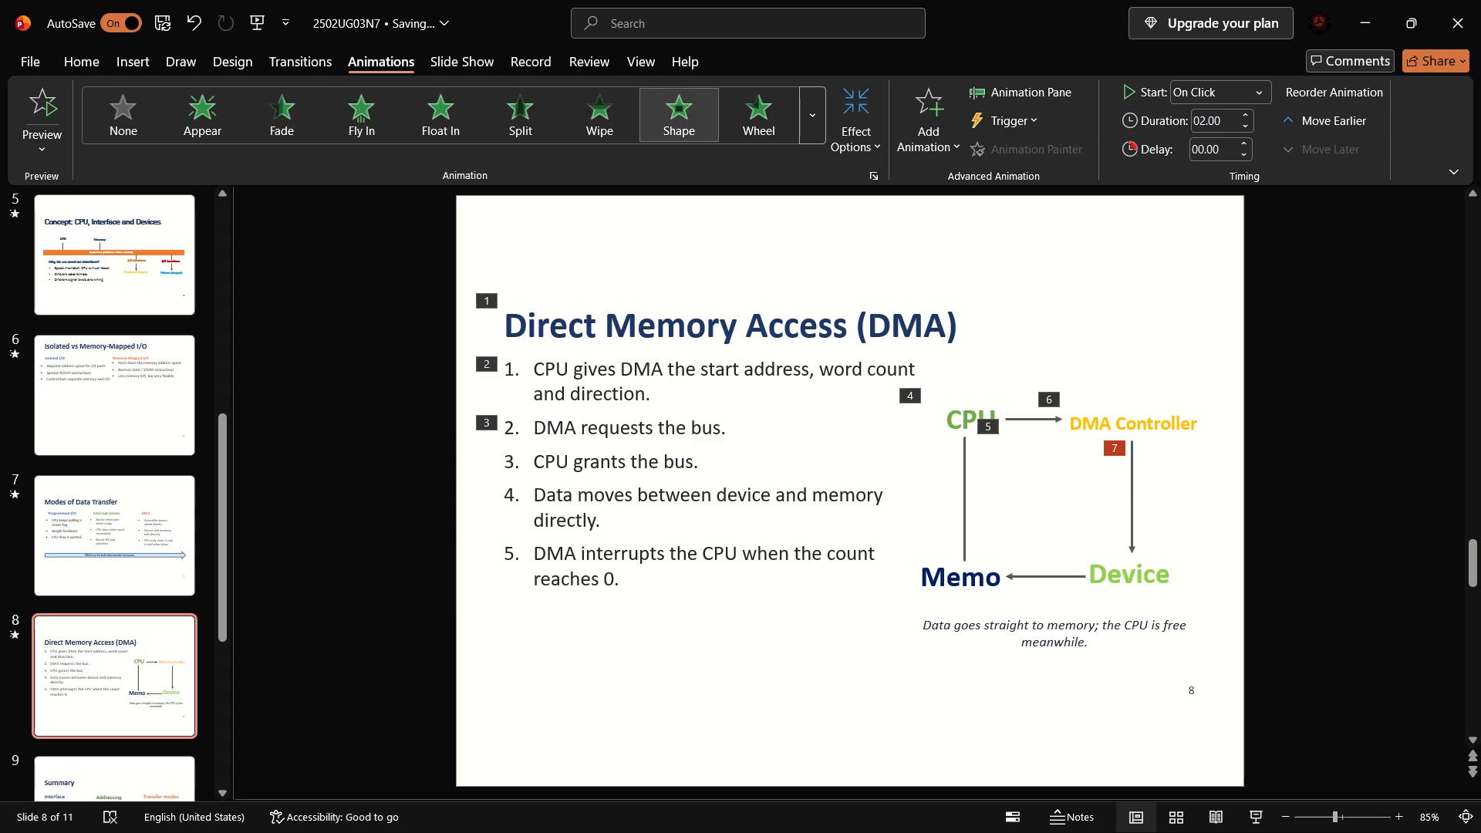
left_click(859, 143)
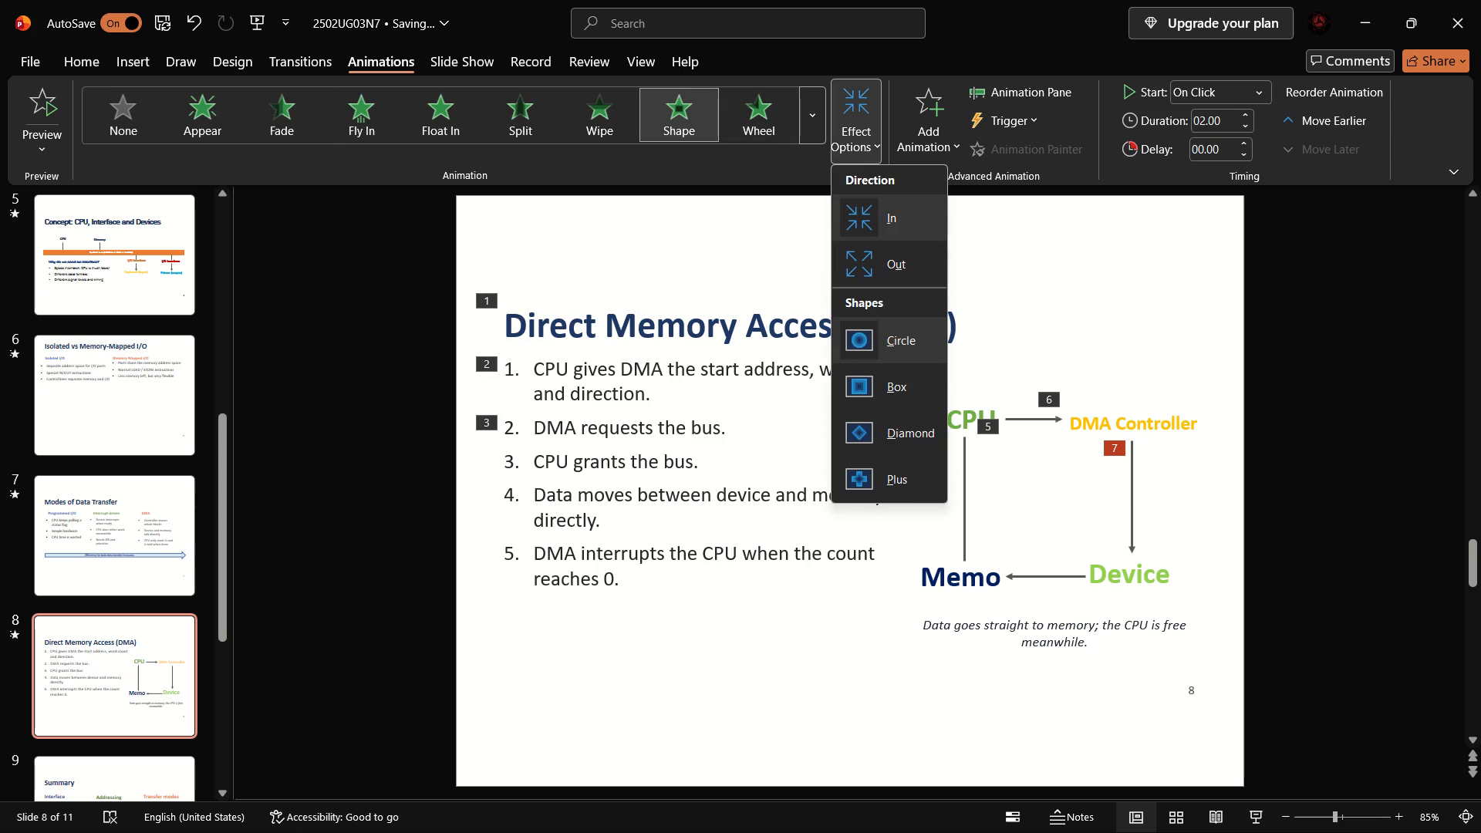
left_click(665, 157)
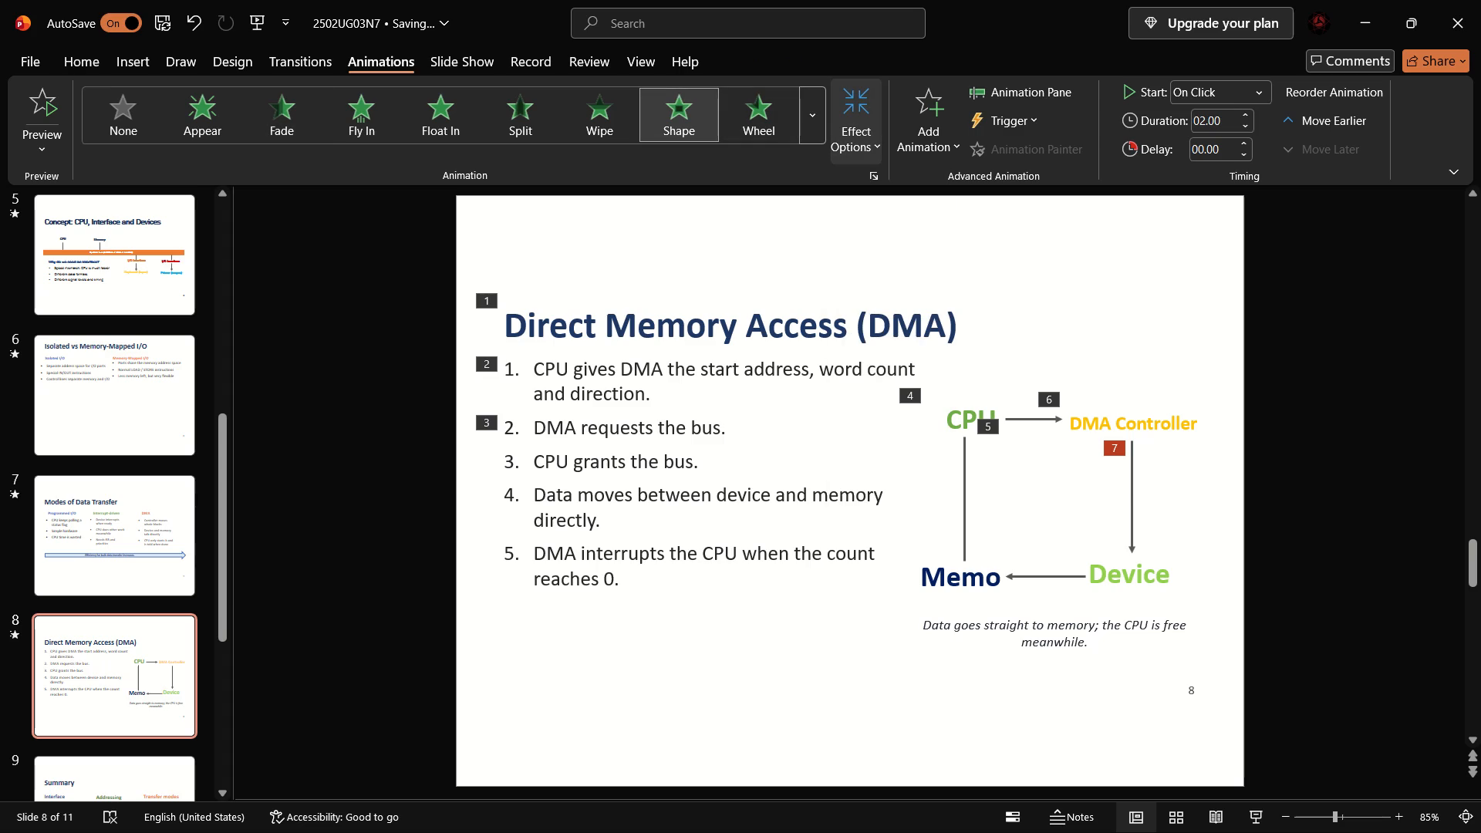
Apply Fly In to the "DMA Controller"-to-"Device" arrow, the "Device" label and the arrow from "Device" to "Memo".
double_click(1130, 507)
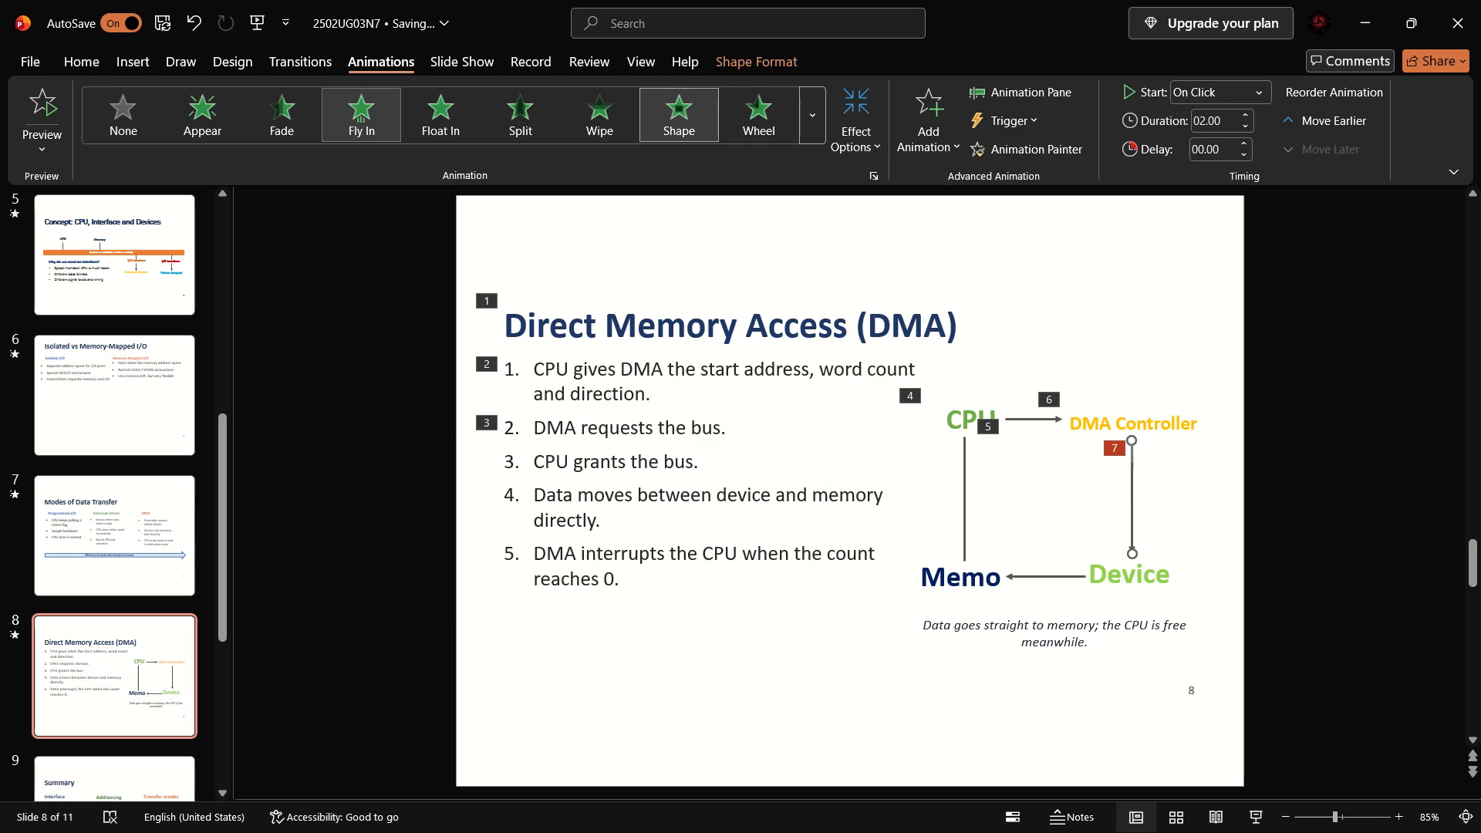
left_click(362, 116)
left_click(1112, 578)
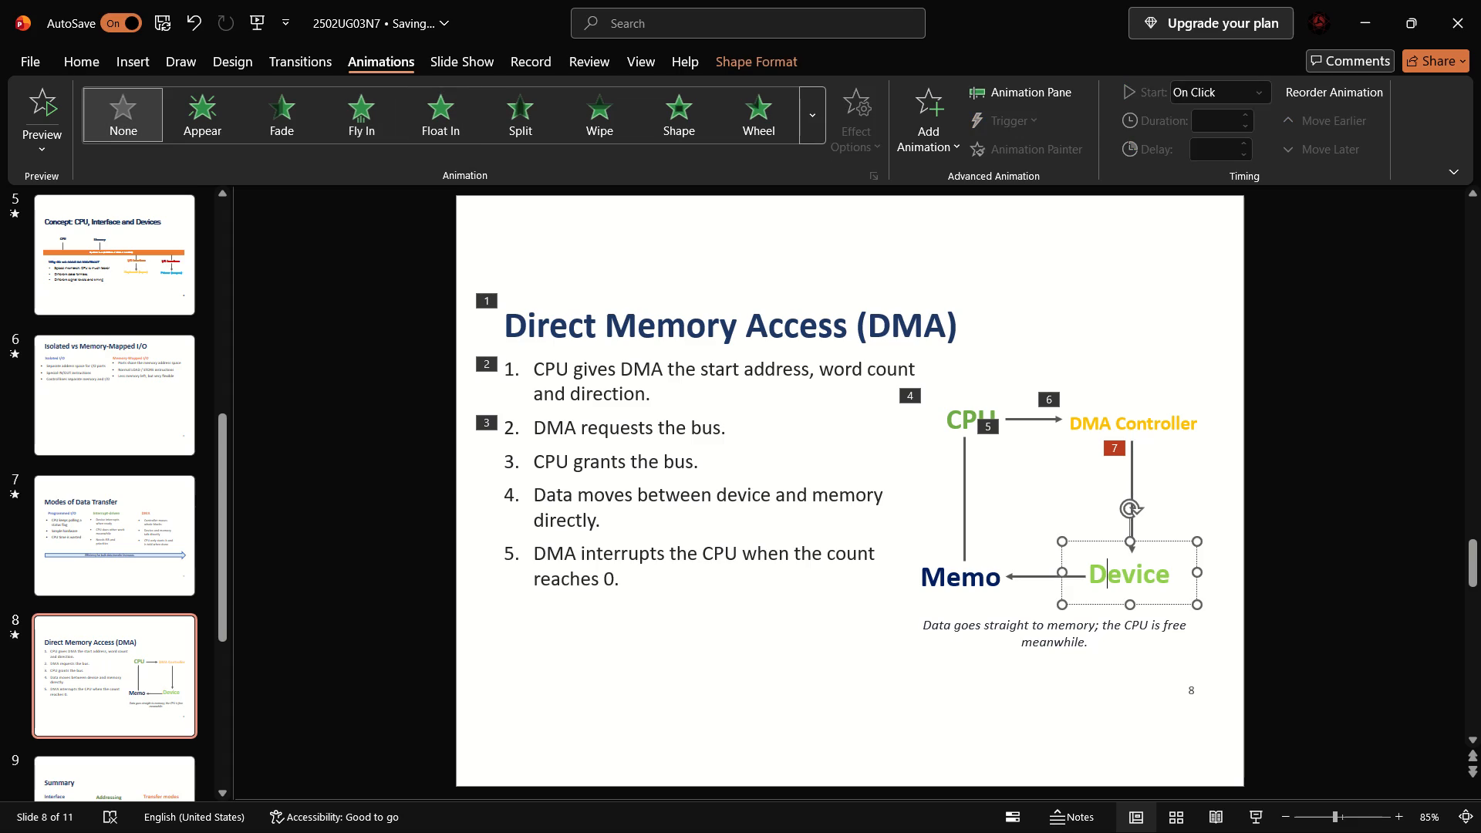
left_click(366, 109)
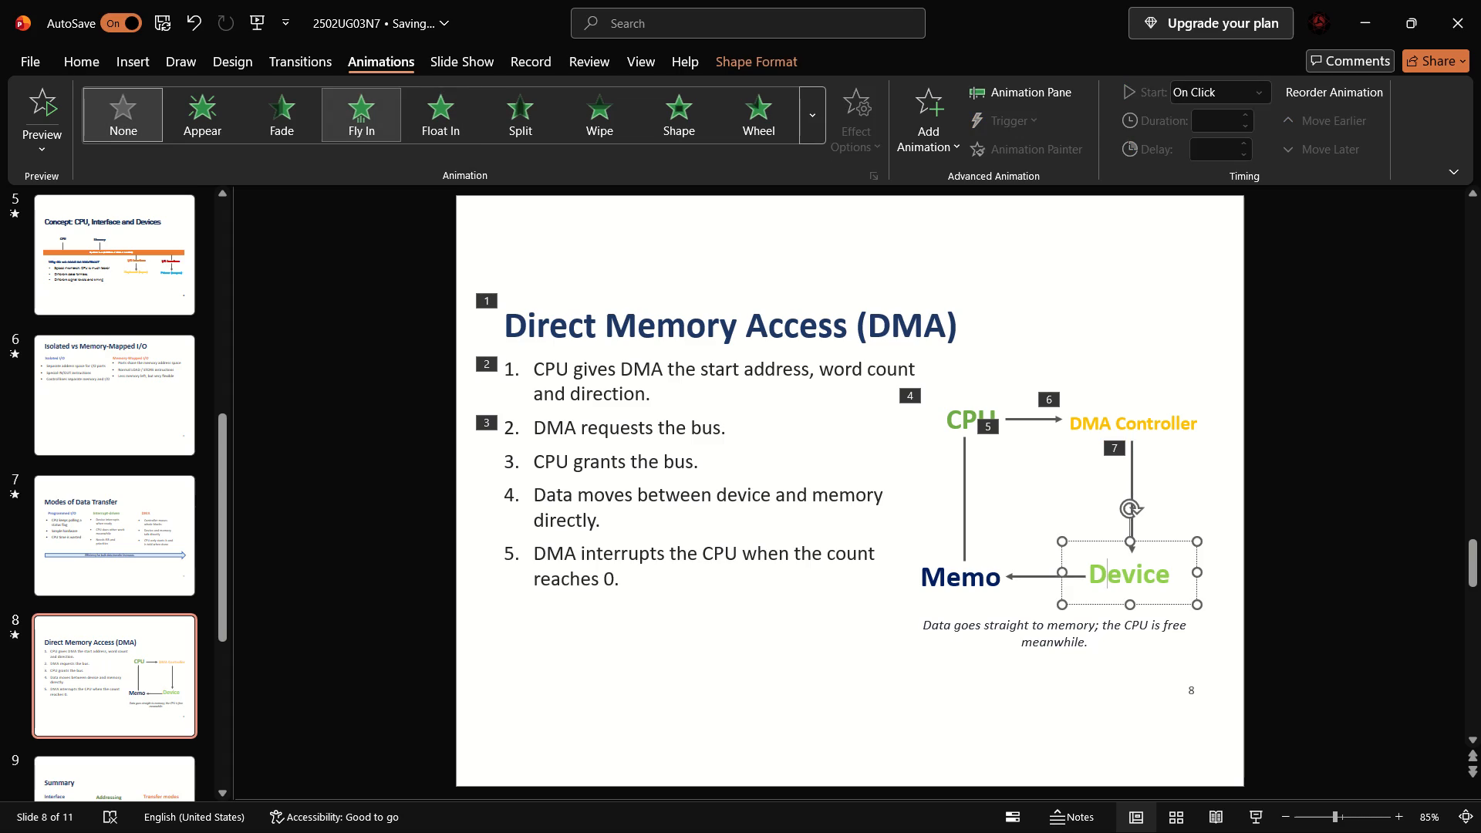
left_click(1029, 579)
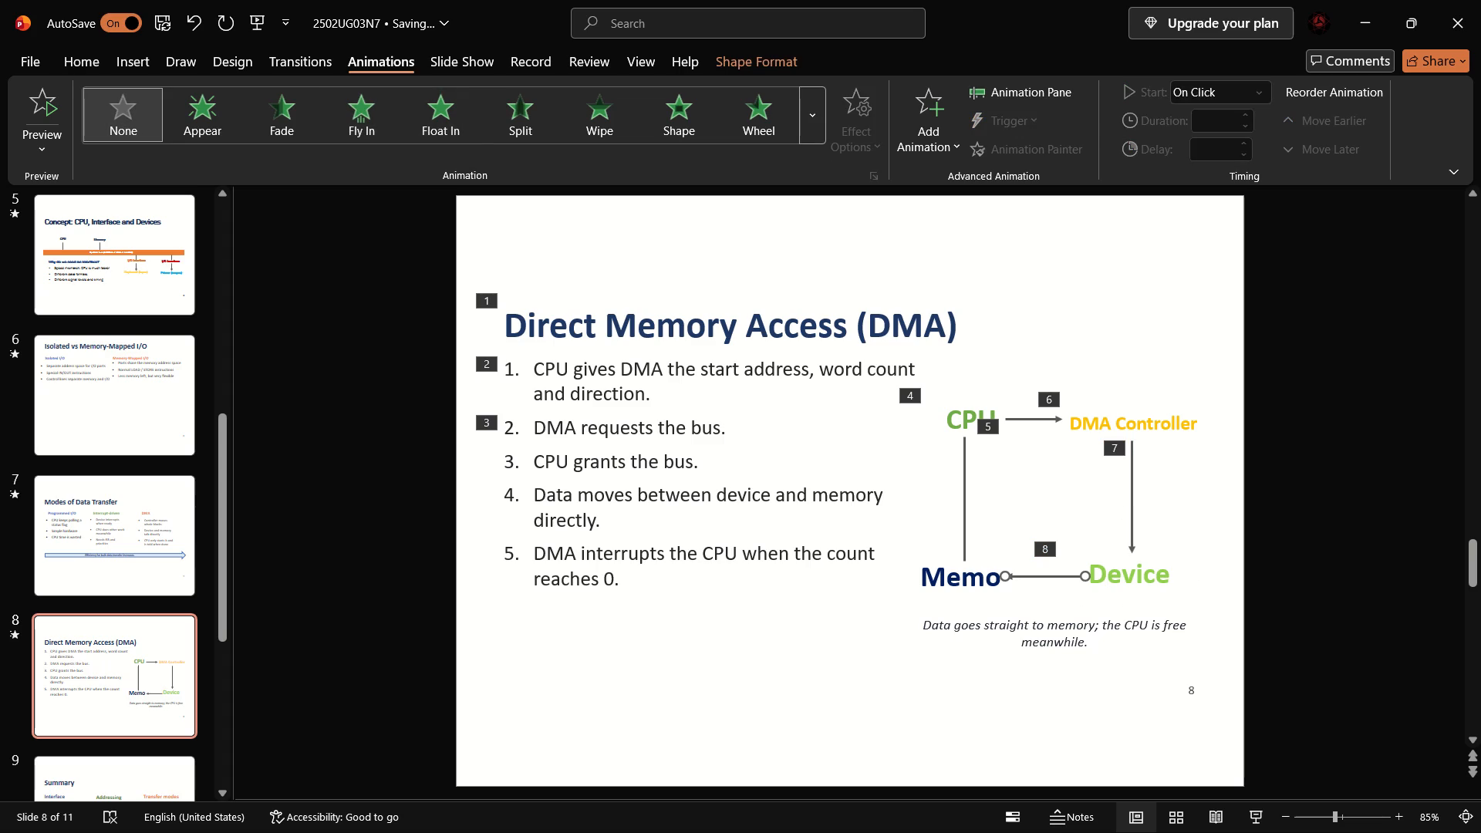
left_click(361, 110)
Apply Float In to the "Memo" label and to the vertical line connecting "CPU" and "Memo".
left_click(957, 575)
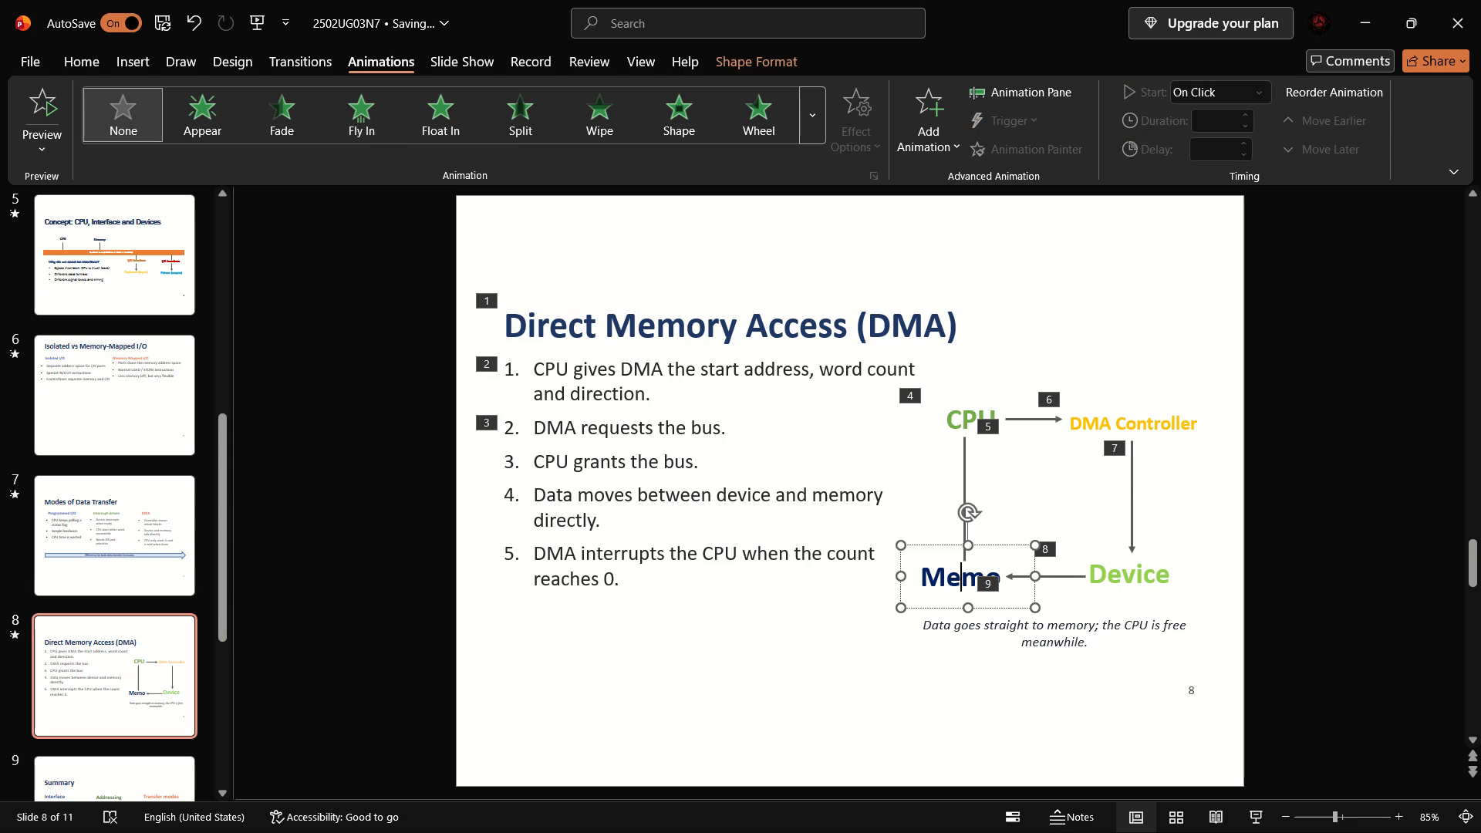
left_click(407, 121)
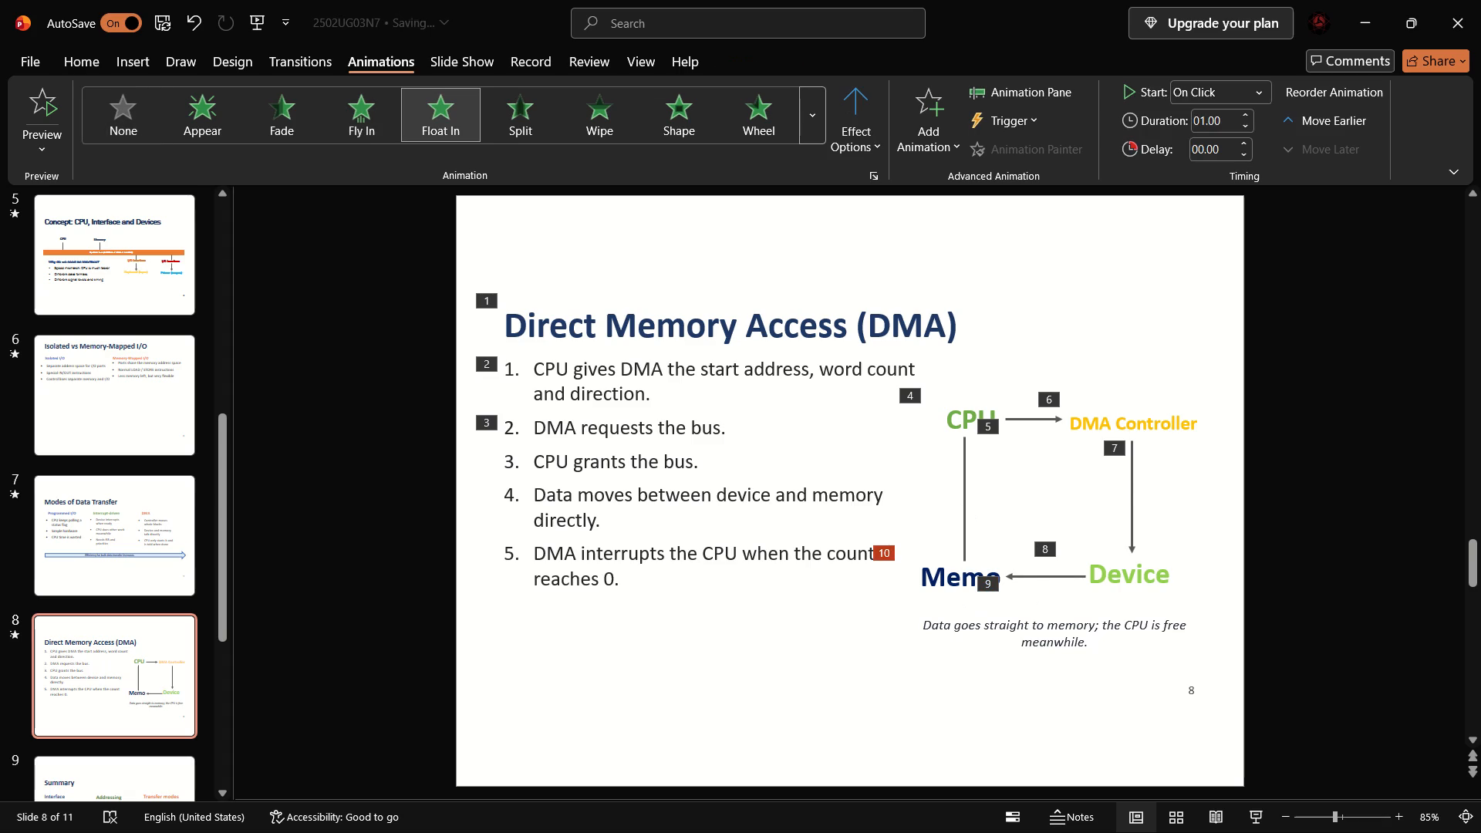
left_click(967, 517)
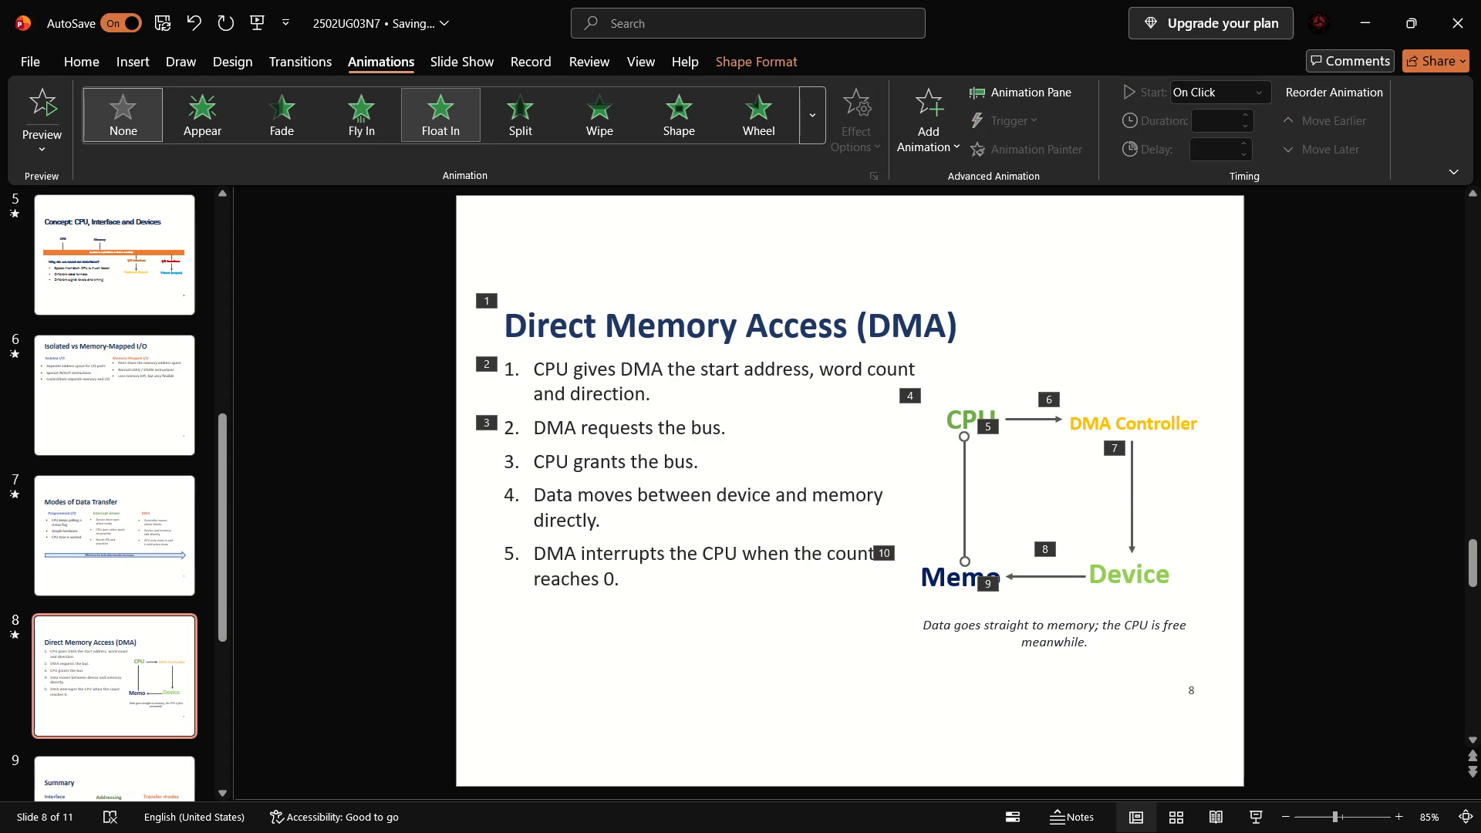
left_click(439, 121)
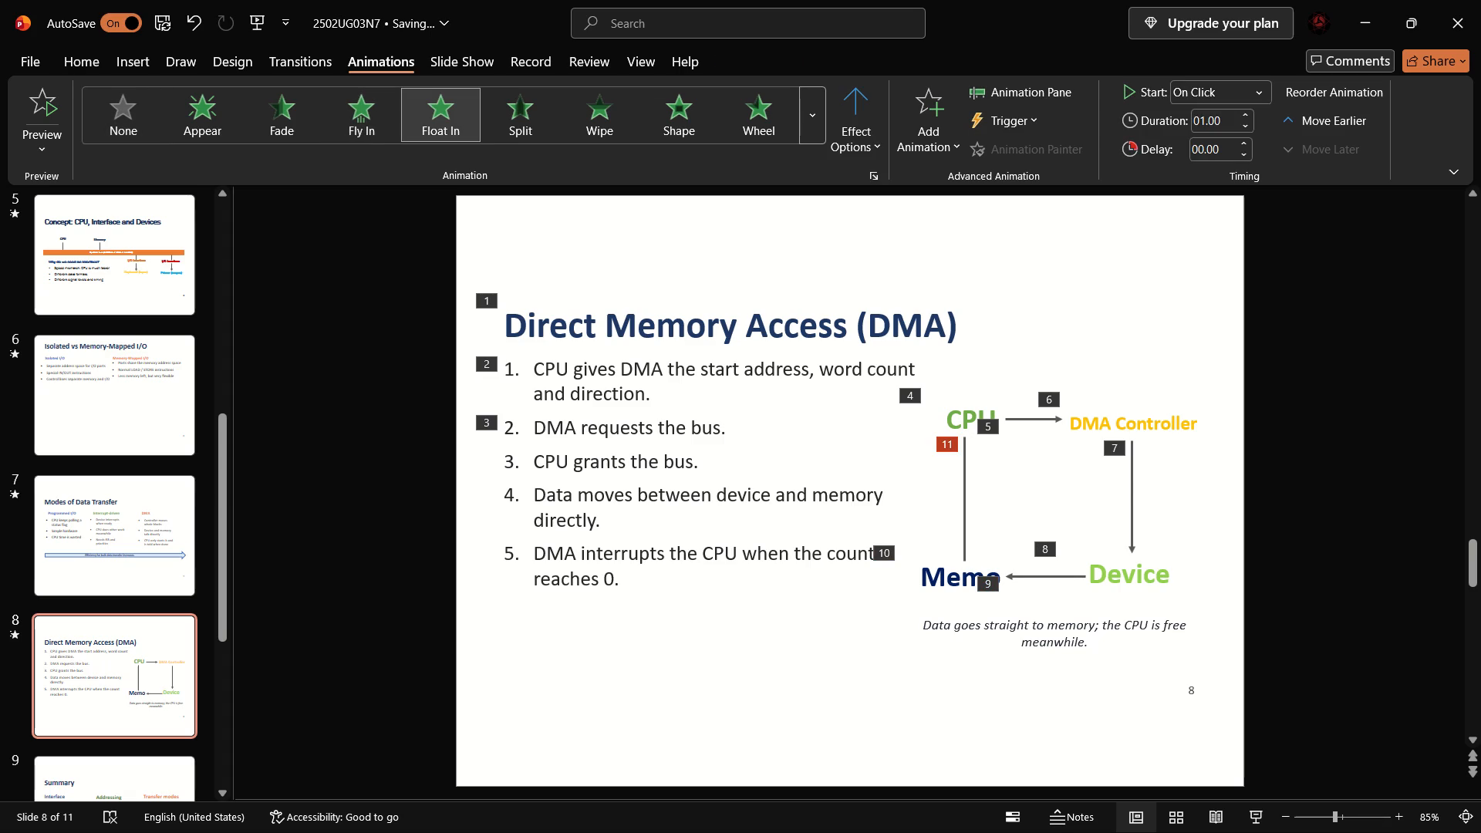
Apply Fade to "CPU grants the bus." and to the whole five-item numbered DMA list.
left_click(542, 467)
left_click_drag(528, 453, 715, 477)
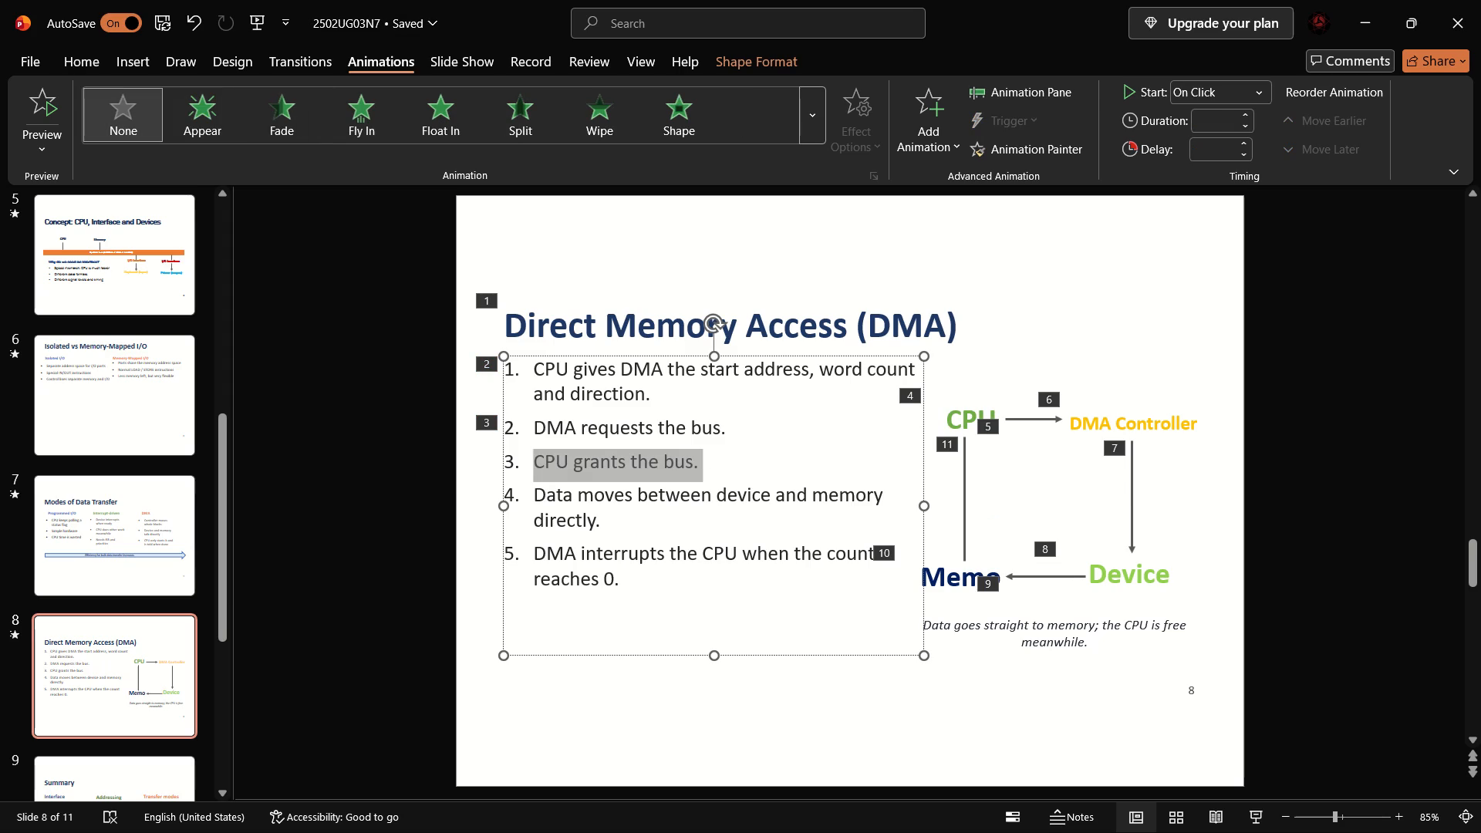
left_click(302, 103)
left_click_drag(541, 494, 660, 565)
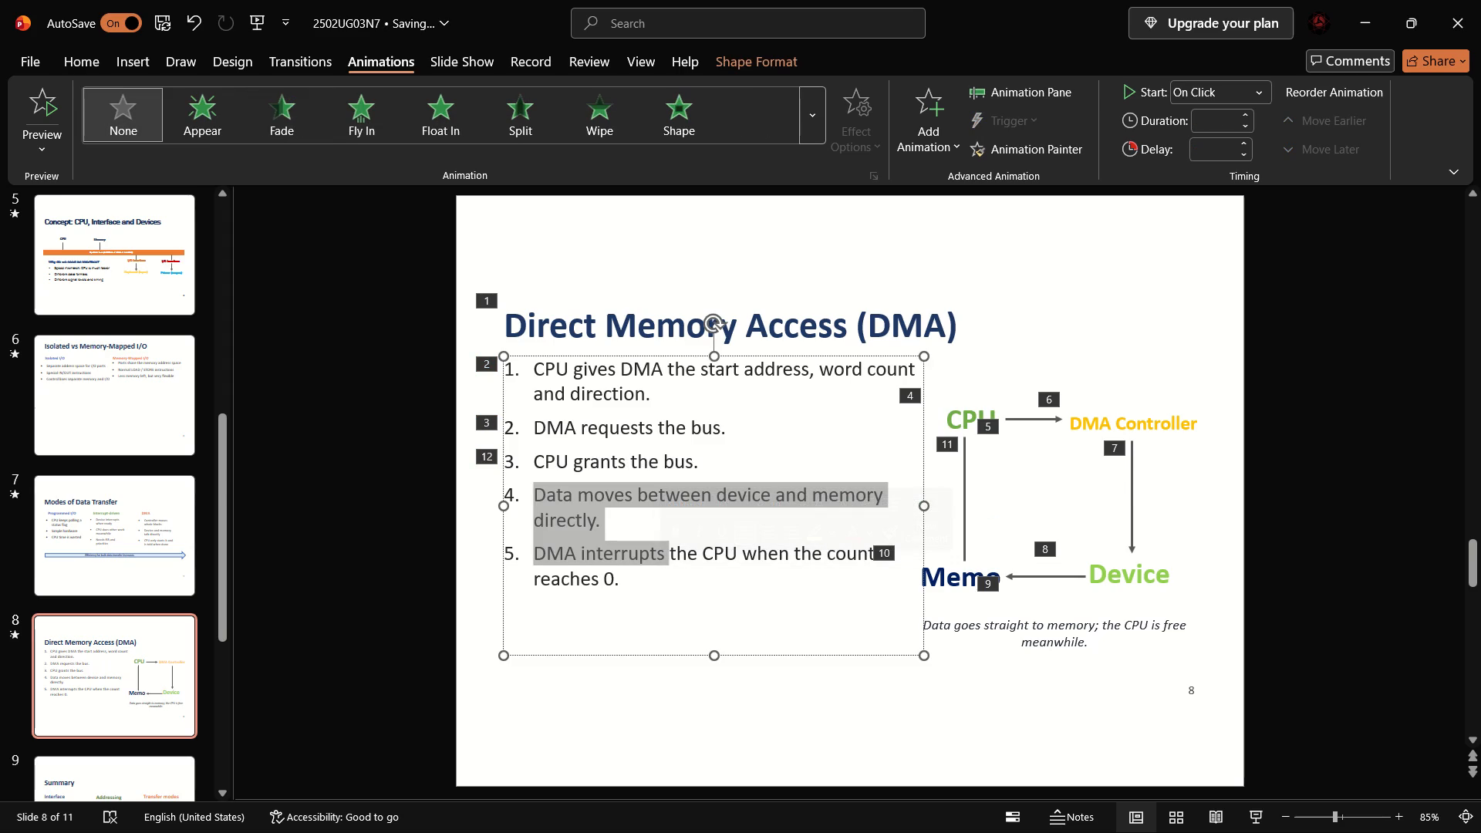
left_click_drag(534, 366, 670, 615)
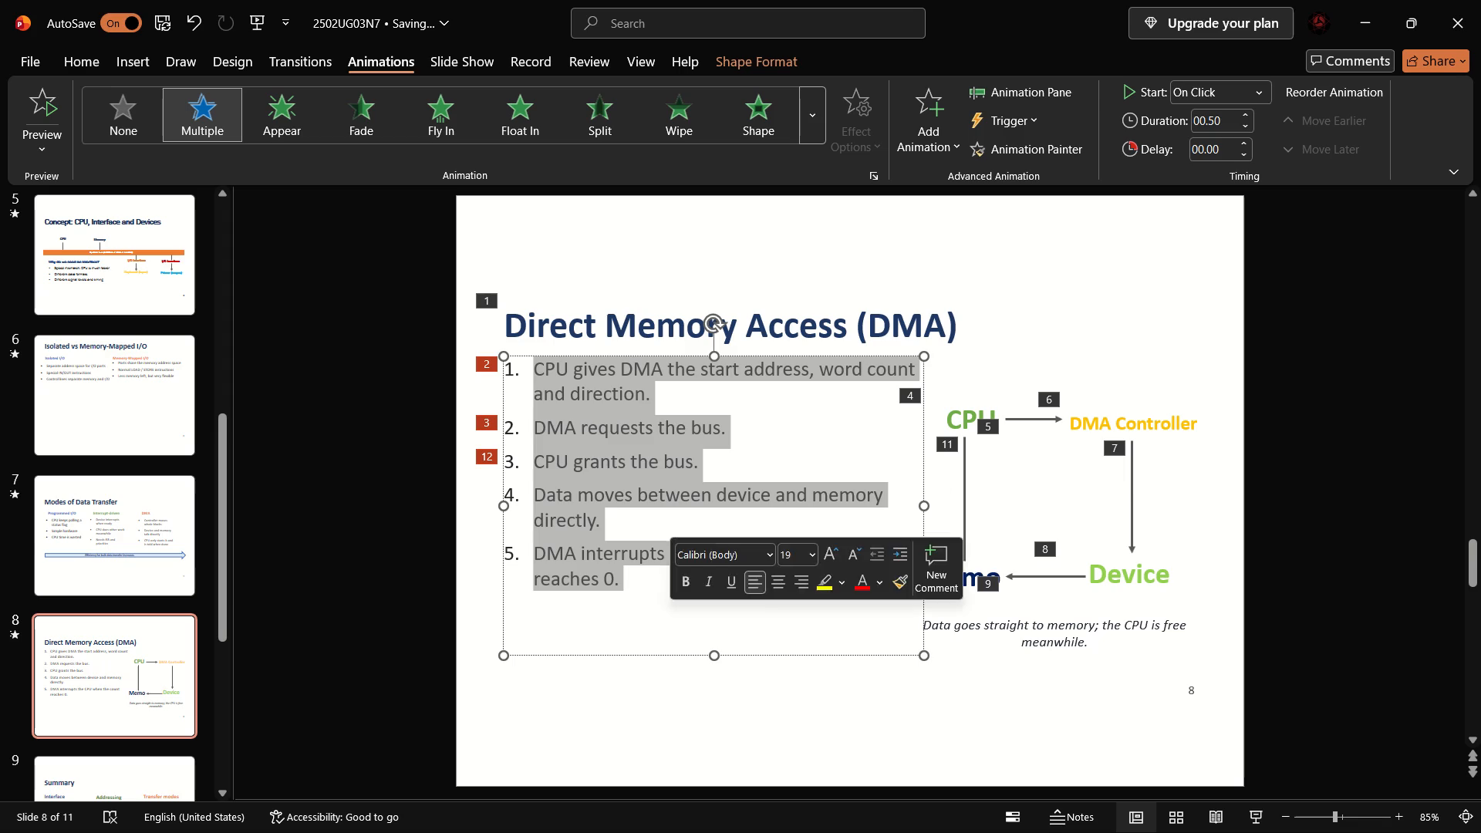
left_click(373, 114)
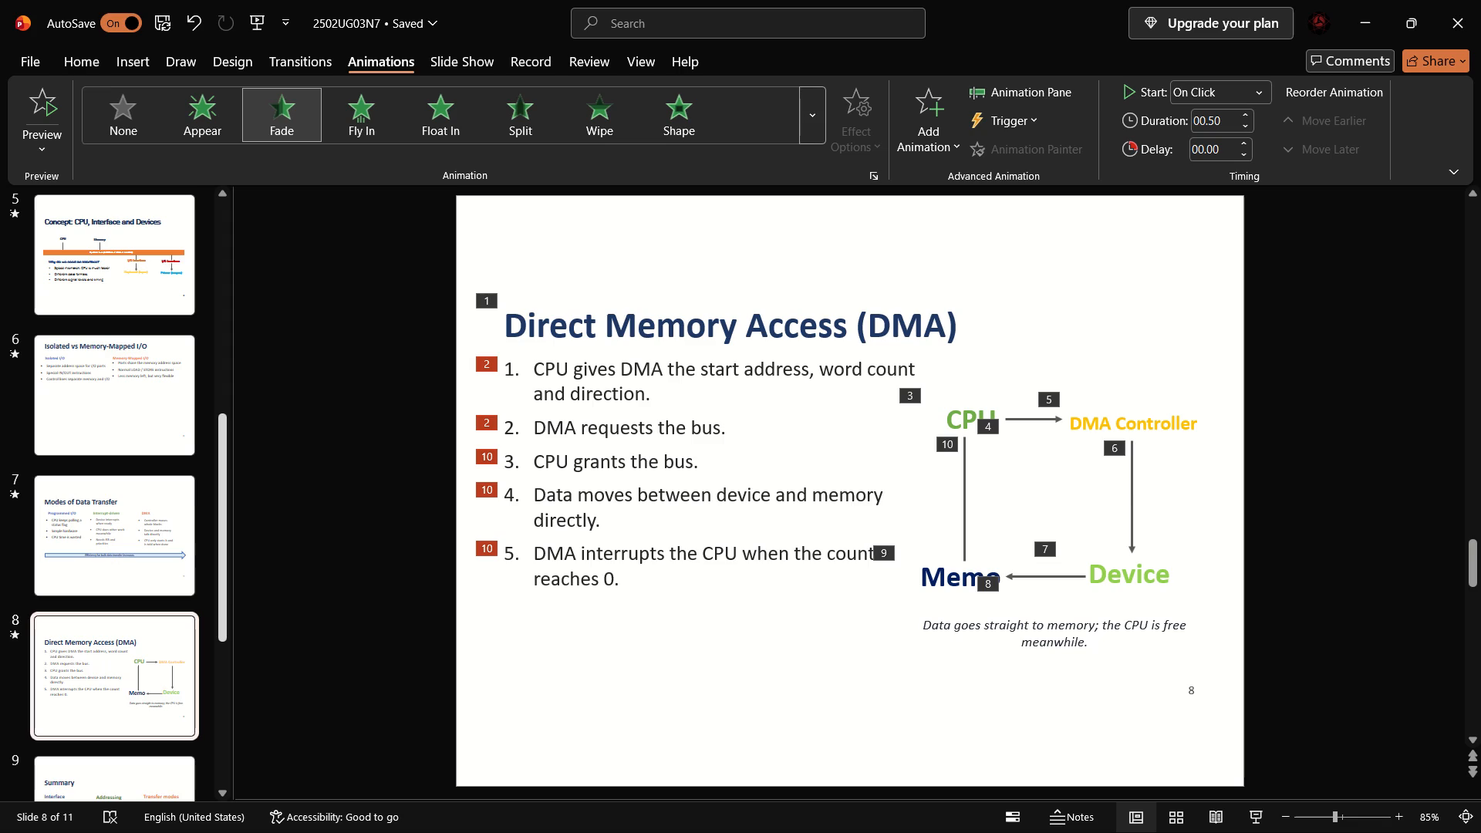
Apply the Appear effect to the "Summary" title on slide 9.
scroll(101, 681, "down", 1)
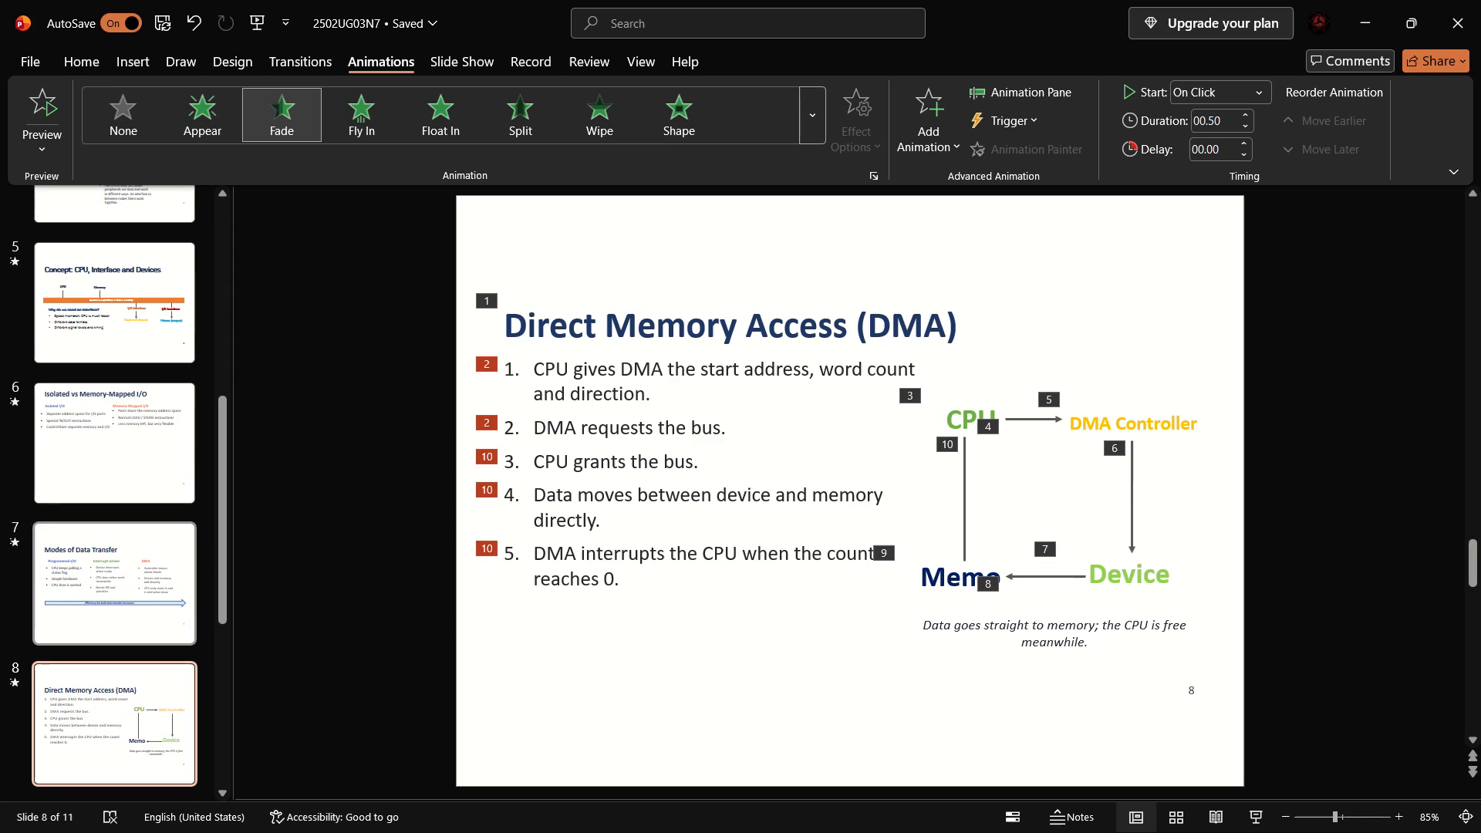
left_click_drag(214, 591, 202, 598)
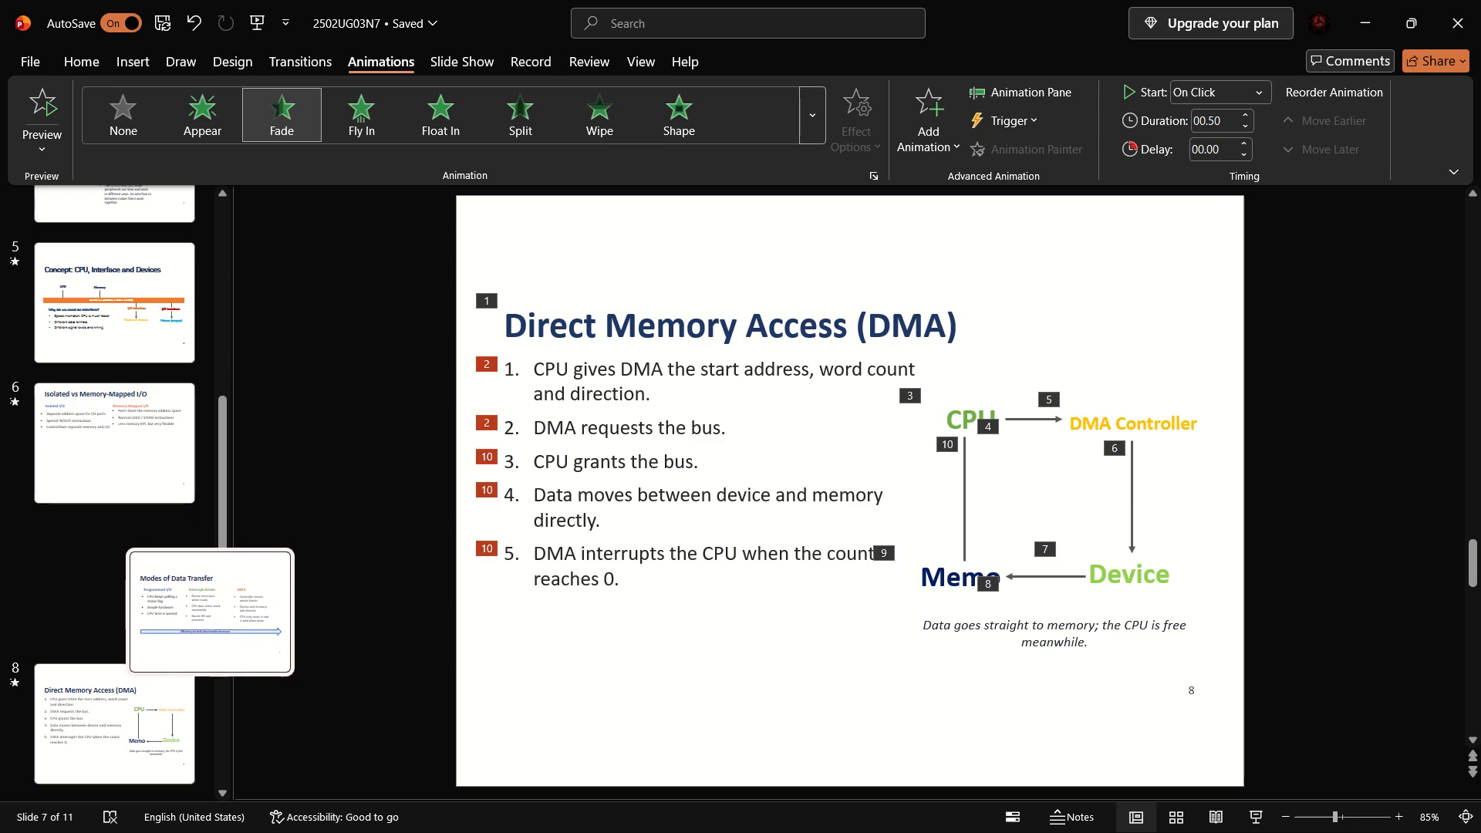
left_click_drag(202, 598, 185, 587)
left_click_drag(228, 602, 228, 605)
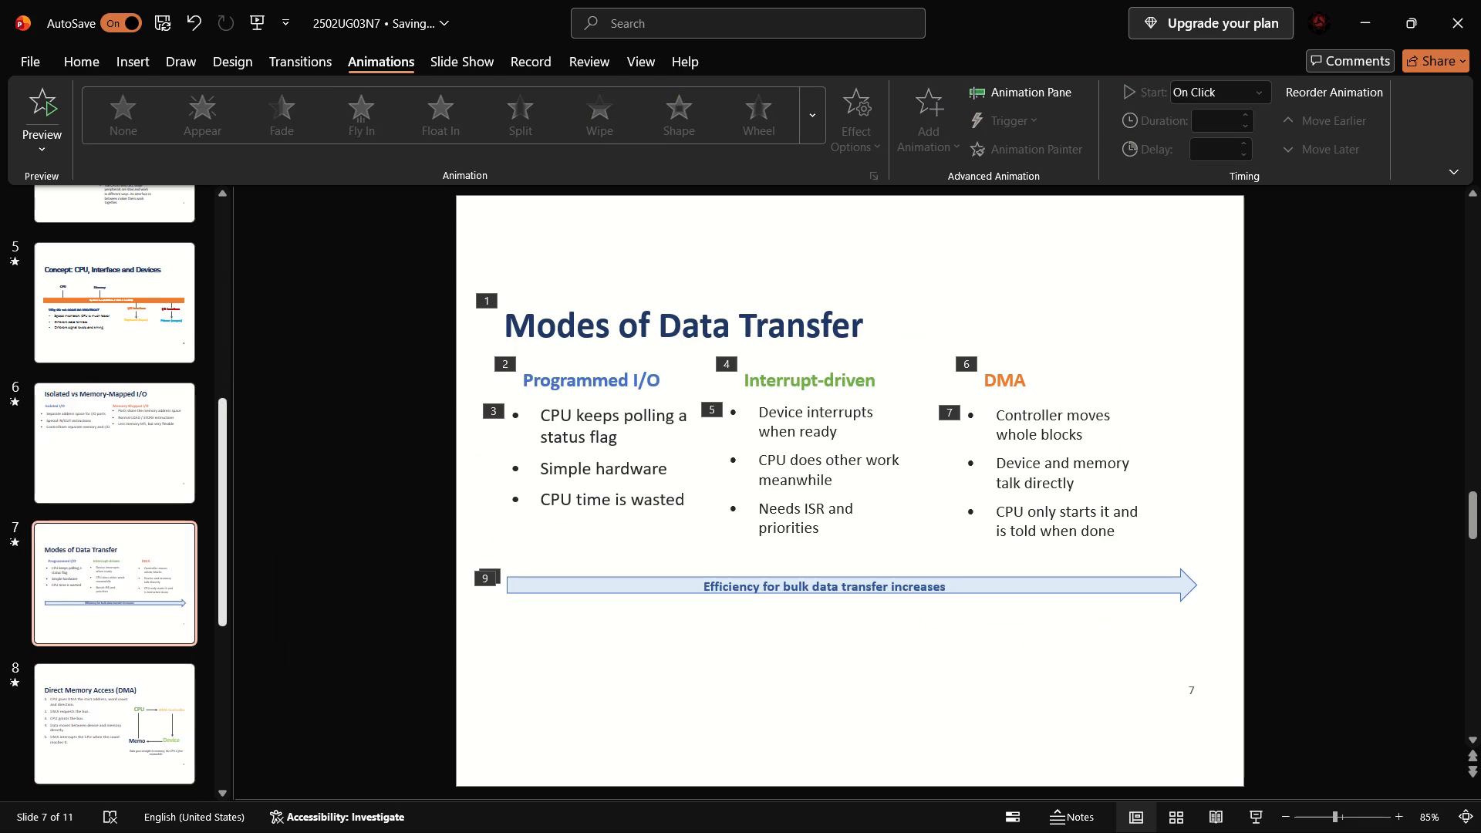
left_click_drag(228, 605, 216, 669)
left_click(149, 664)
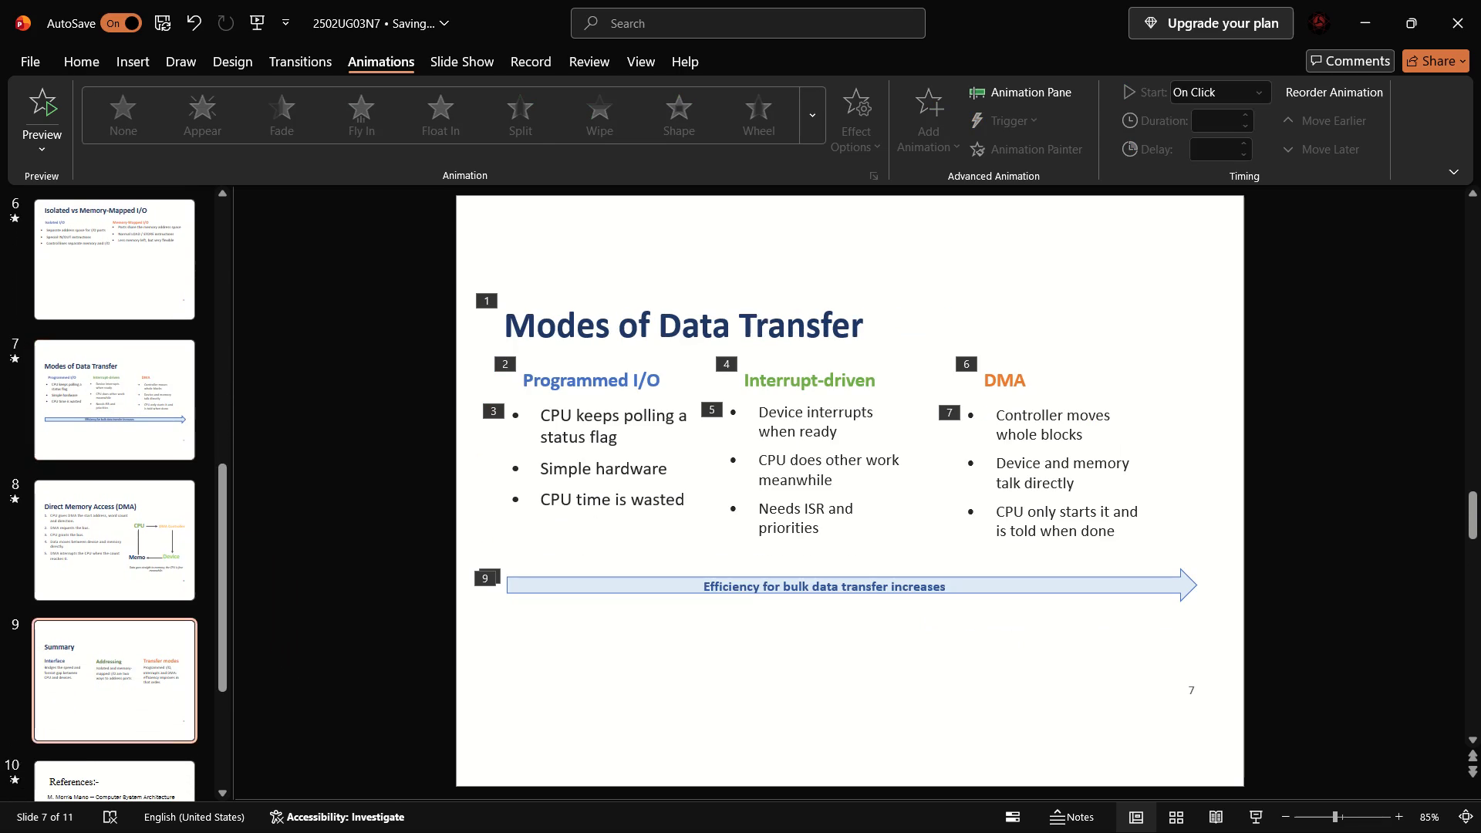
left_click(567, 324)
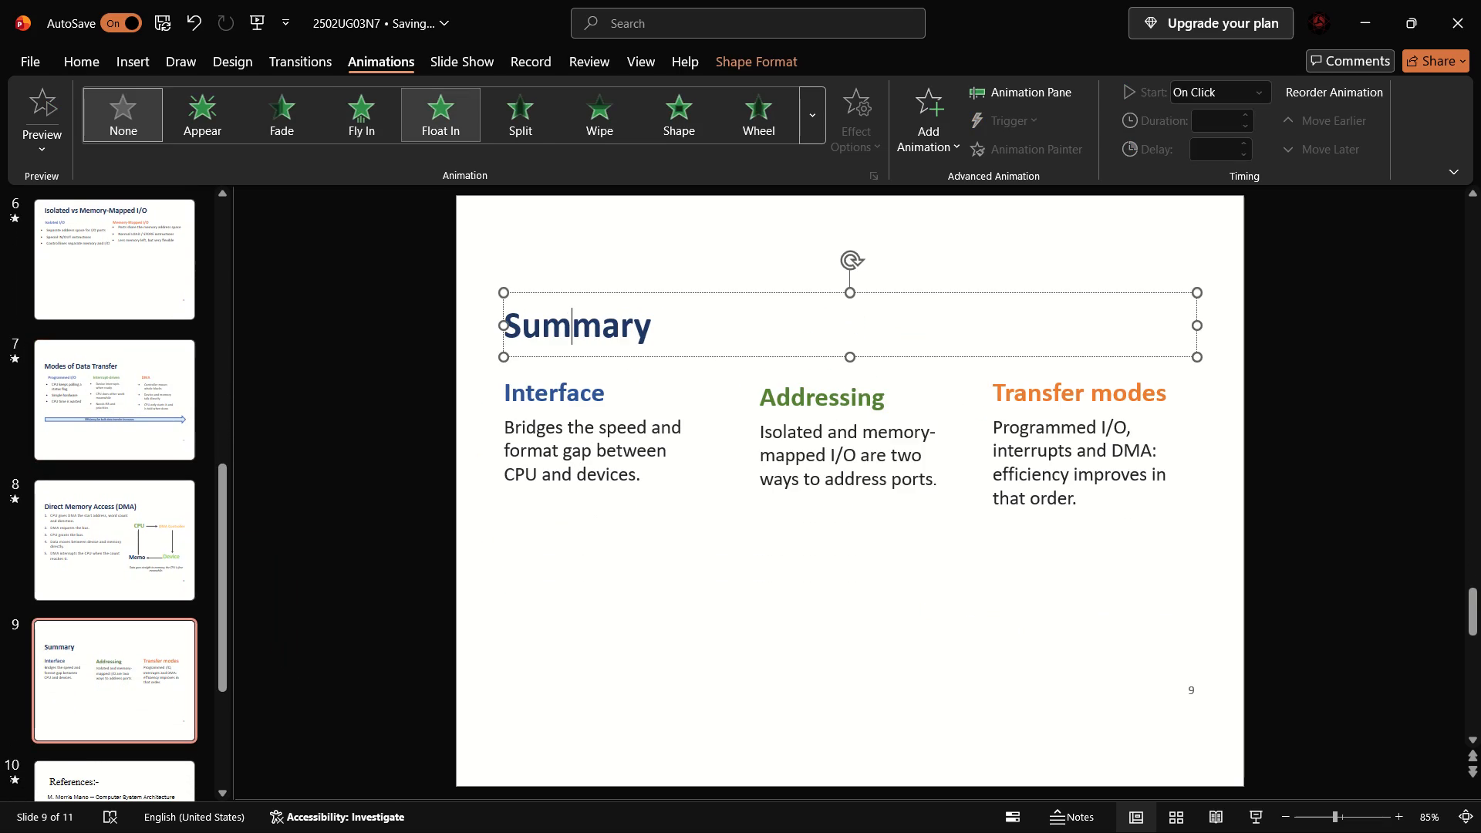
left_click(214, 87)
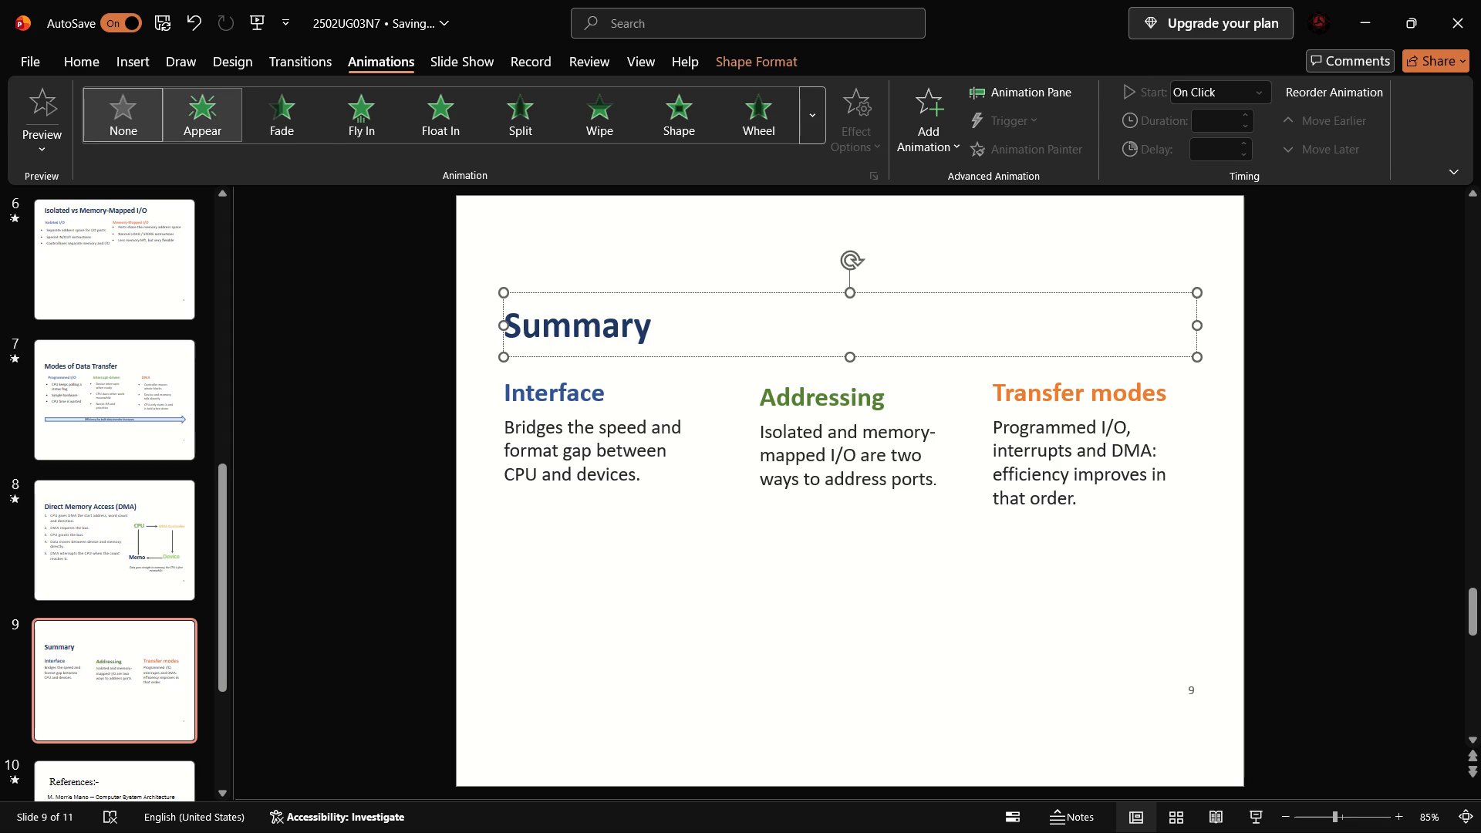
left_click(214, 99)
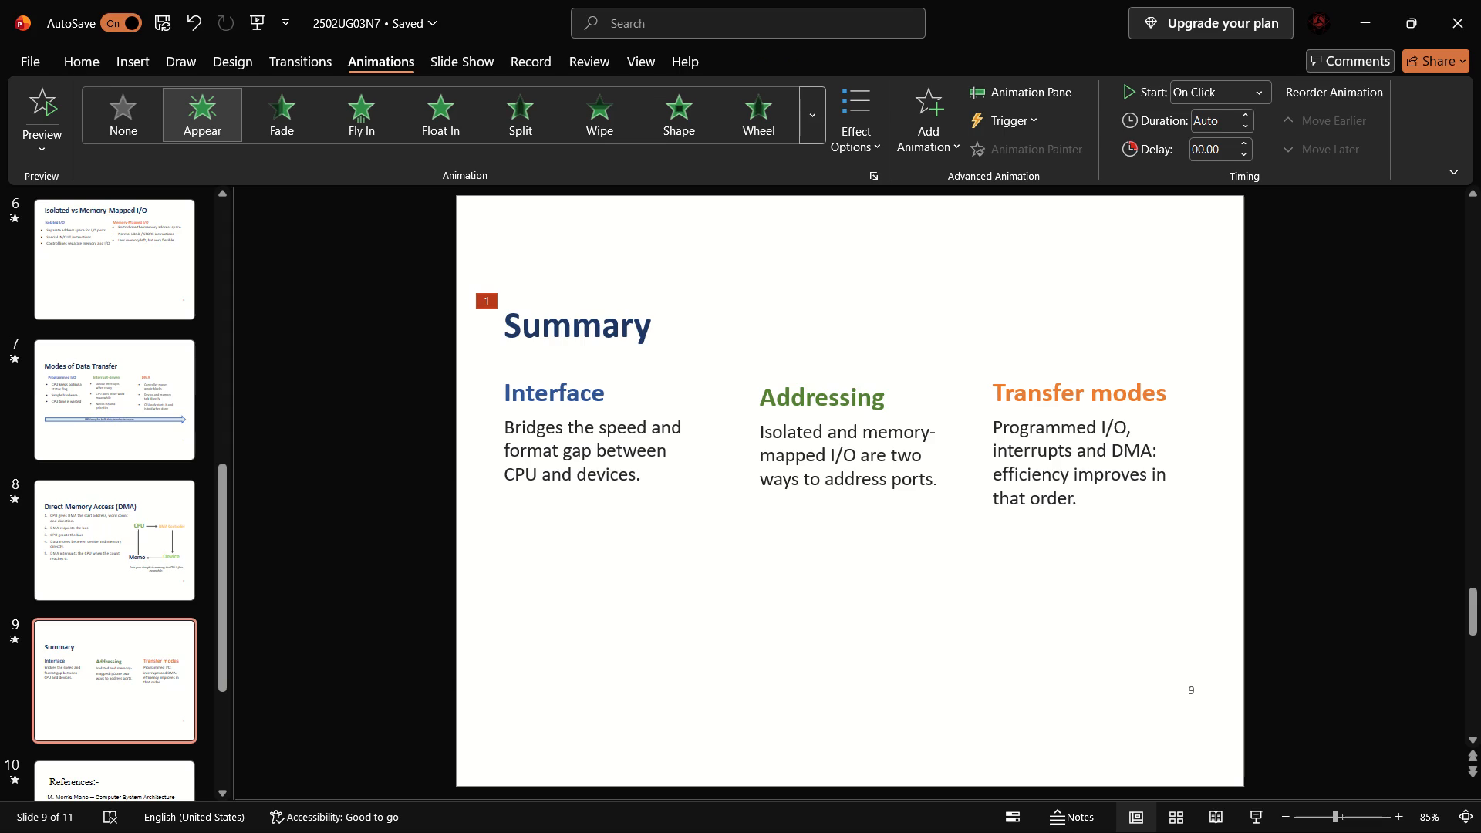
Apply Fade to the "Interface" heading and Float In to the description beneath it.
left_click(545, 409)
left_click_drag(643, 383, 466, 373)
left_click(265, 93)
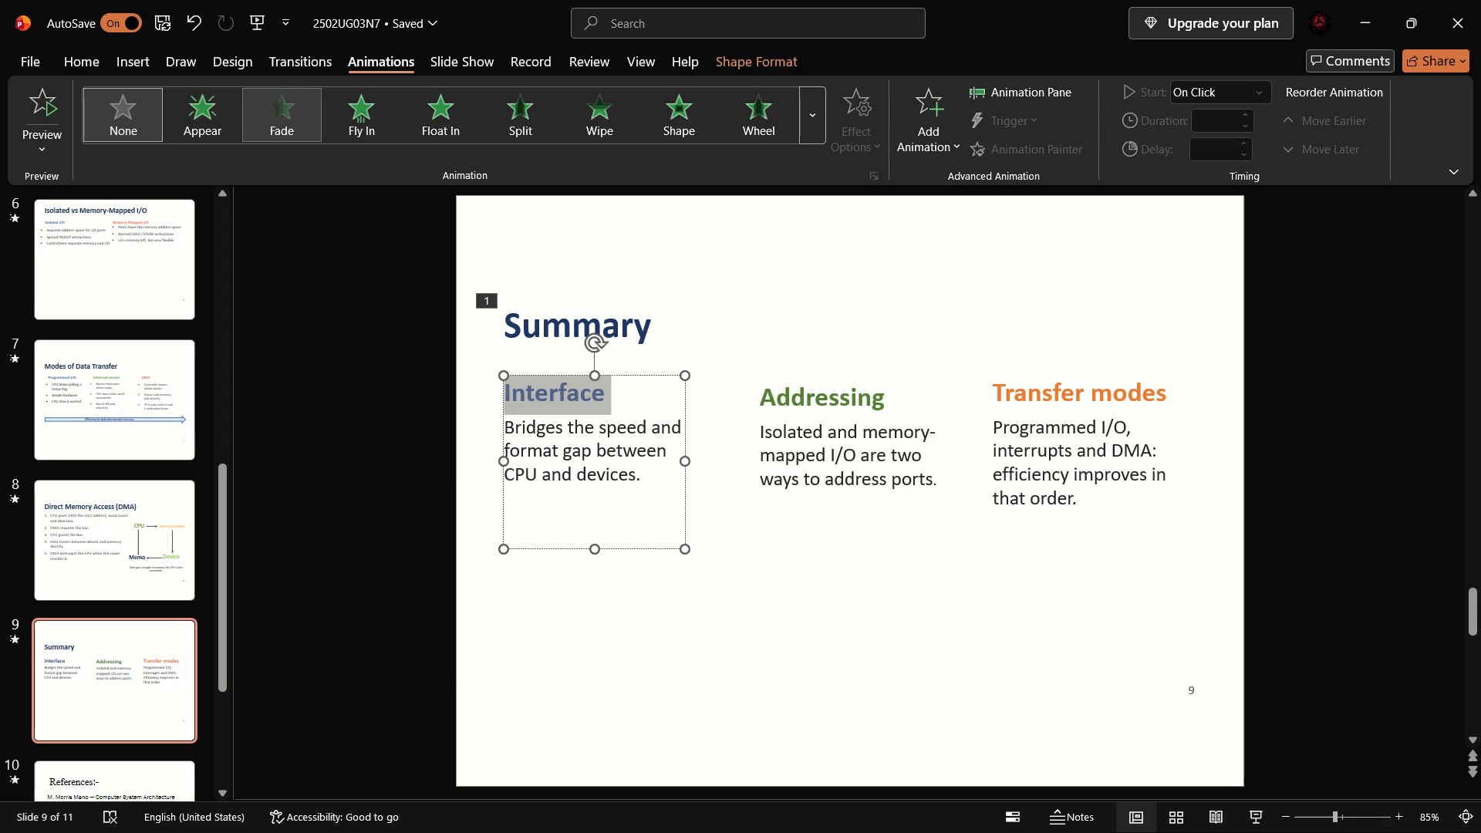
left_click_drag(526, 424, 550, 427)
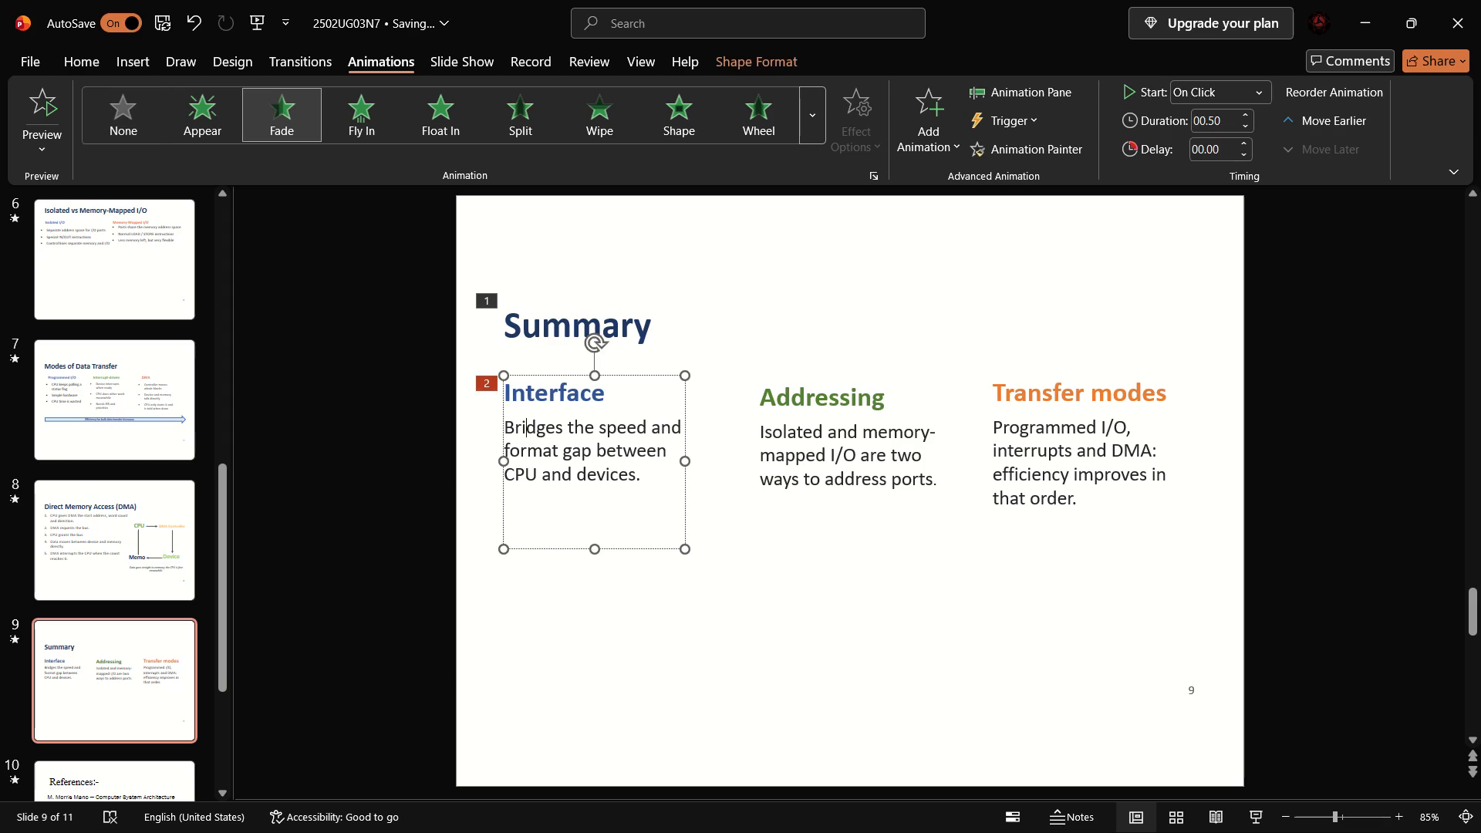
left_click_drag(550, 427, 643, 496)
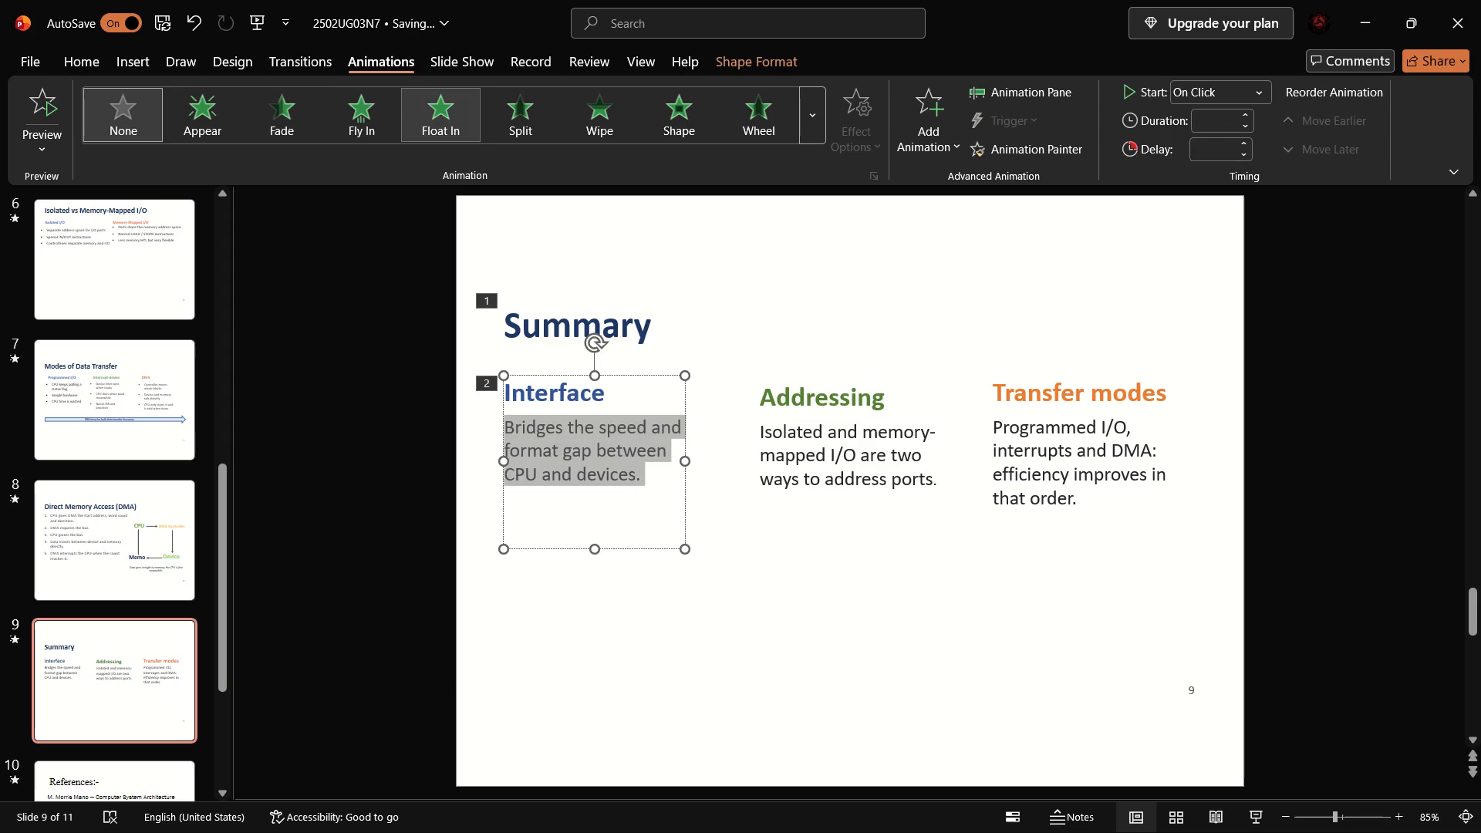
left_click(429, 137)
Apply Appear to the "Addressing" heading and Fade to the description beneath it.
left_click_drag(767, 400, 827, 395)
left_click_drag(886, 399, 767, 396)
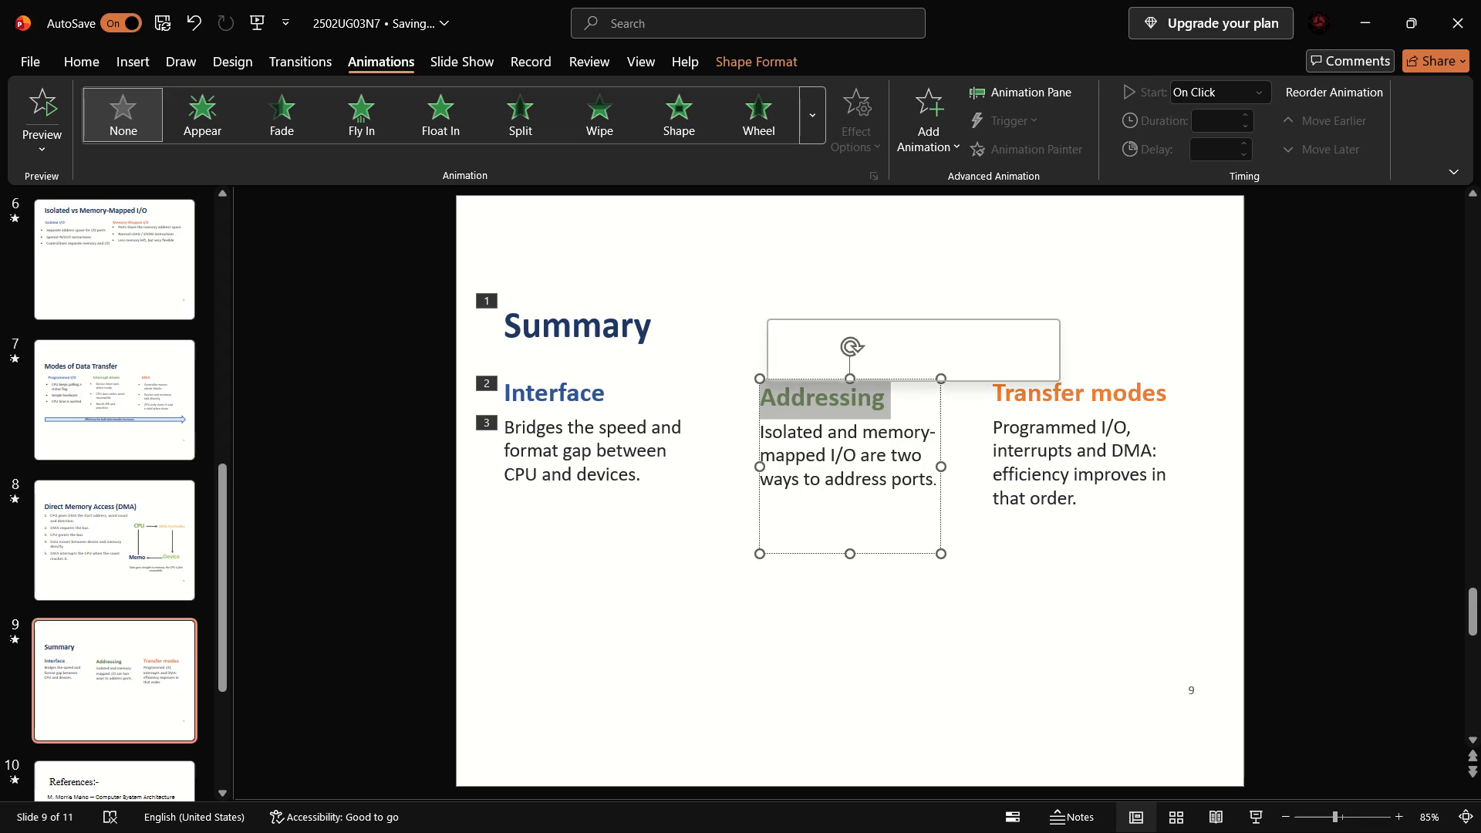
left_click(224, 111)
left_click(756, 434)
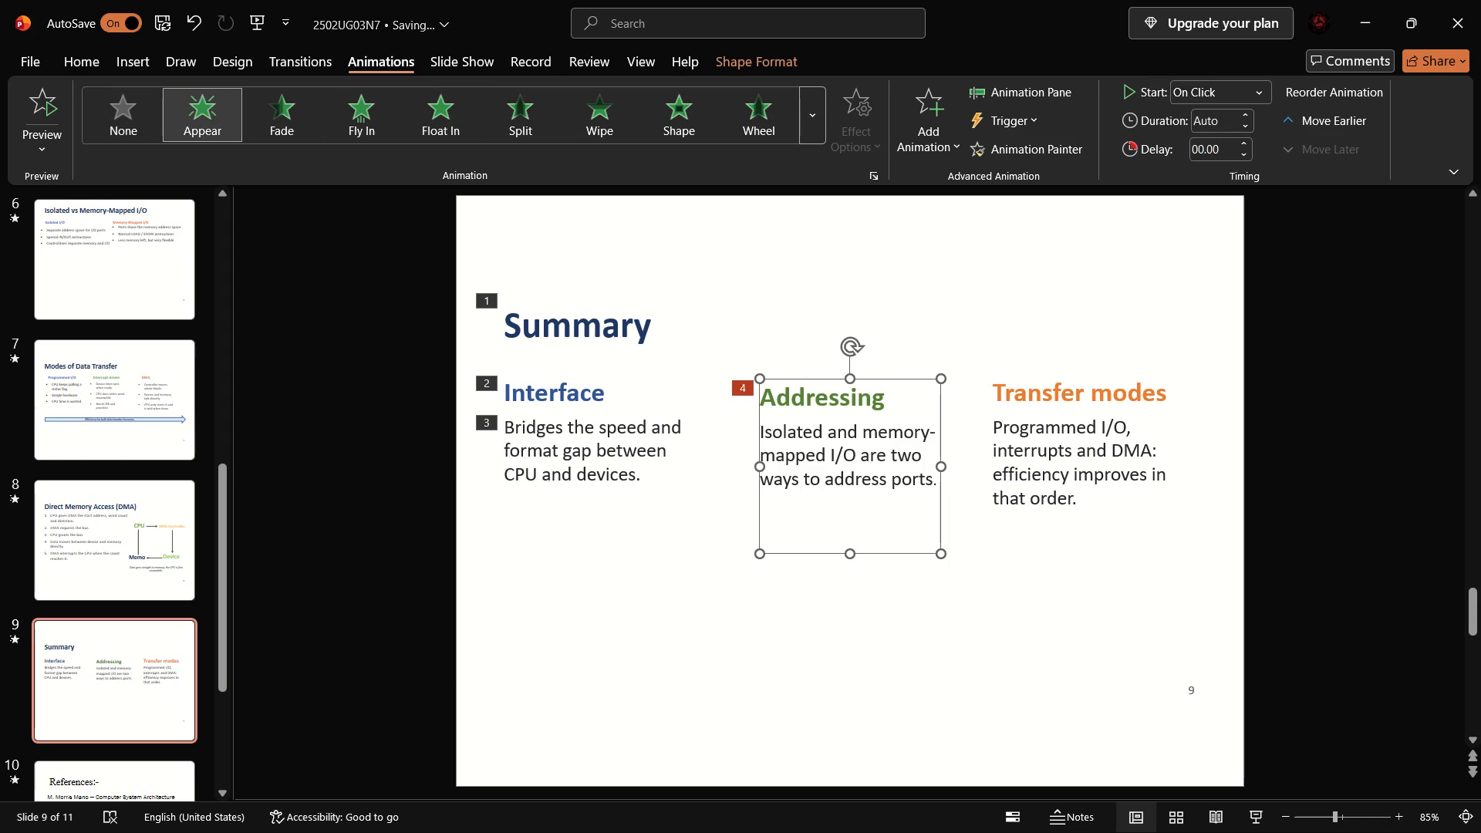
left_click_drag(763, 429, 896, 503)
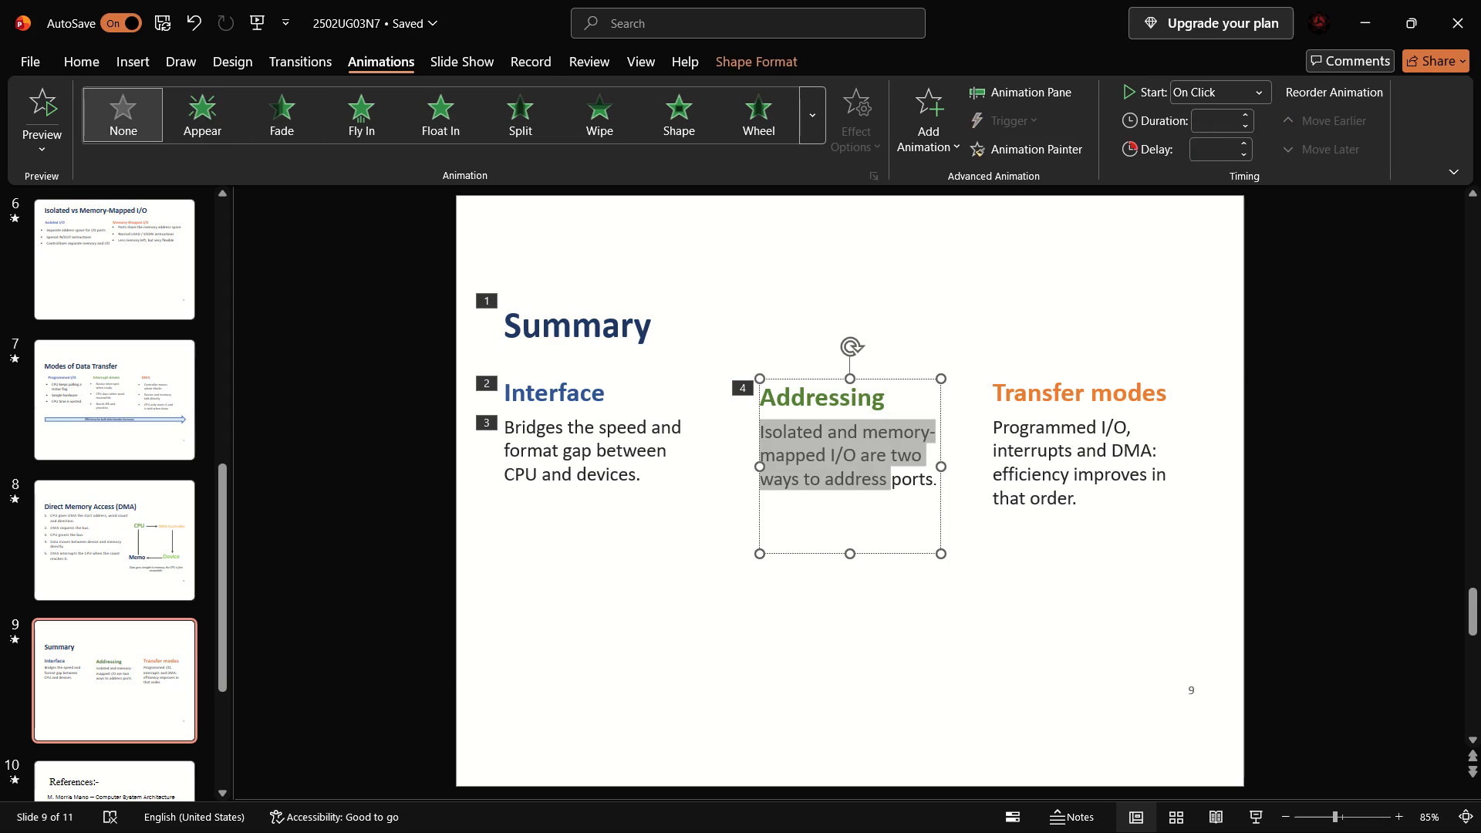
left_click_drag(896, 503, 936, 492)
left_click(289, 123)
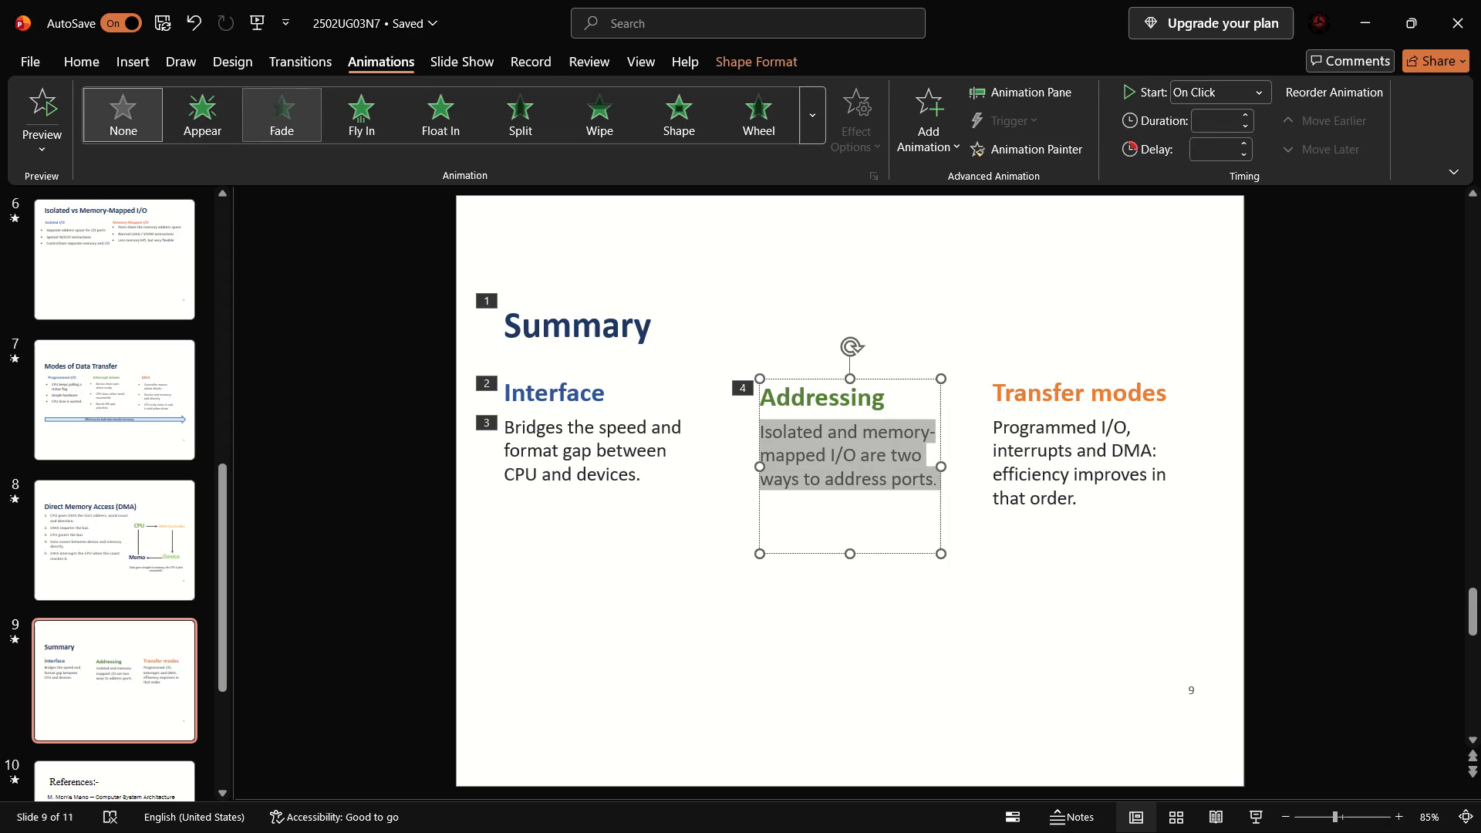
Apply Fade separately to the "Transfer modes" heading and to the description beneath it.
left_click_drag(987, 392, 1050, 389)
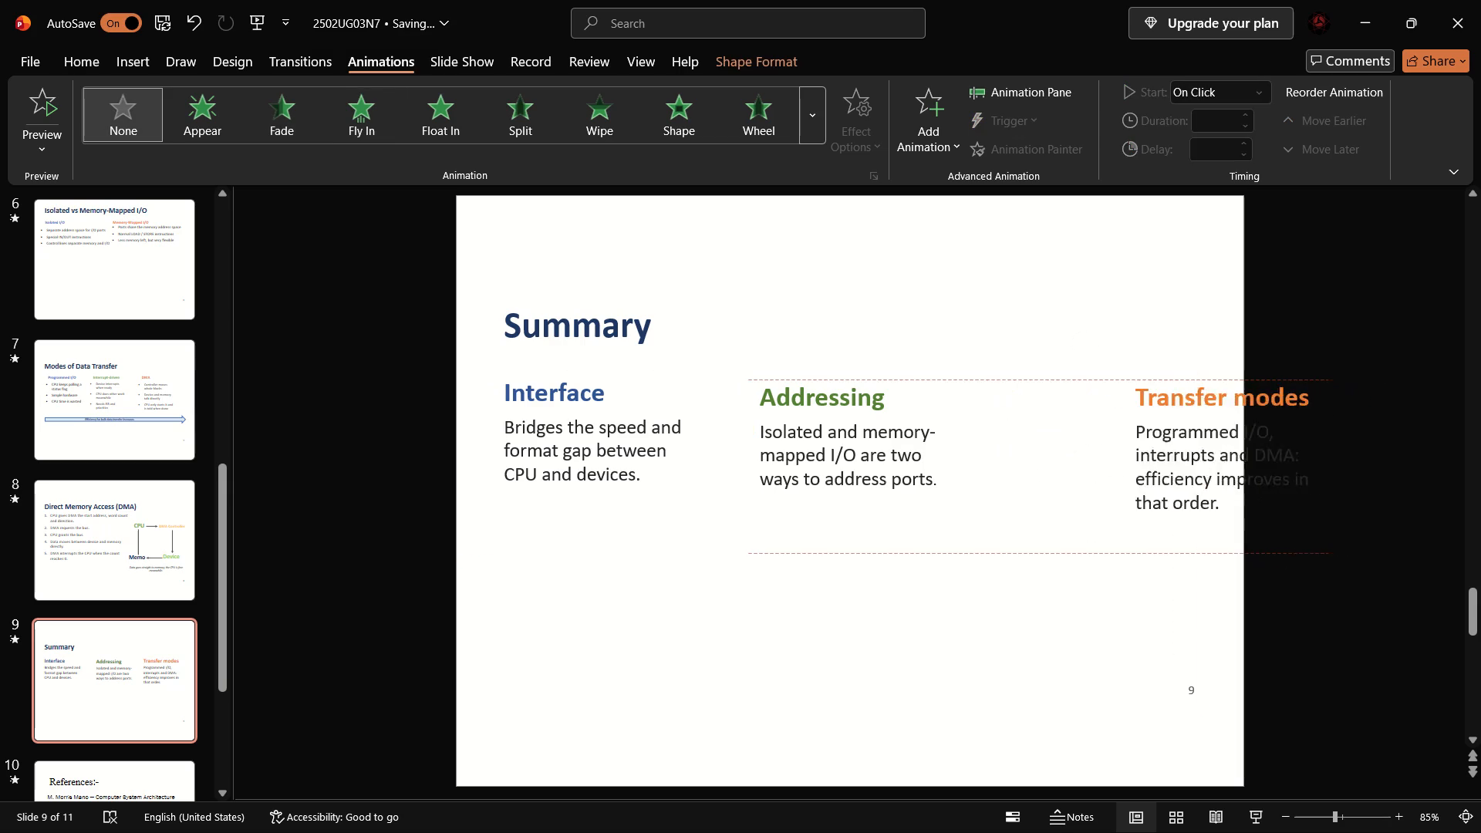
left_click_drag(1050, 389, 994, 391)
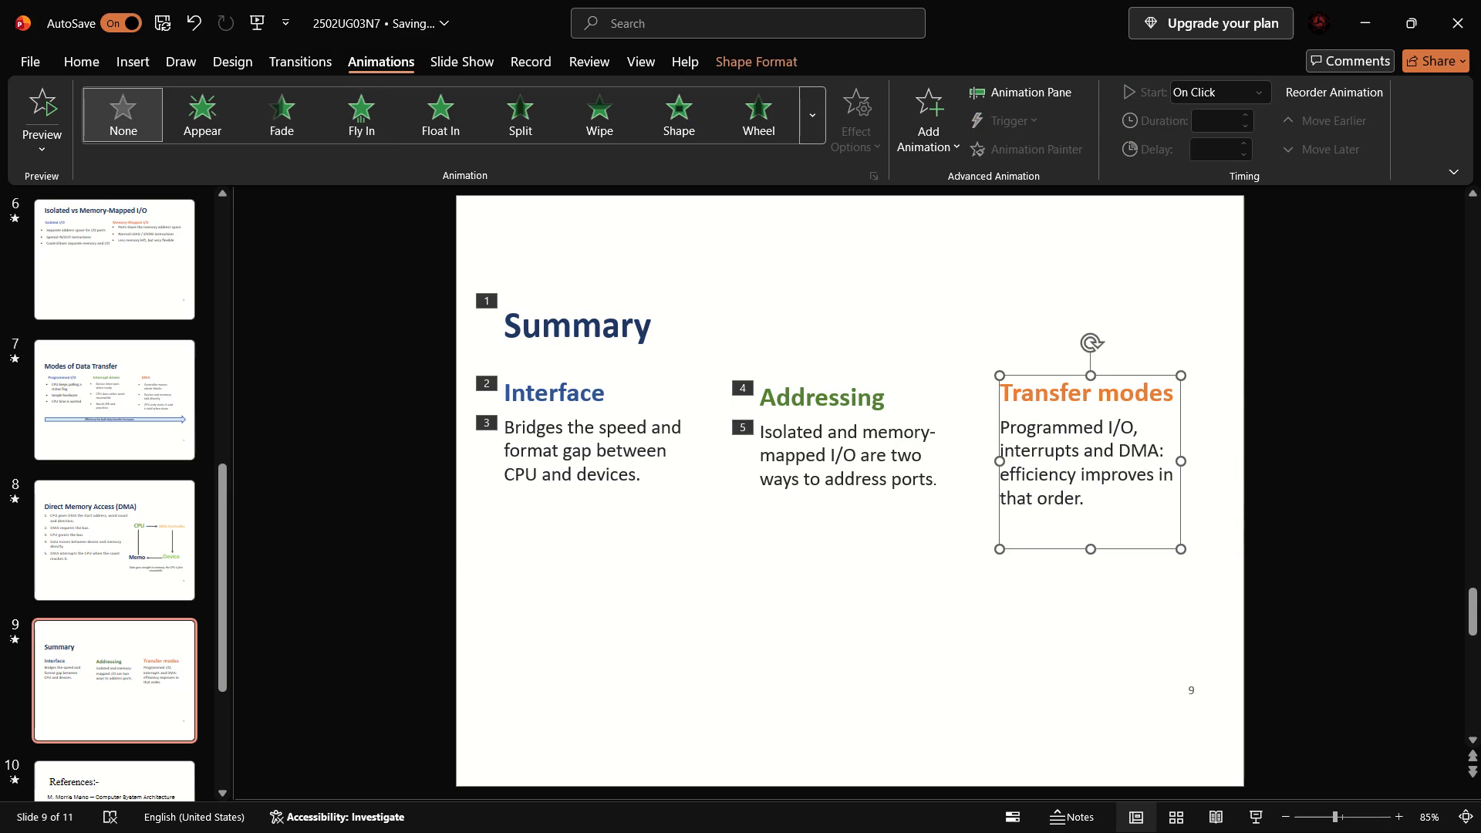
left_click_drag(1017, 395, 1166, 401)
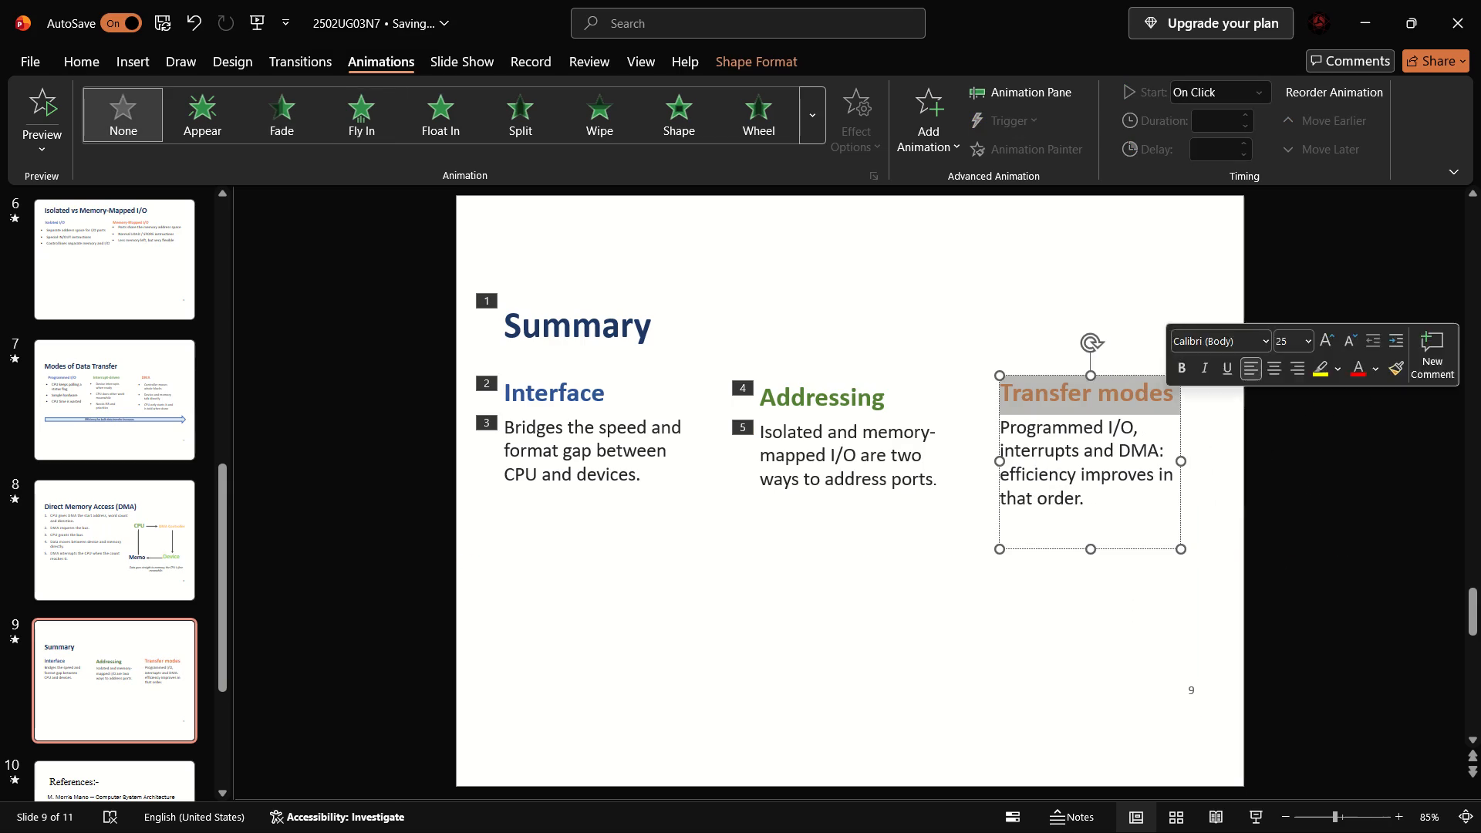
left_click(309, 117)
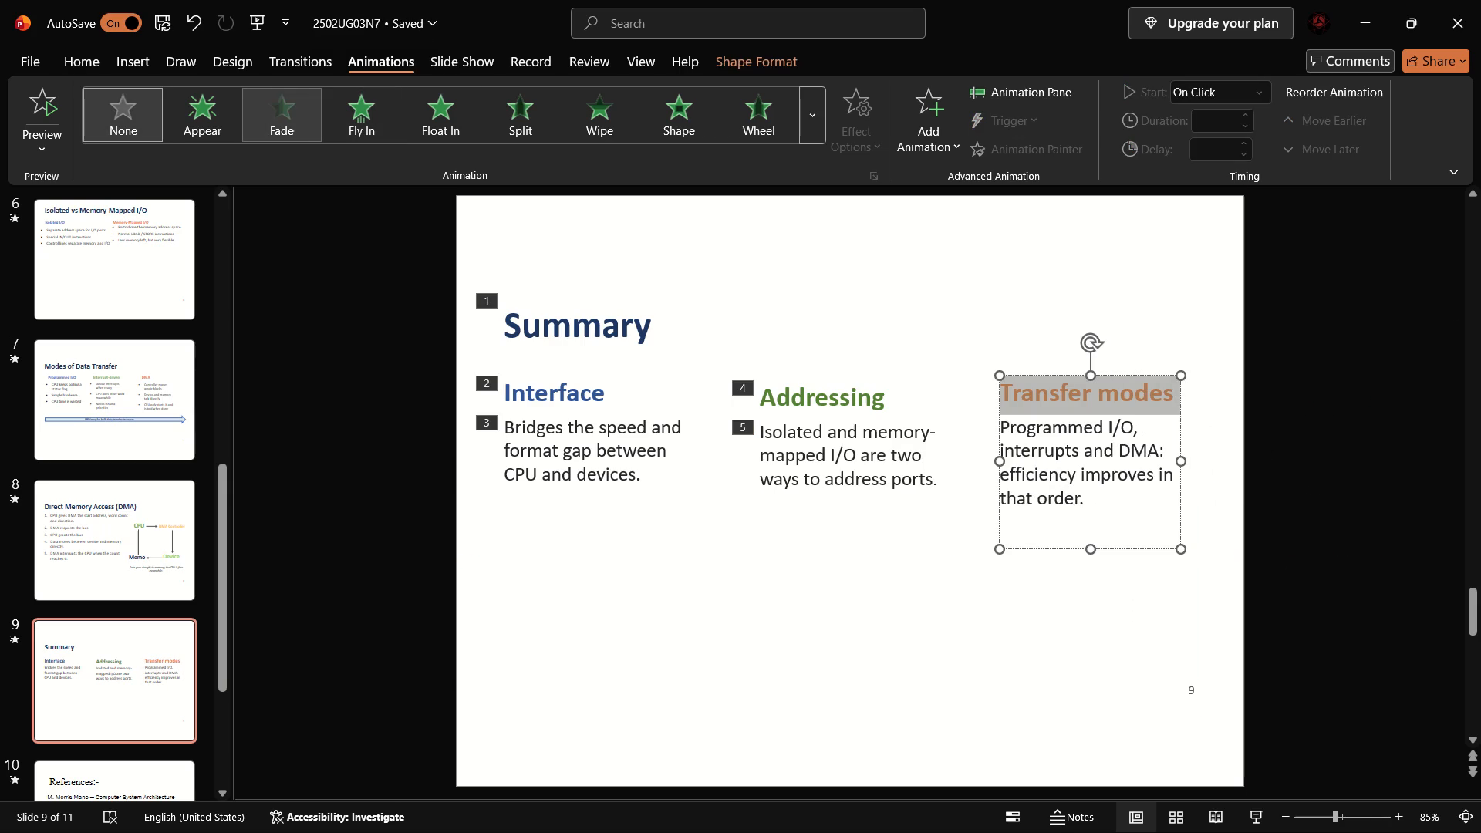
left_click(998, 416)
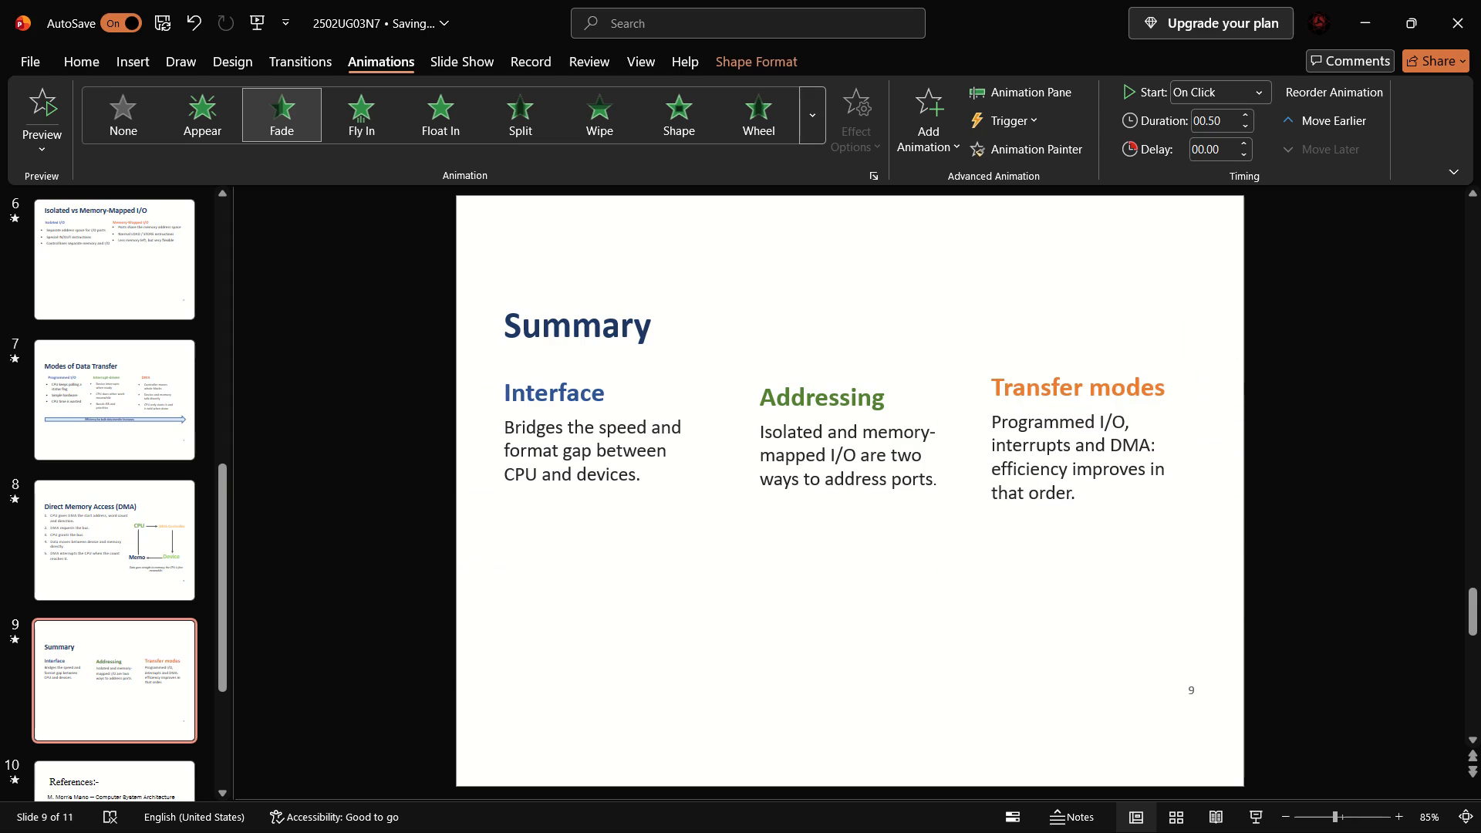
left_click_drag(1000, 426, 1107, 534)
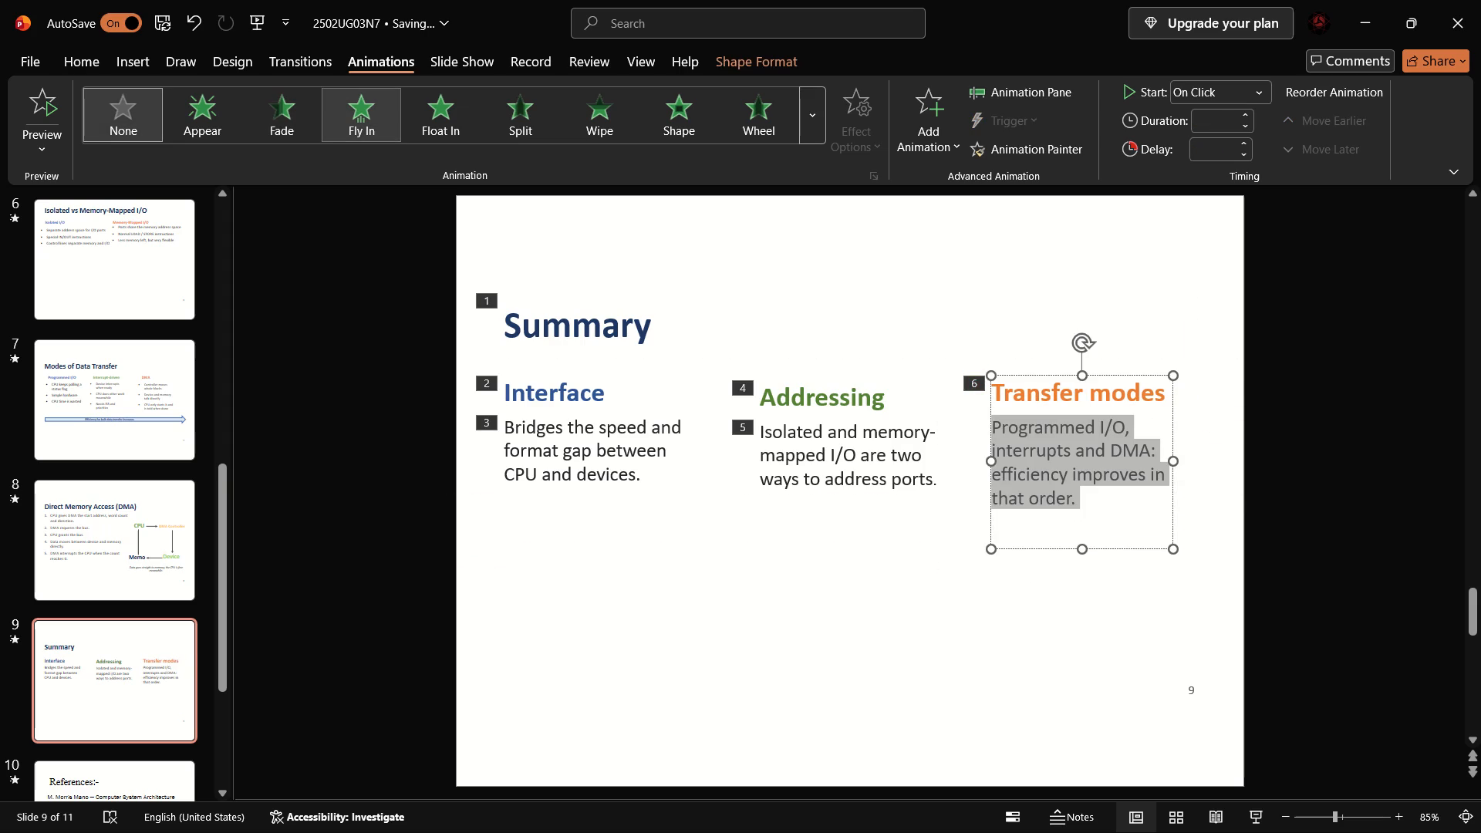
left_click(286, 116)
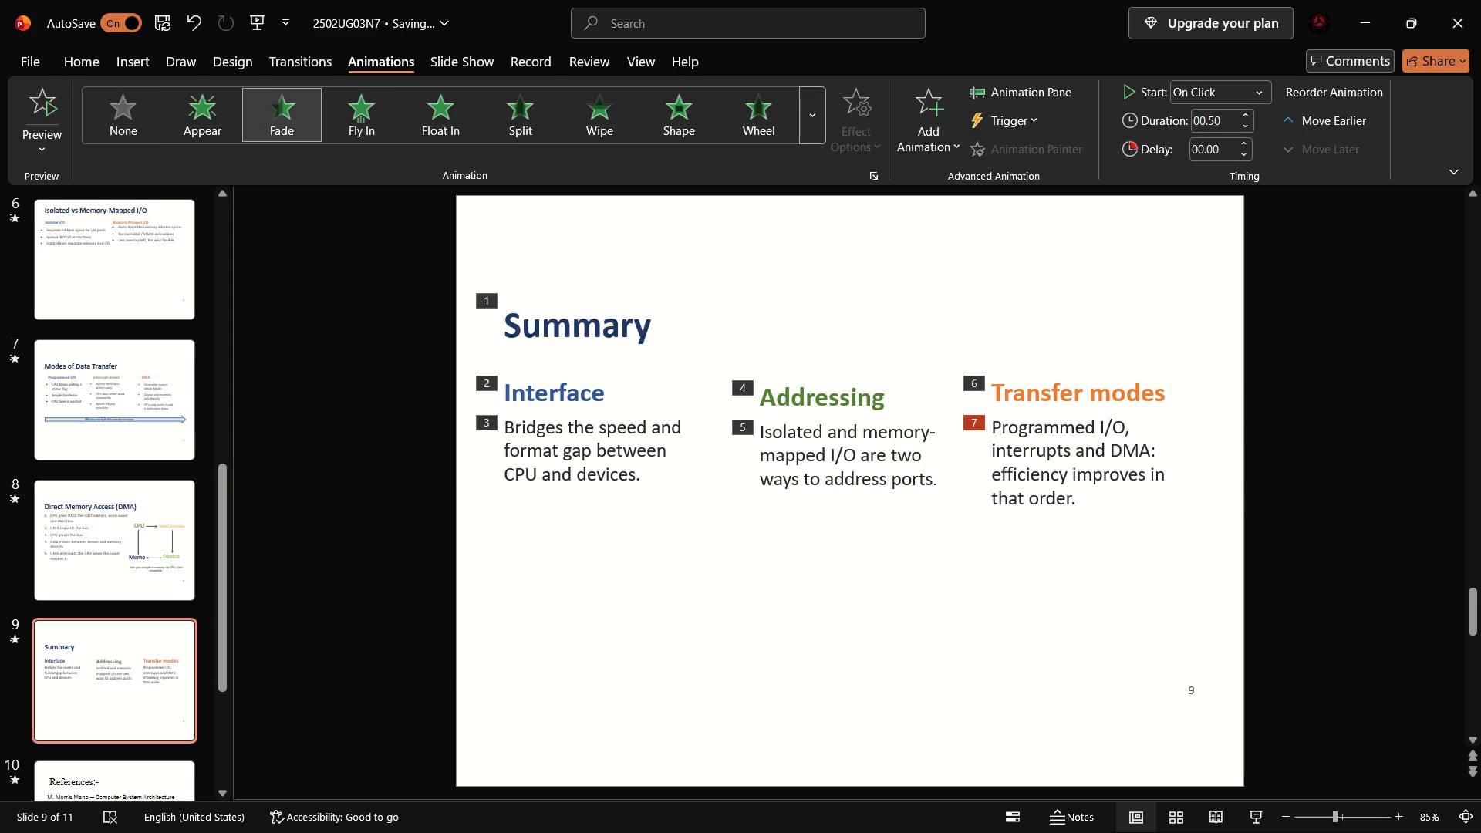
Apply the Wheel effect with 4 Spokes to the "References:-" title on slide 10.
left_click(103, 790)
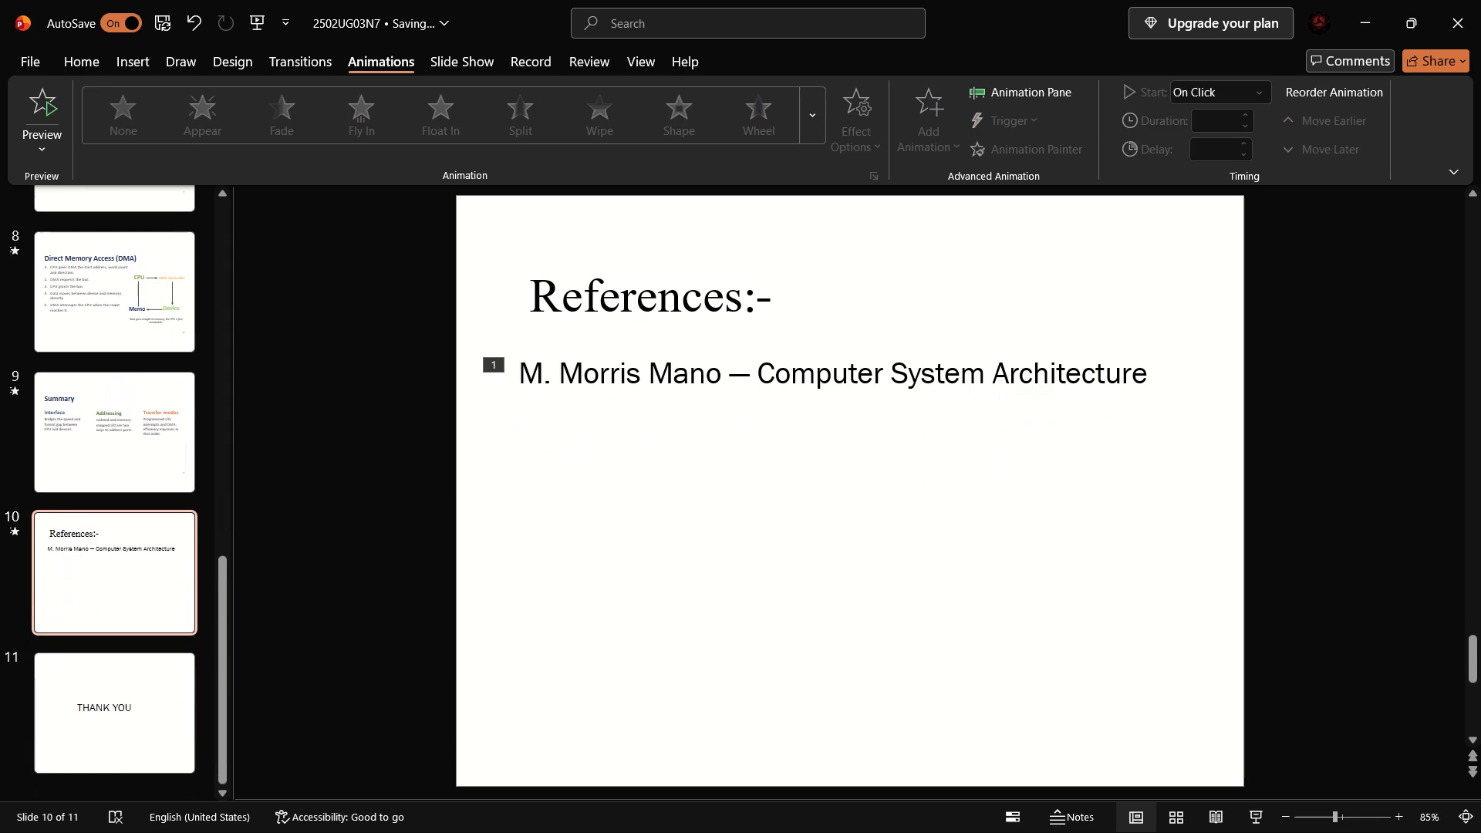
left_click_drag(540, 288, 745, 310)
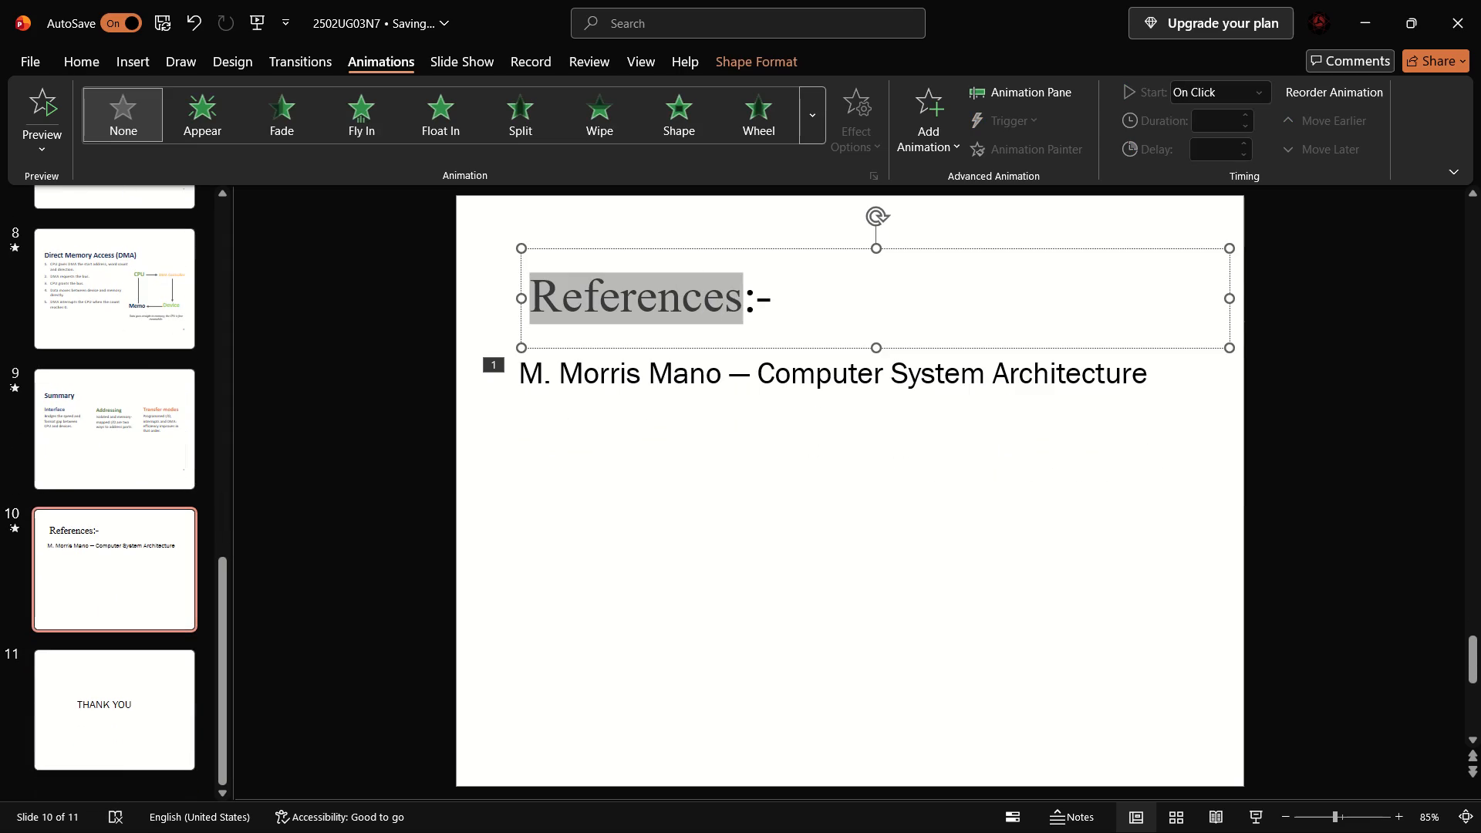
left_click_drag(745, 310, 749, 312)
left_click(728, 128)
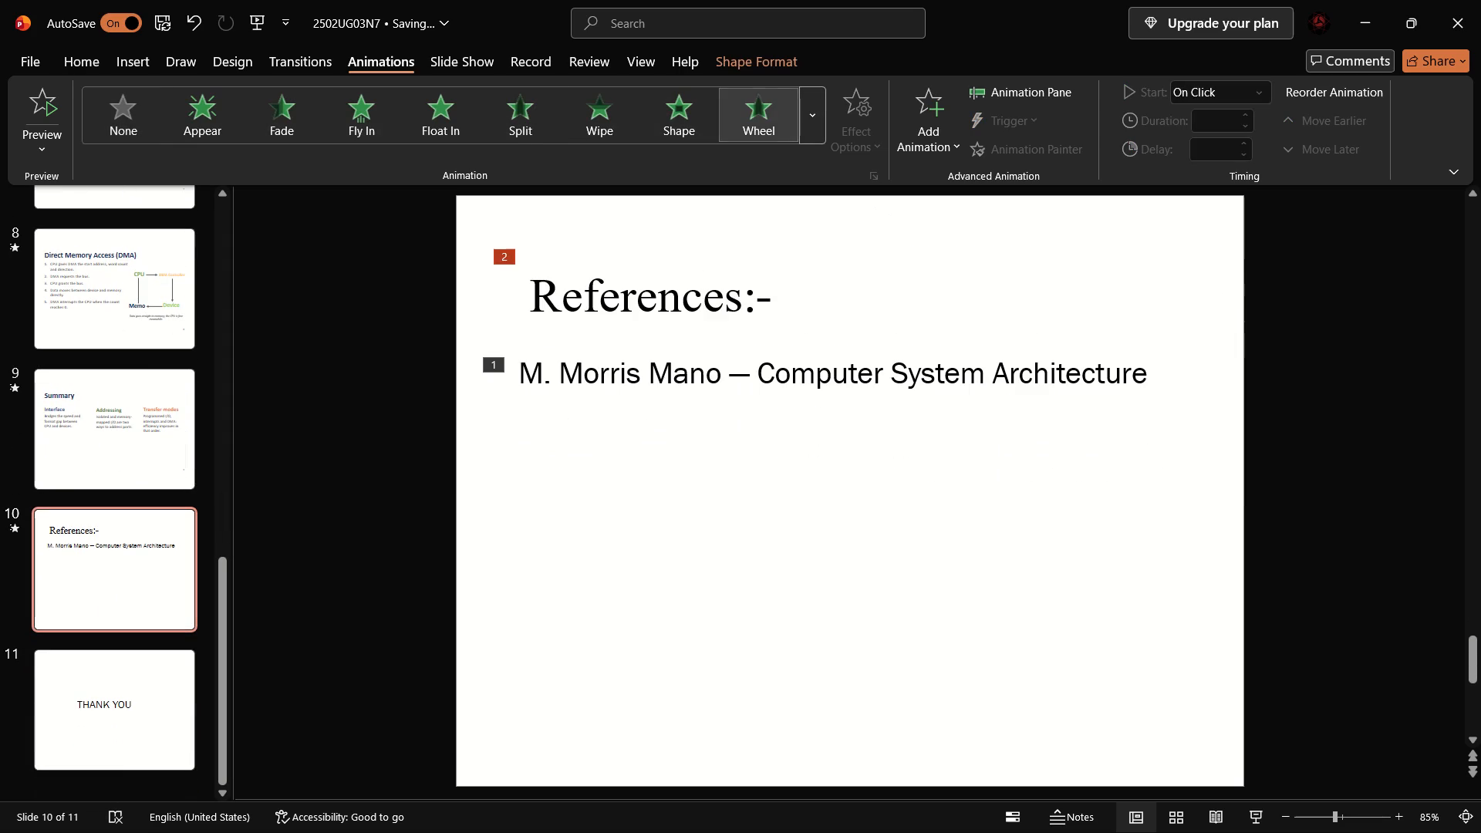
left_click(864, 126)
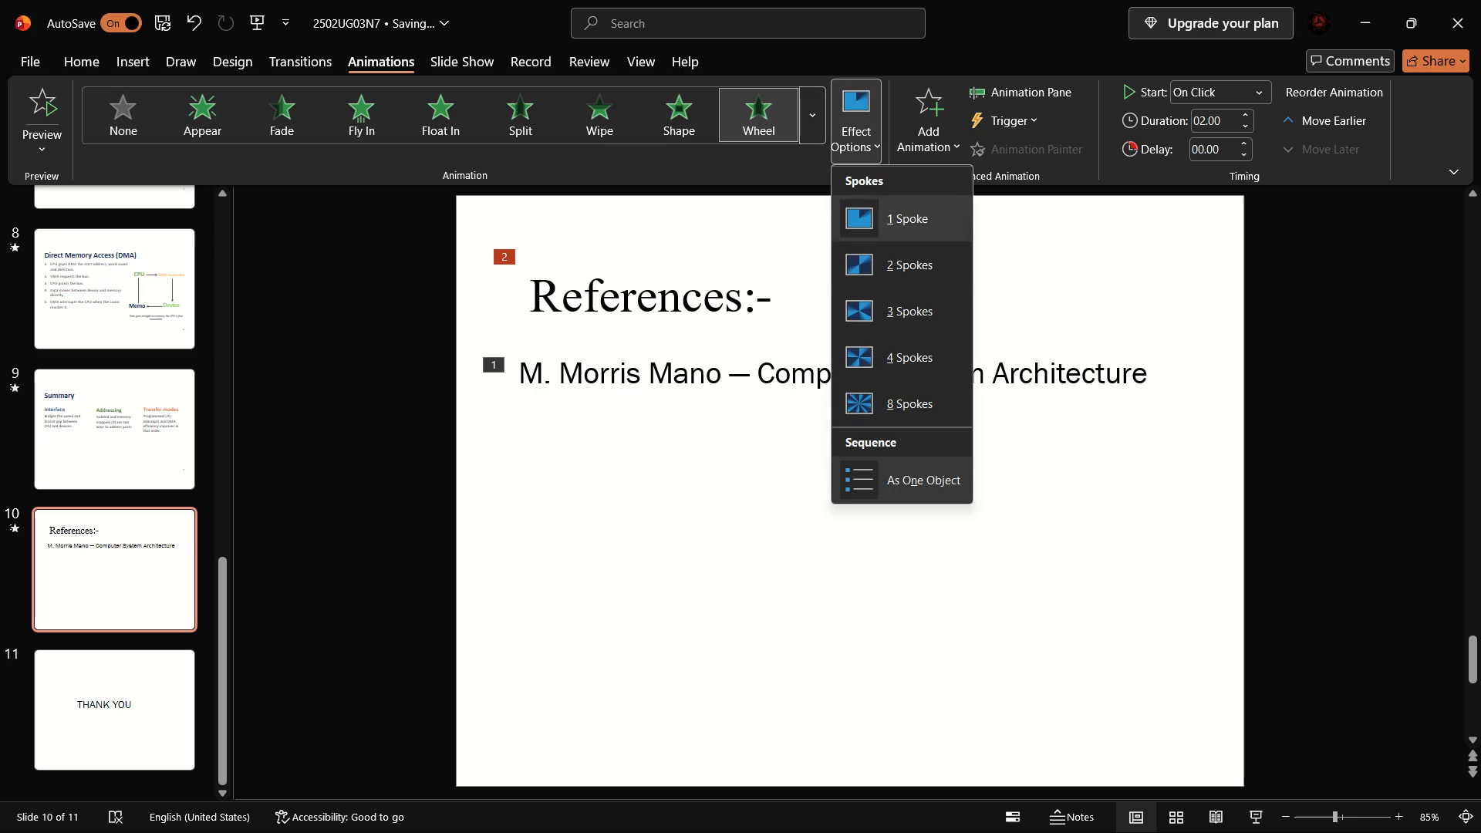
left_click(870, 359)
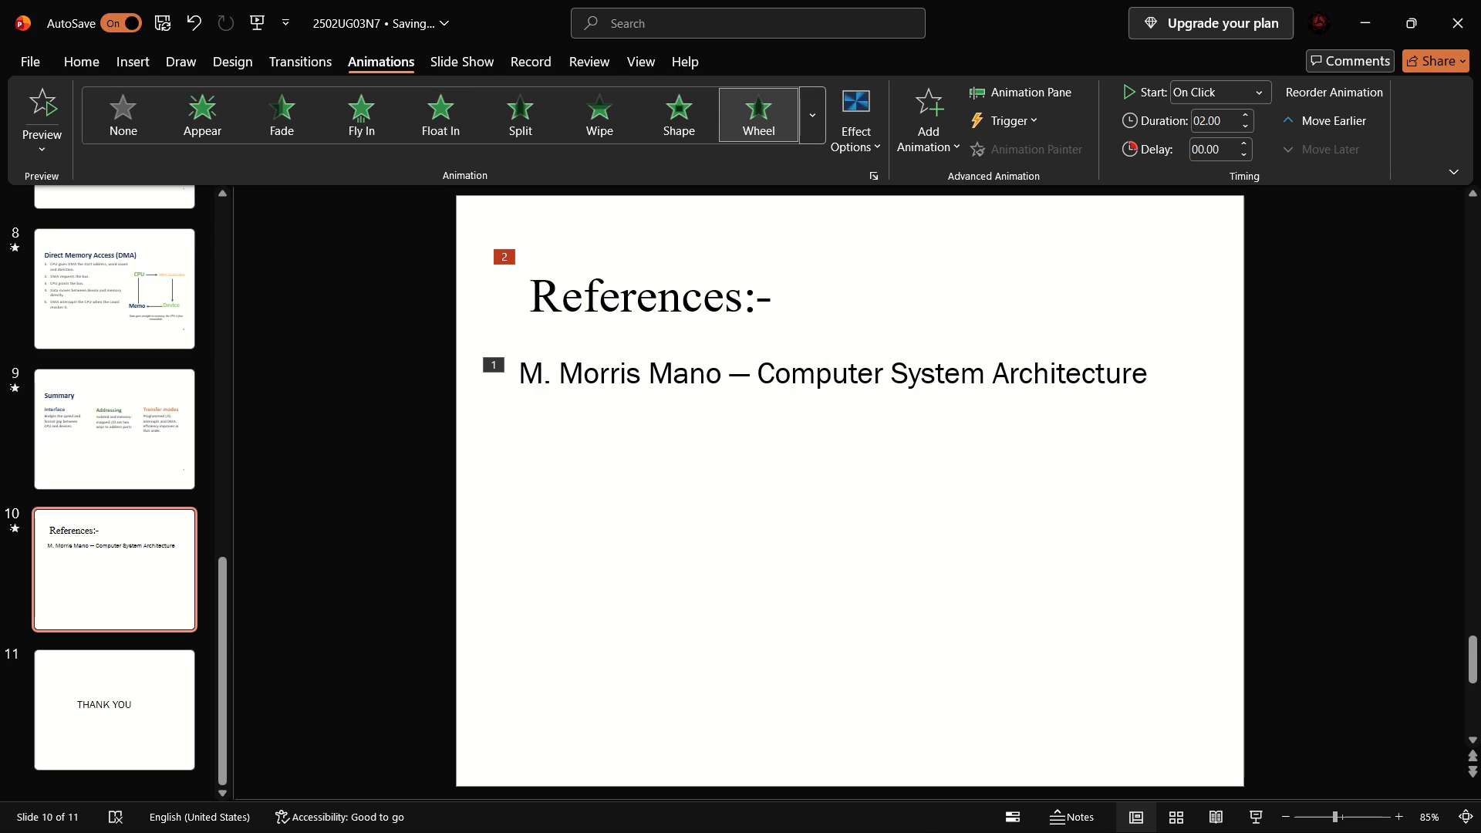
Apply the Spin emphasis effect to the "M. Morris Mano — Computer System Architecture" line on slide 10 and adjust its effect options.
left_click(538, 371)
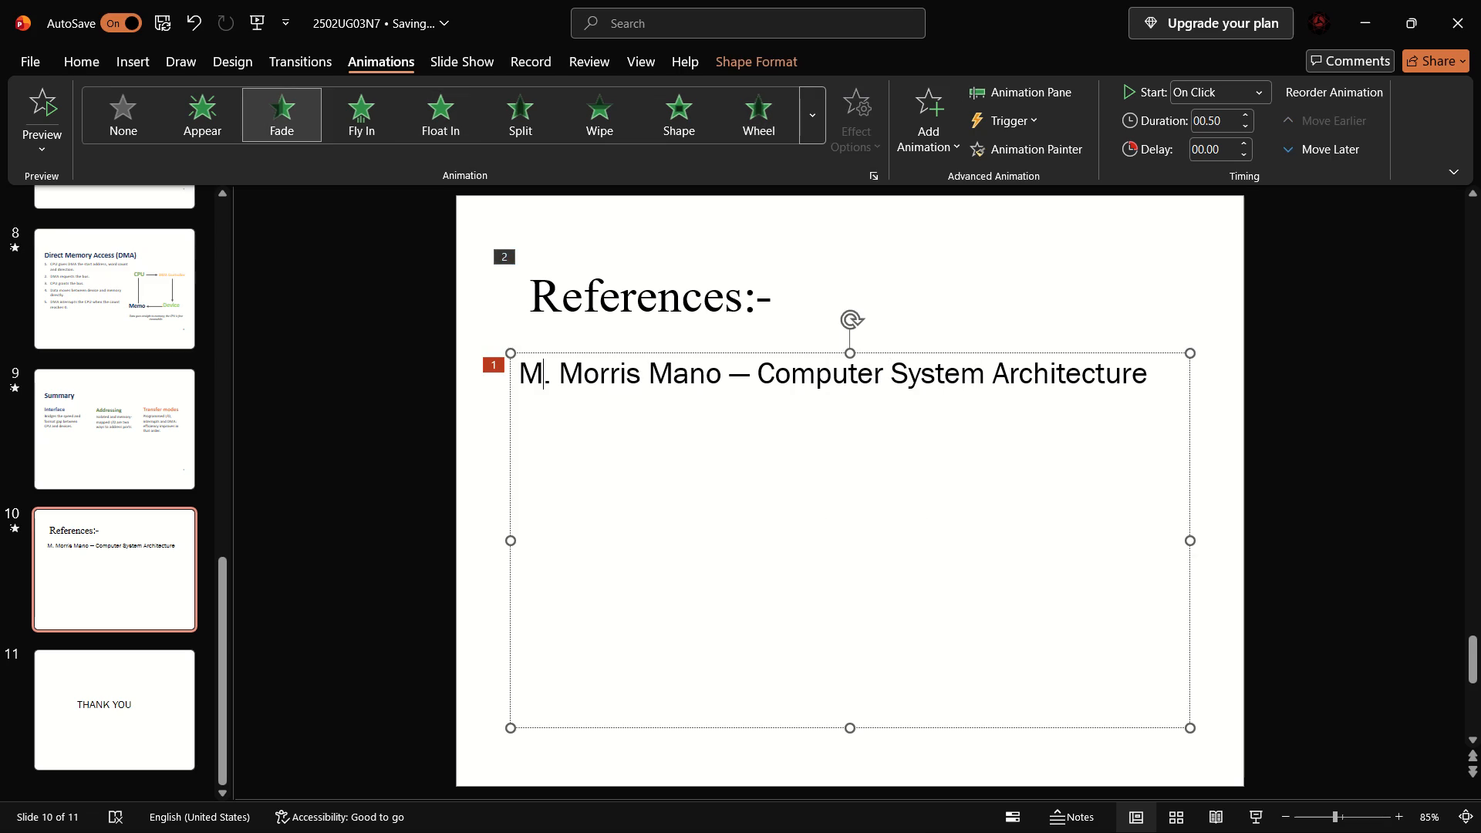
left_click_drag(521, 368, 1153, 356)
scroll(805, 366, "right", 1)
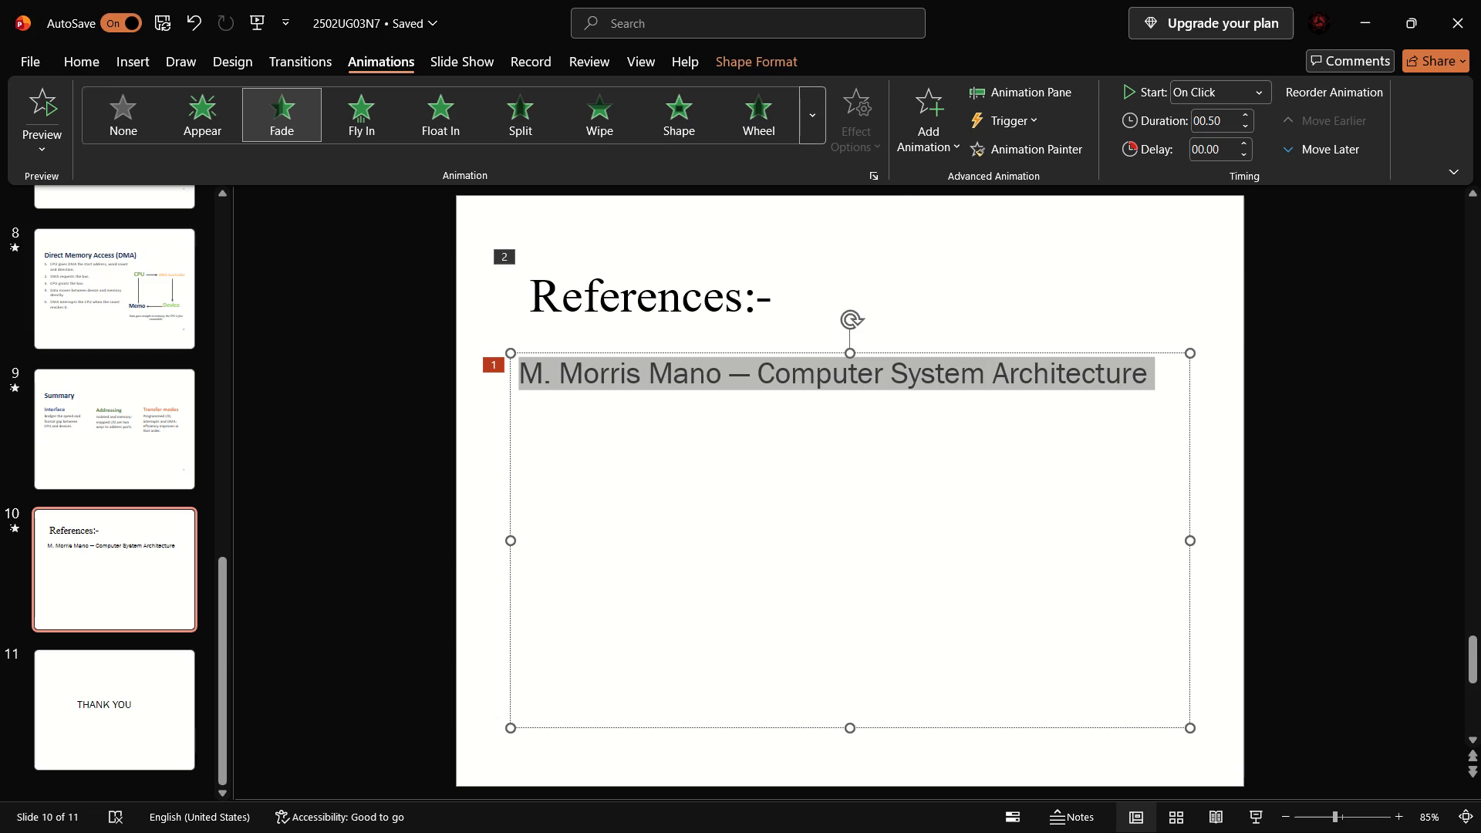
left_click(829, 113)
left_click(815, 109)
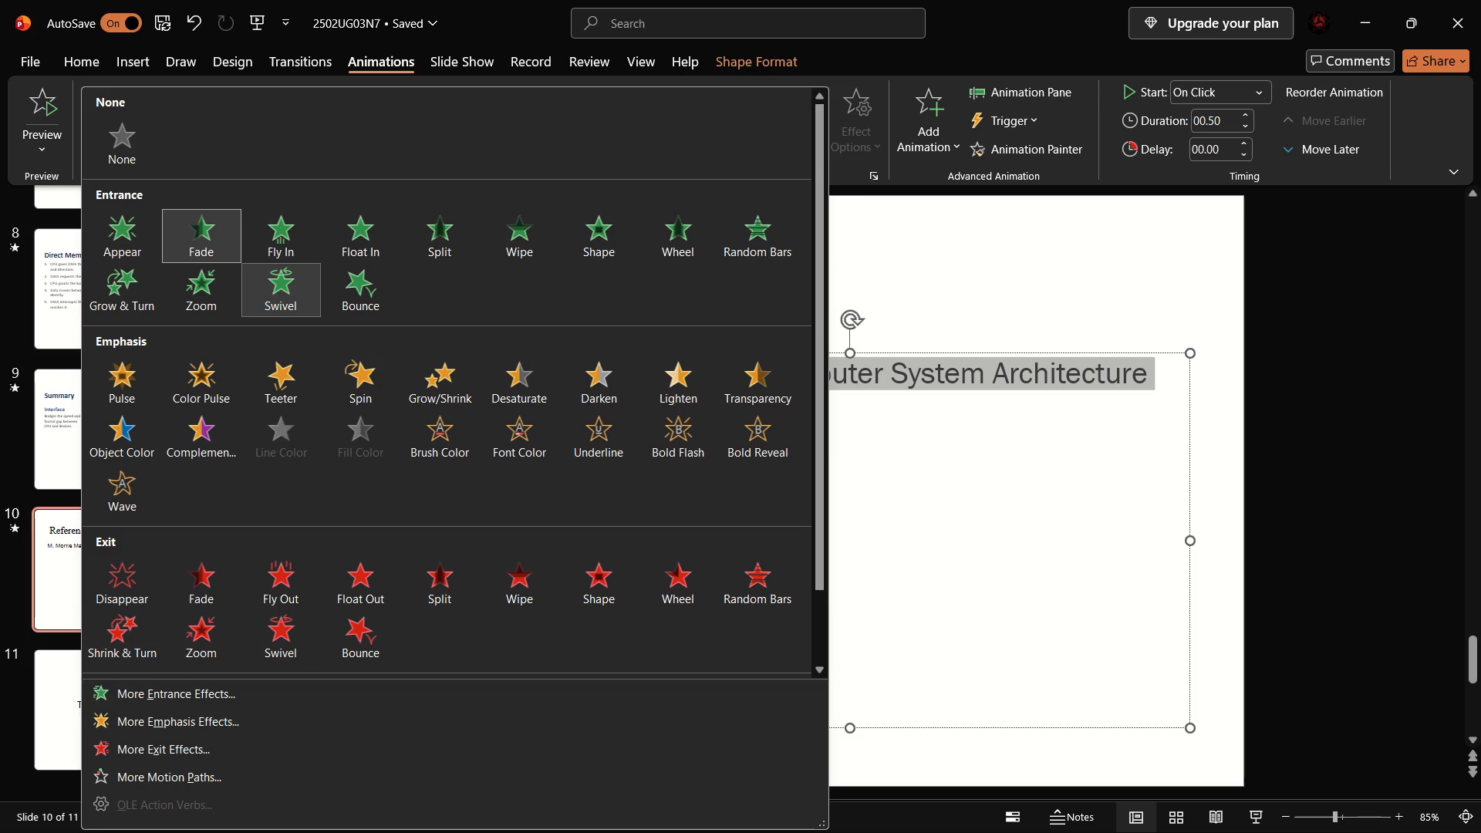
left_click(379, 377)
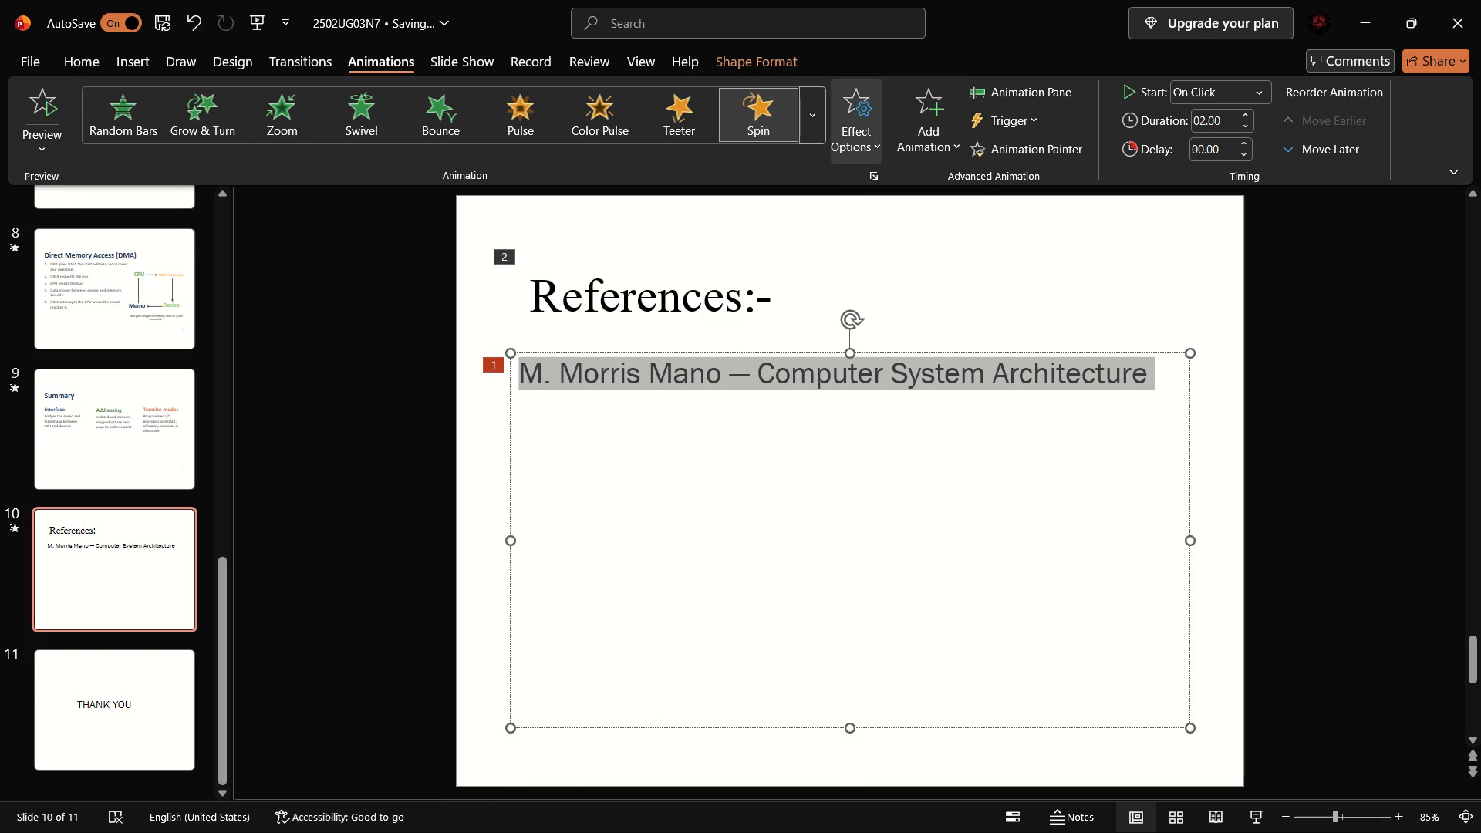
left_click(841, 133)
left_click(886, 336)
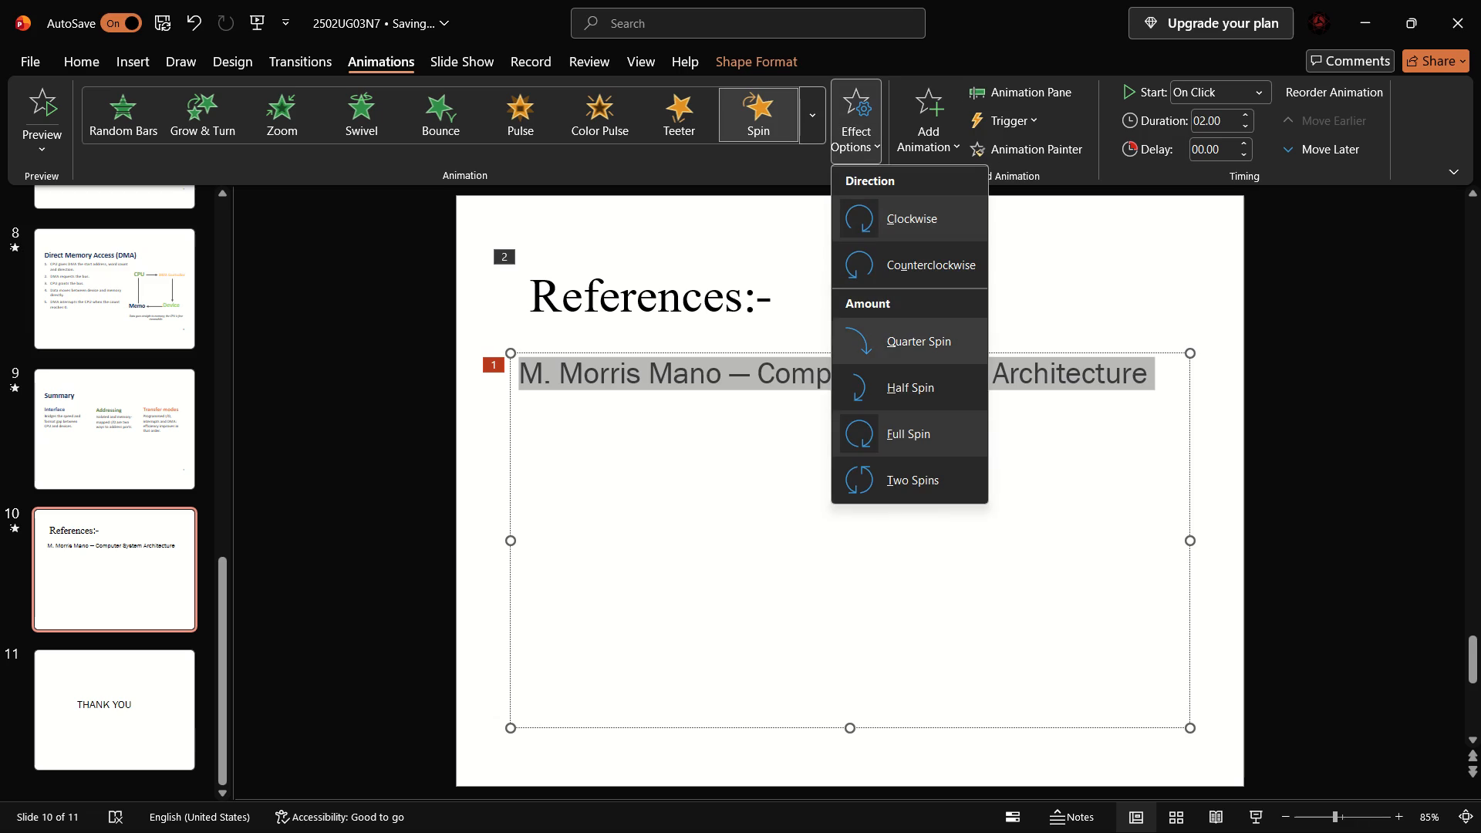
Apply the Transparency emphasis effect to the "THANK YOU" text on slide 11.
left_click(123, 701)
left_click(747, 393)
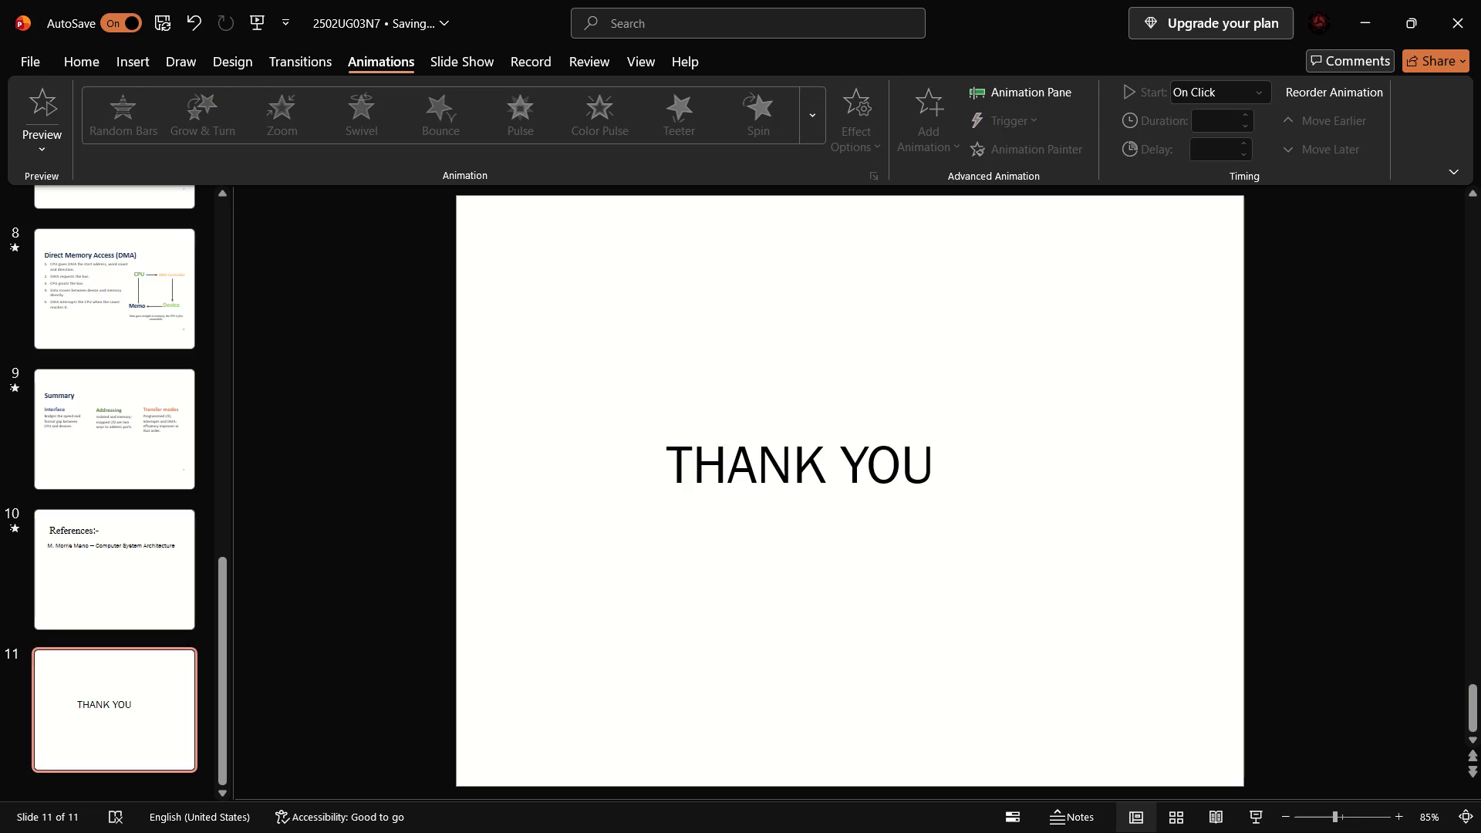
left_click(759, 443)
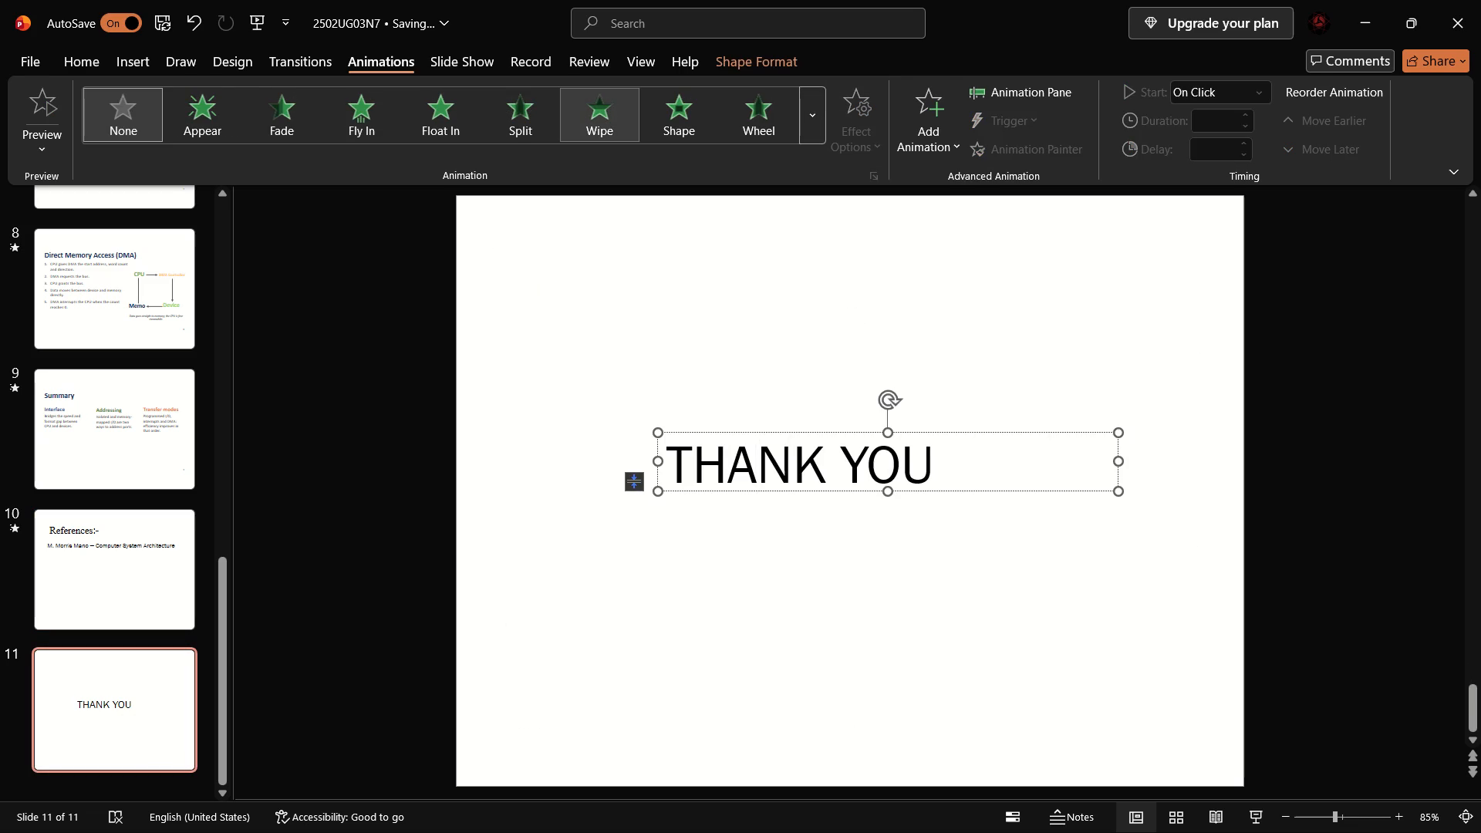
left_click(824, 113)
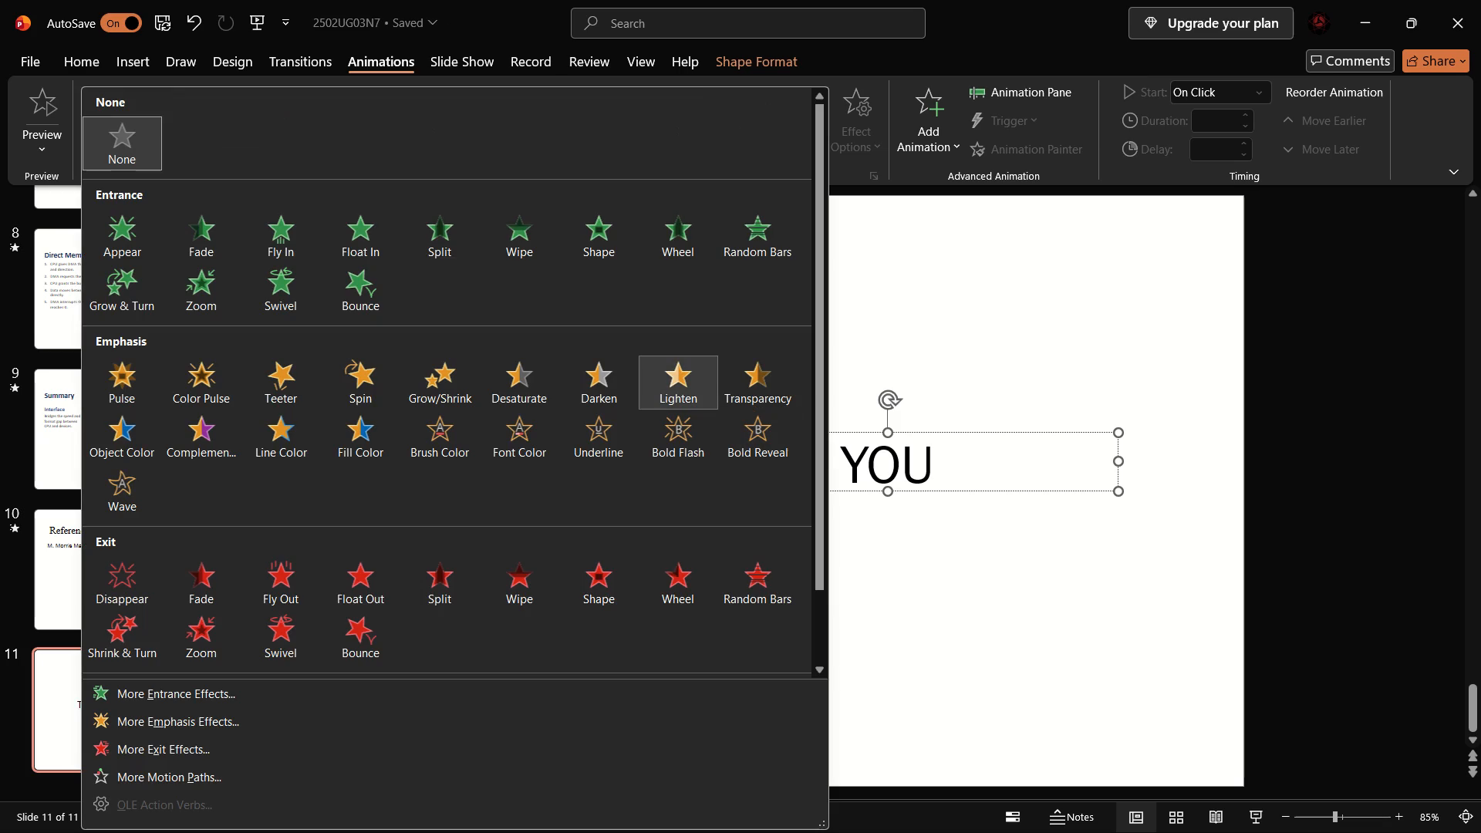
left_click(748, 367)
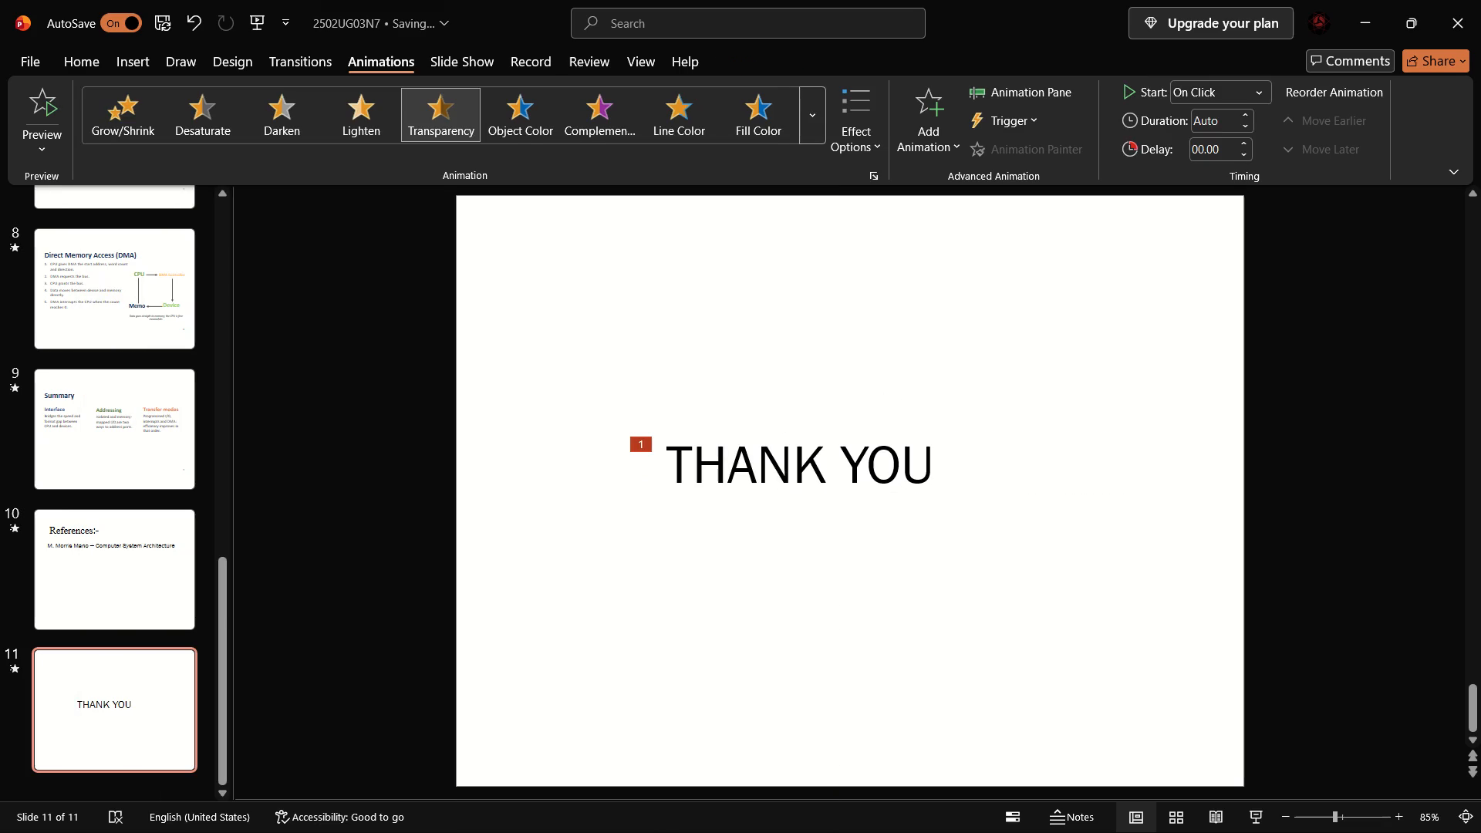
Return to slide 2 near the beginning of the presentation and start the slide show from there.
scroll(128, 339, "up", 4)
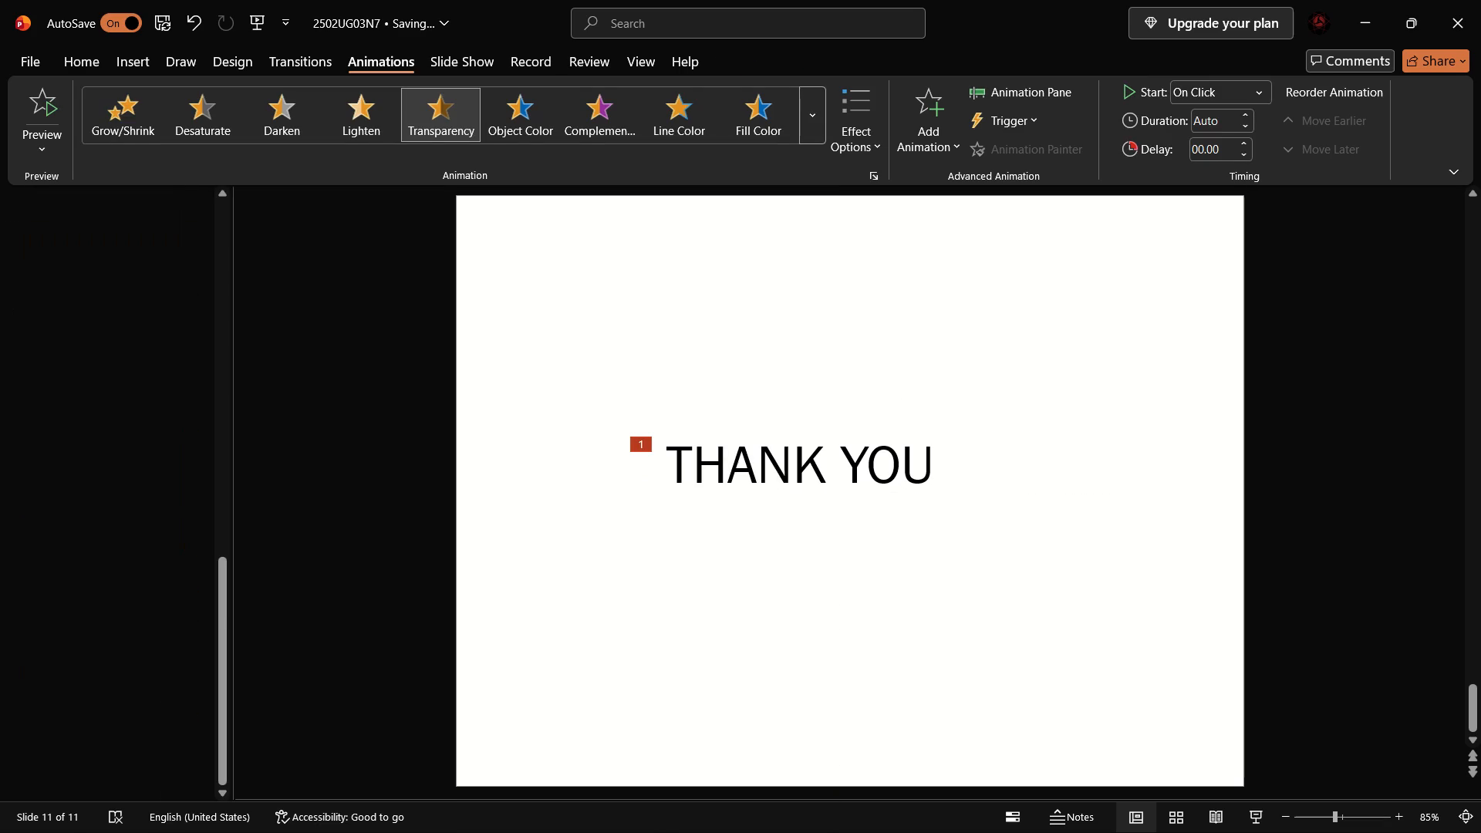
right_click(128, 339)
scroll(128, 339, "down", 7)
left_click(227, 245)
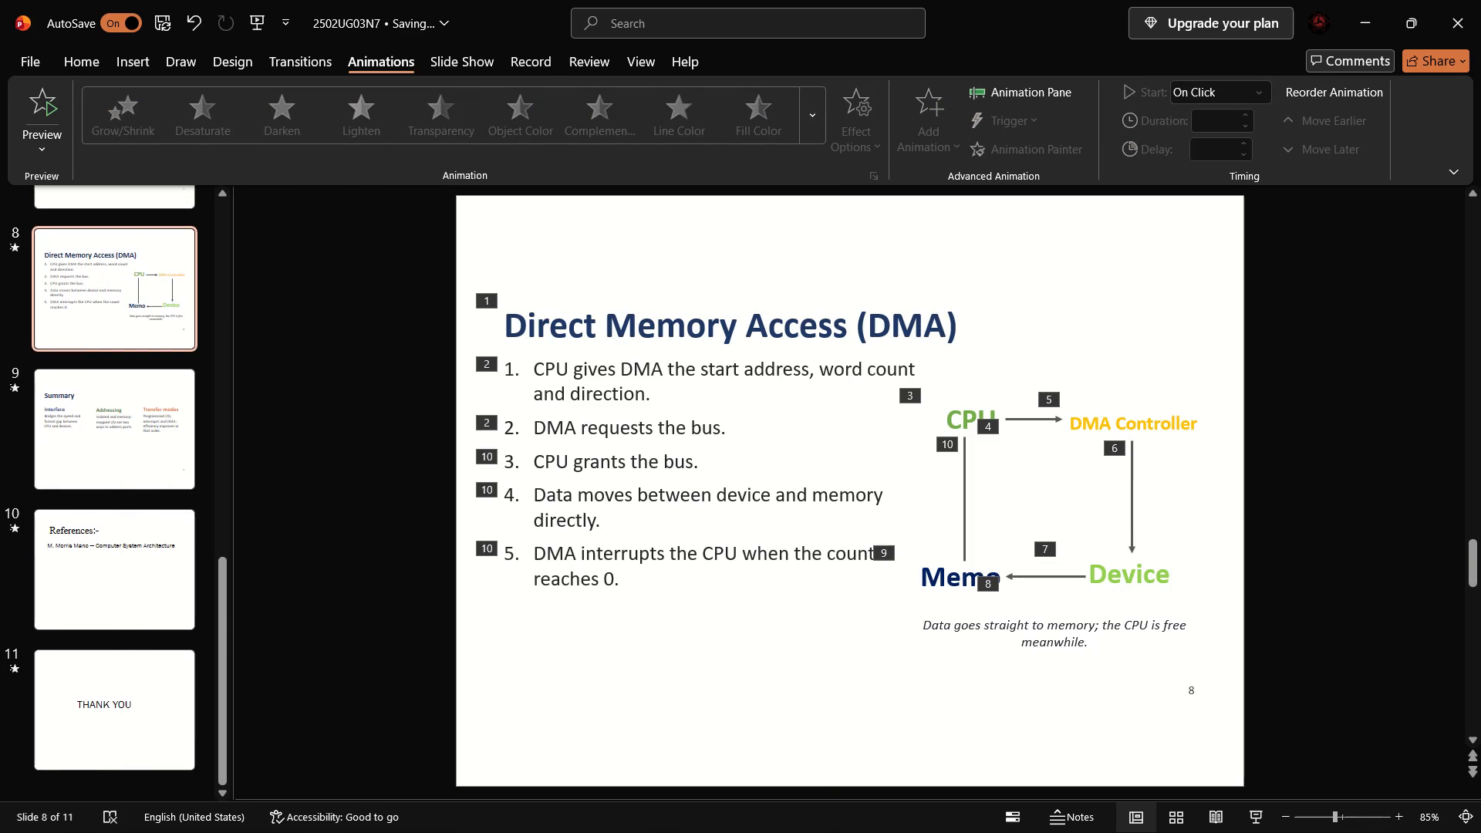
scroll(42, 216, "down", 6)
scroll(76, 276, "down", 3)
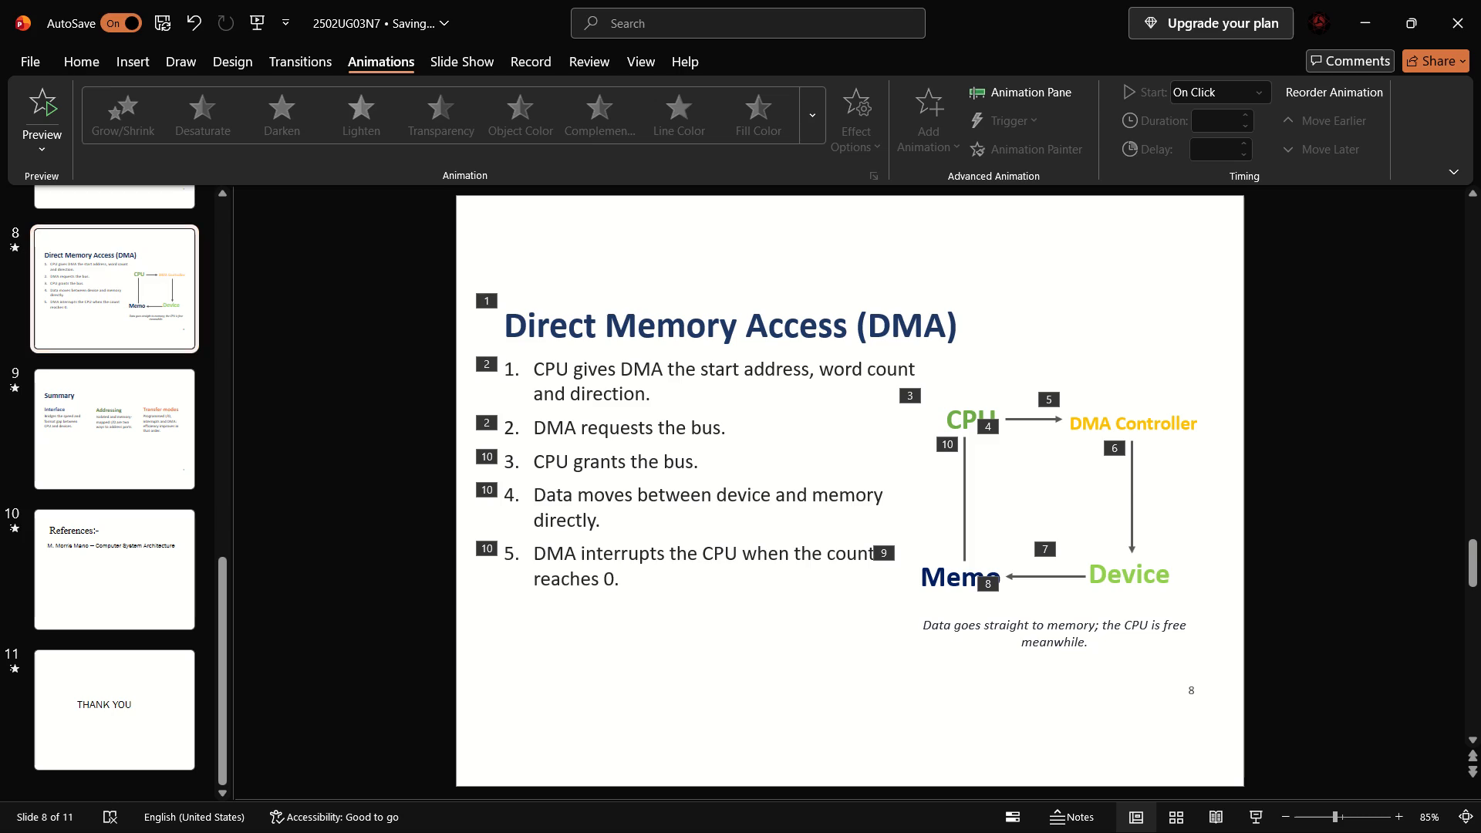
left_click_drag(215, 548, 224, 428)
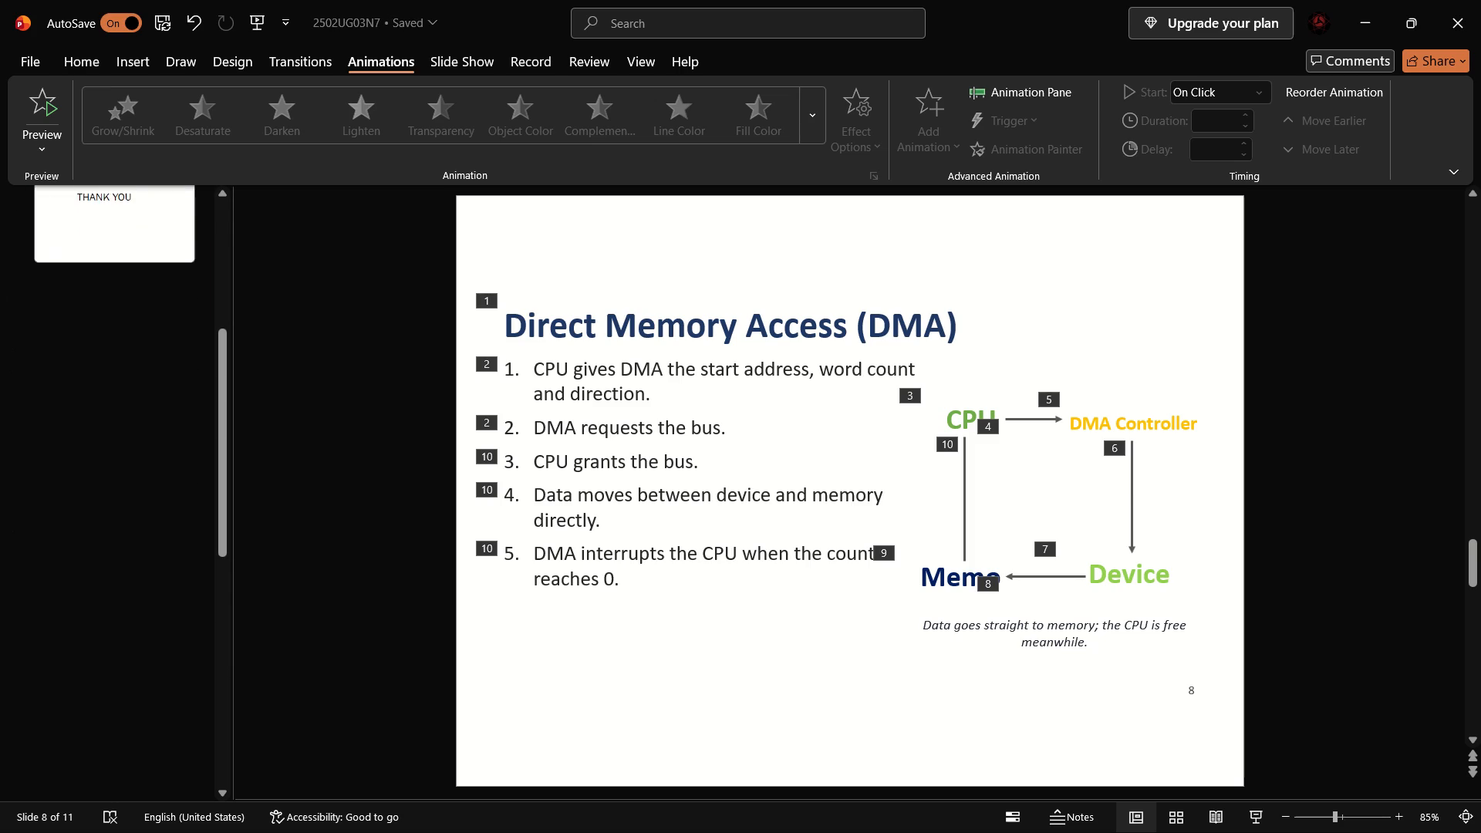
left_click_drag(224, 428, 224, 288)
left_click(122, 276)
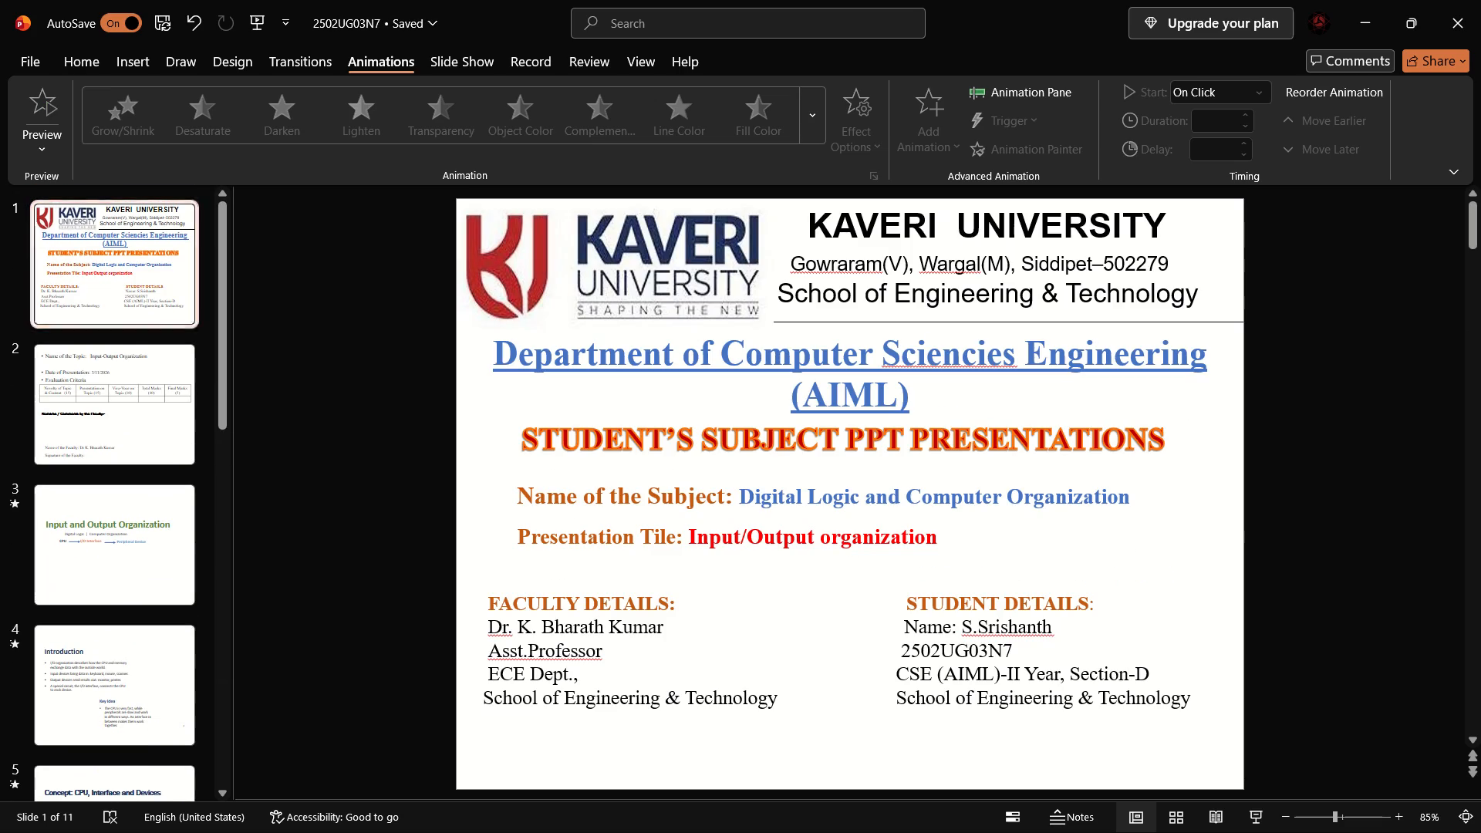
left_click(128, 420)
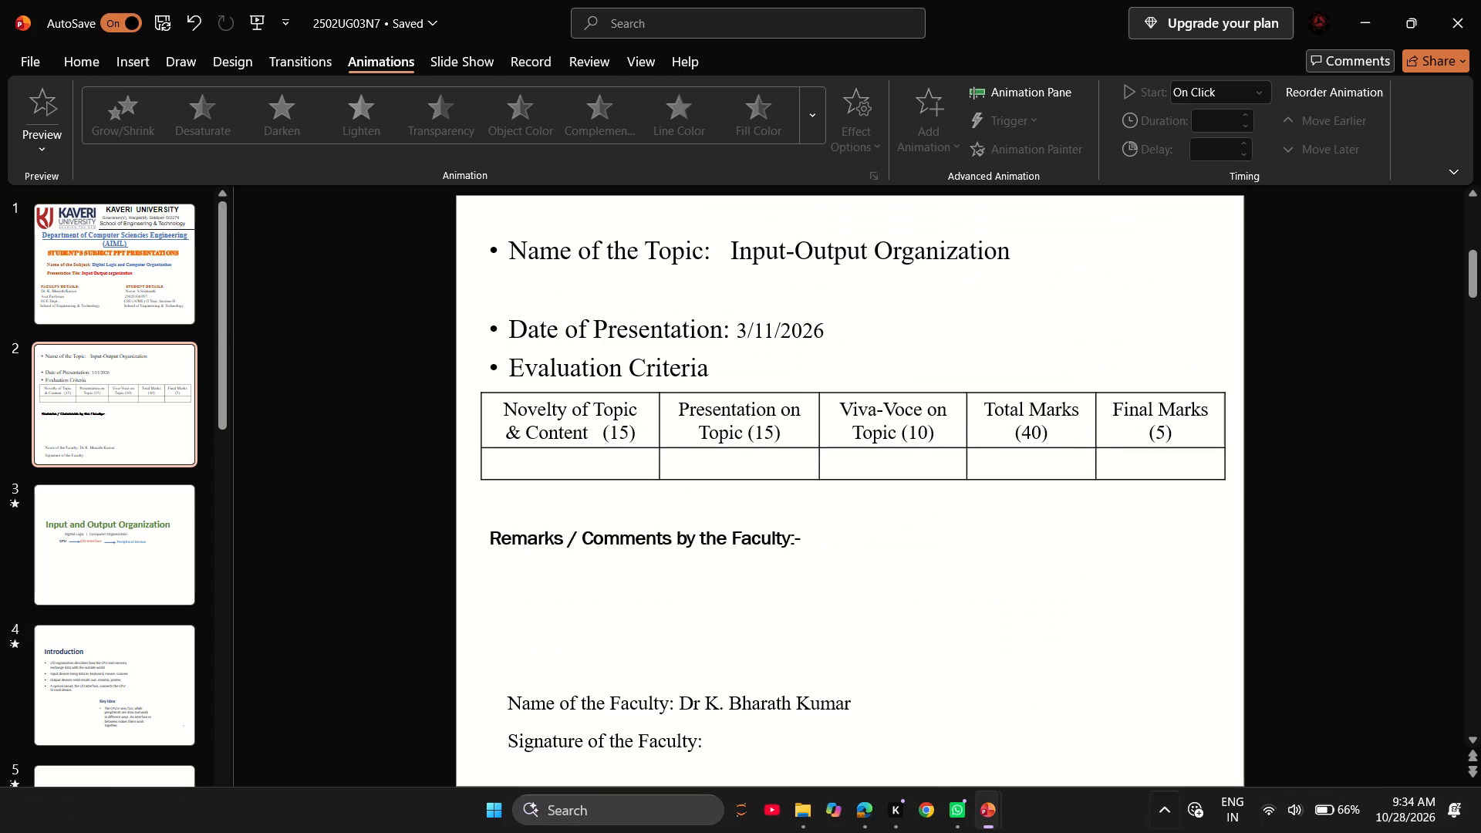
left_click(1257, 814)
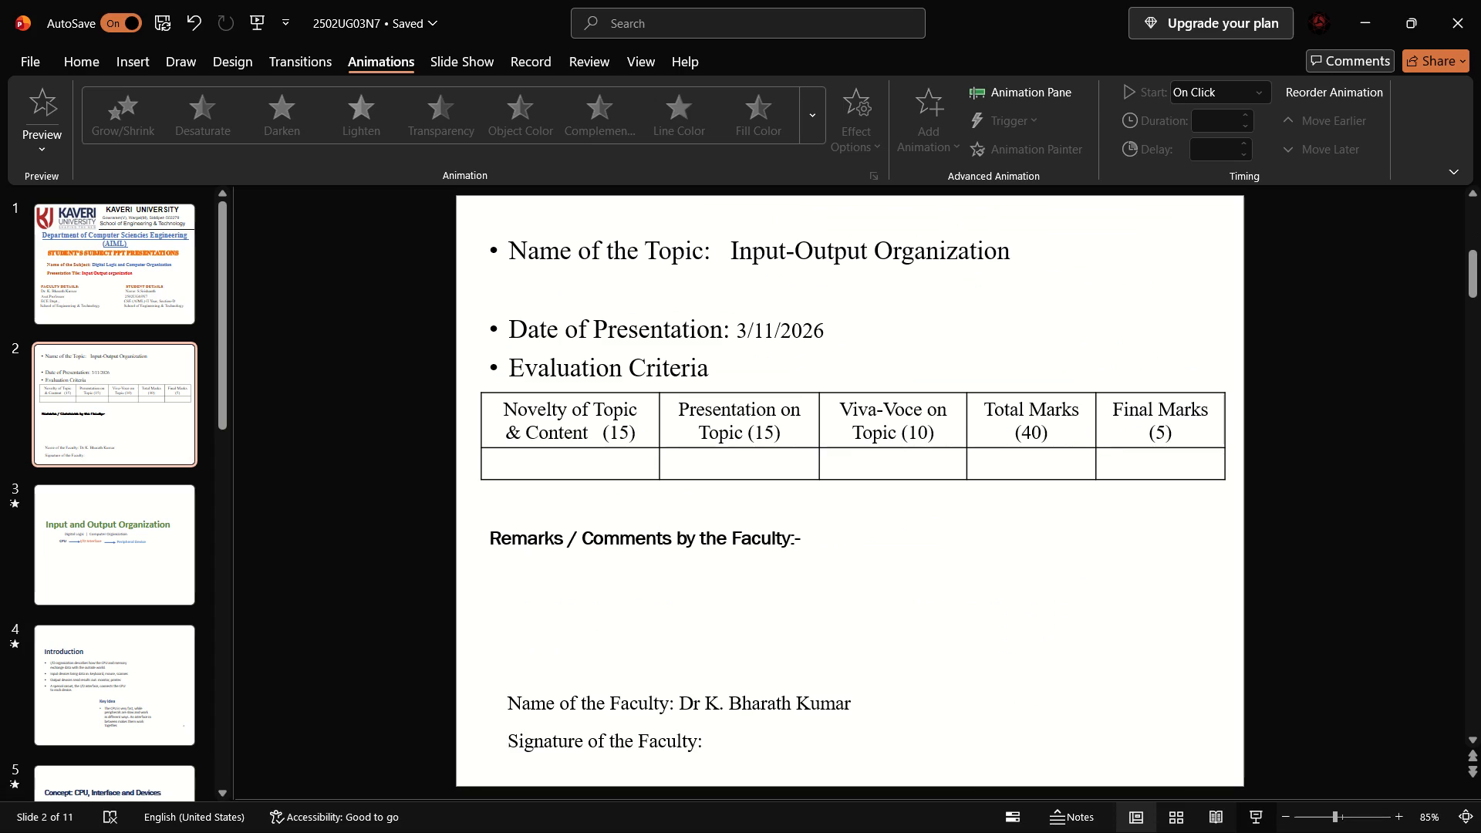
Play through the animations on the "Input and Output Organization" and "Introduction" slides to check their sequence.
key("Right")
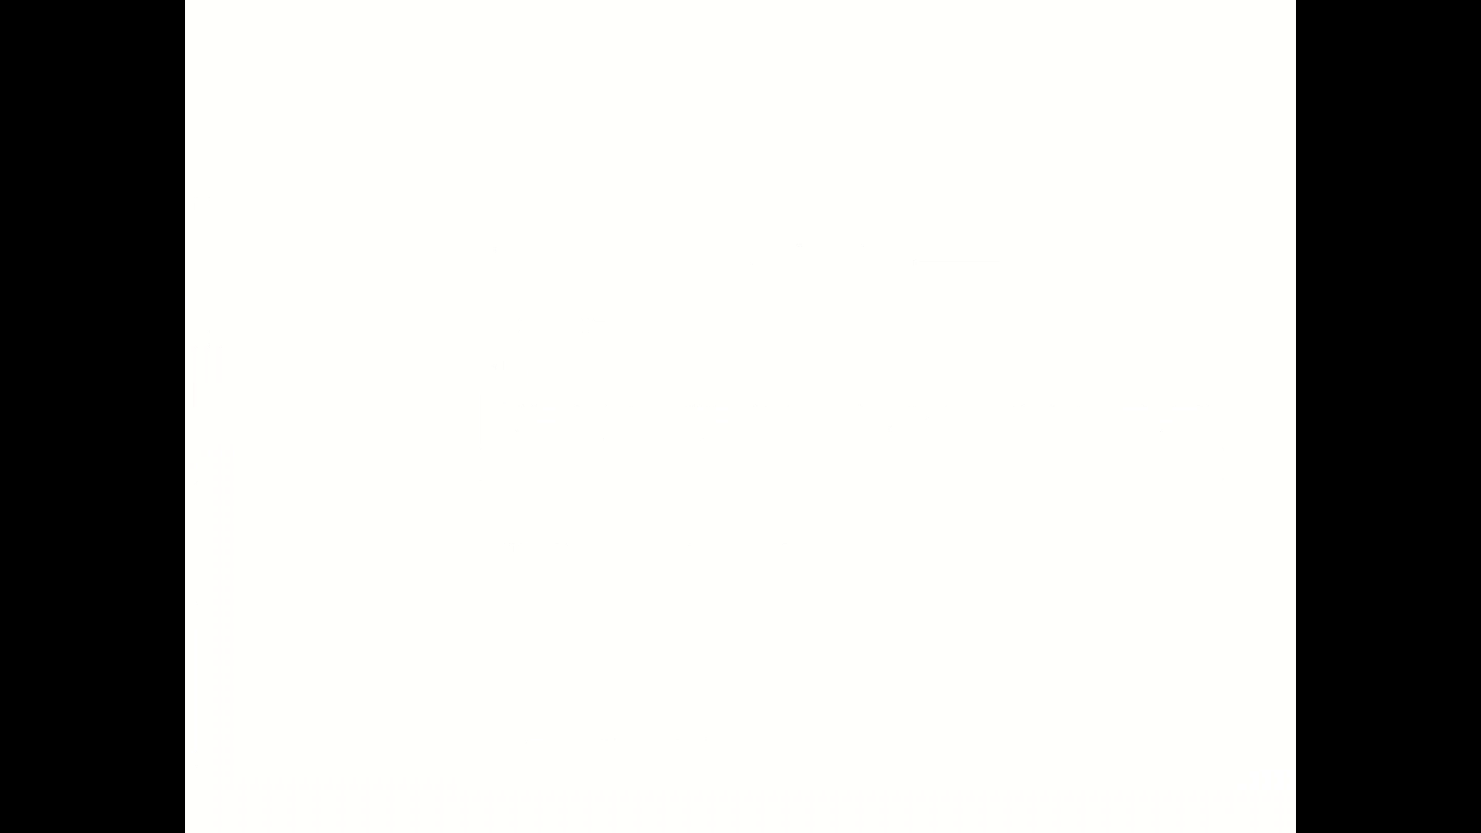
key("Right")
key("Right")
key("Right")
key("Right")
key("Right")
key("Right")
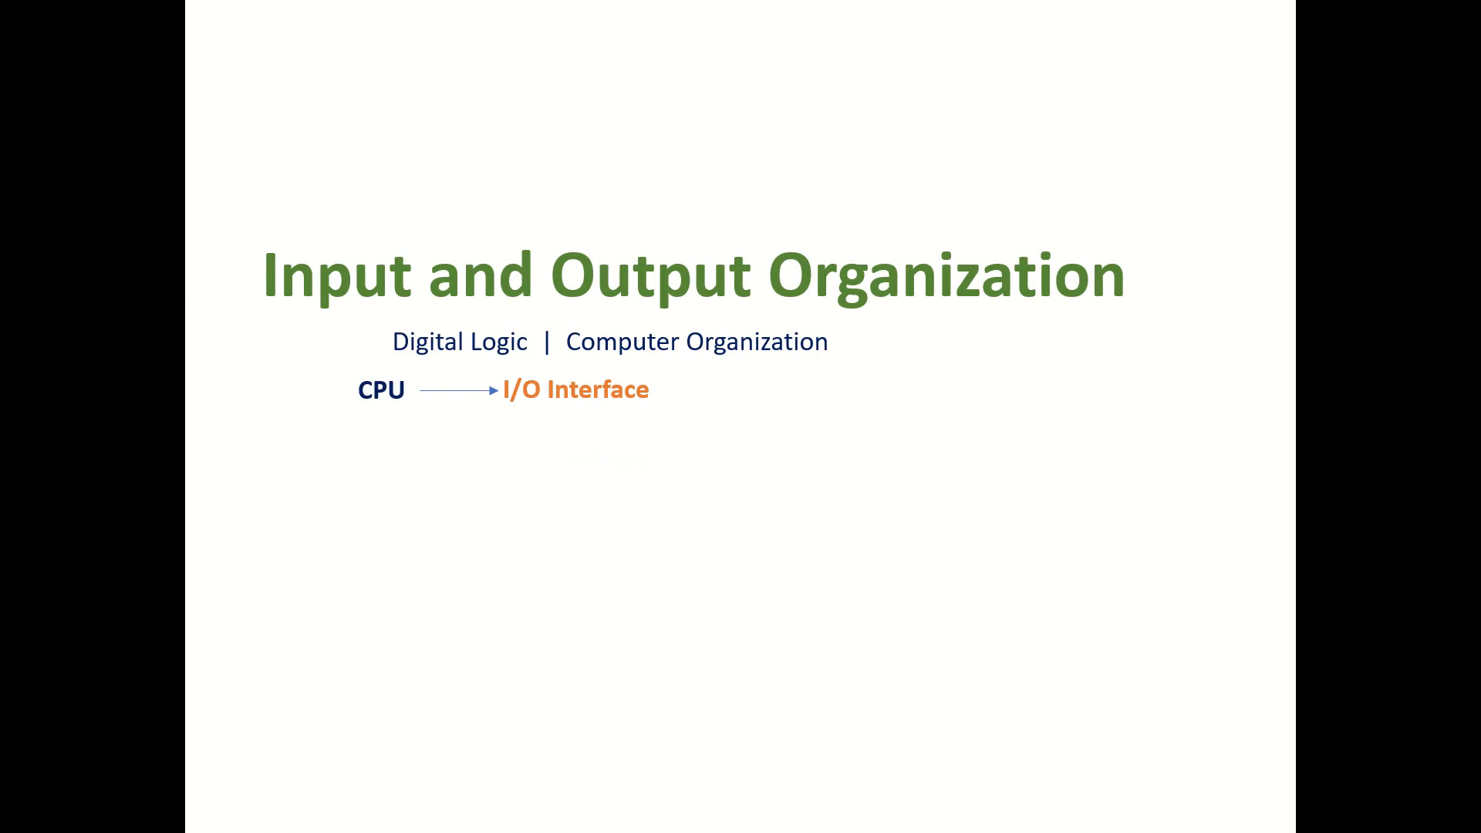
key("Right")
key("Right")
key("Right")
key("Right")
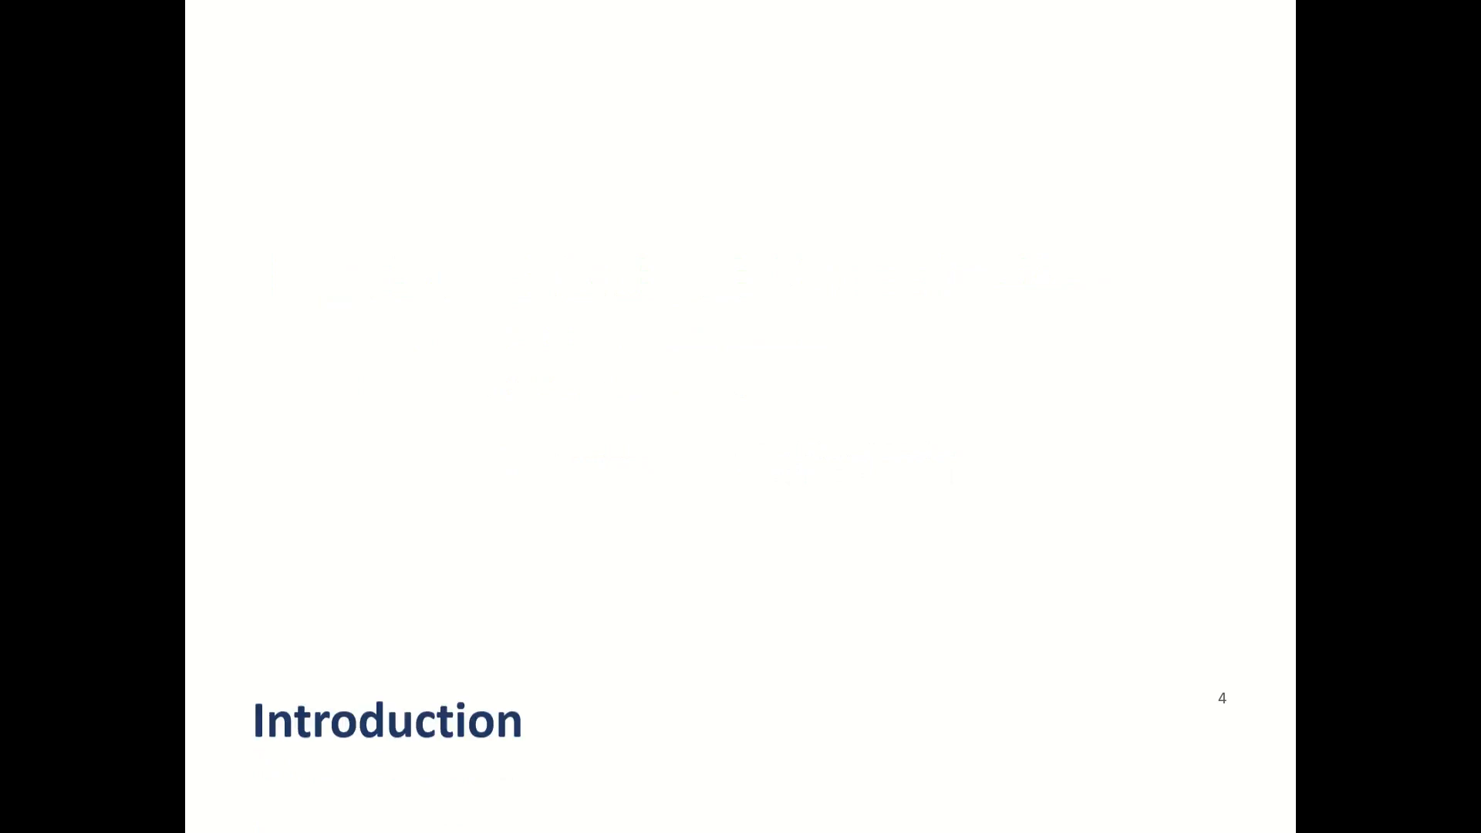
key("Right")
key("Right")
key("Right")
key("Right")
key("Right")
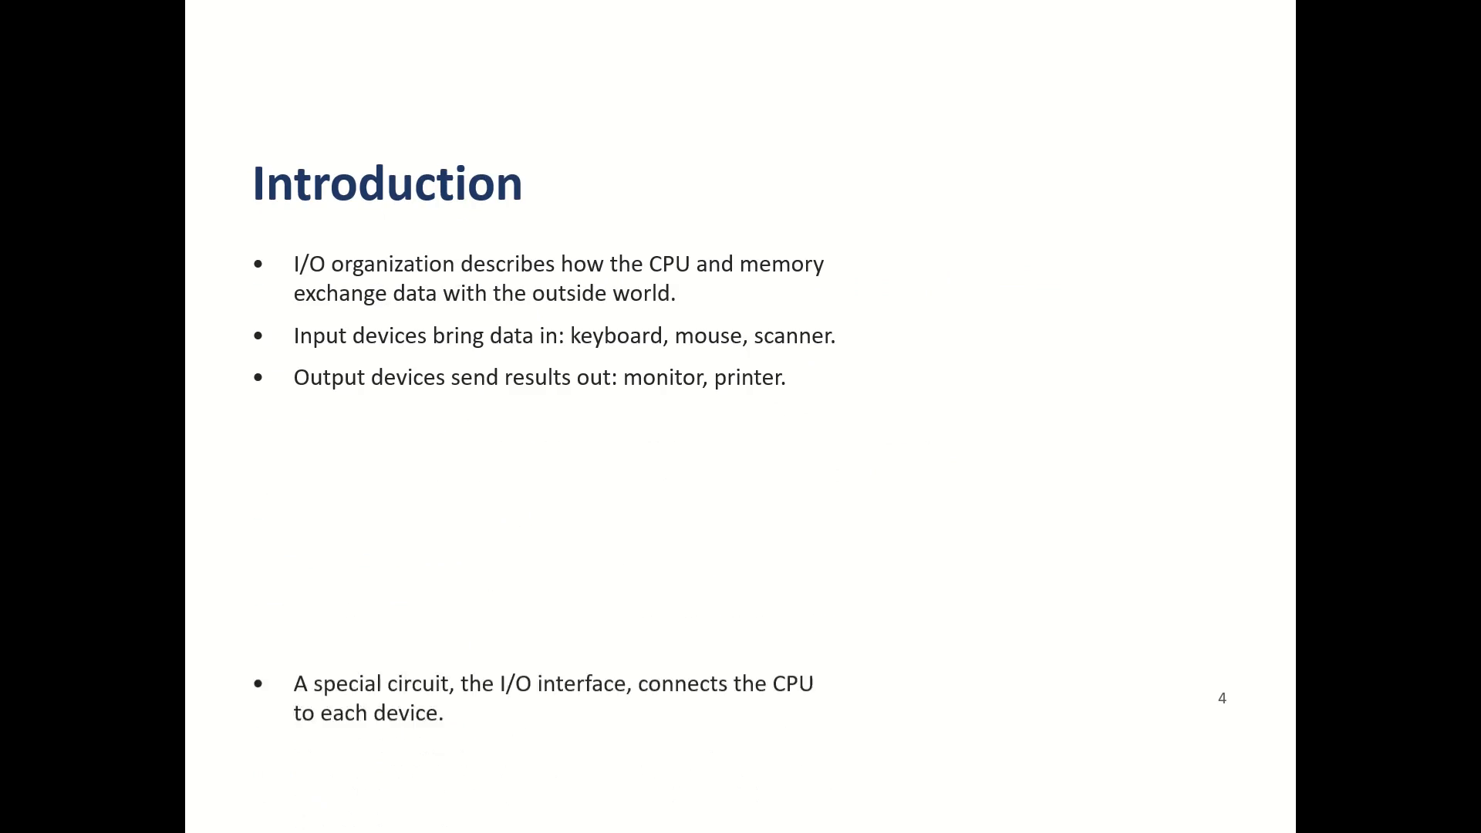
key("Right")
key("Right")
Play through the diagram animations on the "Concept: CPU, Interface and Devices" slide to check the order of its elements.
key("Right")
key("Right")
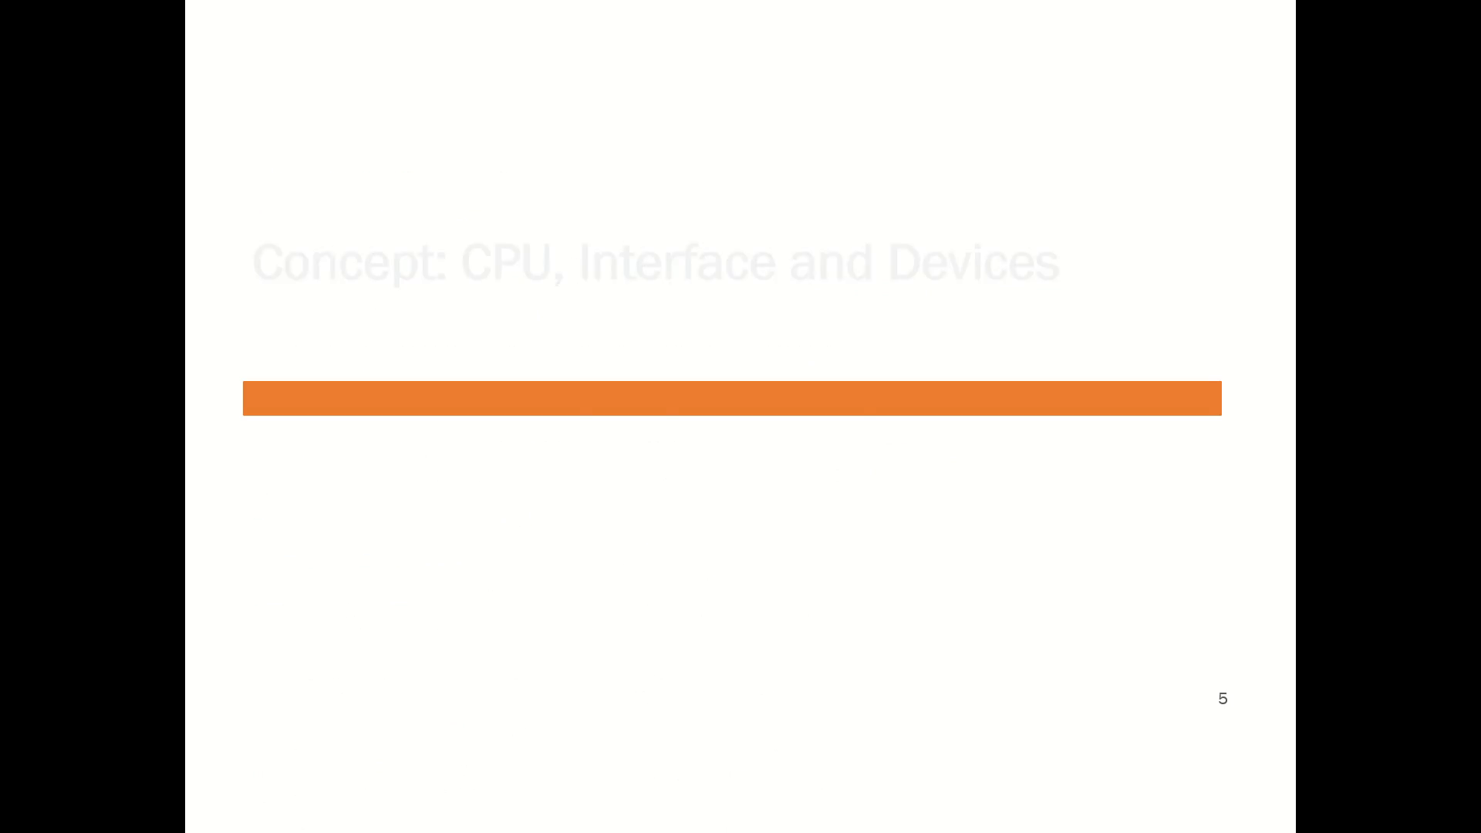
key("Right")
key("Right")
key("Right")
key("Right")
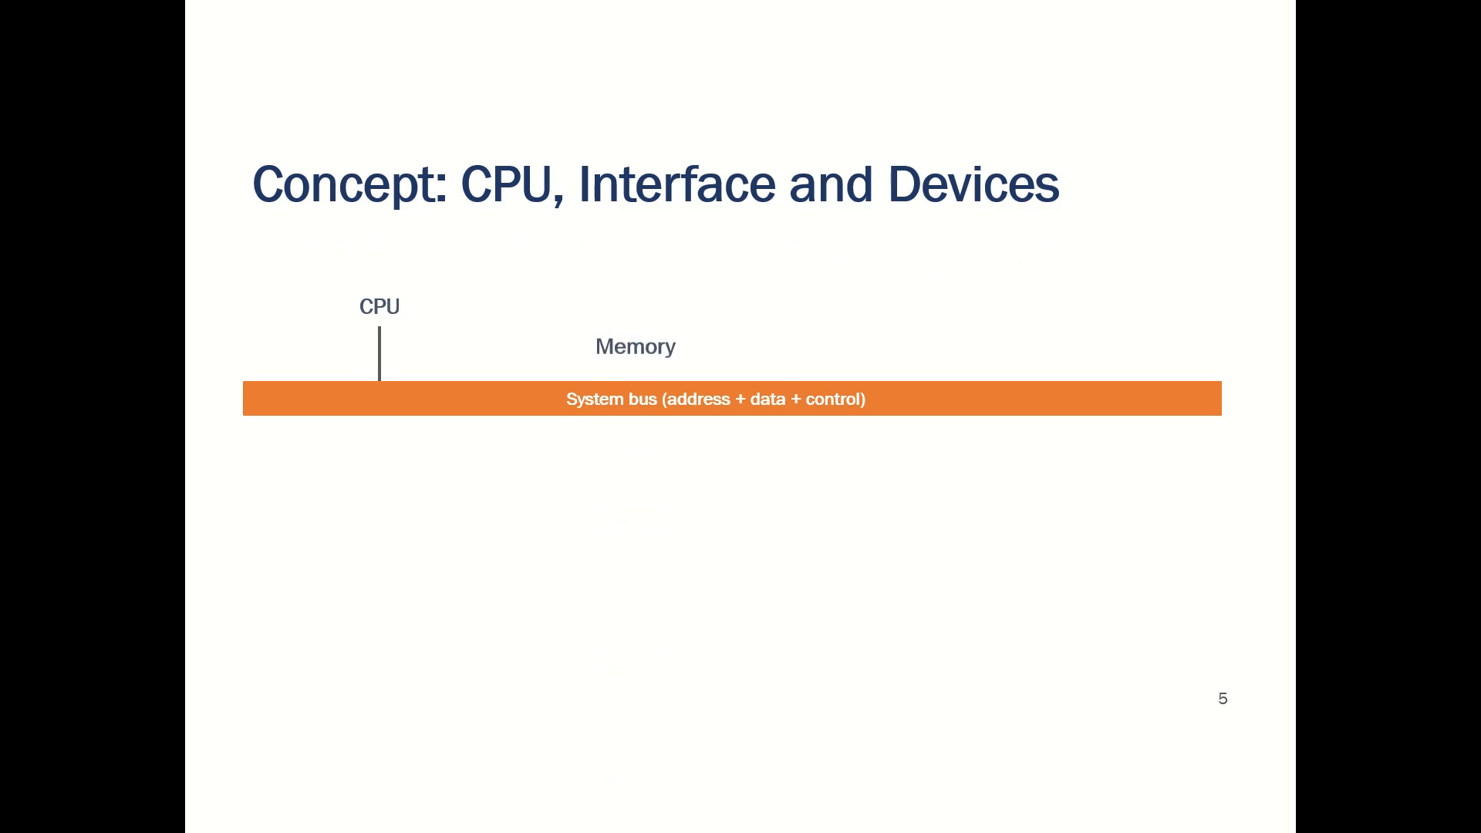
key("Right")
key("Right")
key("Right")
key("Right")
key("Right")
key("Right")
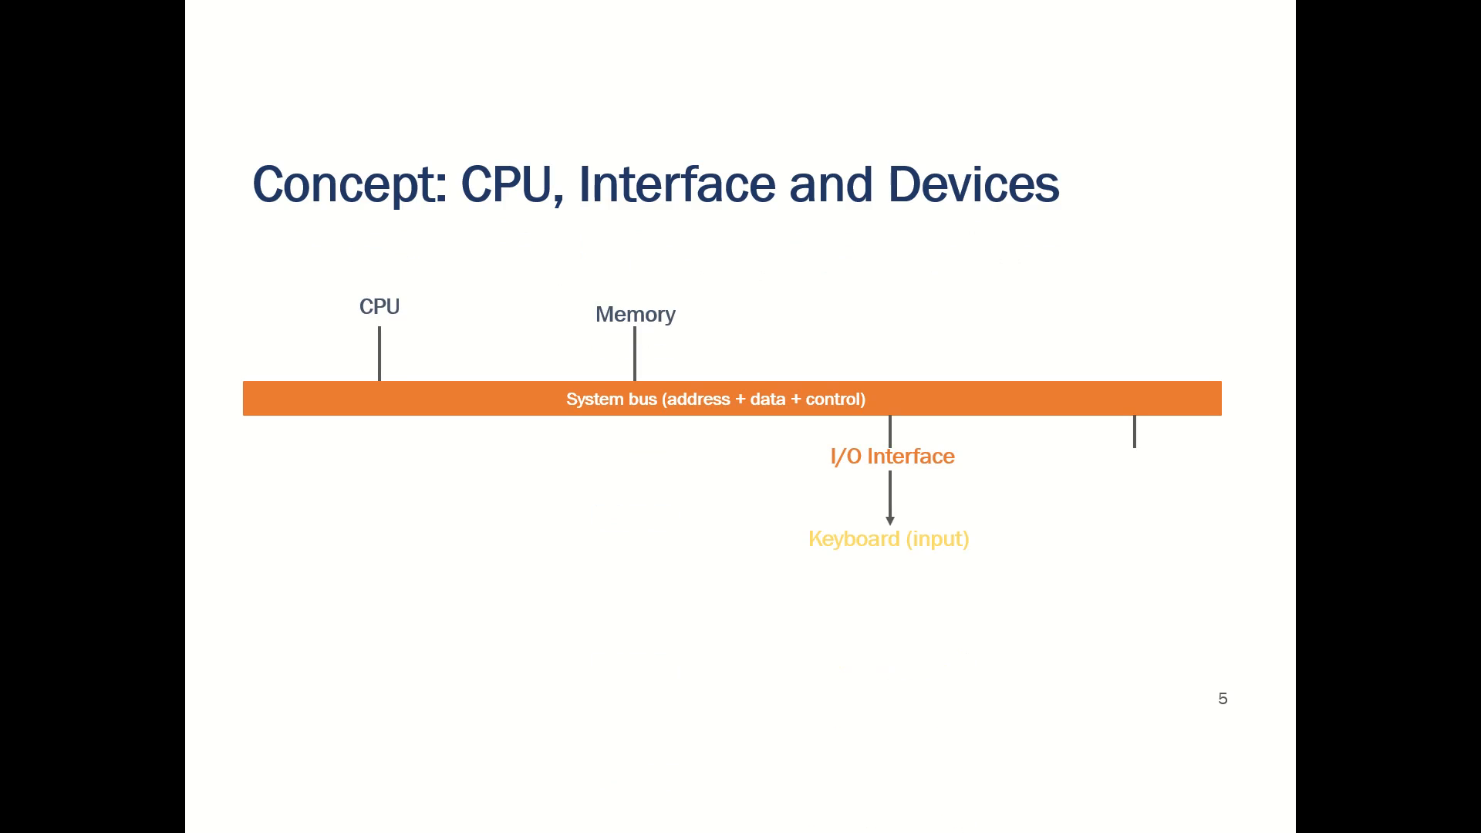
key("Right")
key("Right")
key("Right")
key("Right")
key("Right")
key("Right")
key("Right")
Play through the animations on the "Isolated vs Memory-Mapped I/O" and "Modes of Data Transfer" slides.
key("Right")
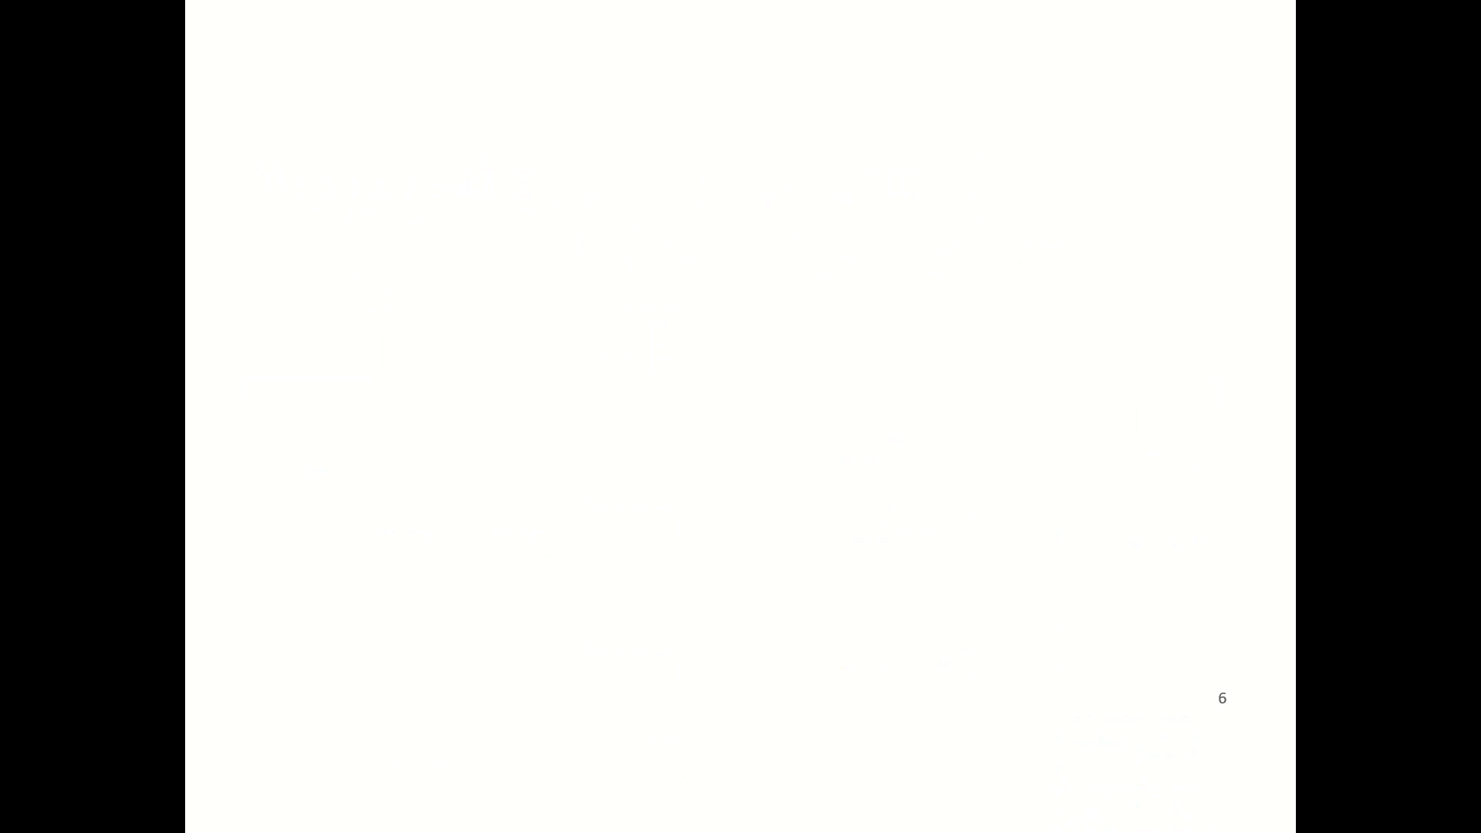
key("Right")
key("Right")
key("Right")
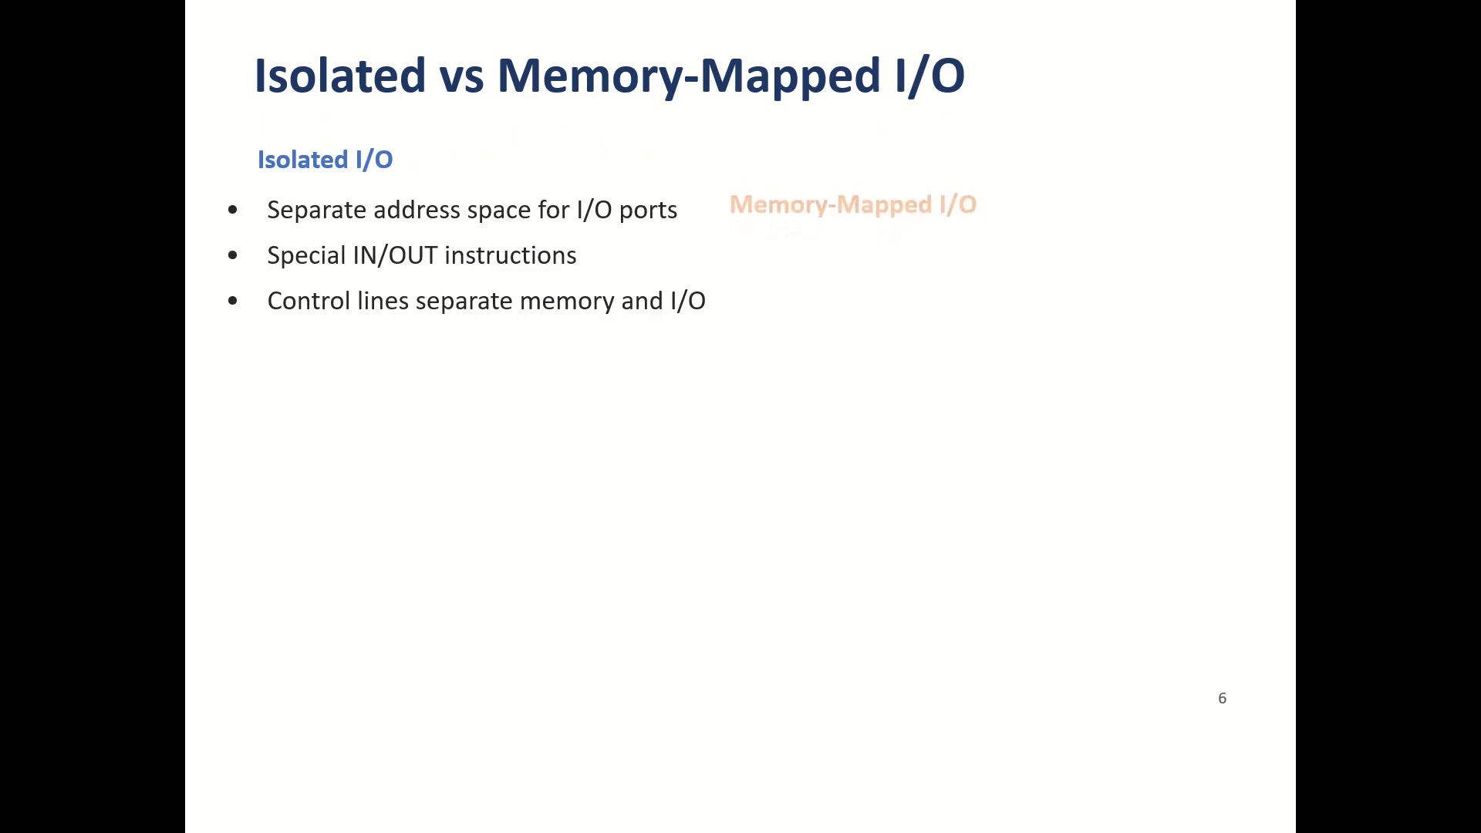
key("Right")
key("Right")
key("Right")
key("Right")
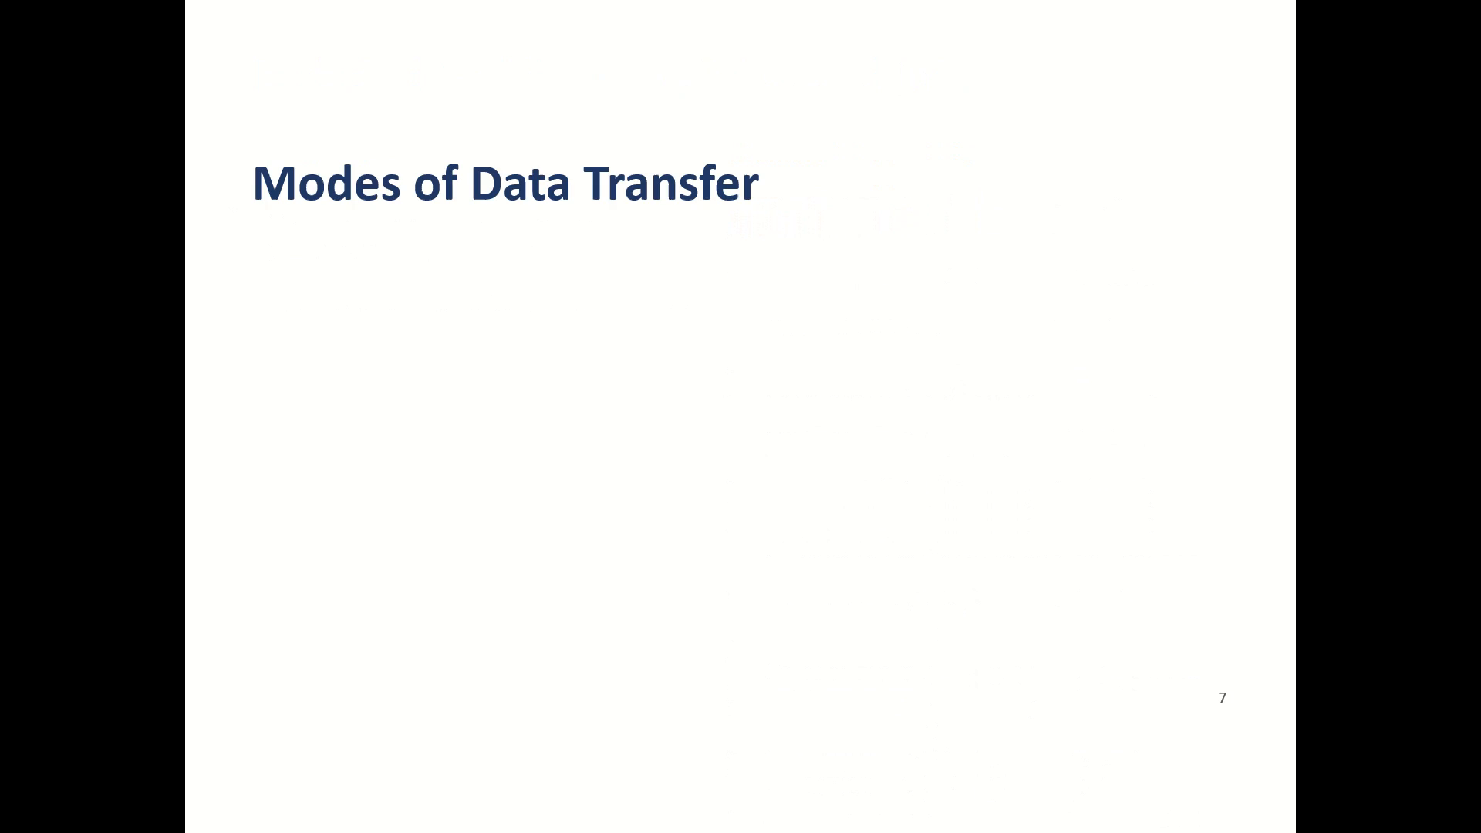
key("Right")
key("Right")
key("Right")
key("Right")
key("Right")
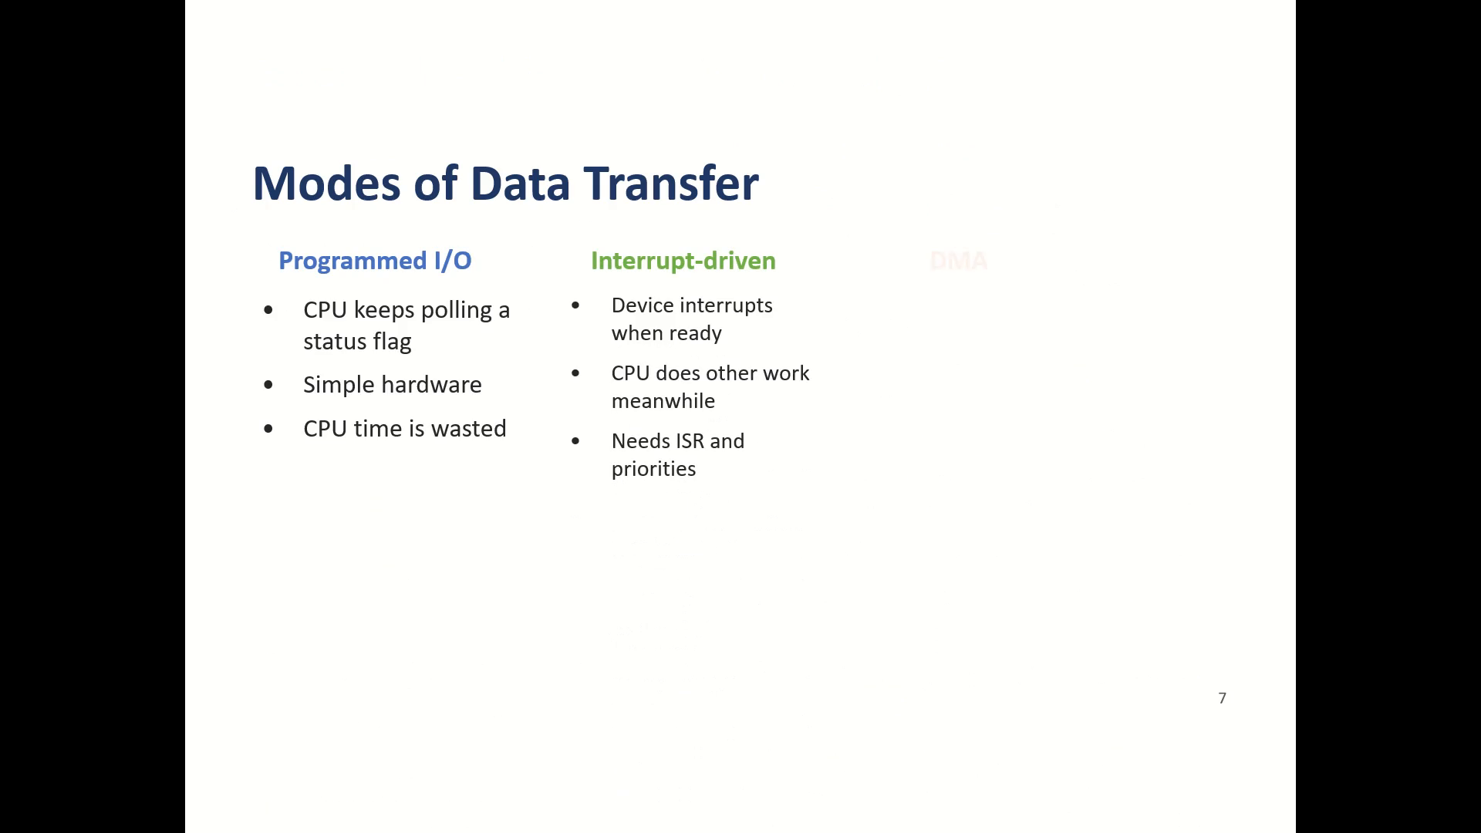
key("Right")
key("Right")
key("Right")
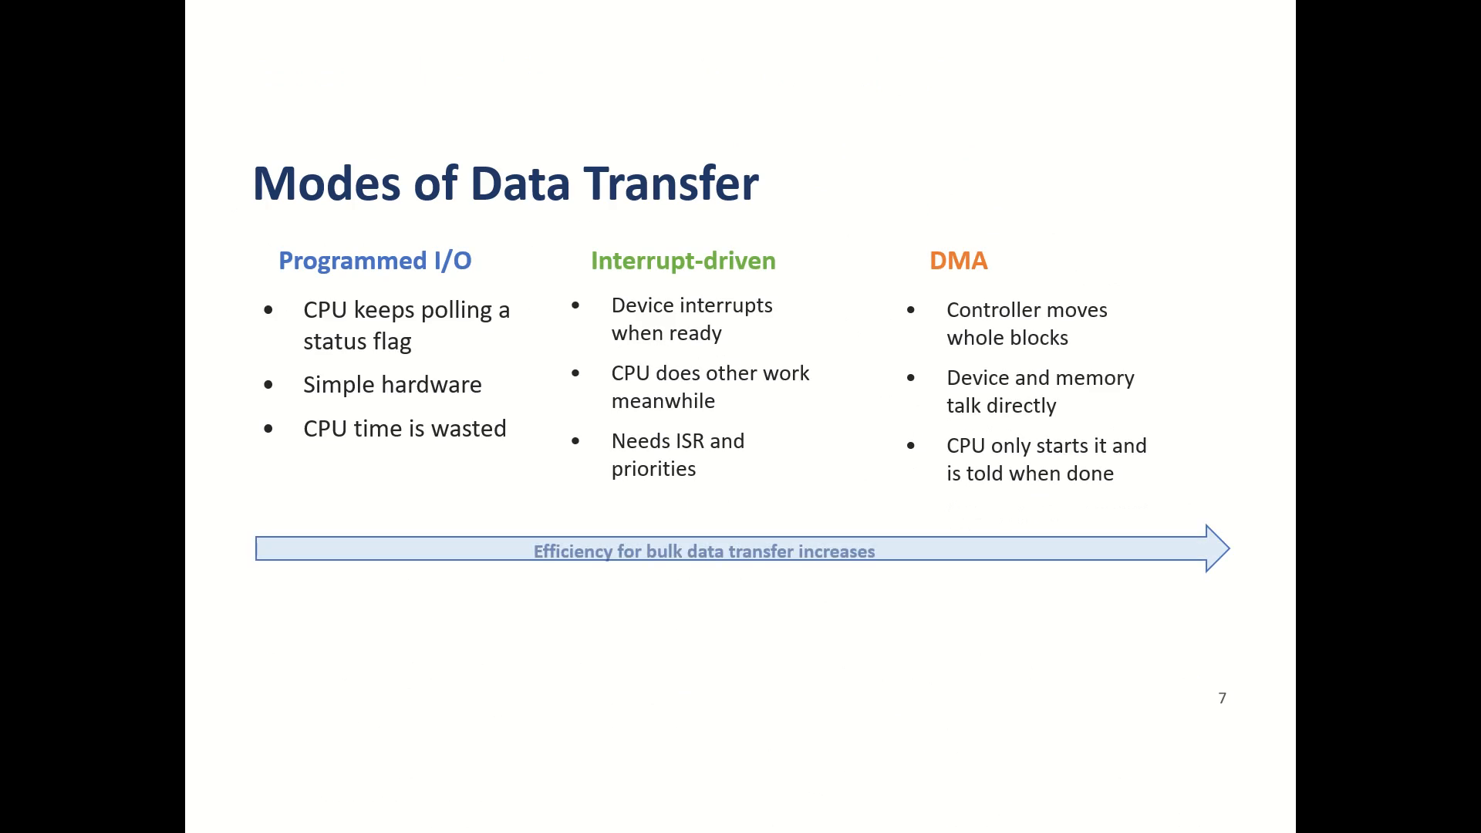
Check the animation order on the "Direct Memory Access (DMA)" slide, then end the slide show there.
key("Right")
key("Right")
key("Right")
key("Right")
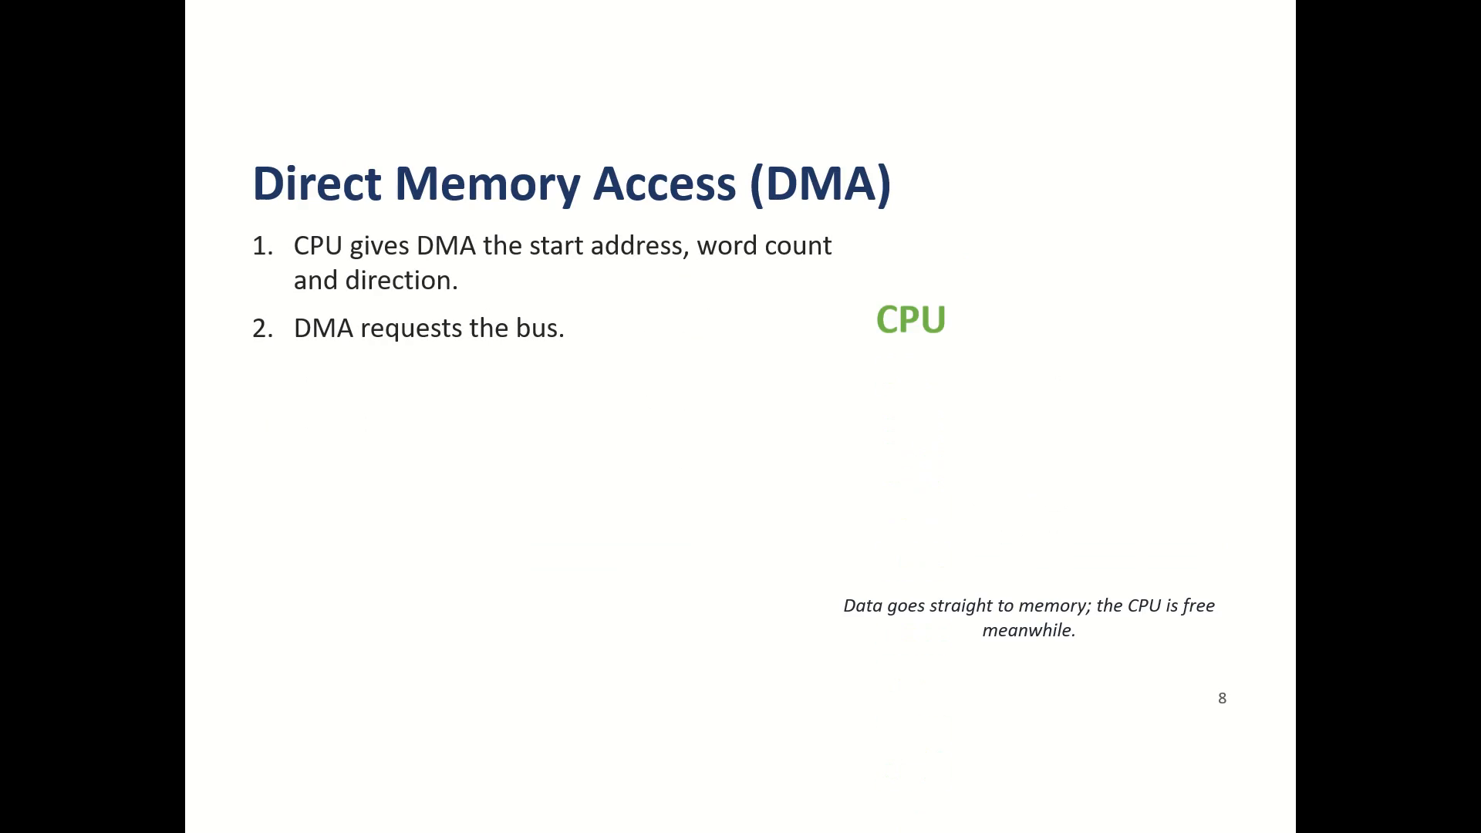
key("Right")
key("Right")
key("Right")
key("Right")
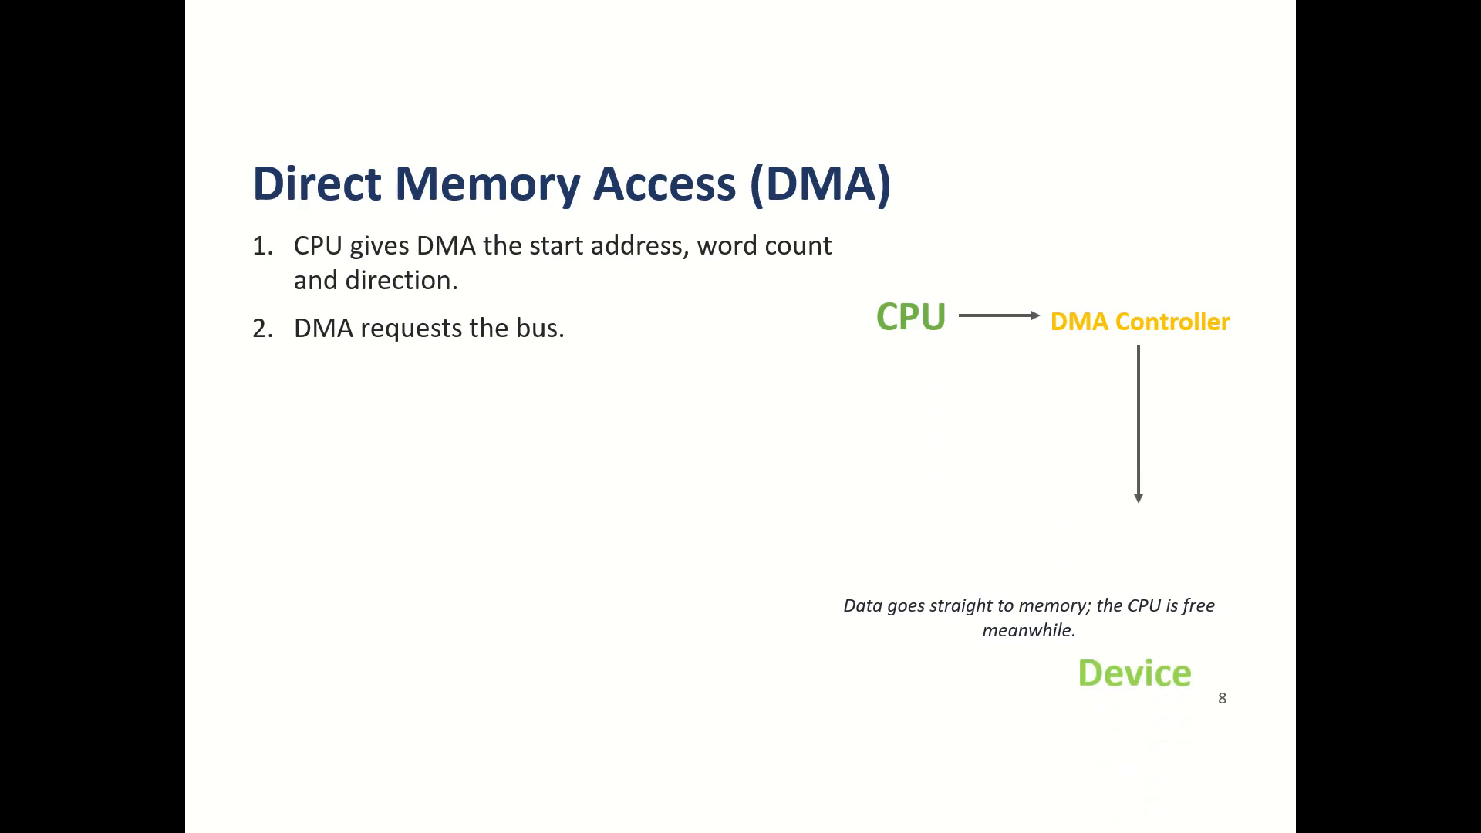
key("Right")
key("Right")
key("Right")
key("Right")
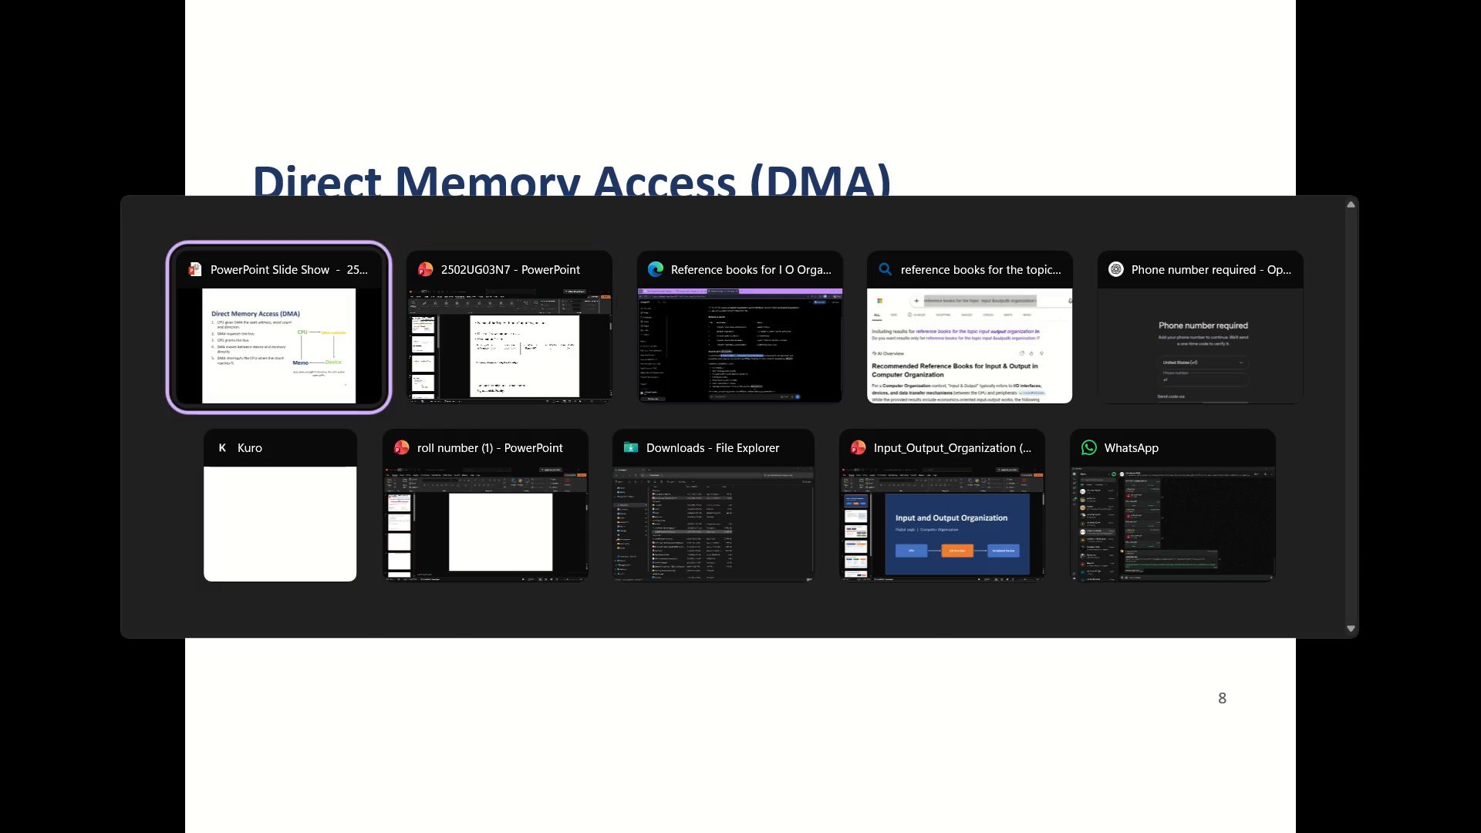
key("Escape")
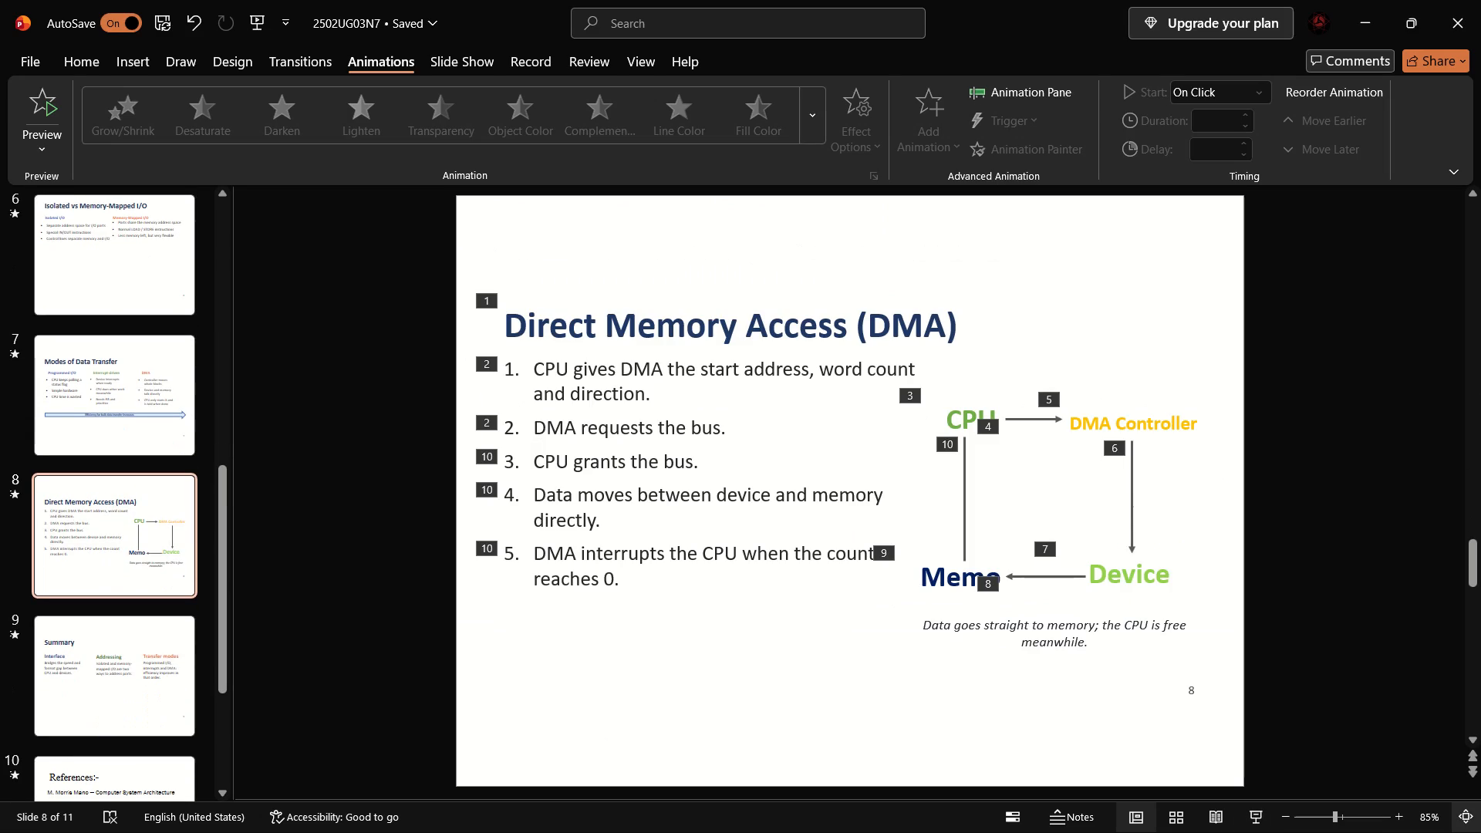
Nudge the "Data goes straight to memory" caption on slide 8 slightly and apply the Shape entrance effect to it.
left_click(990, 629)
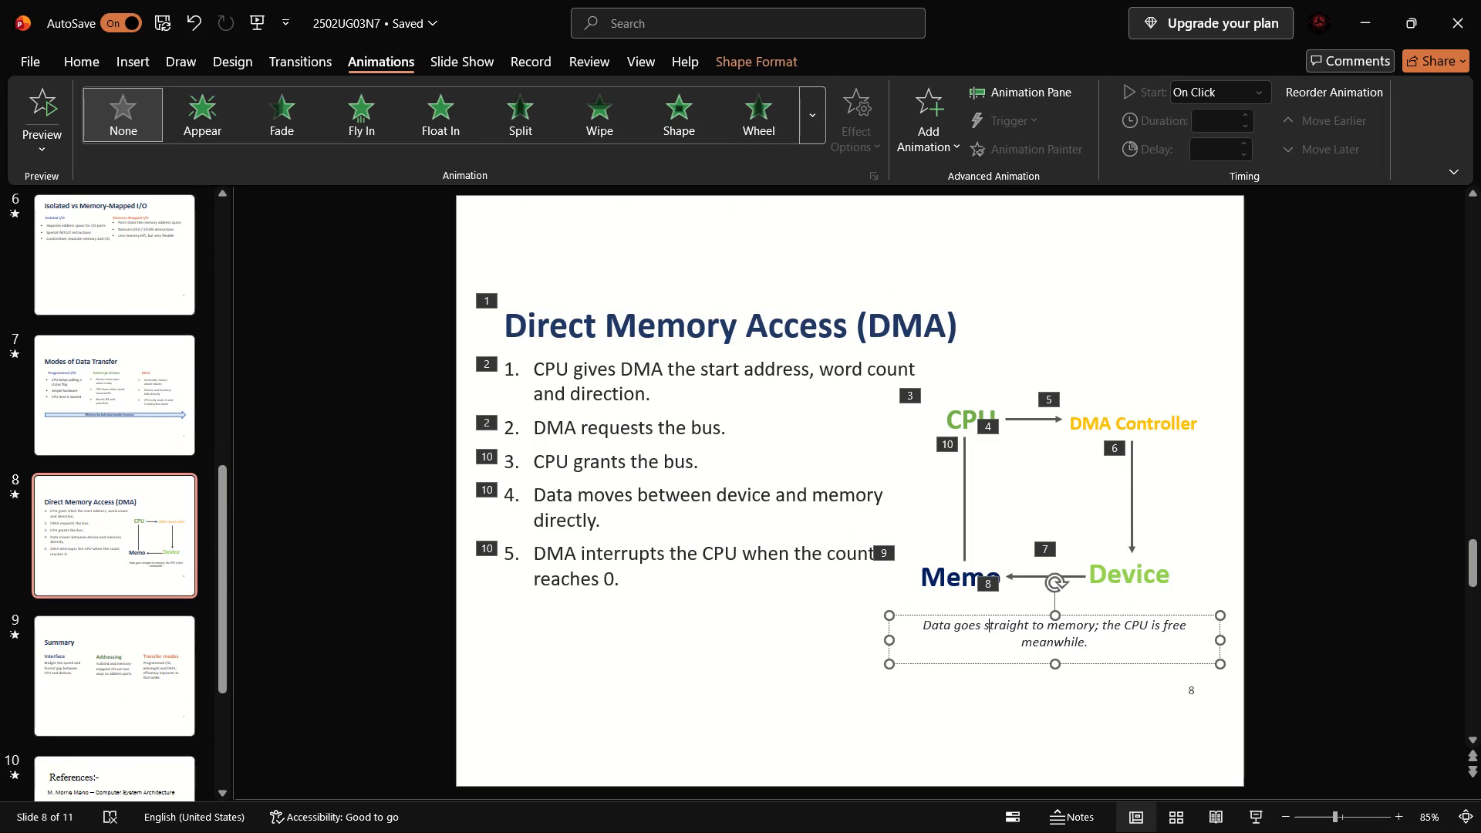
left_click_drag(916, 622, 933, 615)
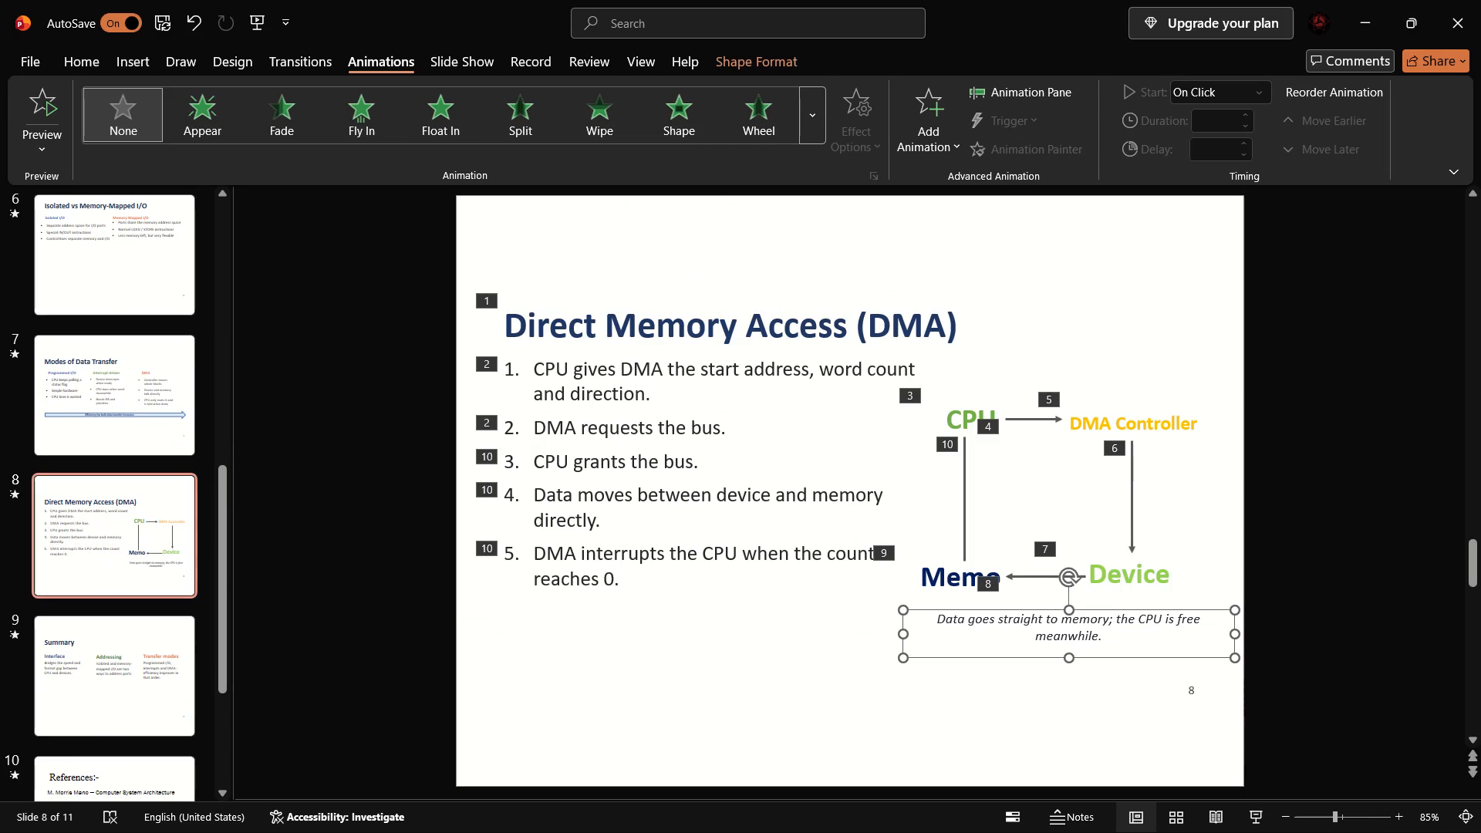
left_click(689, 112)
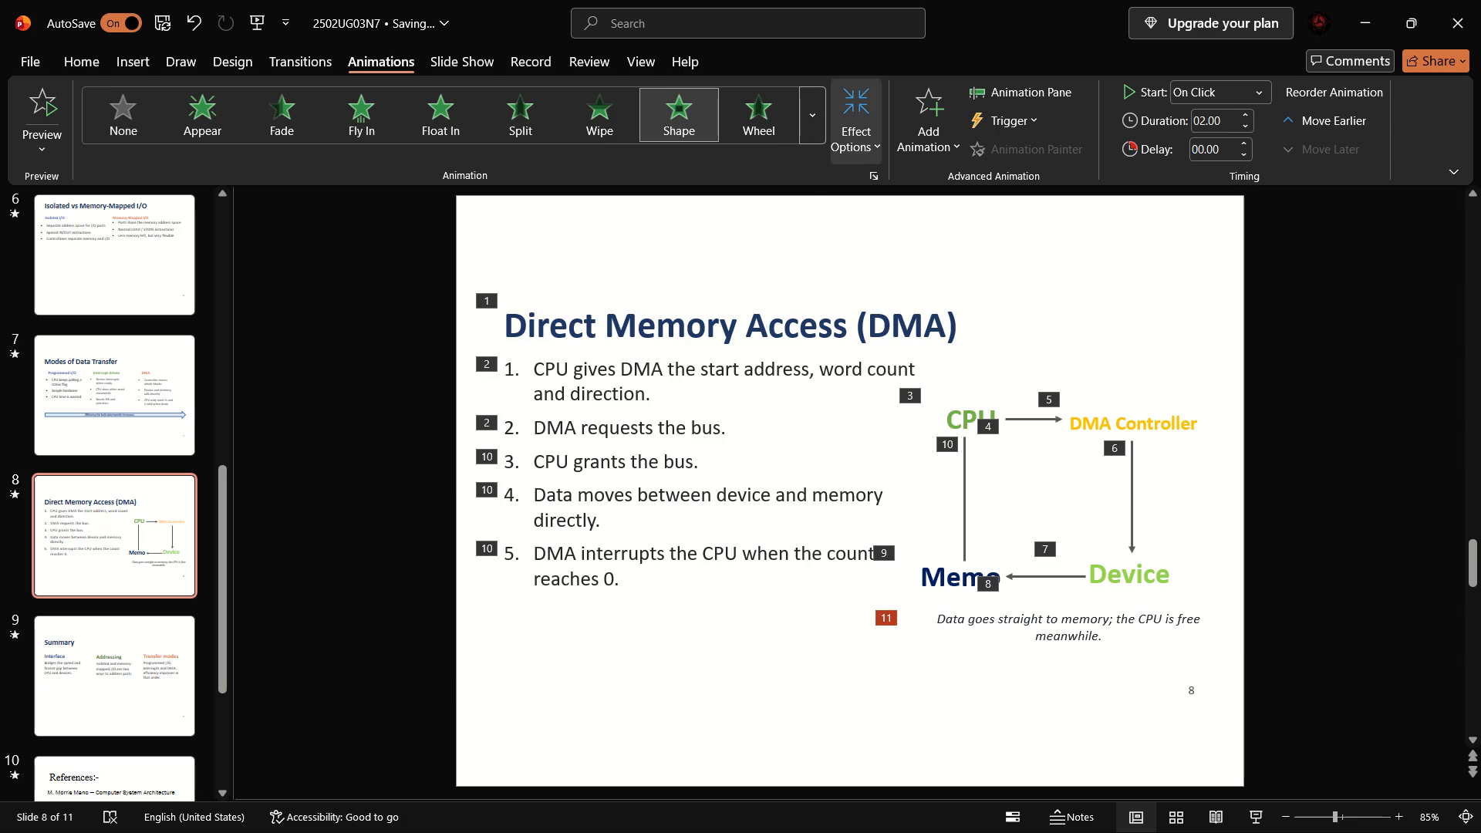
Set the Shape effect of the "Data goes straight to memory" caption on slide 8 to Circle.
left_click(849, 130)
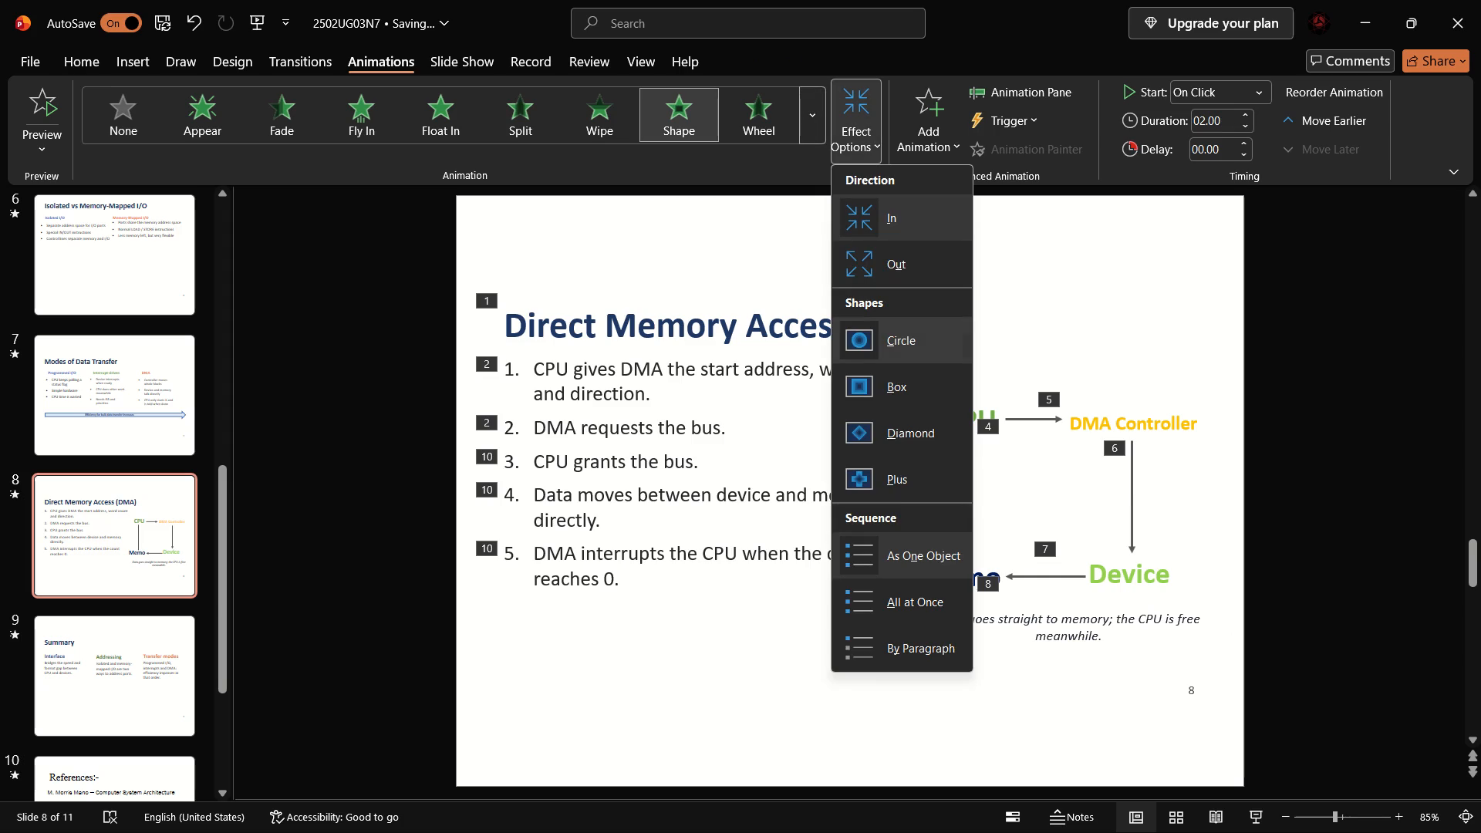
left_click(882, 351)
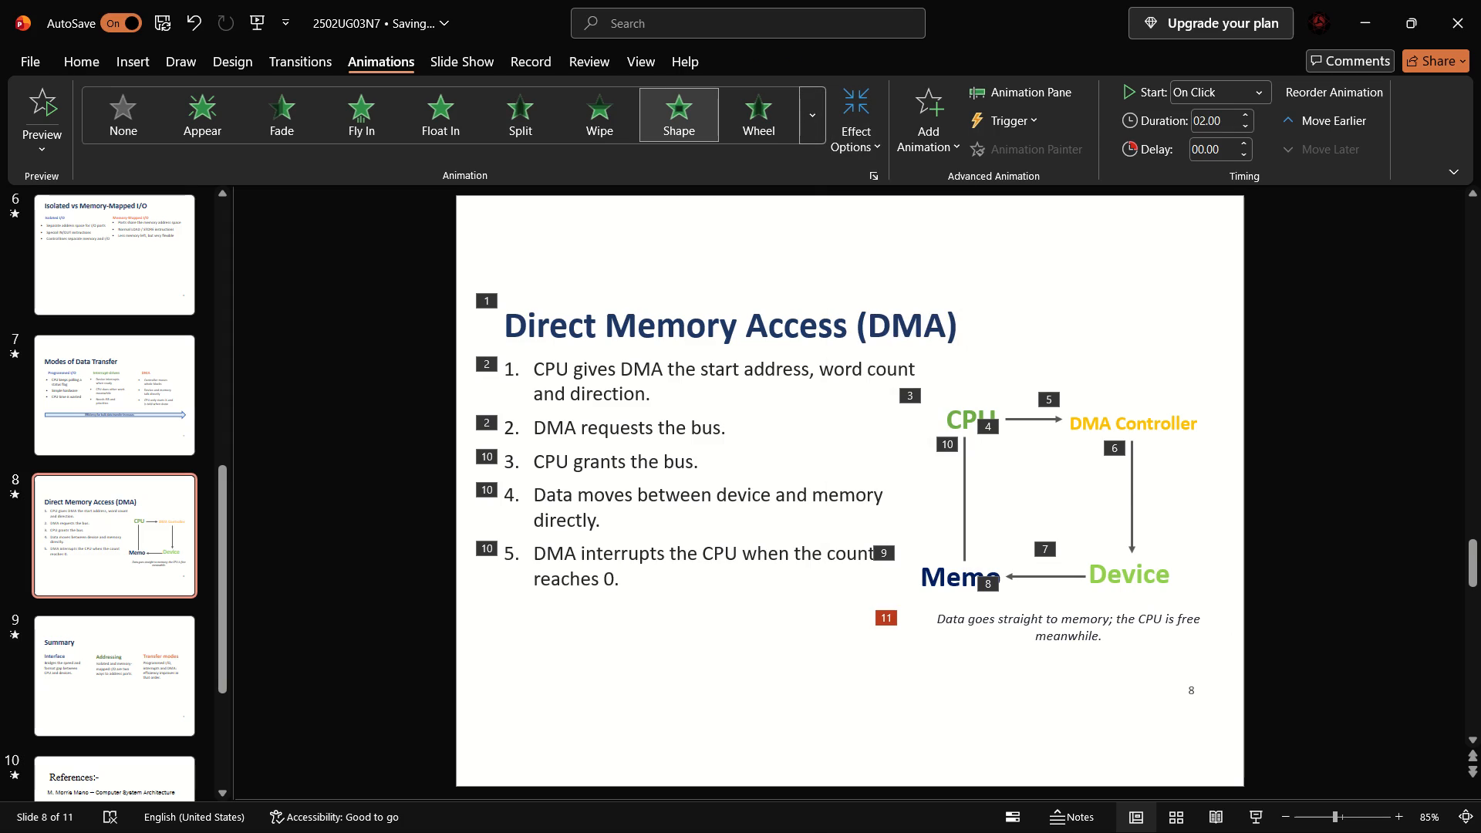
Play the slide show from the DMA slide and check its animations through to the caption.
left_click(1248, 821)
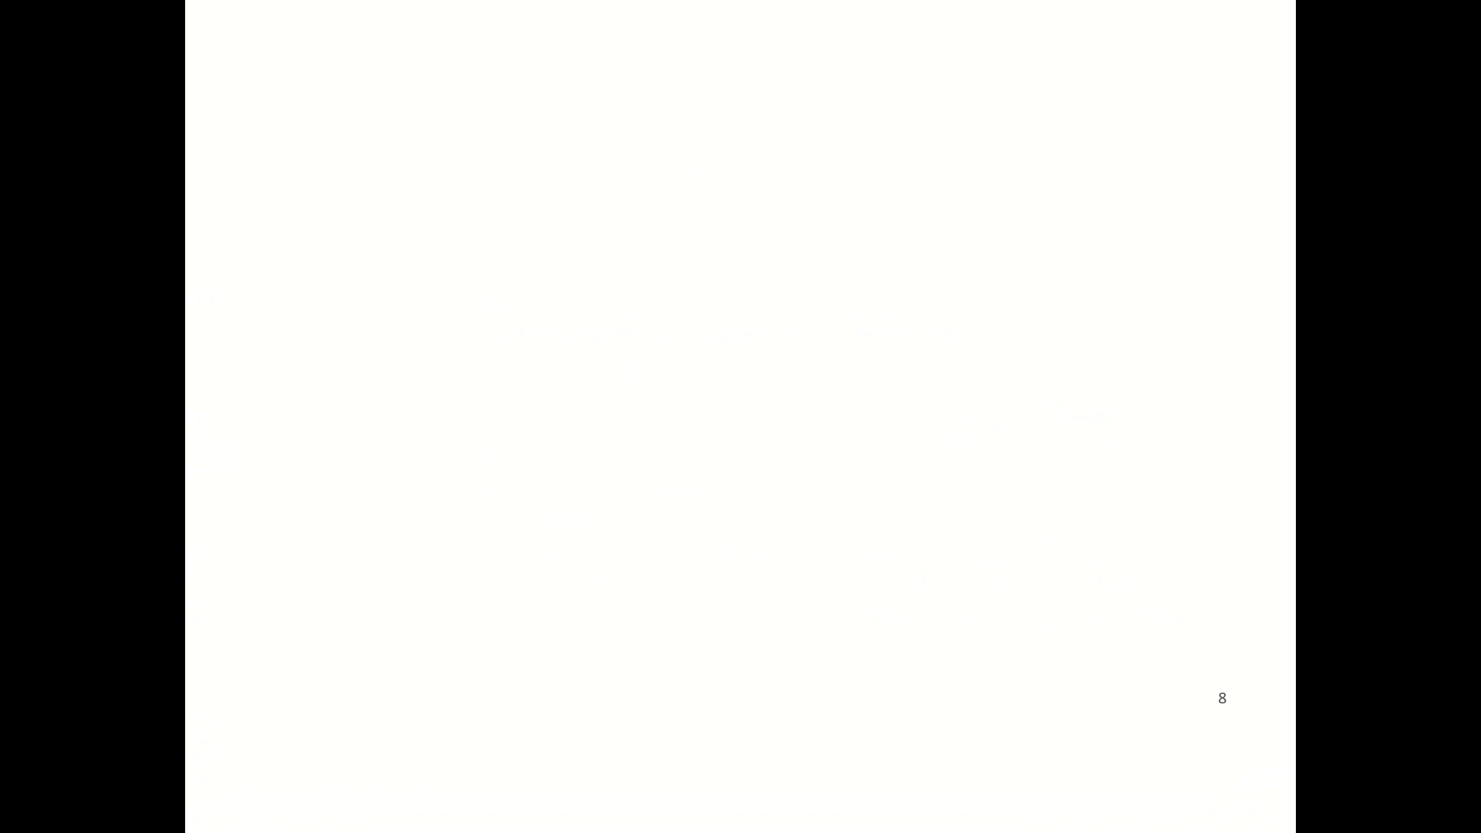
key("Right")
key("Right")
key("Right")
key("Right")
key("Right")
key("Right")
key("Right")
key("Right")
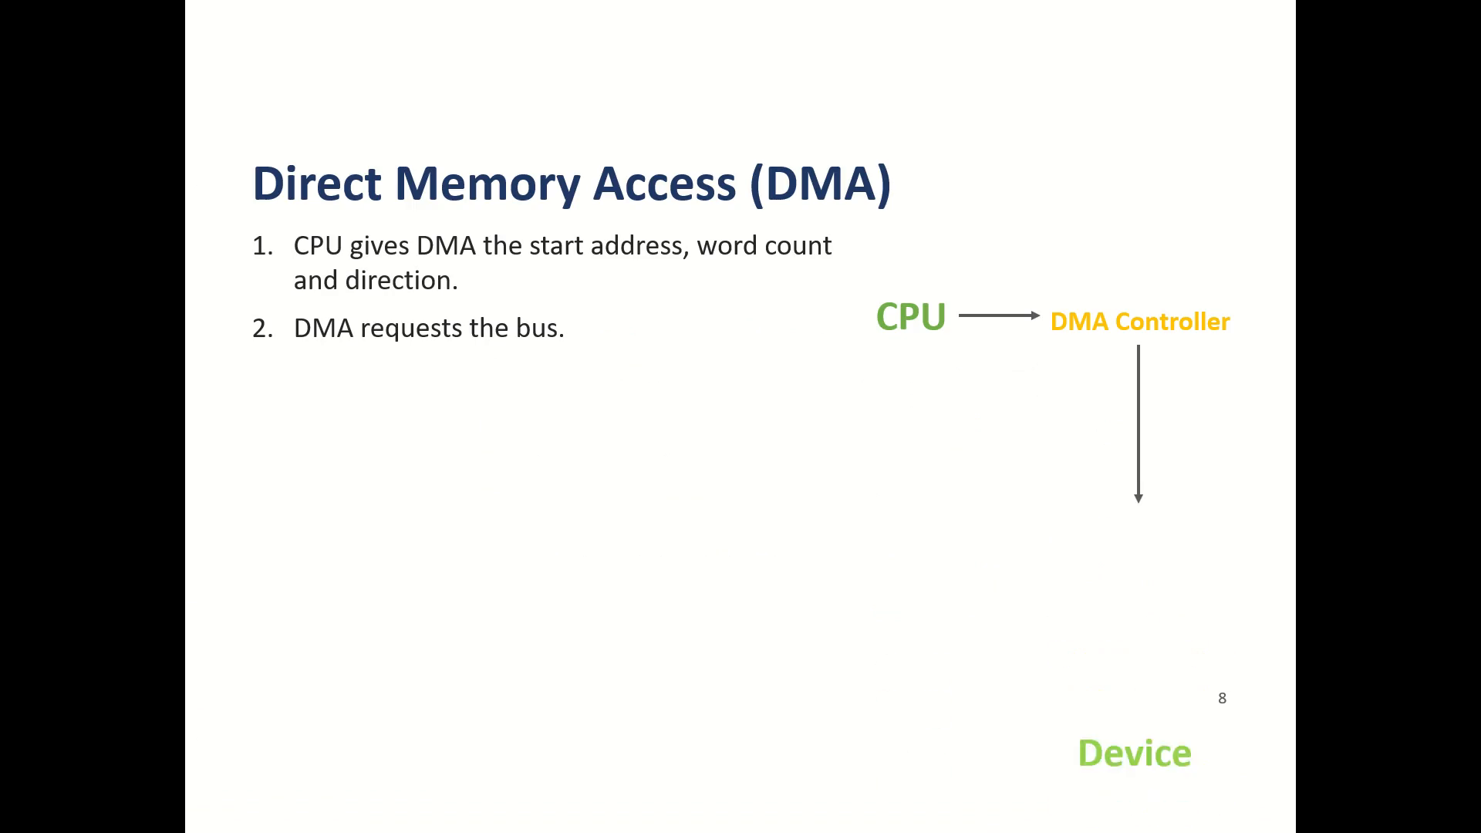
key("Right")
key("Right")
key("Right")
key("Right")
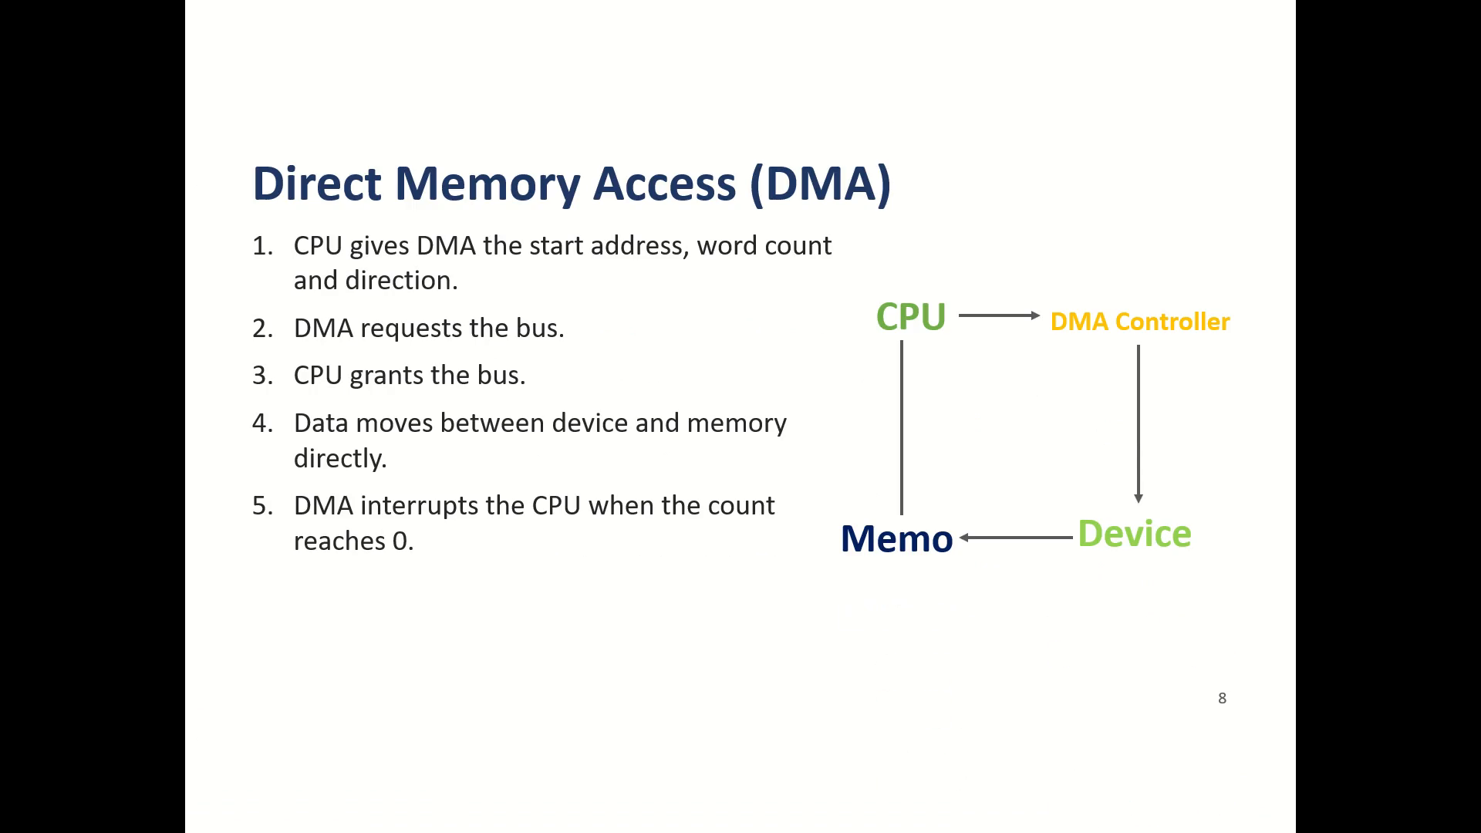
key("Right")
key("Right")
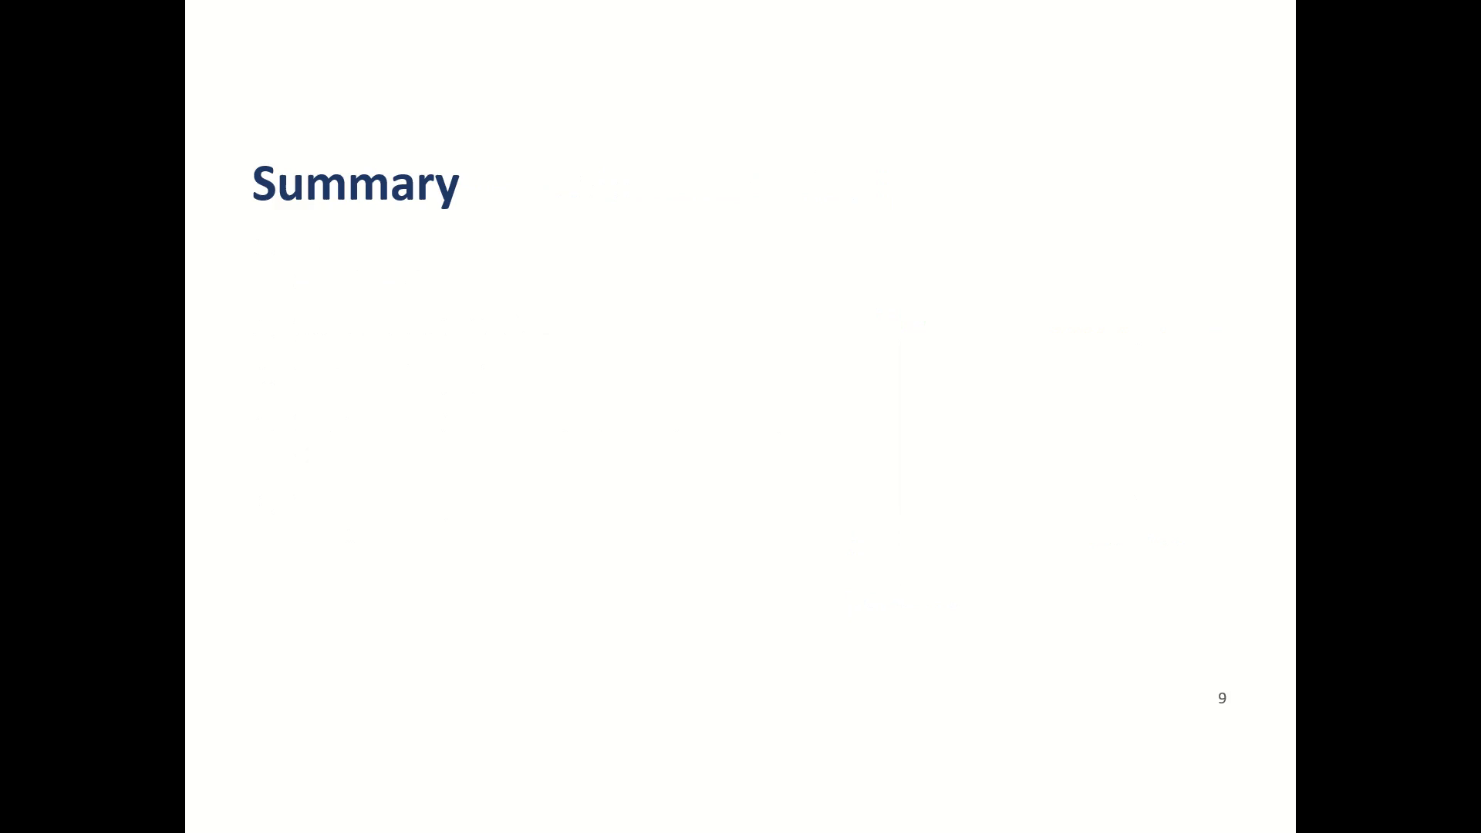
Play through the animations on the Summary and References slides, then end the slide show on References.
key("Right")
key("Right")
key("Right")
key("Right")
key("Right")
key("Right")
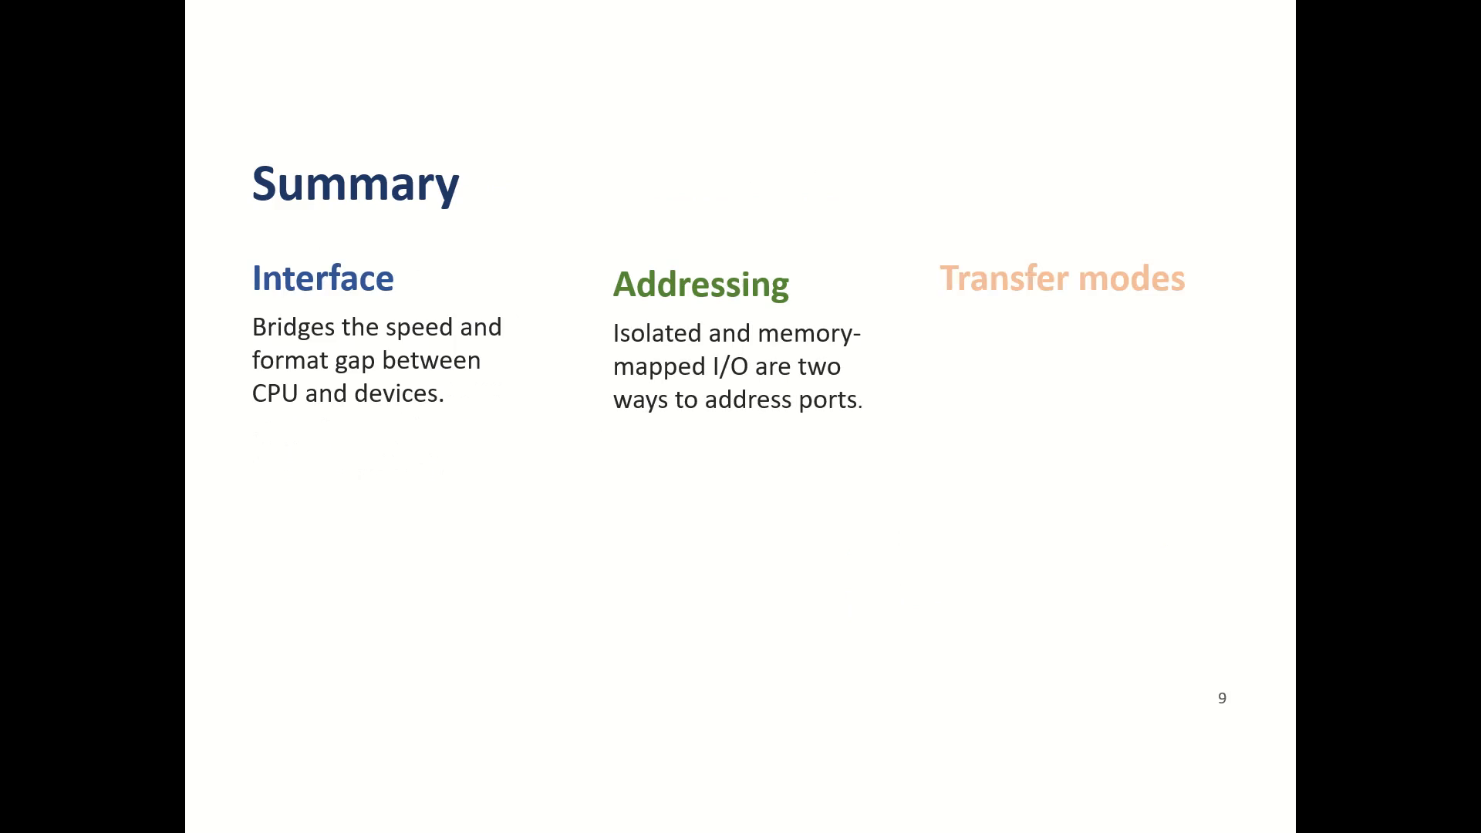
key("Right")
key("Right")
key("Right")
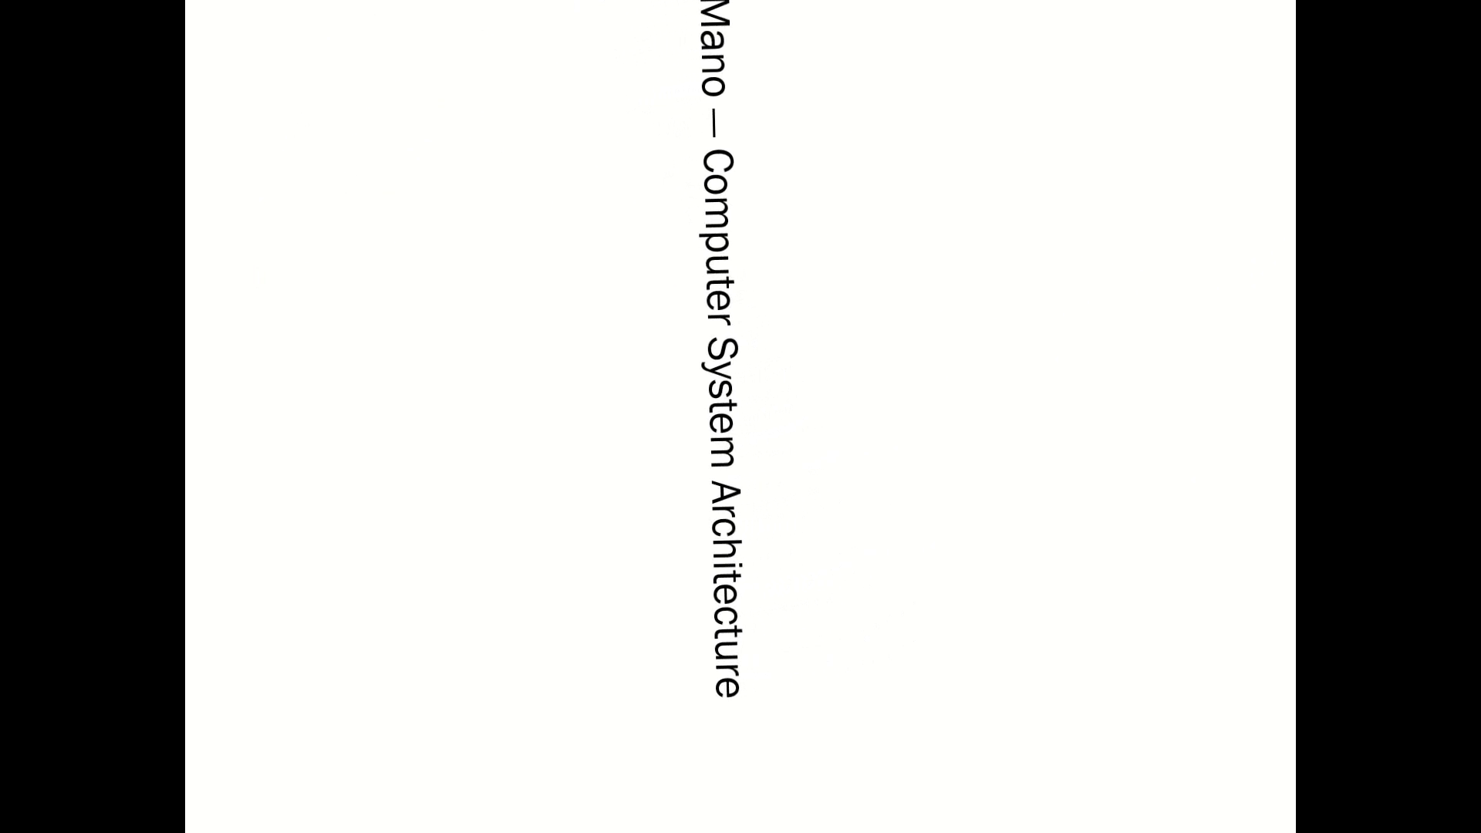
key("Right")
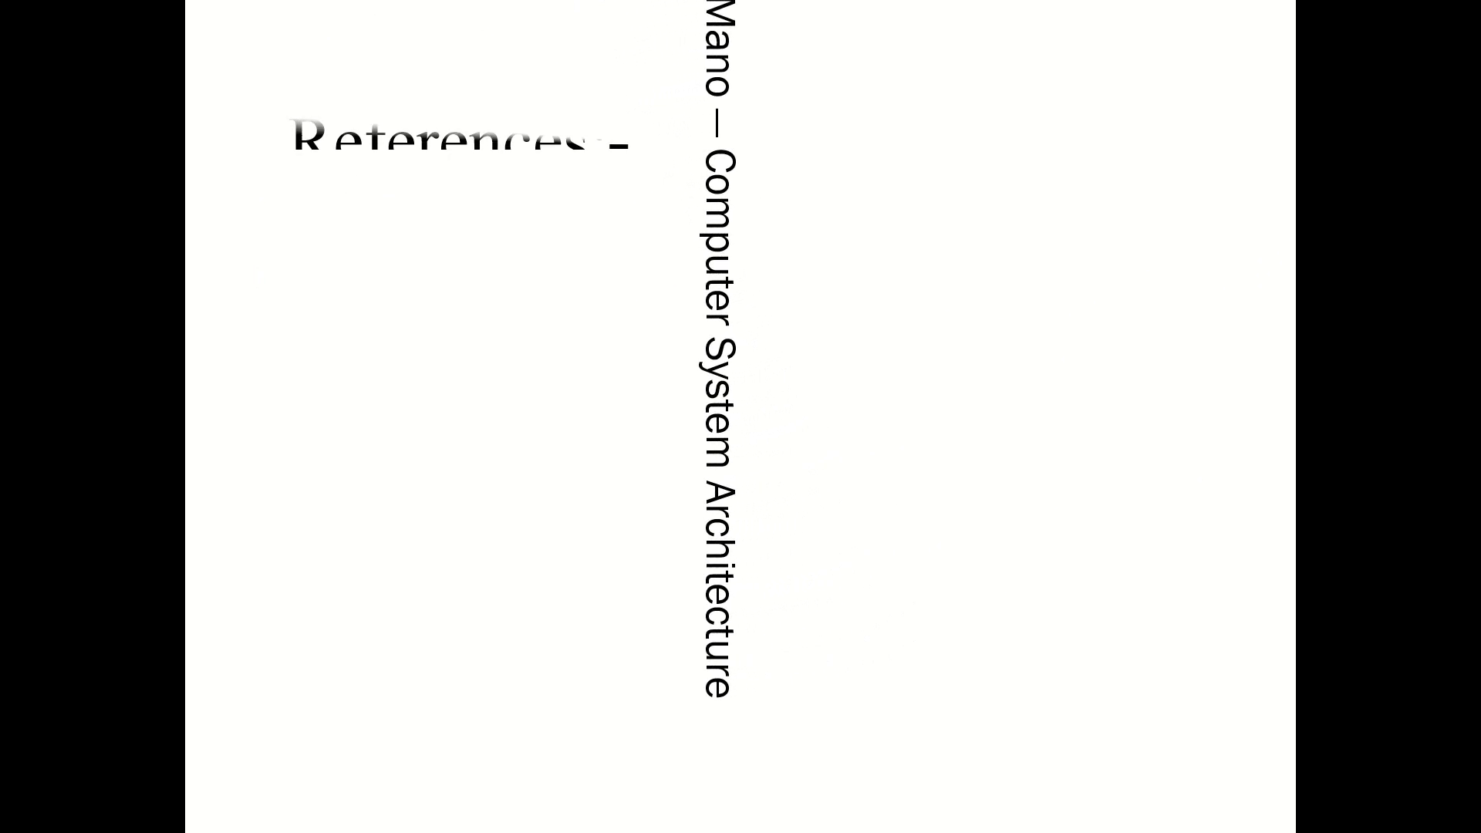
key("Right")
key("Right")
key("Left")
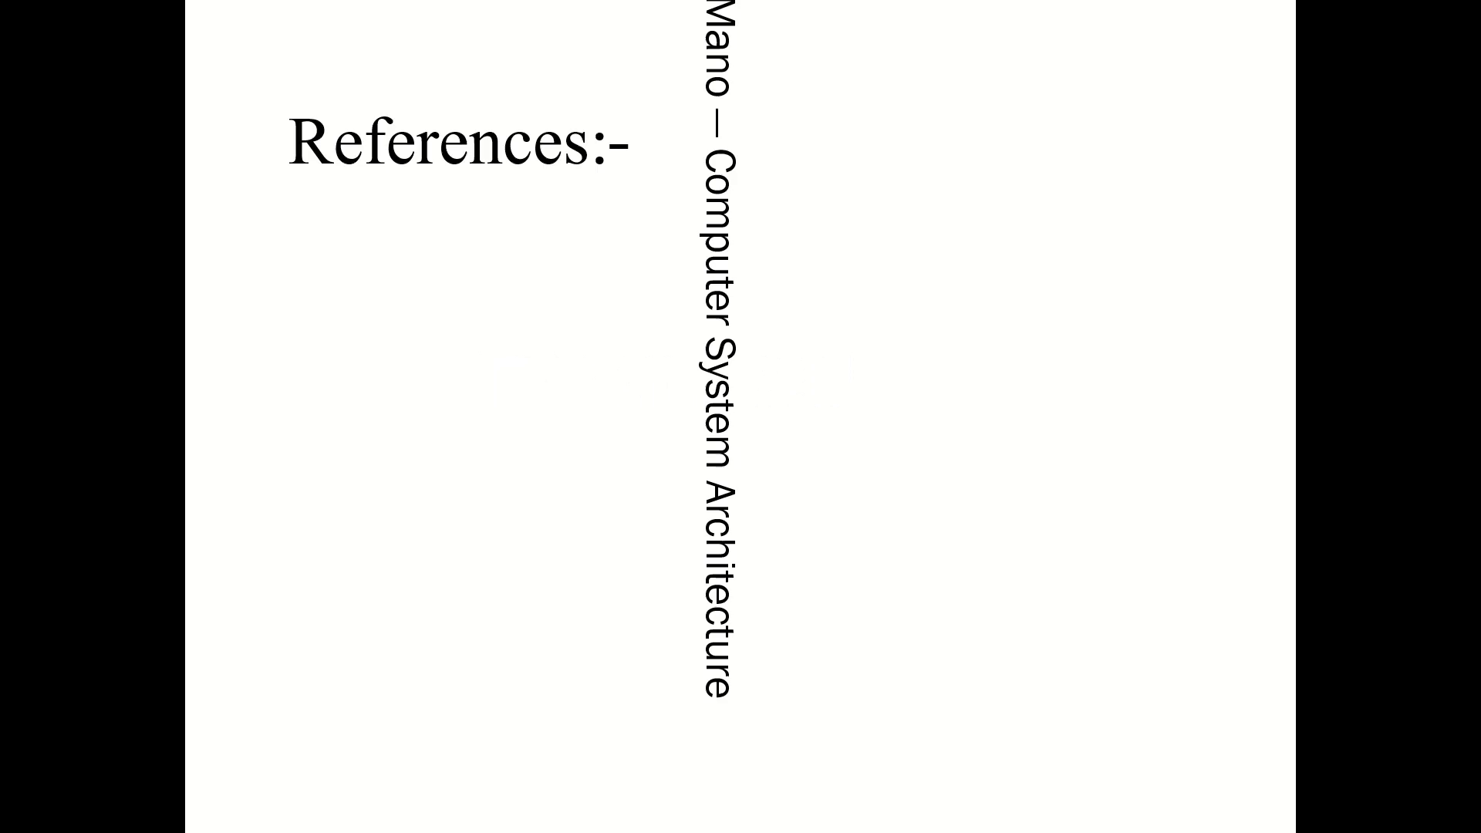
key("Left")
key("Escape")
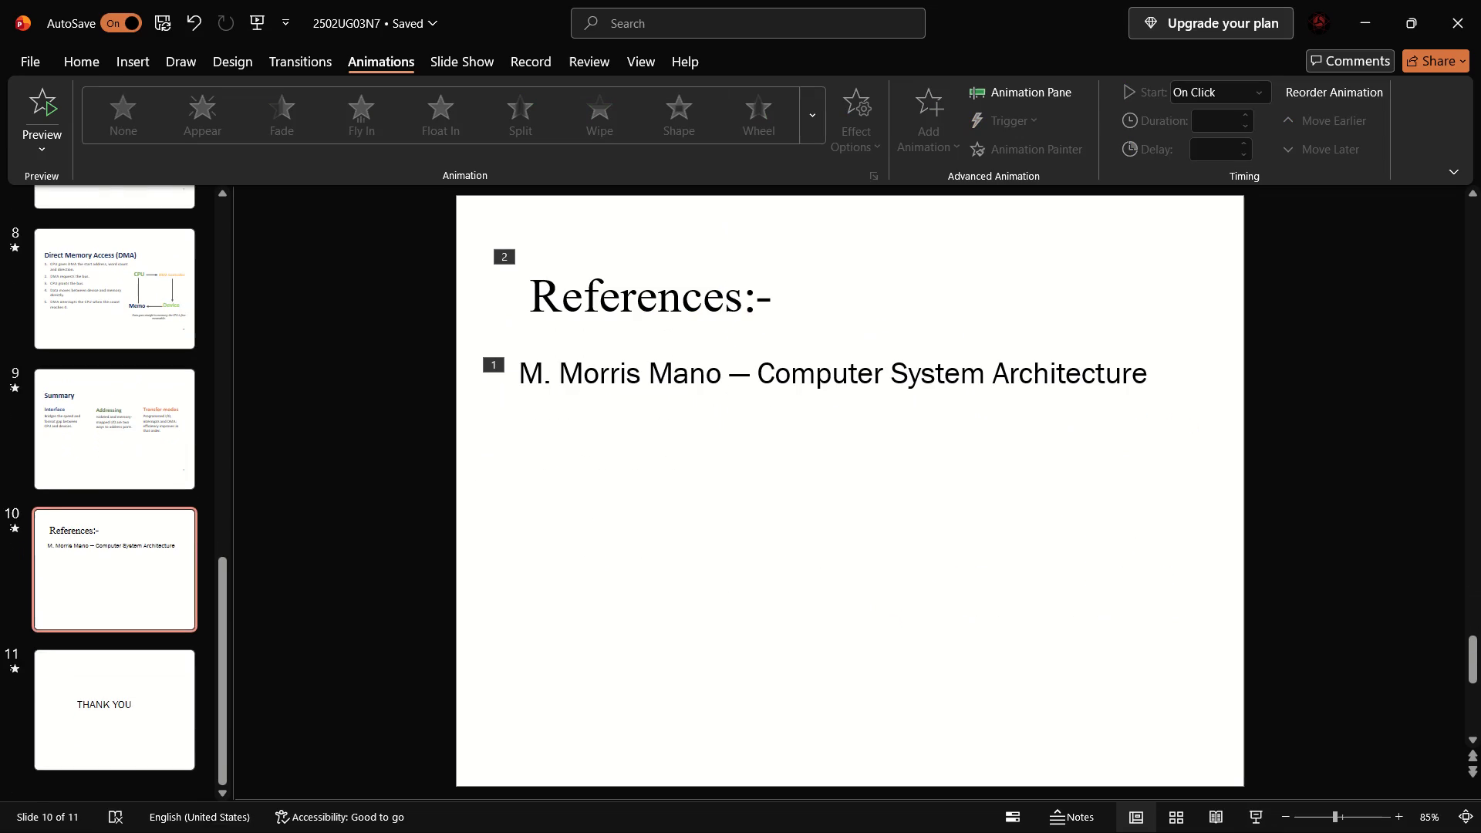
Try the Random Bars effect on the "Computer System Architecture" book line of slide 10, then remove that line's animation.
left_click(803, 366)
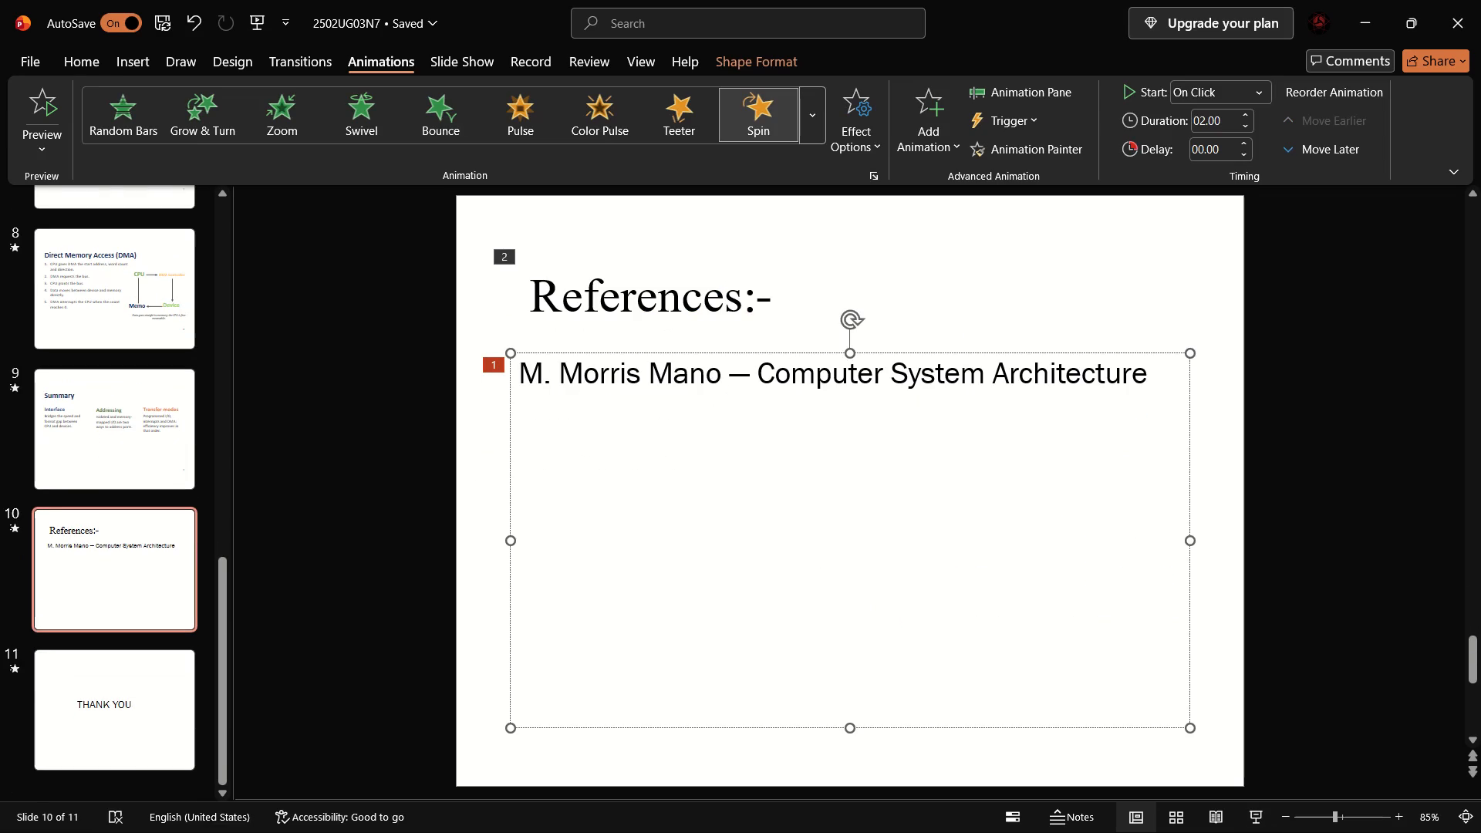
left_click_drag(534, 356, 844, 393)
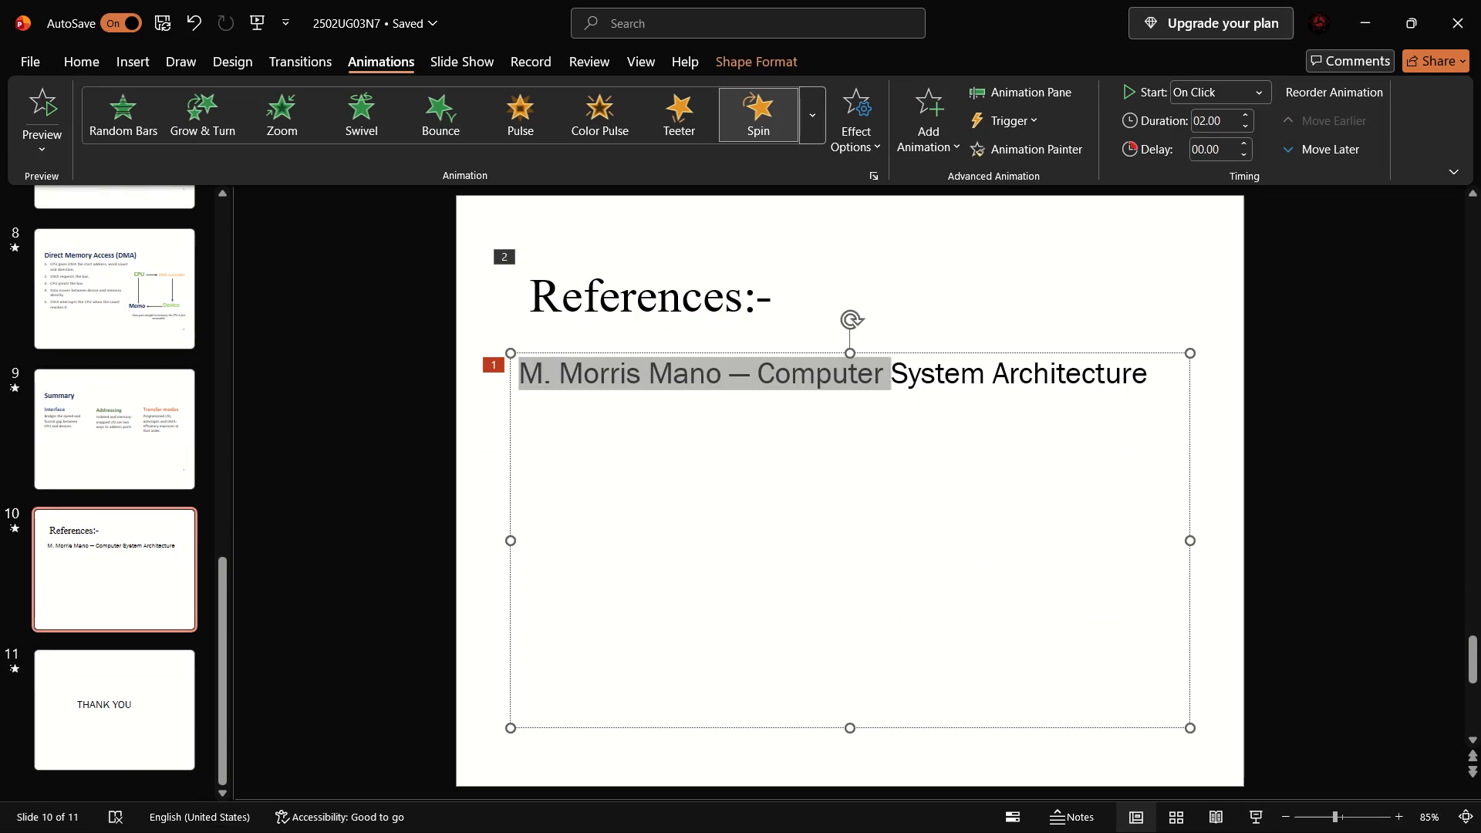
left_click_drag(844, 393, 1085, 359)
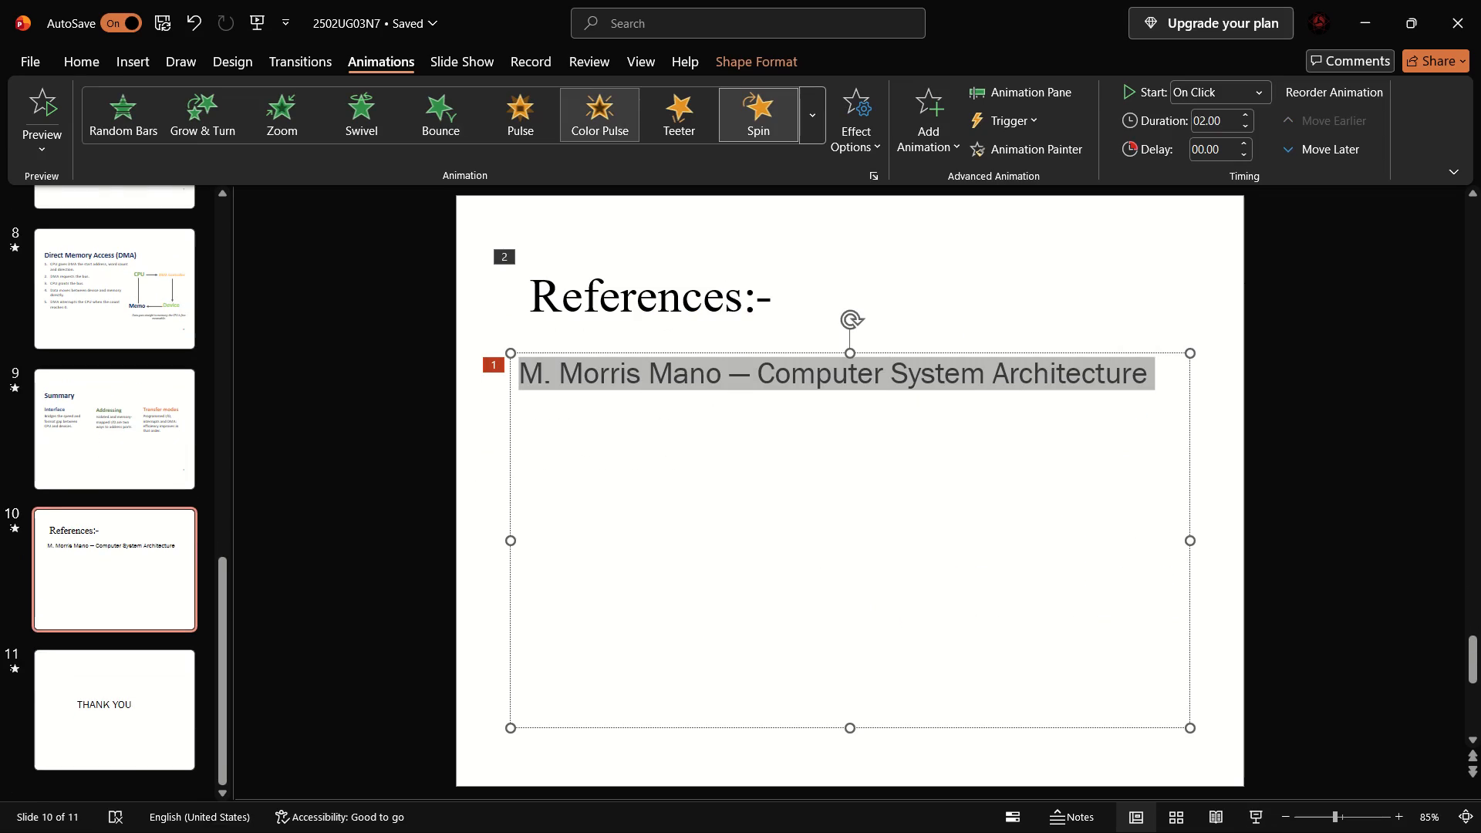
left_click(784, 113)
scroll(129, 120, "right", 2)
left_click(129, 120)
scroll(129, 120, "right", 2)
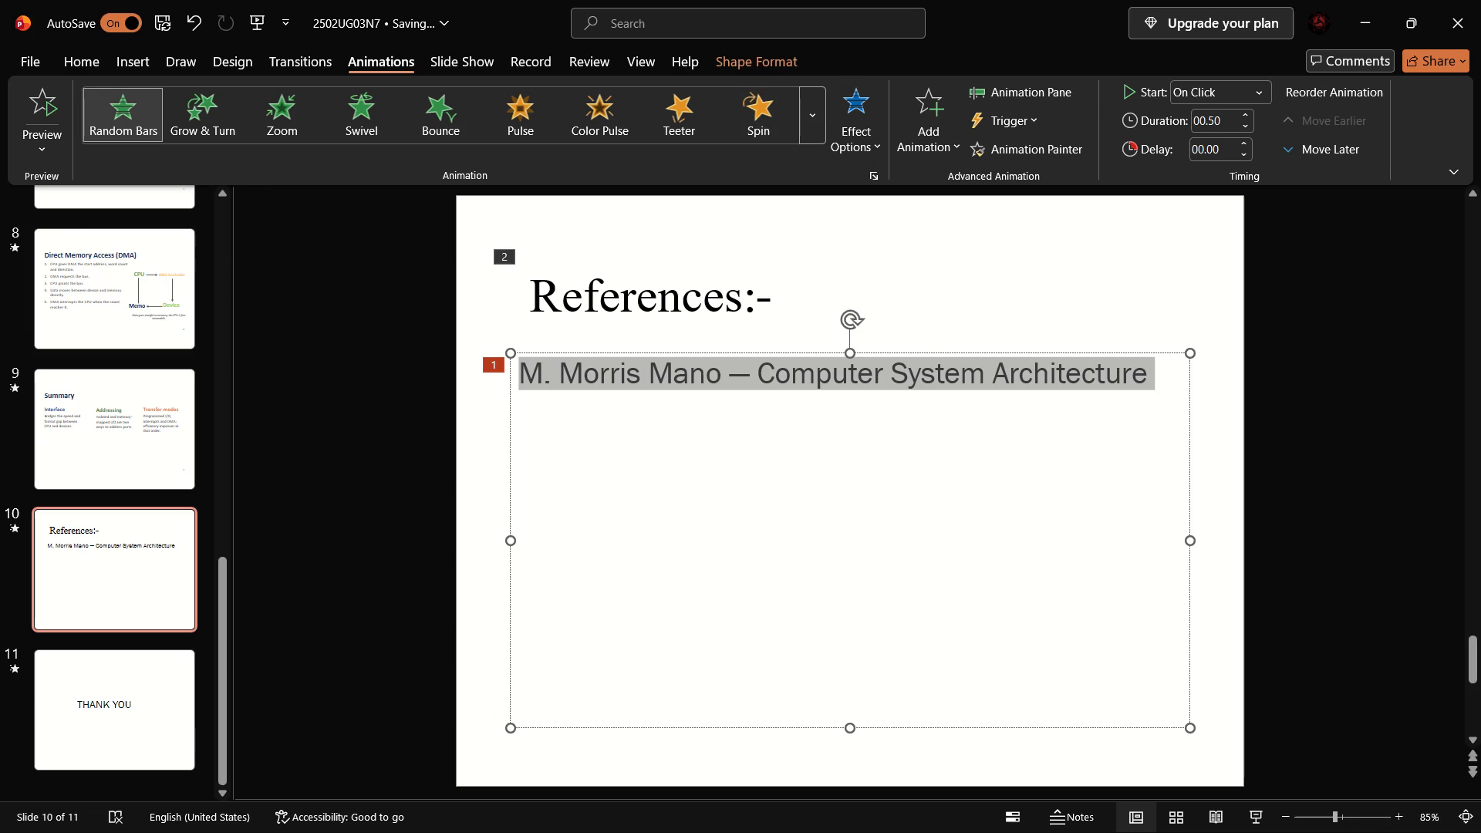
left_click(822, 105)
left_click(133, 138)
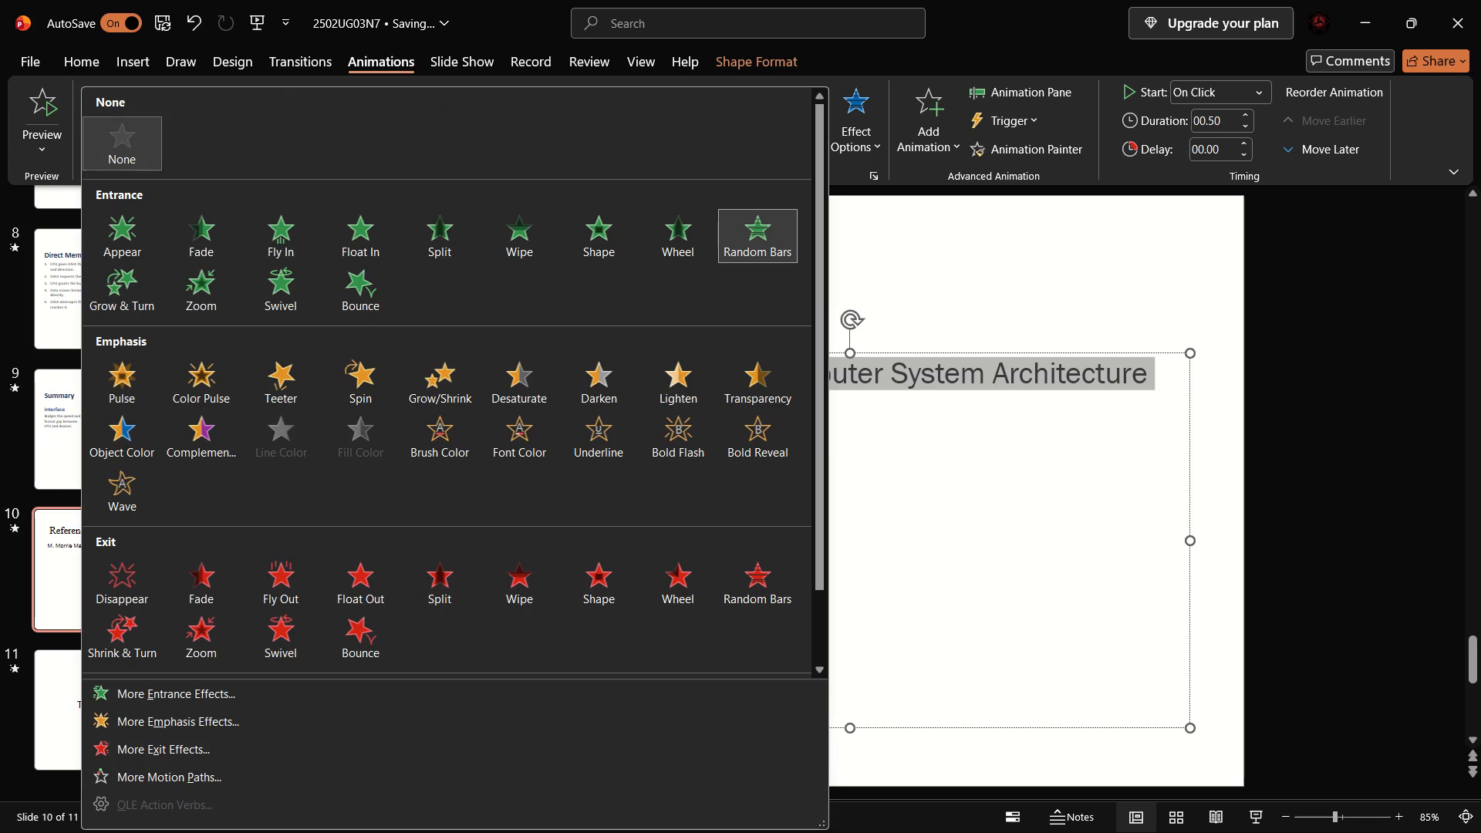
Apply the Shape entrance effect to the "References:-" title on slide 10.
left_click(568, 288)
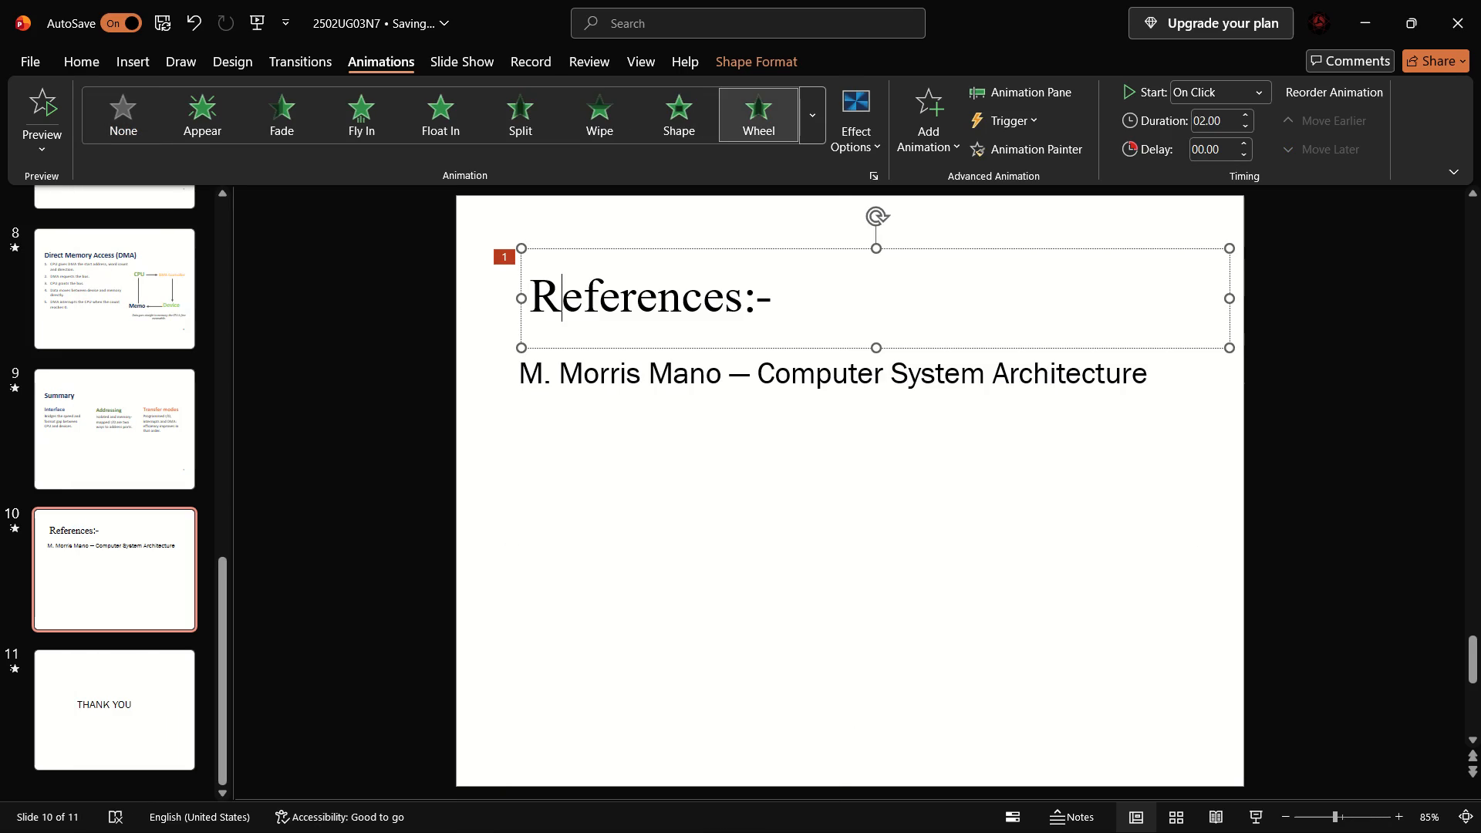
left_click_drag(541, 285, 781, 291)
left_click(670, 102)
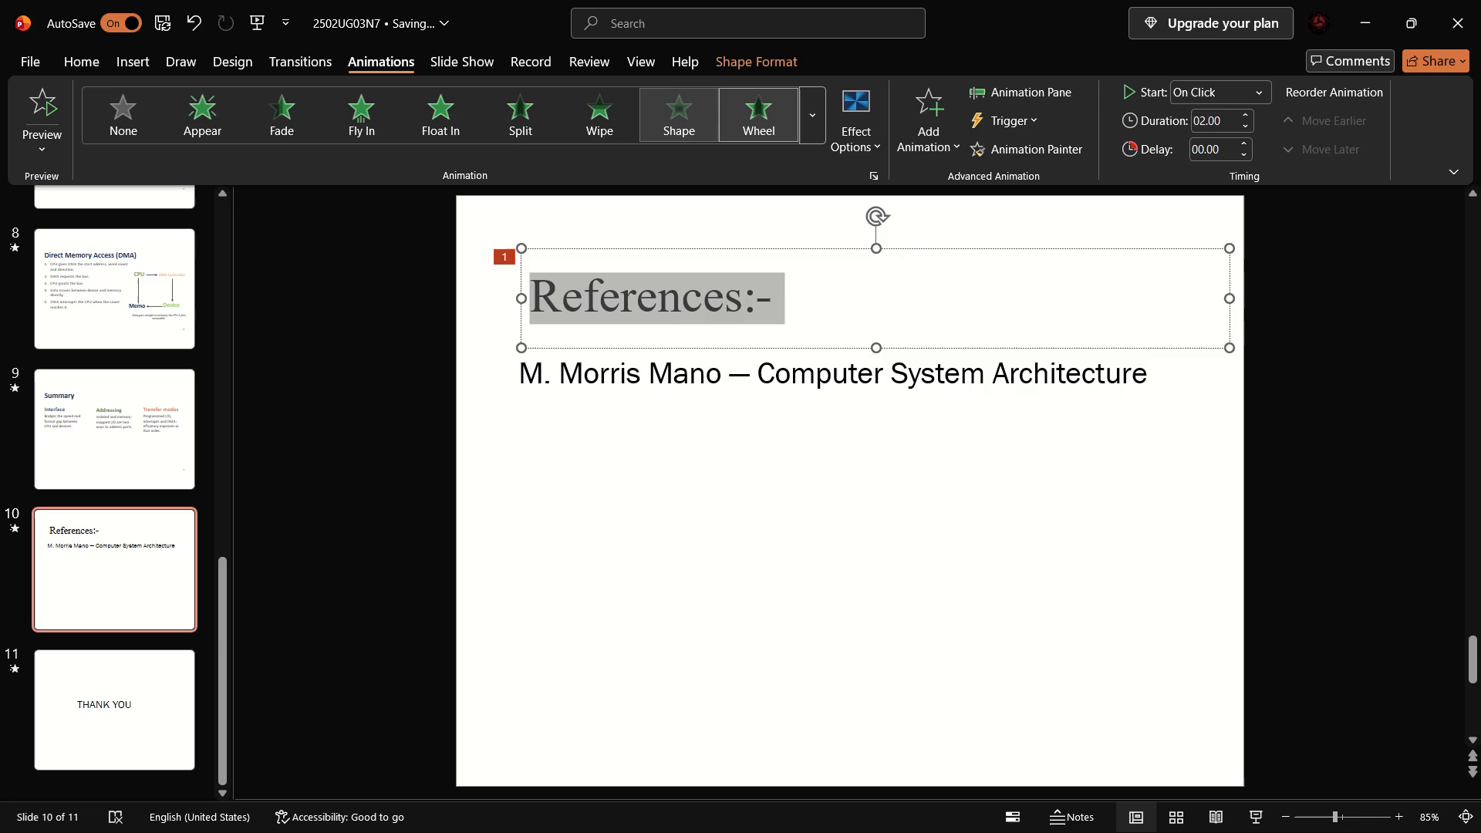
Apply the Fly In entrance effect to the "Computer System Architecture" book line on slide 10.
left_click_drag(531, 365, 1013, 373)
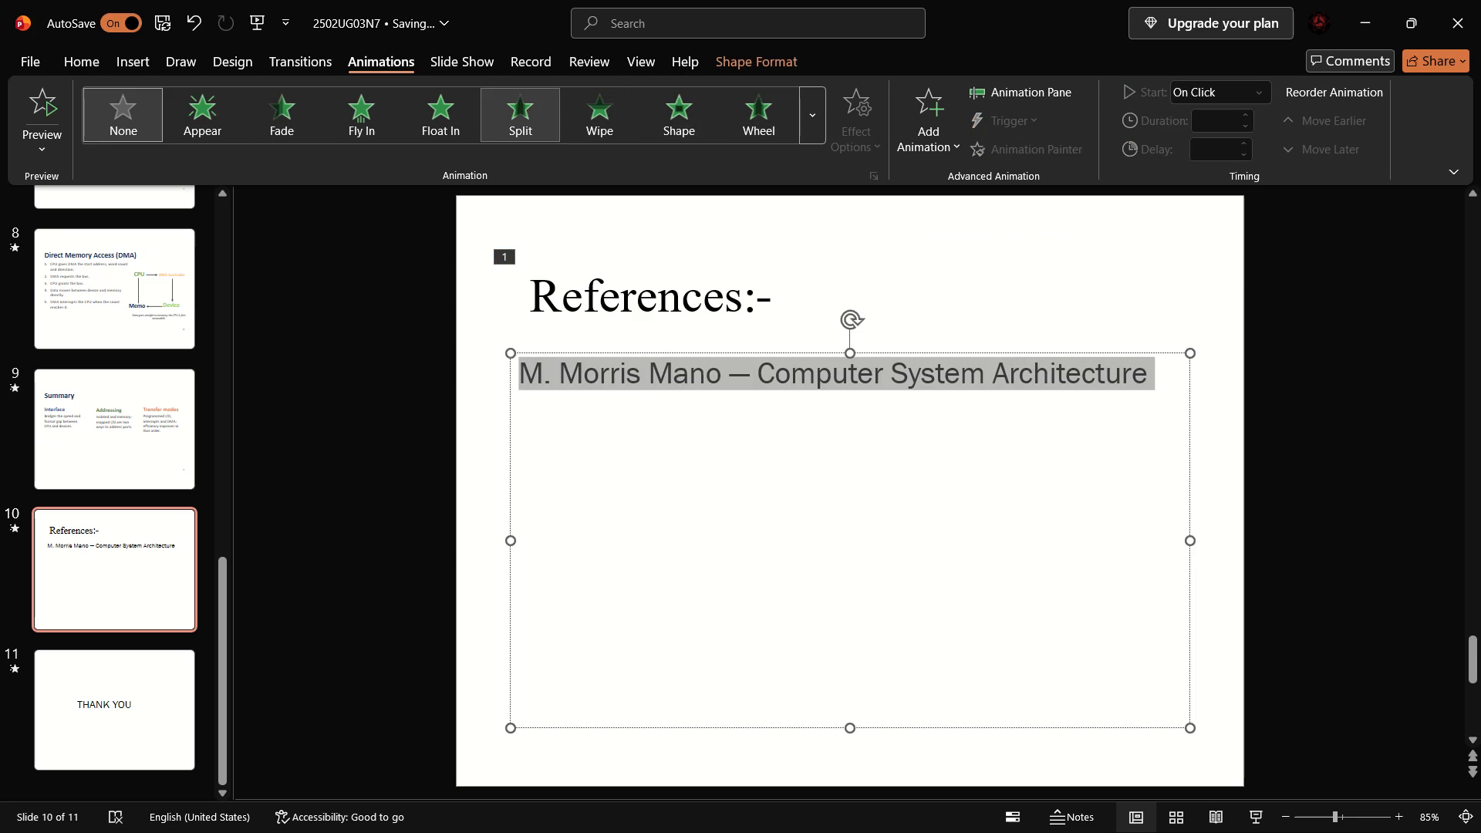
left_click(370, 110)
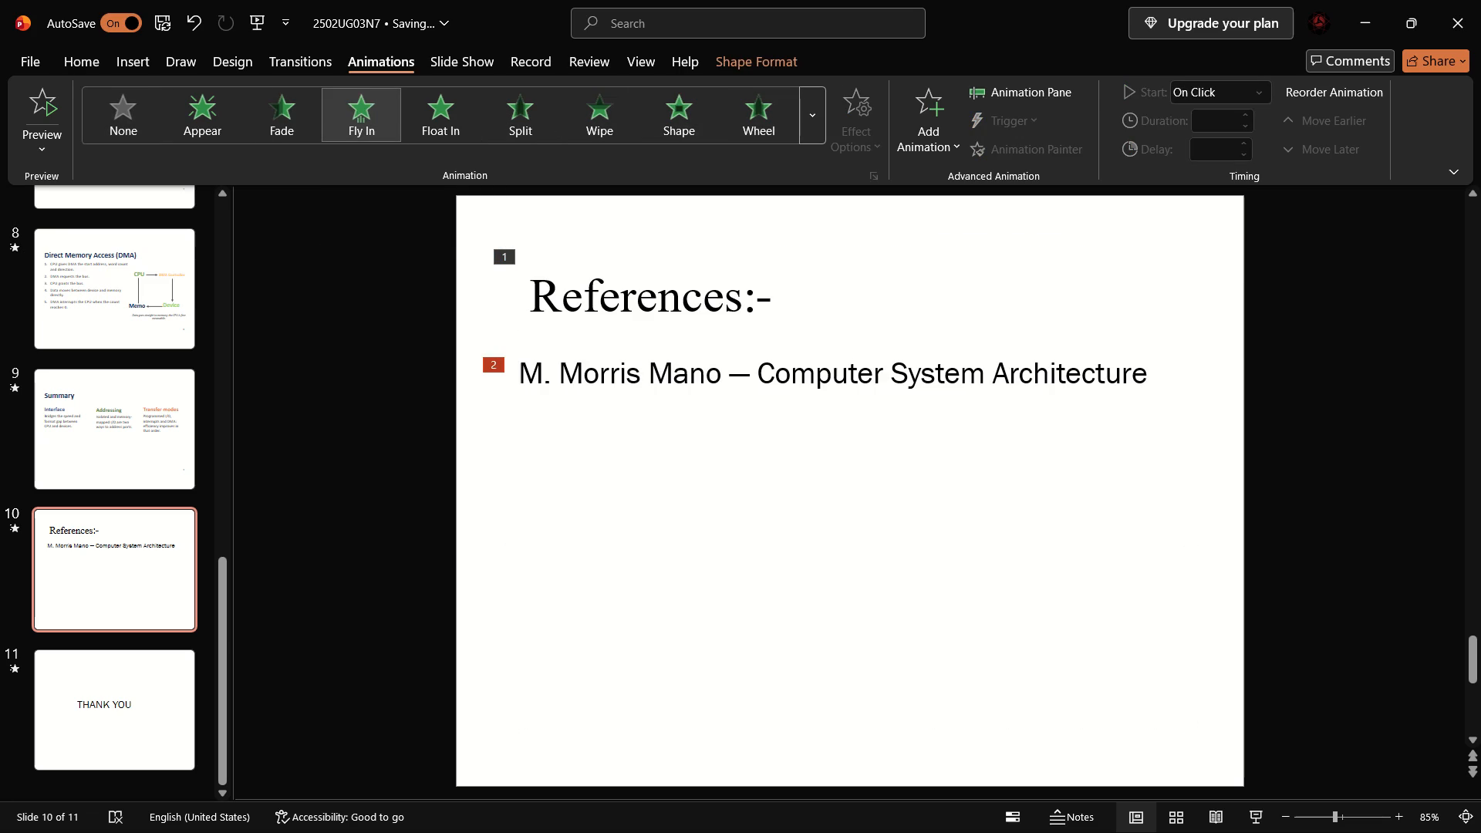
Look over the THANK YOU slide and the opening slides up to Introduction, checking their animation markers.
left_click(151, 693)
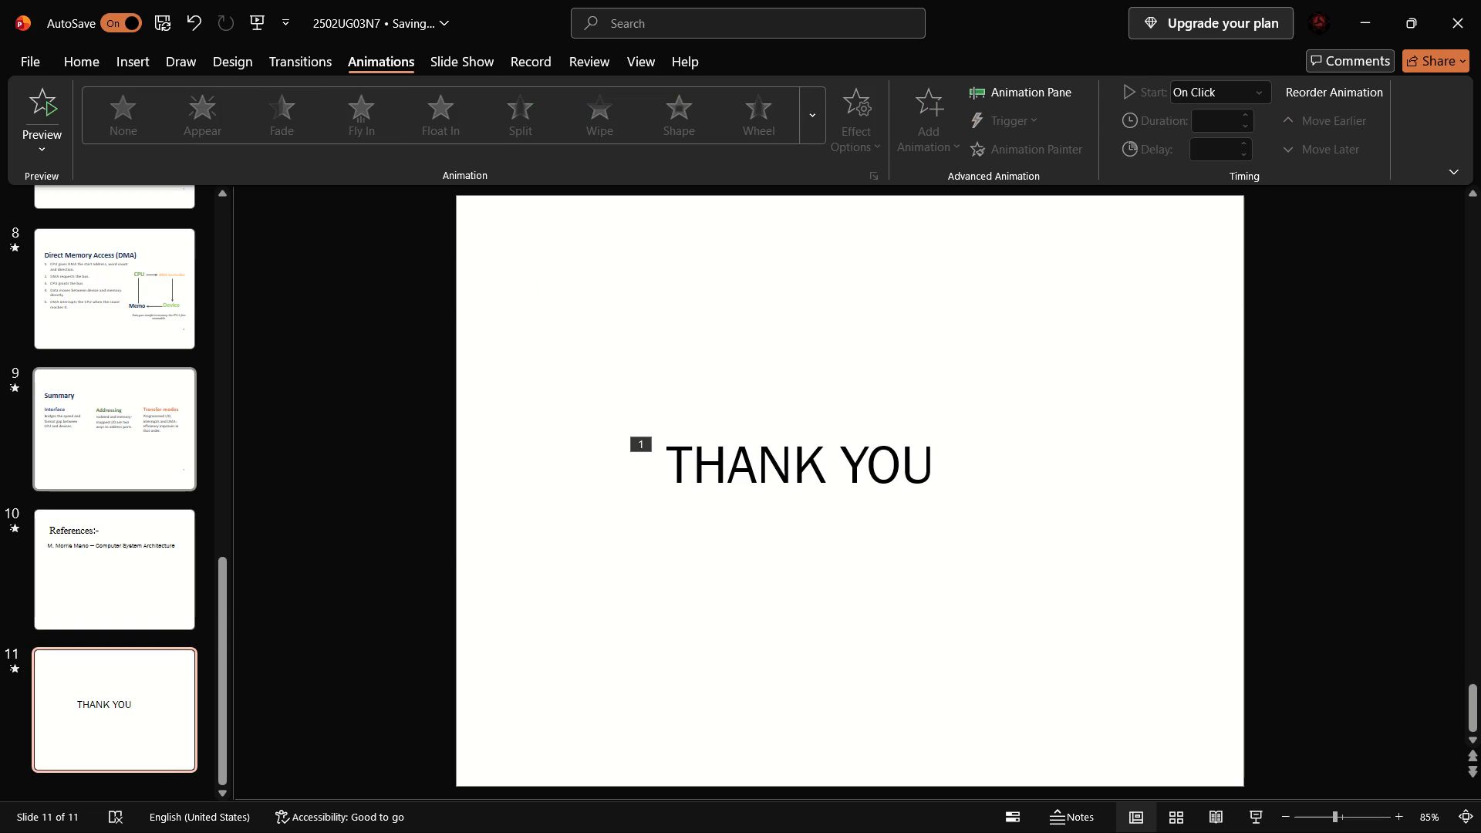
left_click(659, 373)
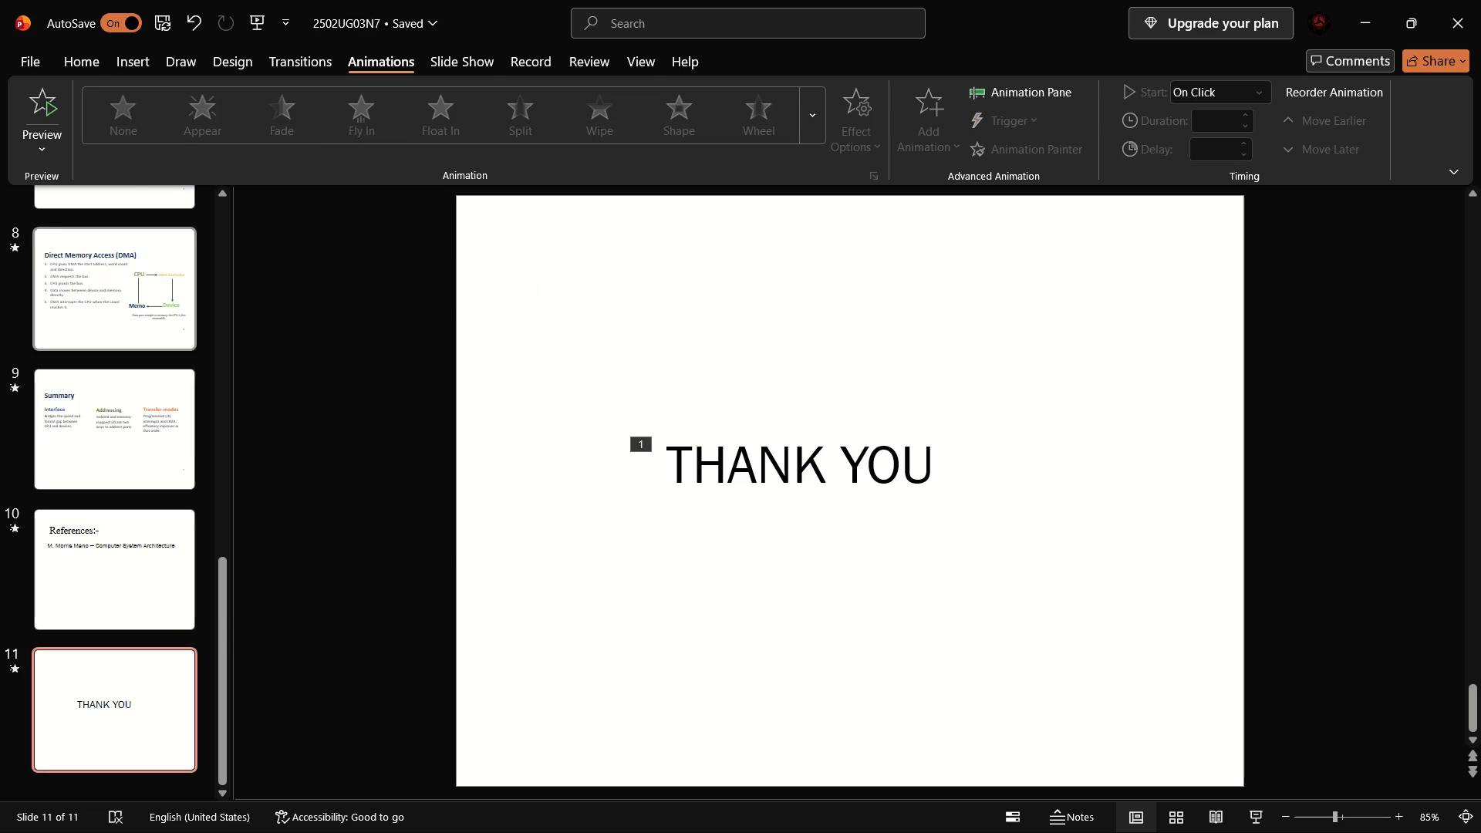
scroll(57, 321, "up", 8)
scroll(57, 321, "down", 14)
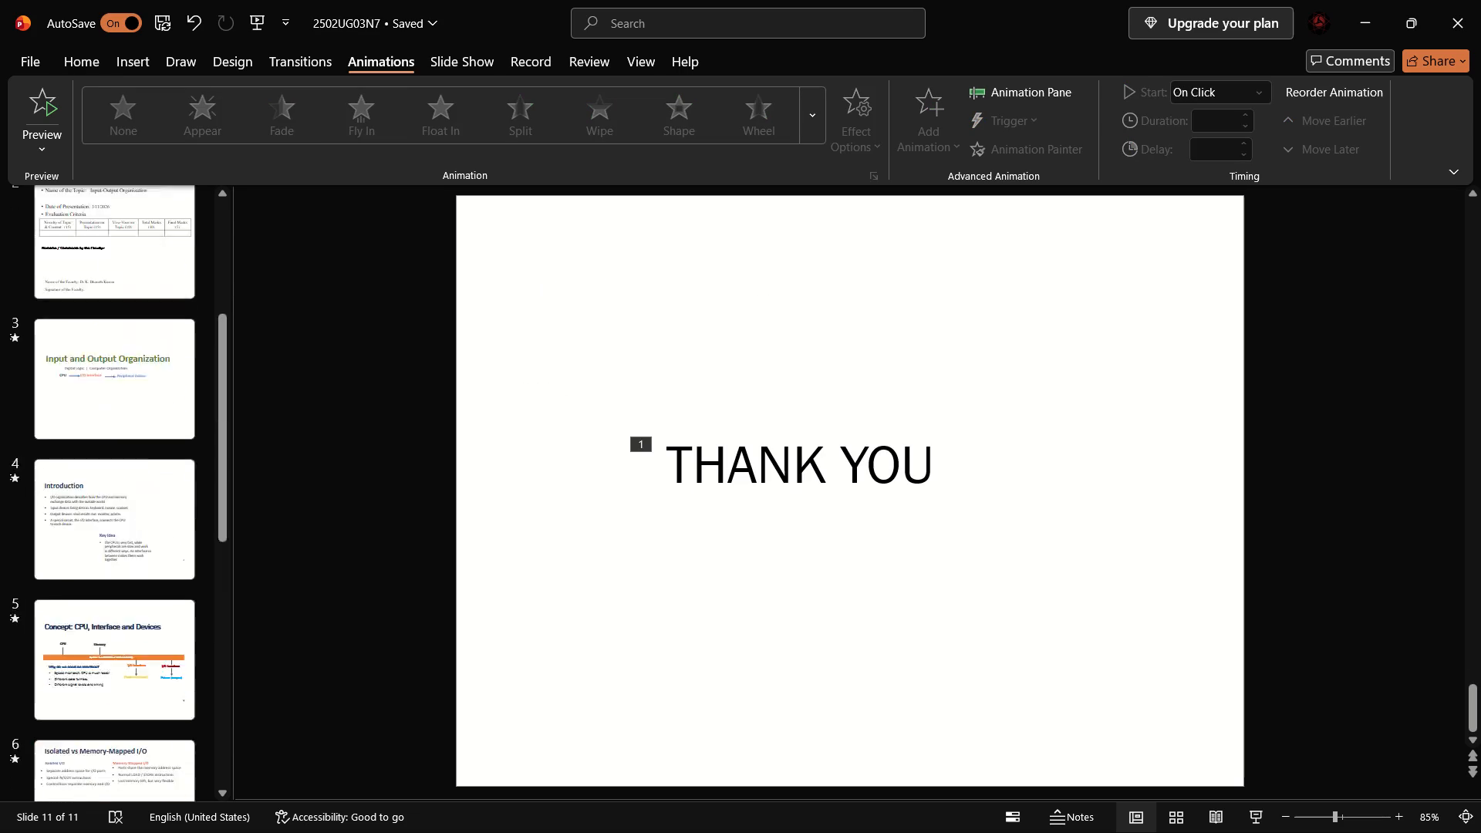
scroll(69, 218, "down", 5)
left_click(97, 270)
left_click(170, 444)
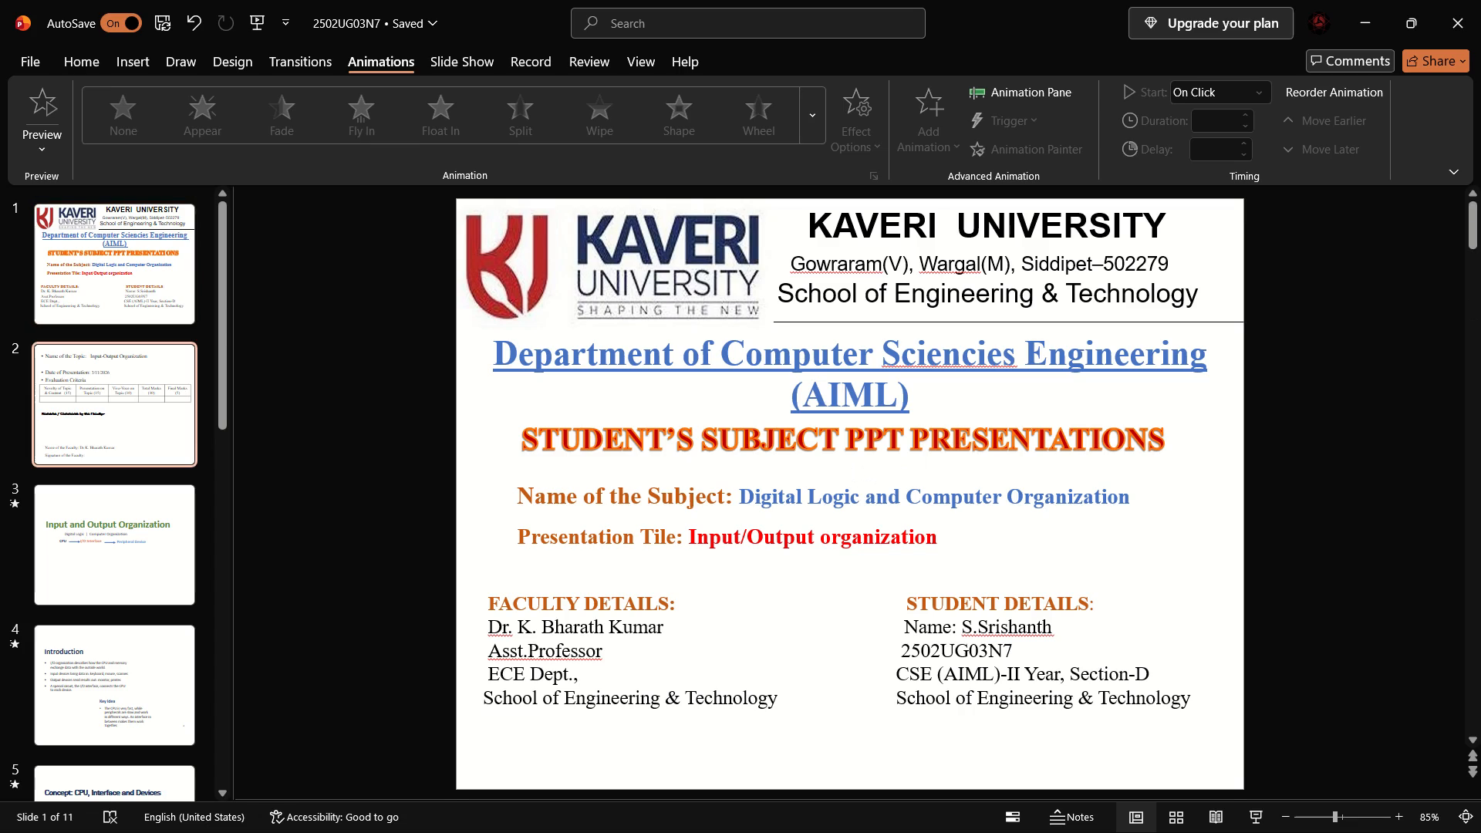
left_click(140, 506)
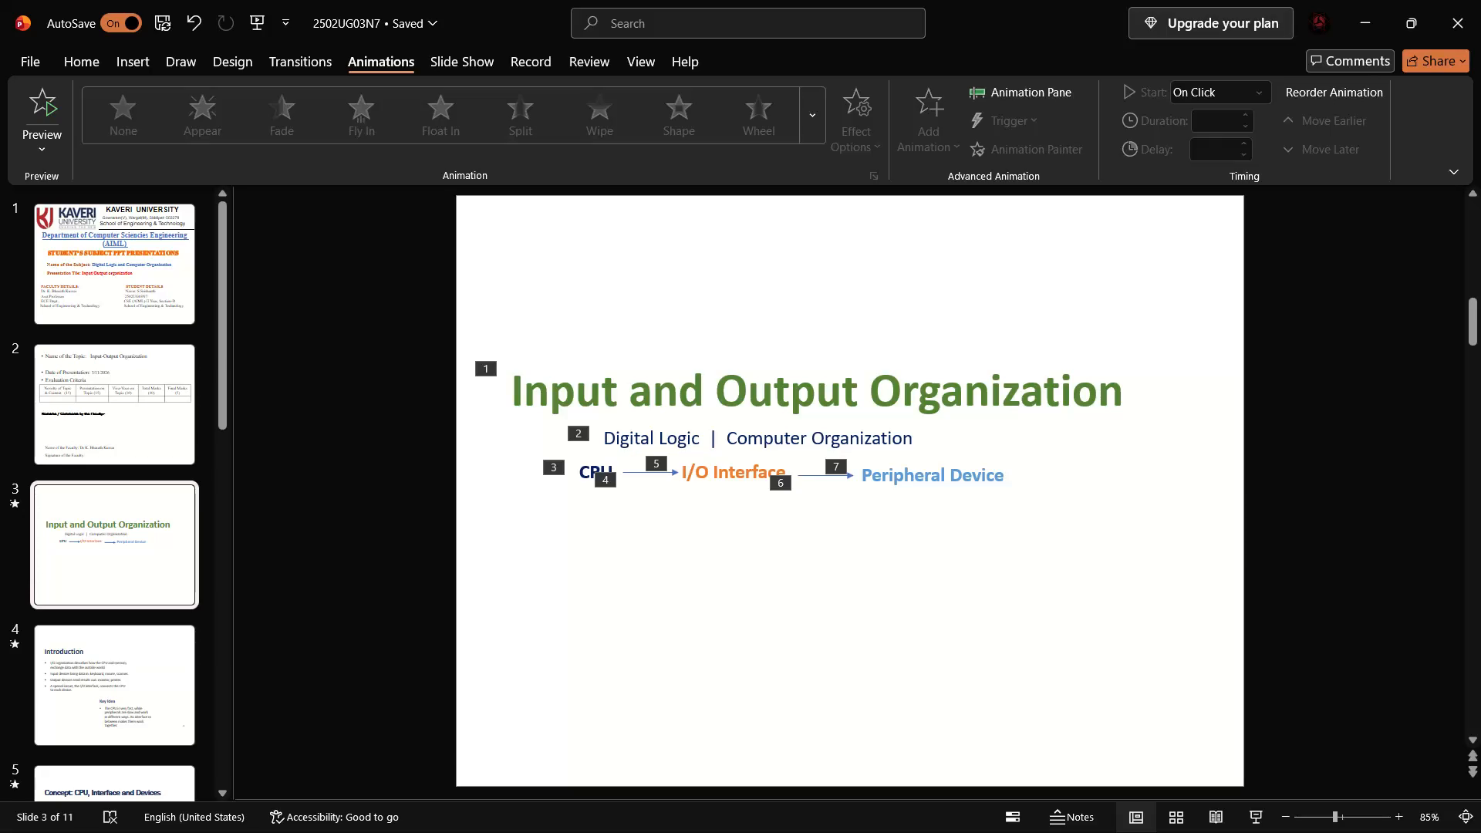
left_click(178, 660)
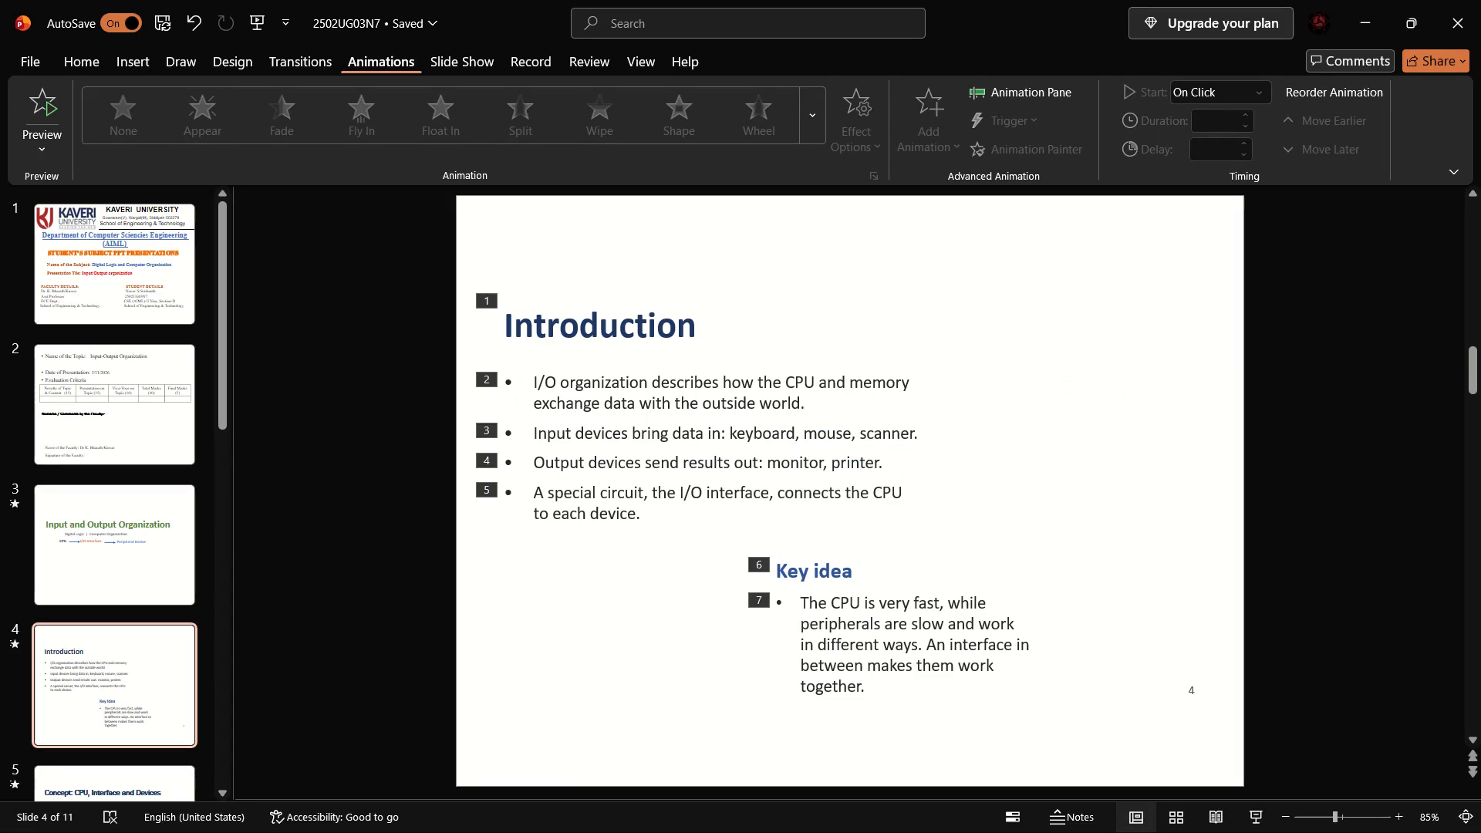
Start the slide show from the beginning and play through to the "Input and Output Organization" slide's animations.
left_click(469, 61)
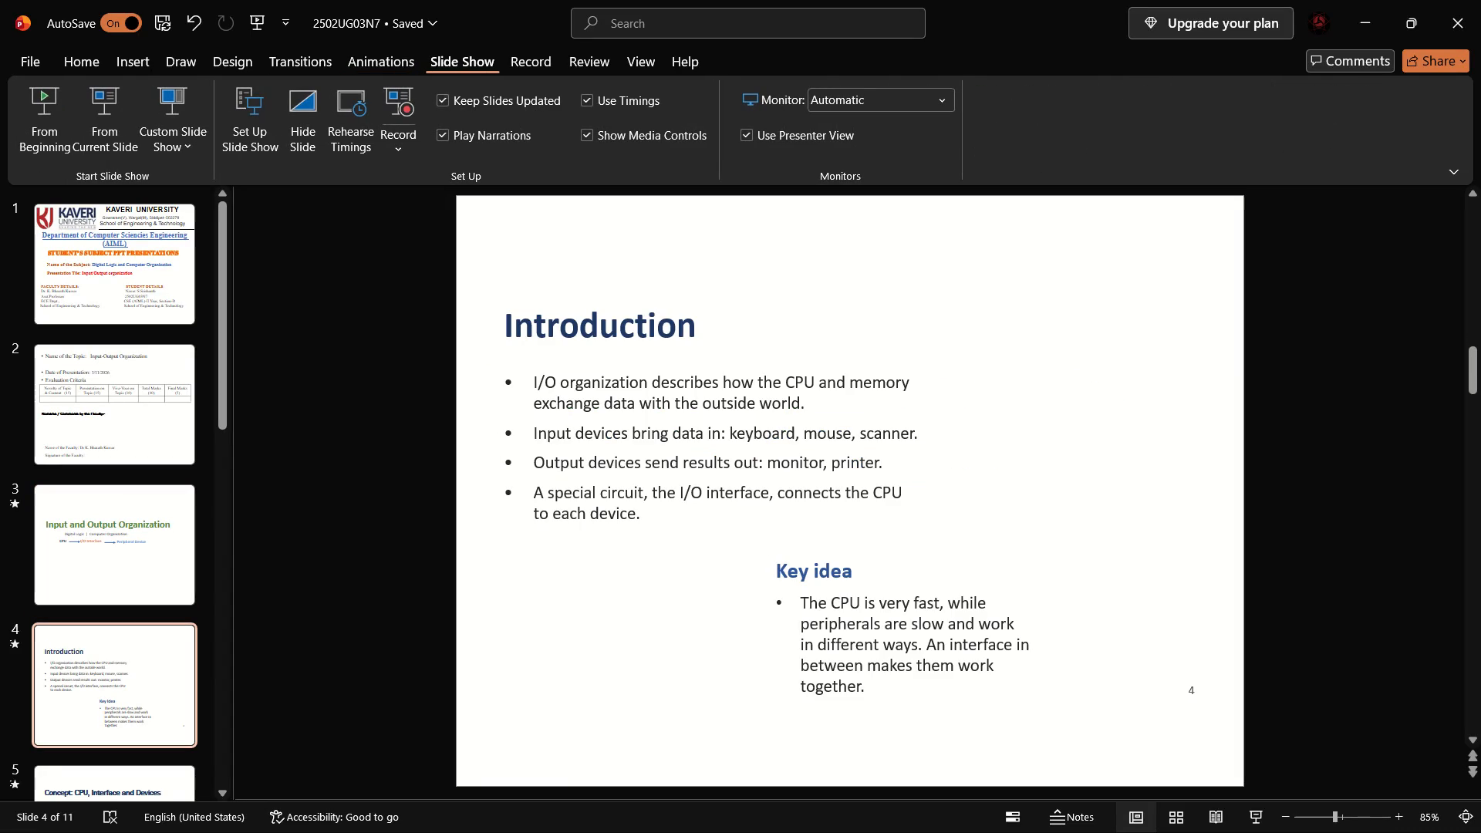
left_click(33, 114)
key("Right")
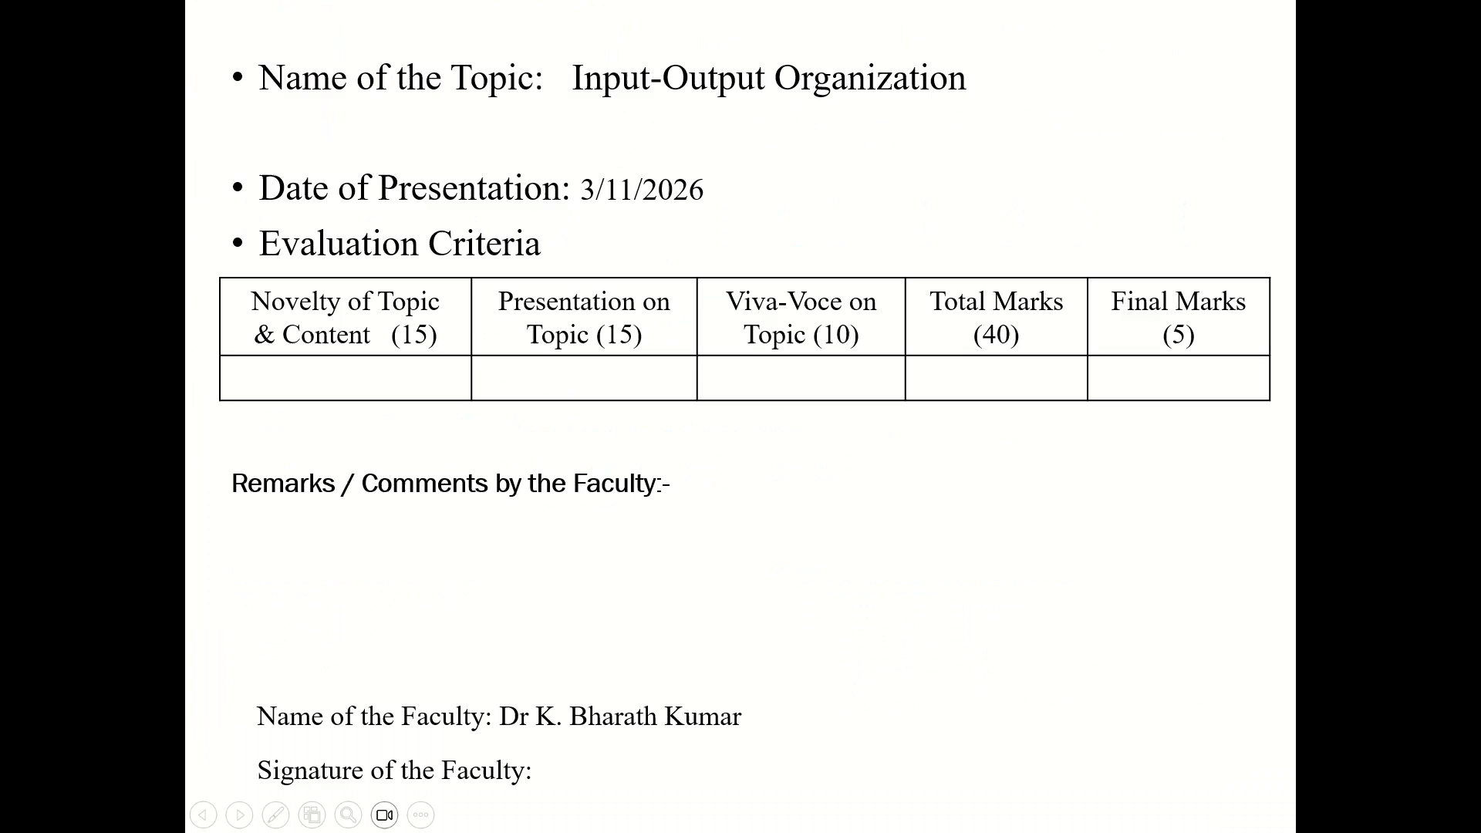
key("Right")
key("Right")
key("Right")
key("Right")
key("Right")
key("Right")
key("Right")
key("Right")
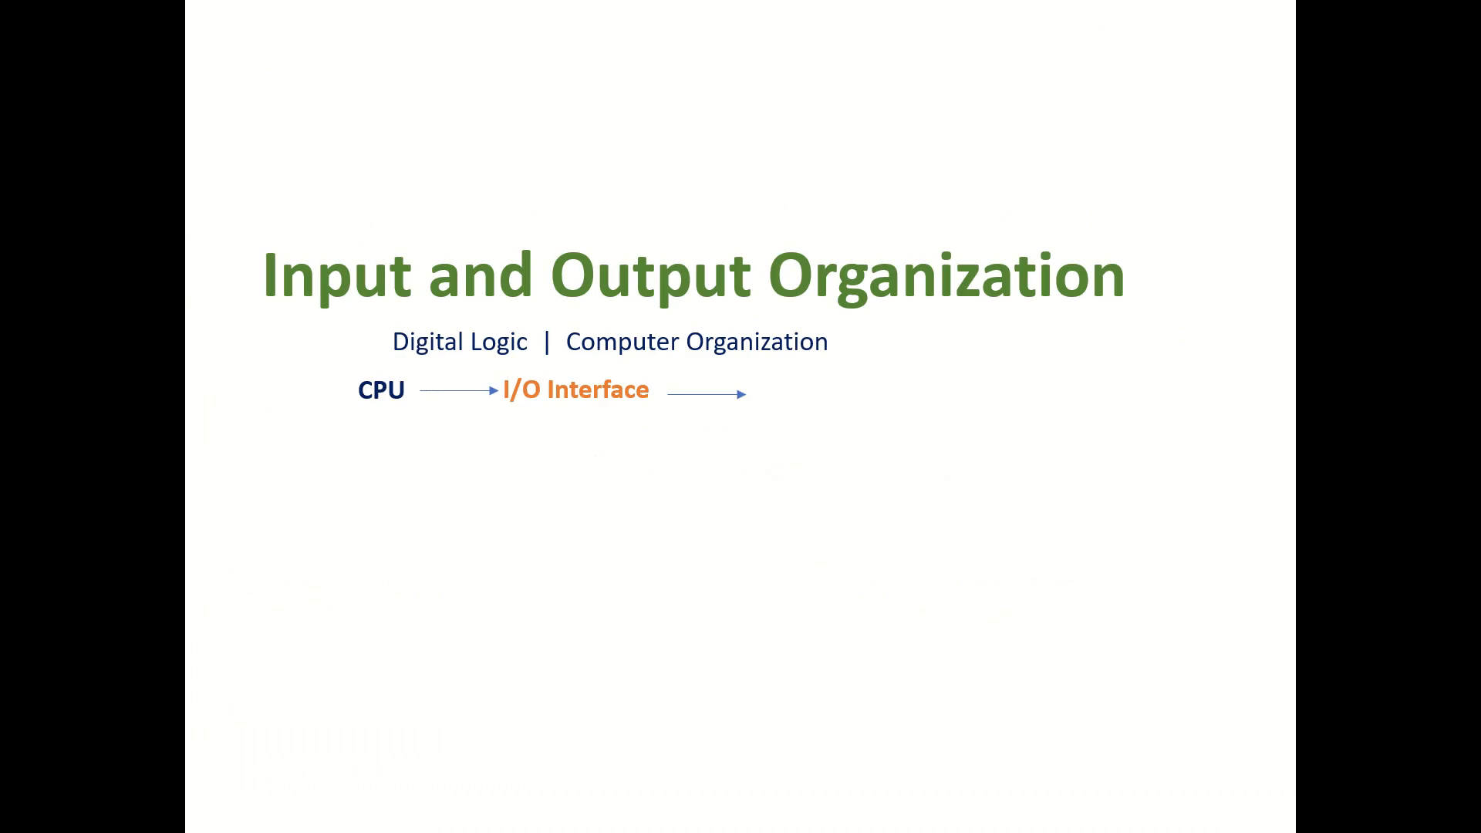
Play through the animations on the Introduction slide, including the Key idea text.
key("Right")
key("Right")
key("Right")
key("Right")
key("Right")
key("Right")
key("Right")
key("Right")
key("Right")
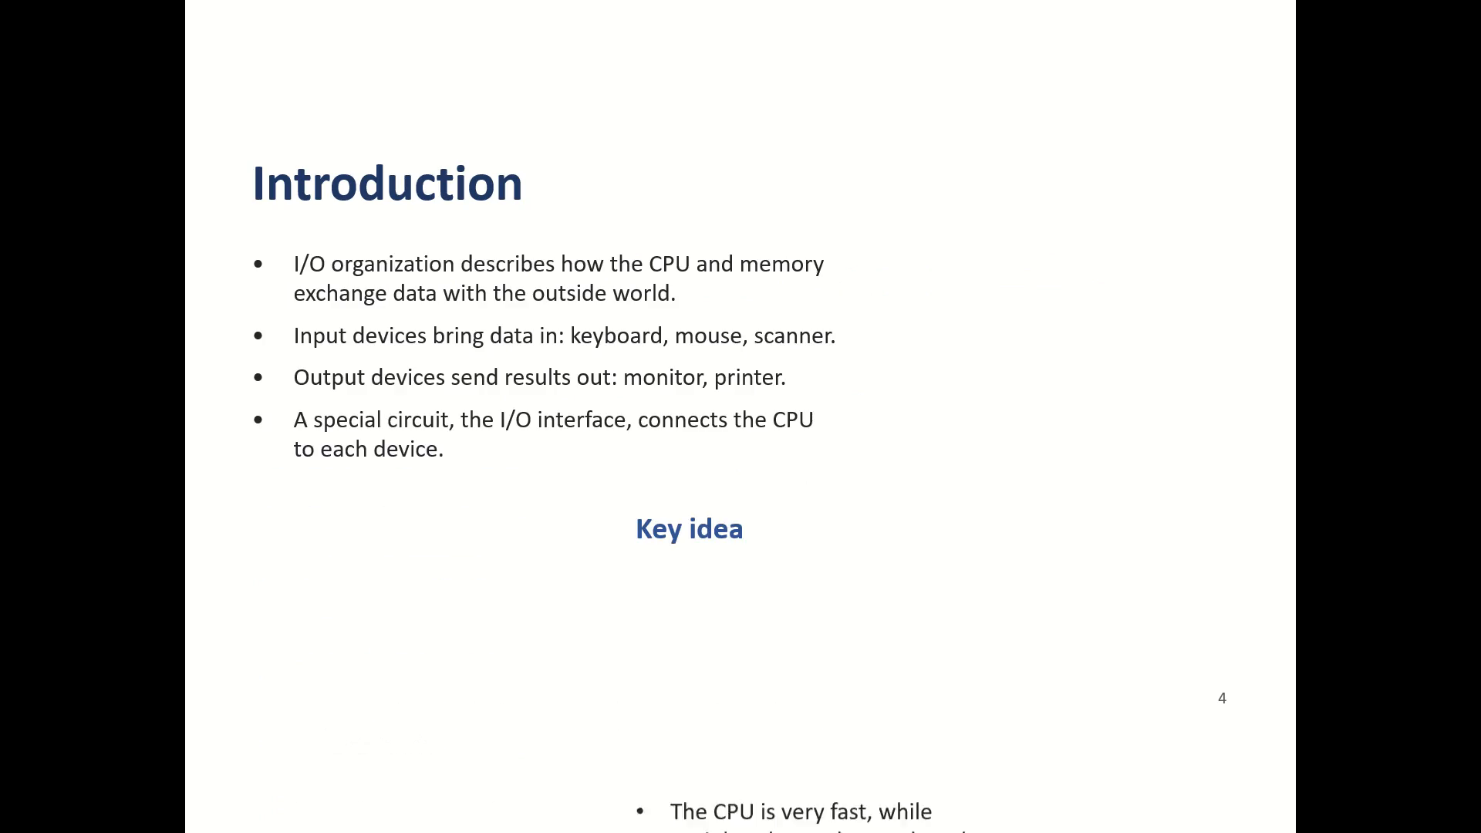
Play through the diagram and text animations on the "Concept: CPU, Interface and Devices" slide.
key("Right")
key("Right")
key("Right")
key("Right")
key("Right")
key("Right")
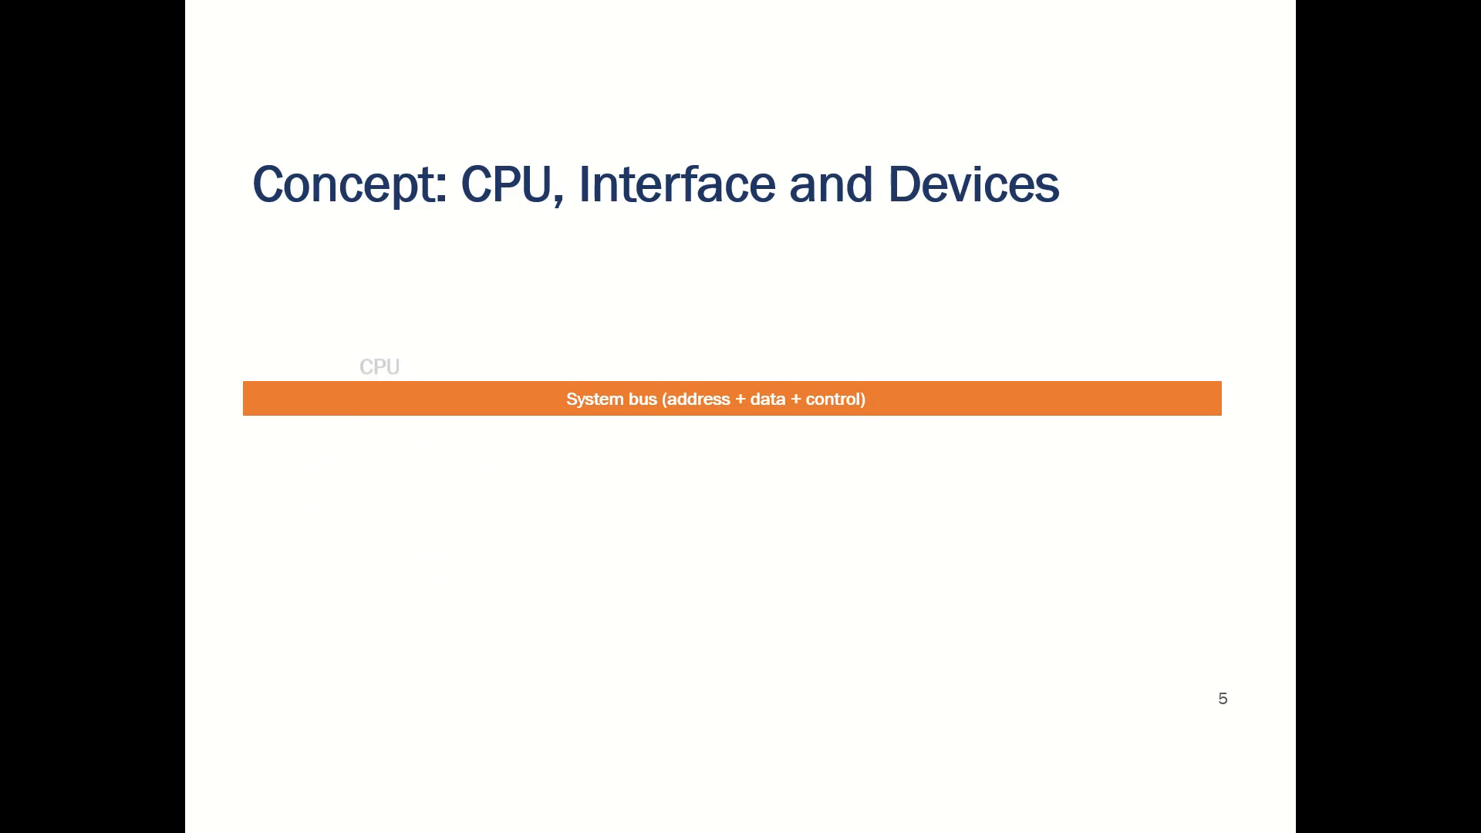
key("Right")
key("Right")
key("Right")
key("Right")
key("Right")
key("Right")
key("Right")
key("Right")
key("Right")
key("Right")
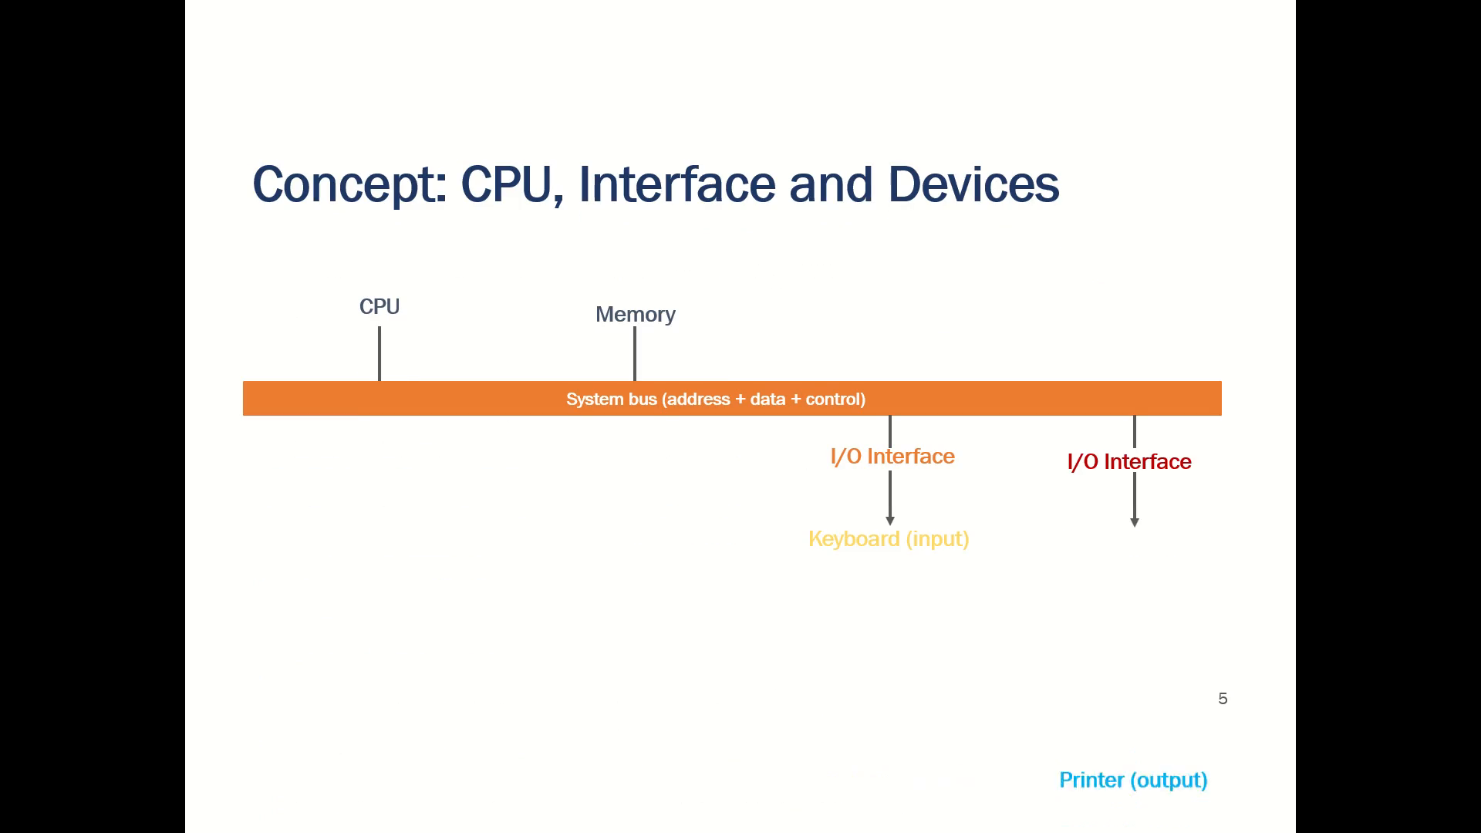
key("Right")
key("Right")
key("Right")
Play through the animations on the "Isolated vs Memory-Mapped I/O" and "Modes of Data Transfer" slides.
key("Right")
key("Right")
key("Right")
key("Right")
key("Right")
key("Right")
key("Right")
key("Right")
key("Right")
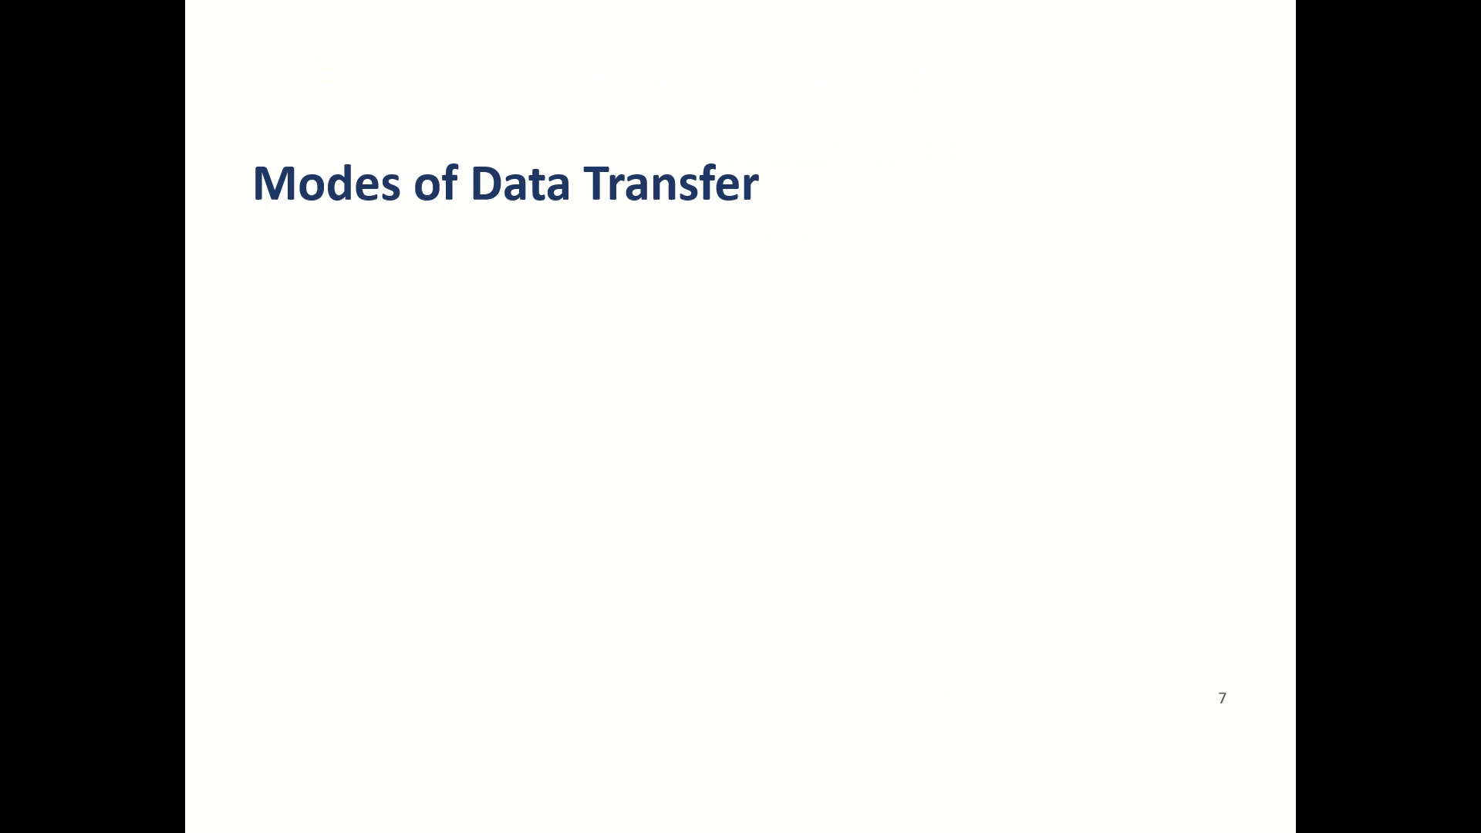
key("Right")
key("Right")
key("Right")
key("Right")
key("Right")
key("Right")
key("Right")
key("Right")
key("Right")
key("Right")
key("Right")
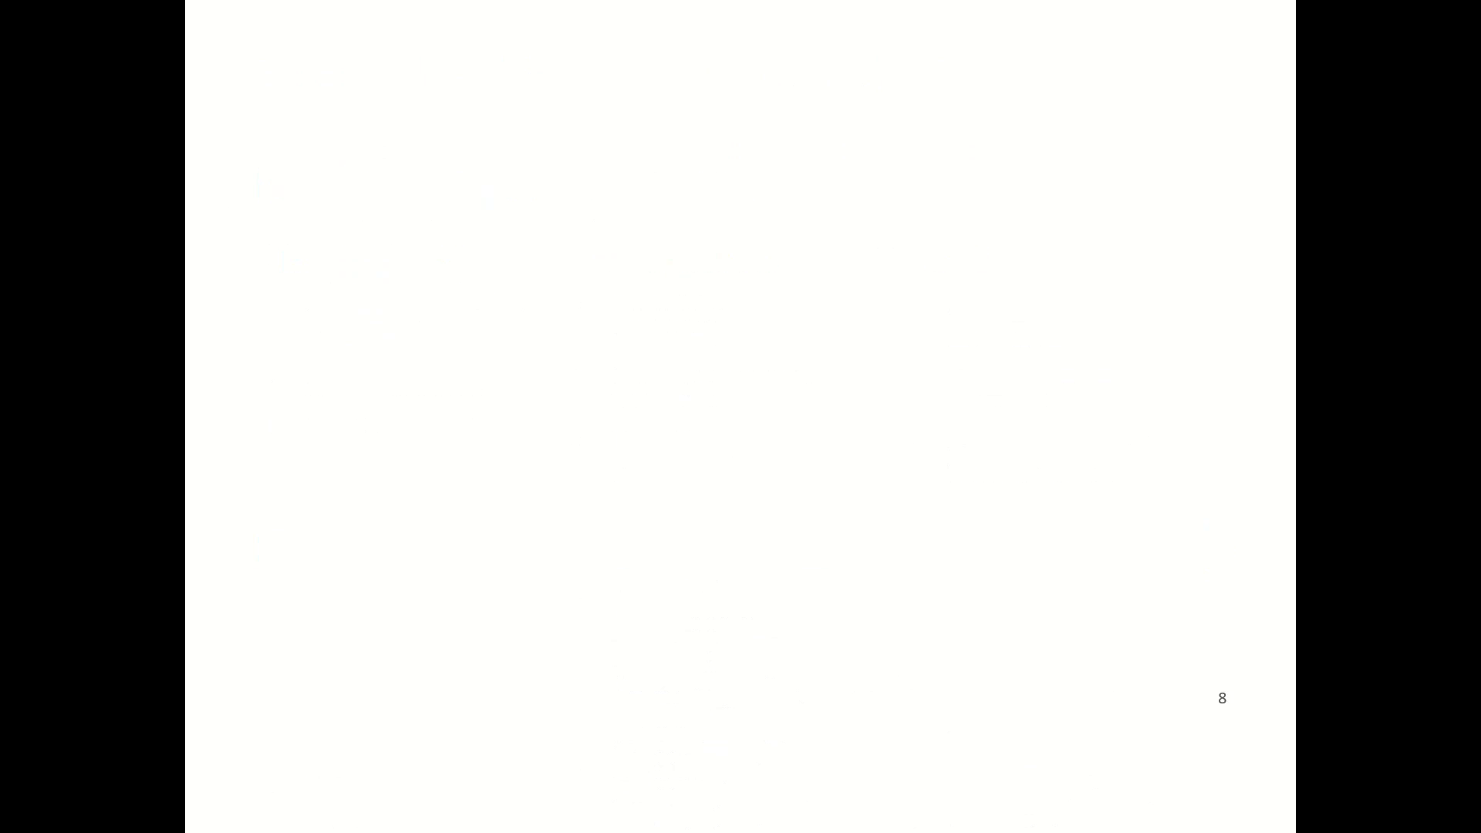
Play through the numbered points, diagram and caption animations on the "Direct Memory Access (DMA)" slide.
key("Right")
key("Right")
key("Right")
key("Right")
key("Right")
key("Right")
key("Right")
key("Right")
key("Right")
key("Right")
key("Right")
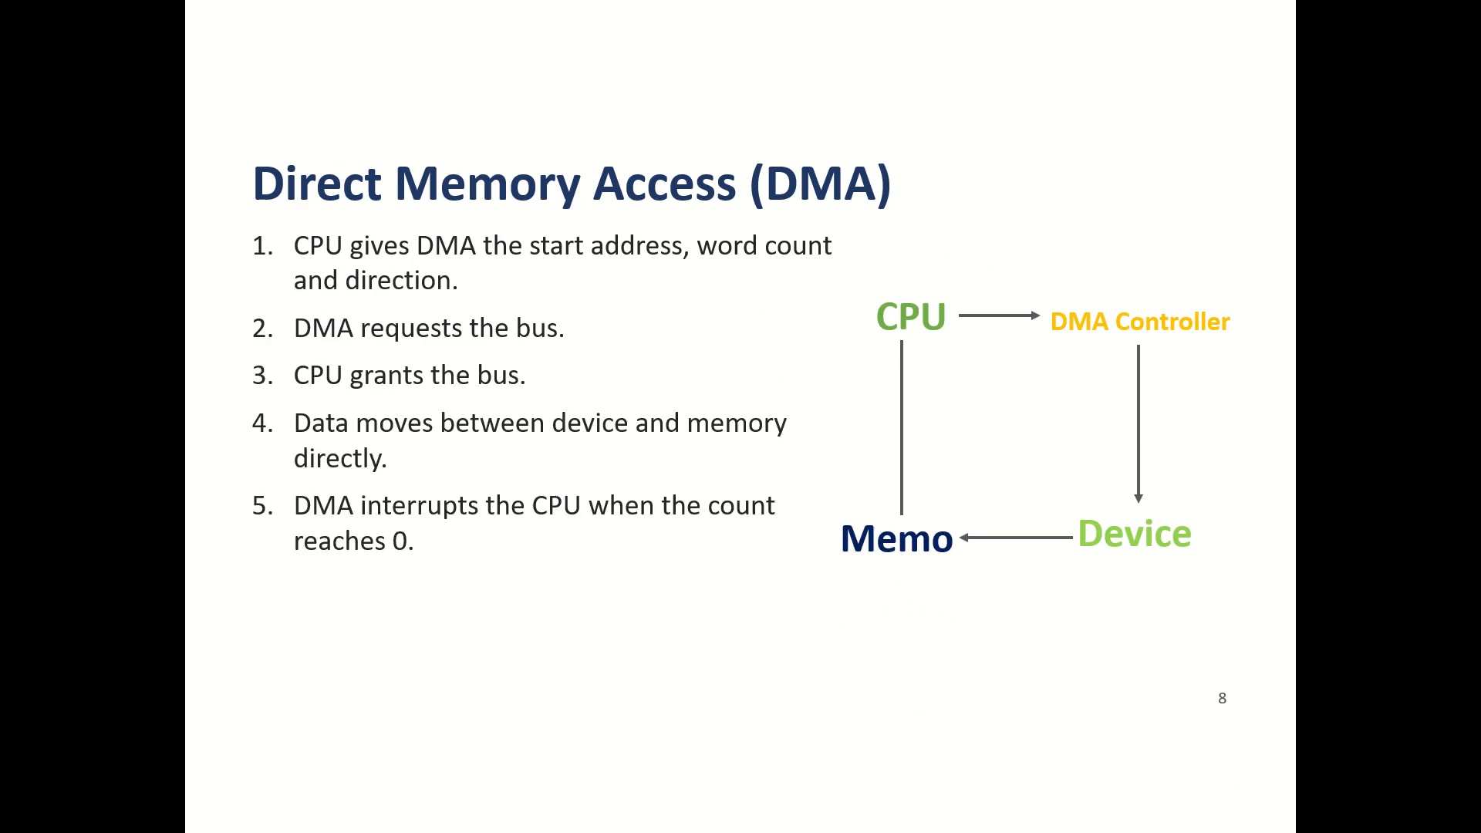
Play through the Summary, References and THANK YOU slides to the end of the slide show.
key("Right")
key("Right")
key("Right")
key("Right")
key("Right")
key("Right")
key("Right")
key("Right")
key("Right")
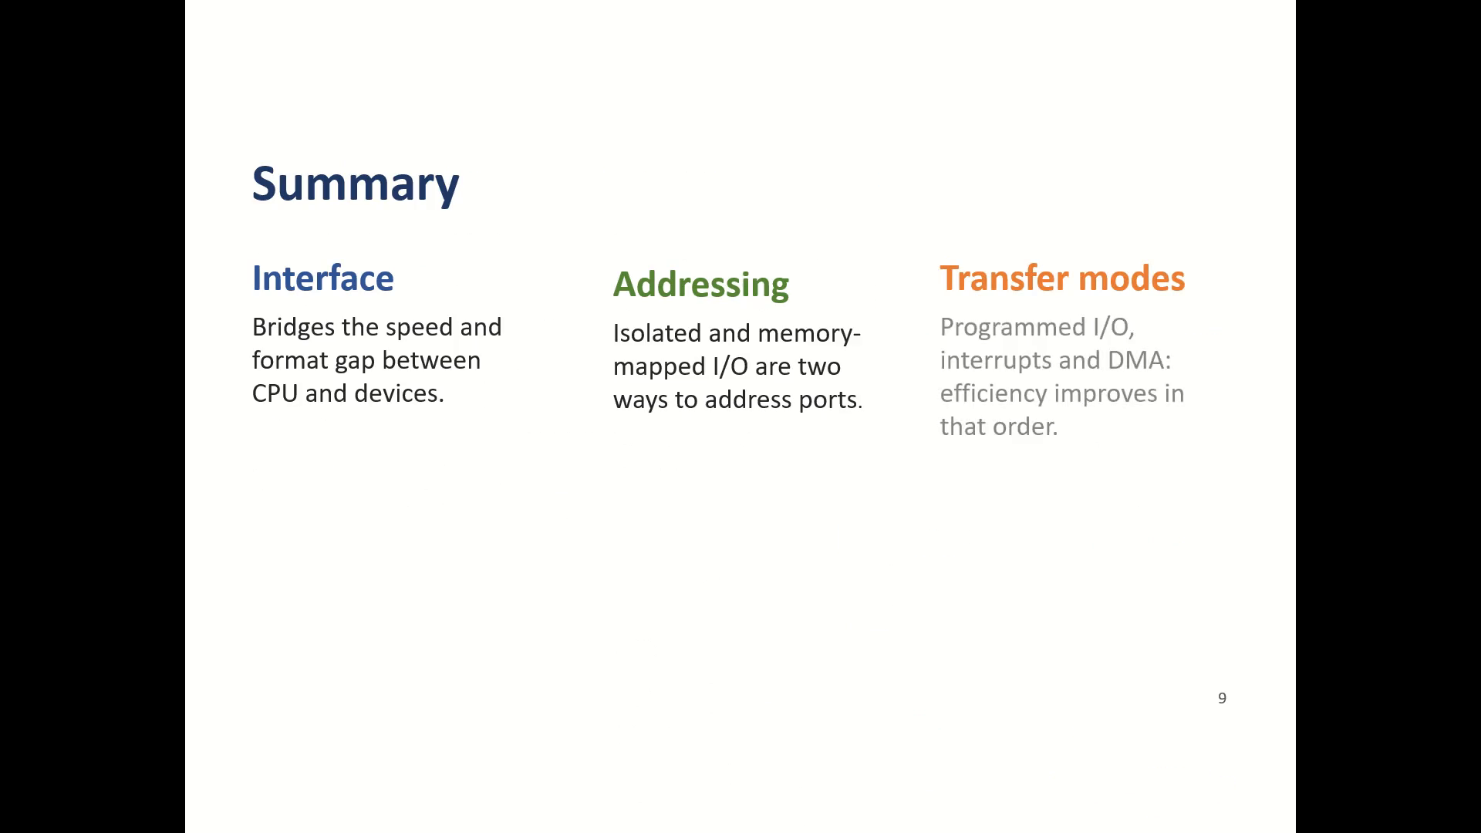
key("Right")
key("Right")
key("Right")
key("Right")
key("Right")
key("Right")
key("Right")
key("Right")
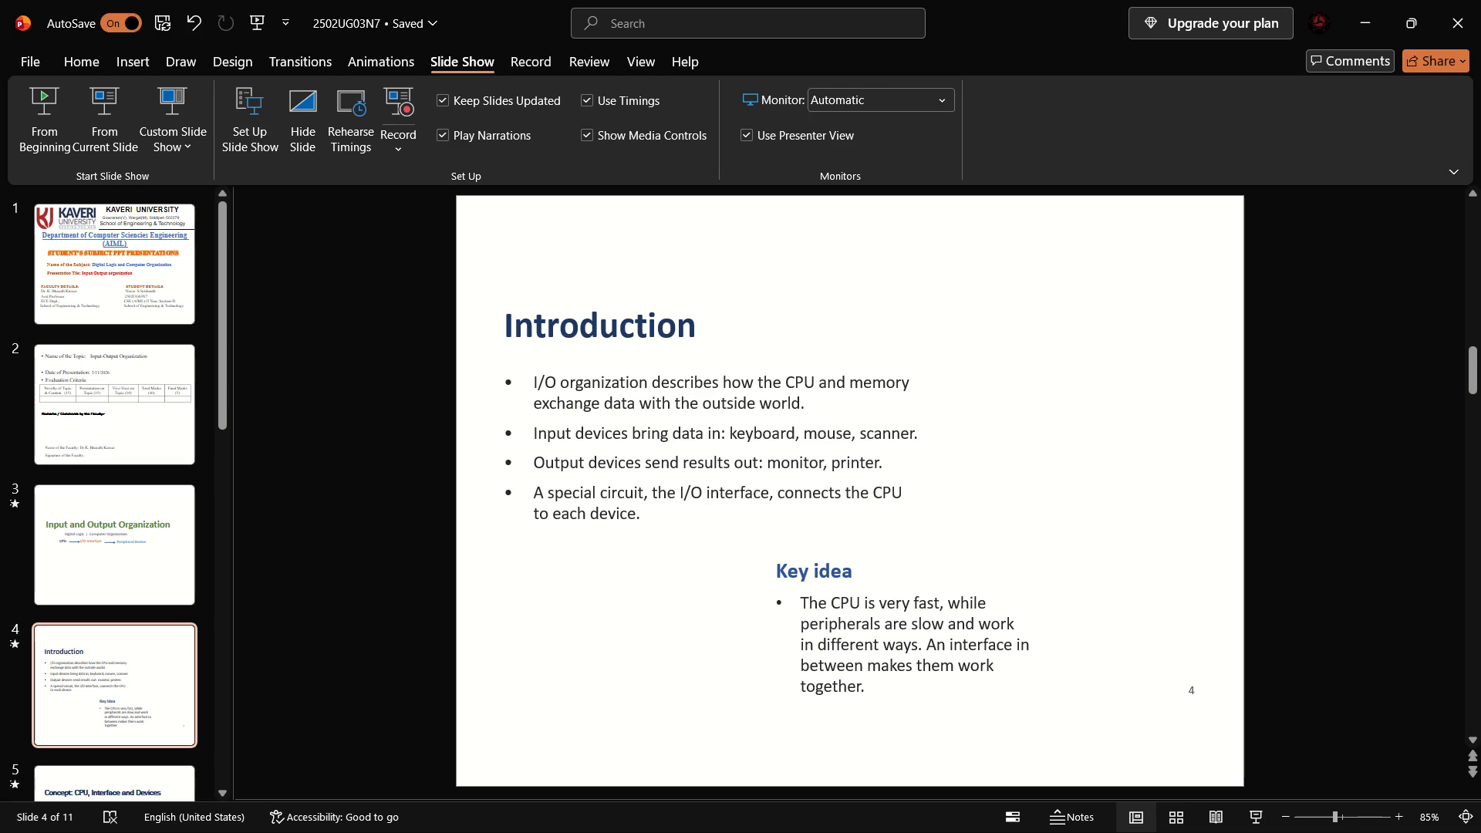
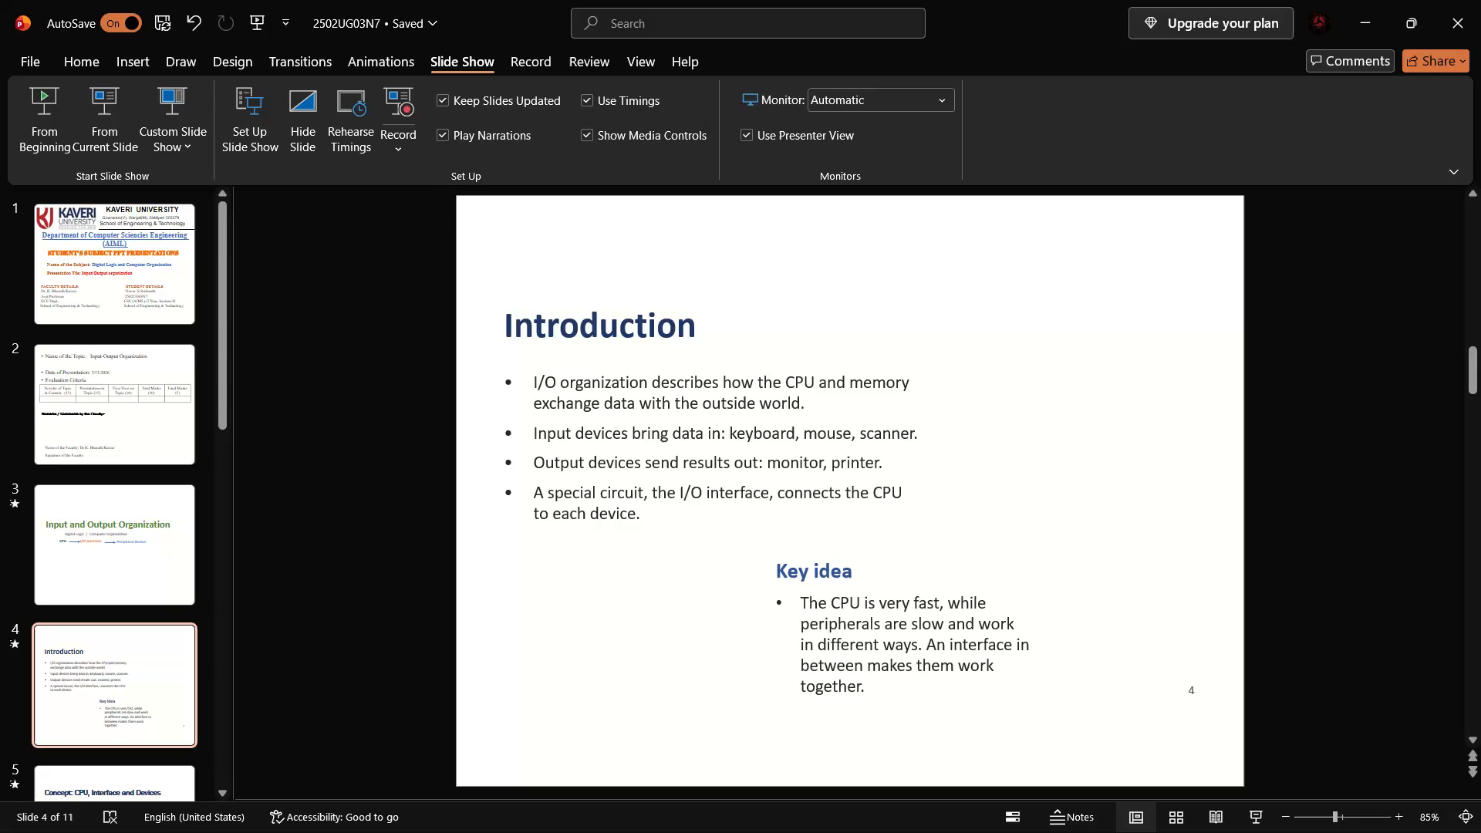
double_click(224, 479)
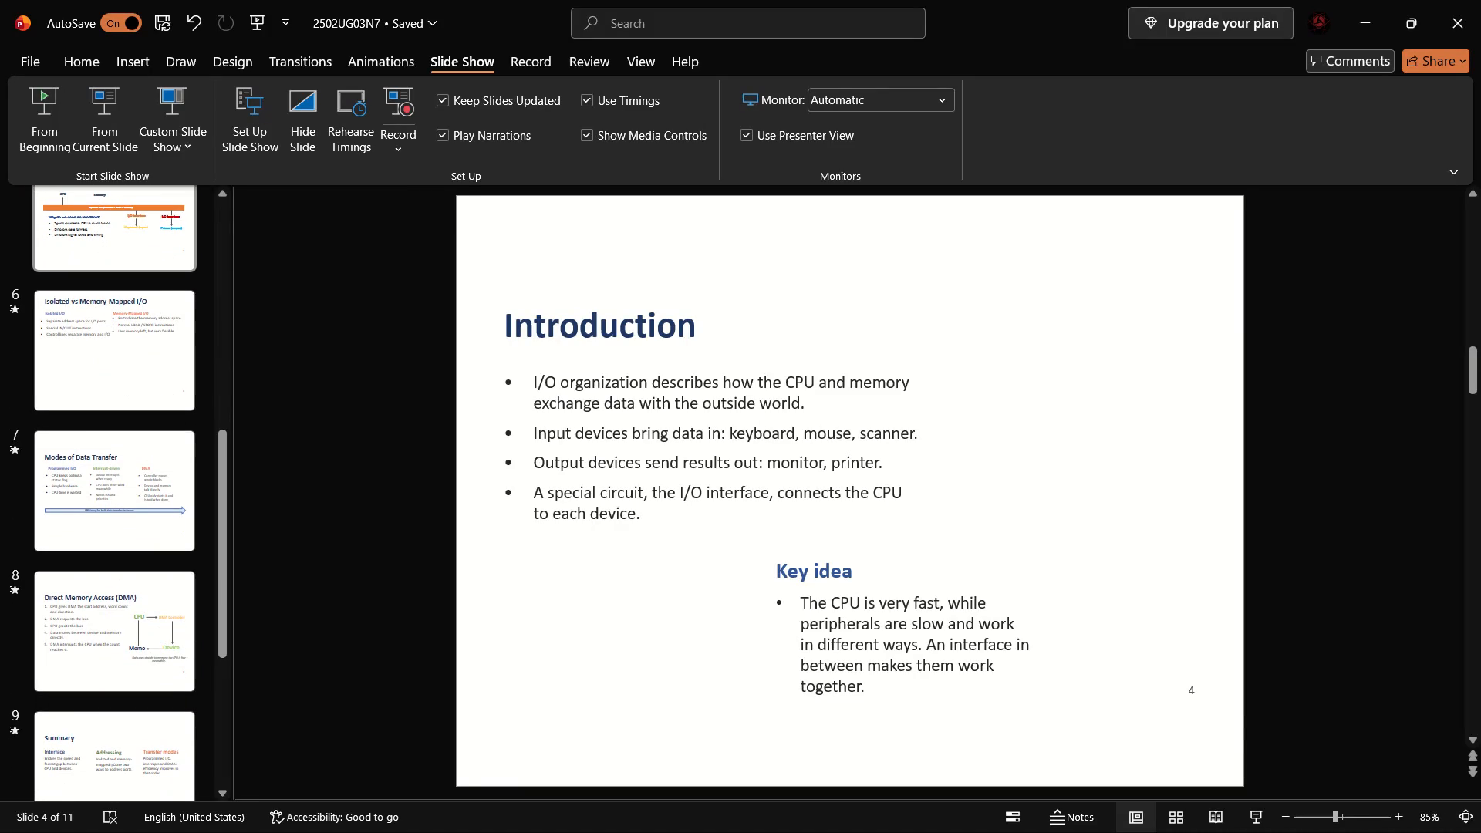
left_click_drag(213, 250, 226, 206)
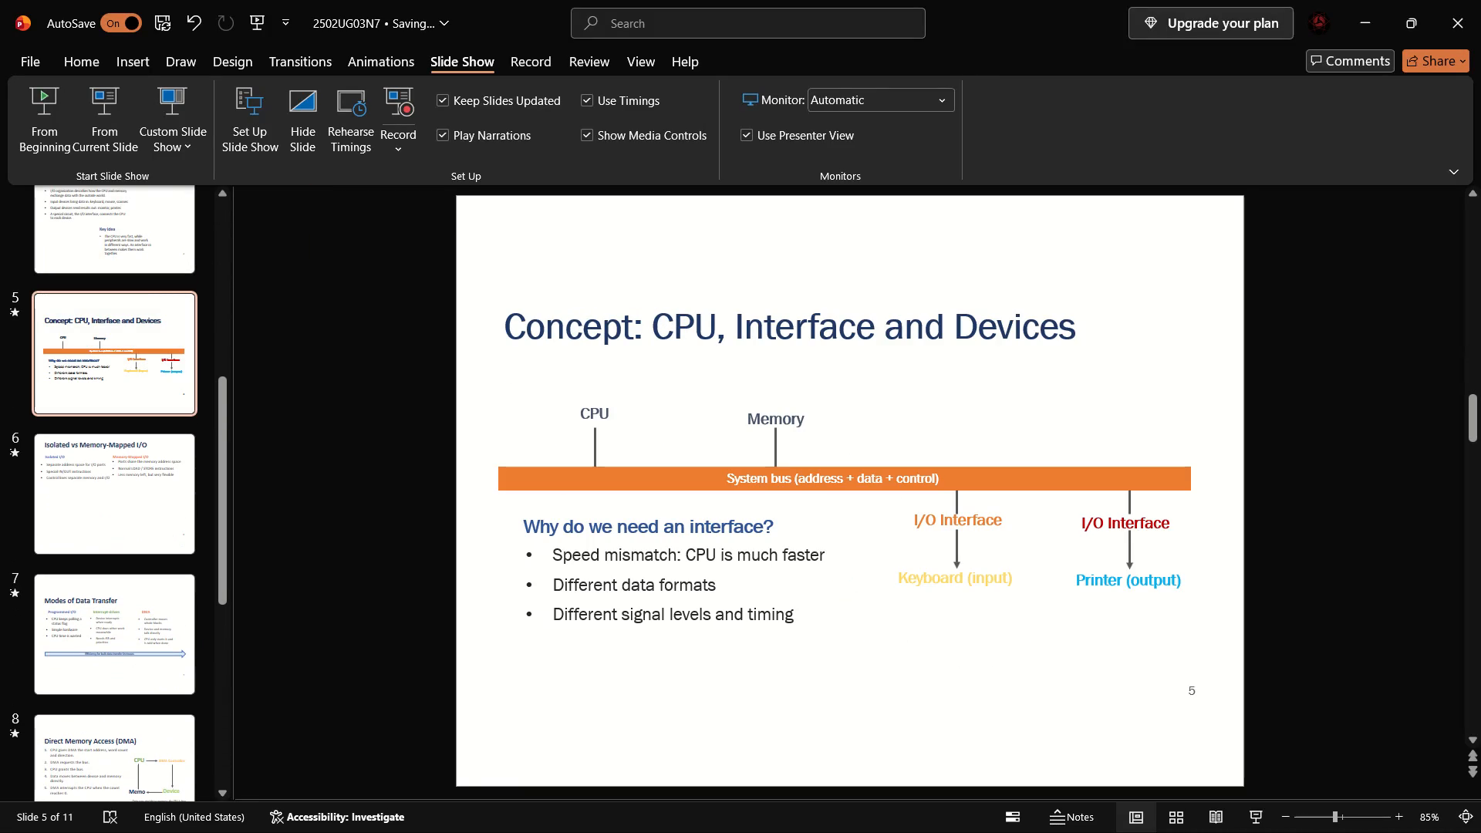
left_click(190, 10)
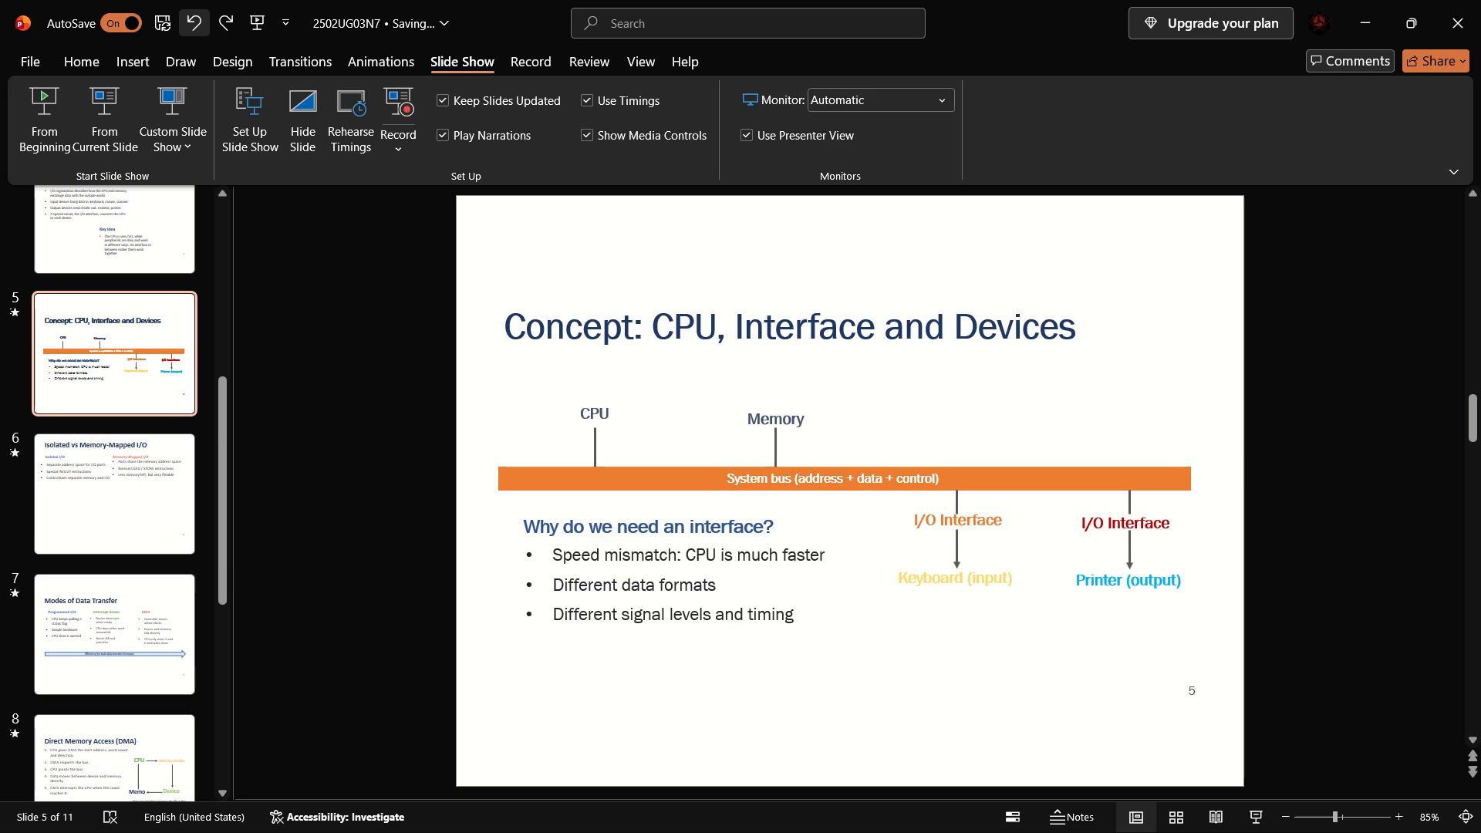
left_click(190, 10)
Look through the slide thumbnails from the "Introduction" slide to the THANK YOU slide at the end of the deck.
scroll(150, 516, "down", 8)
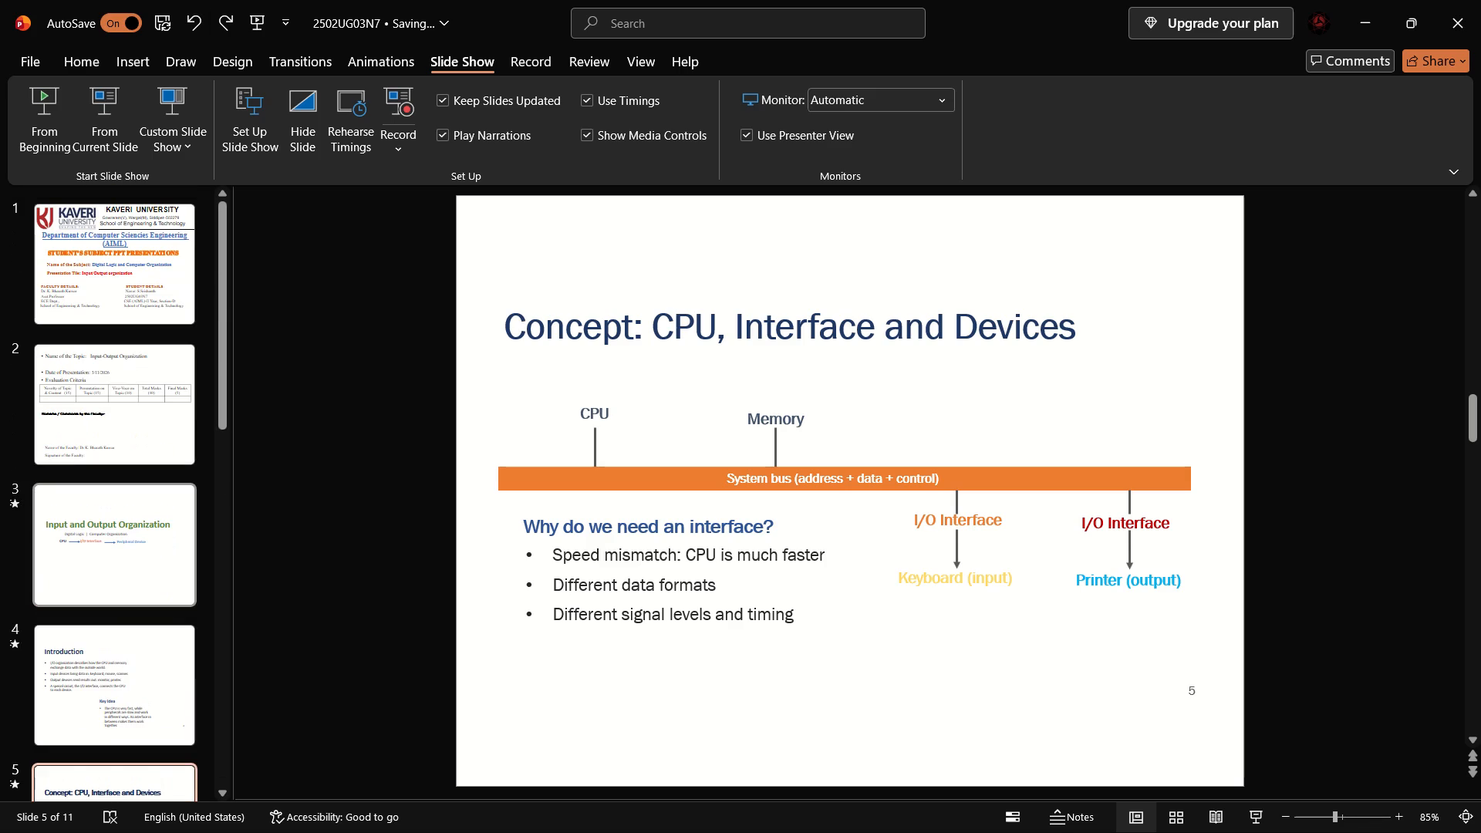
scroll(150, 516, "down", 6)
left_click(122, 689)
scroll(122, 689, "down", 7)
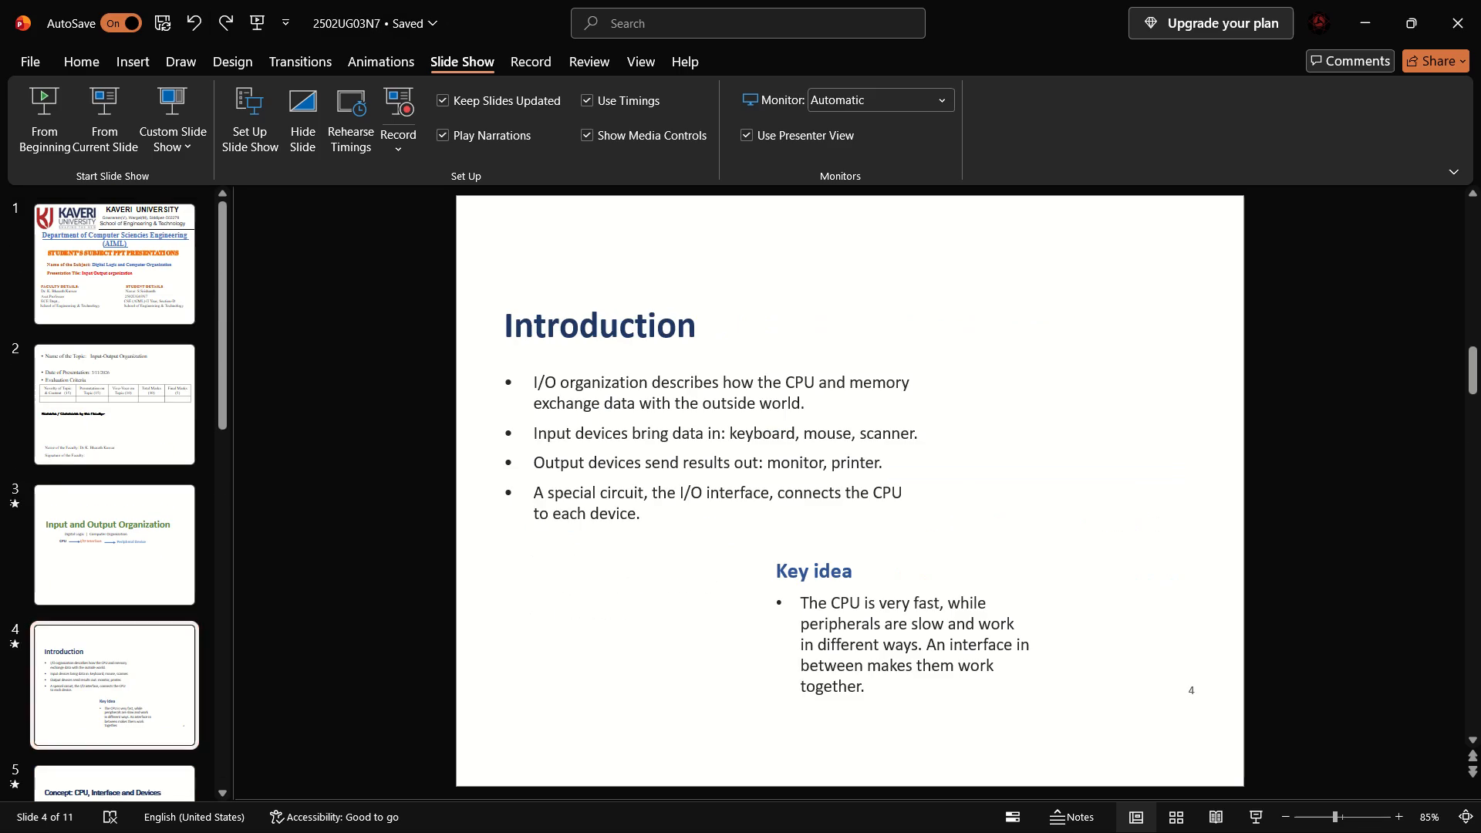
left_click(231, 413)
left_click(225, 416)
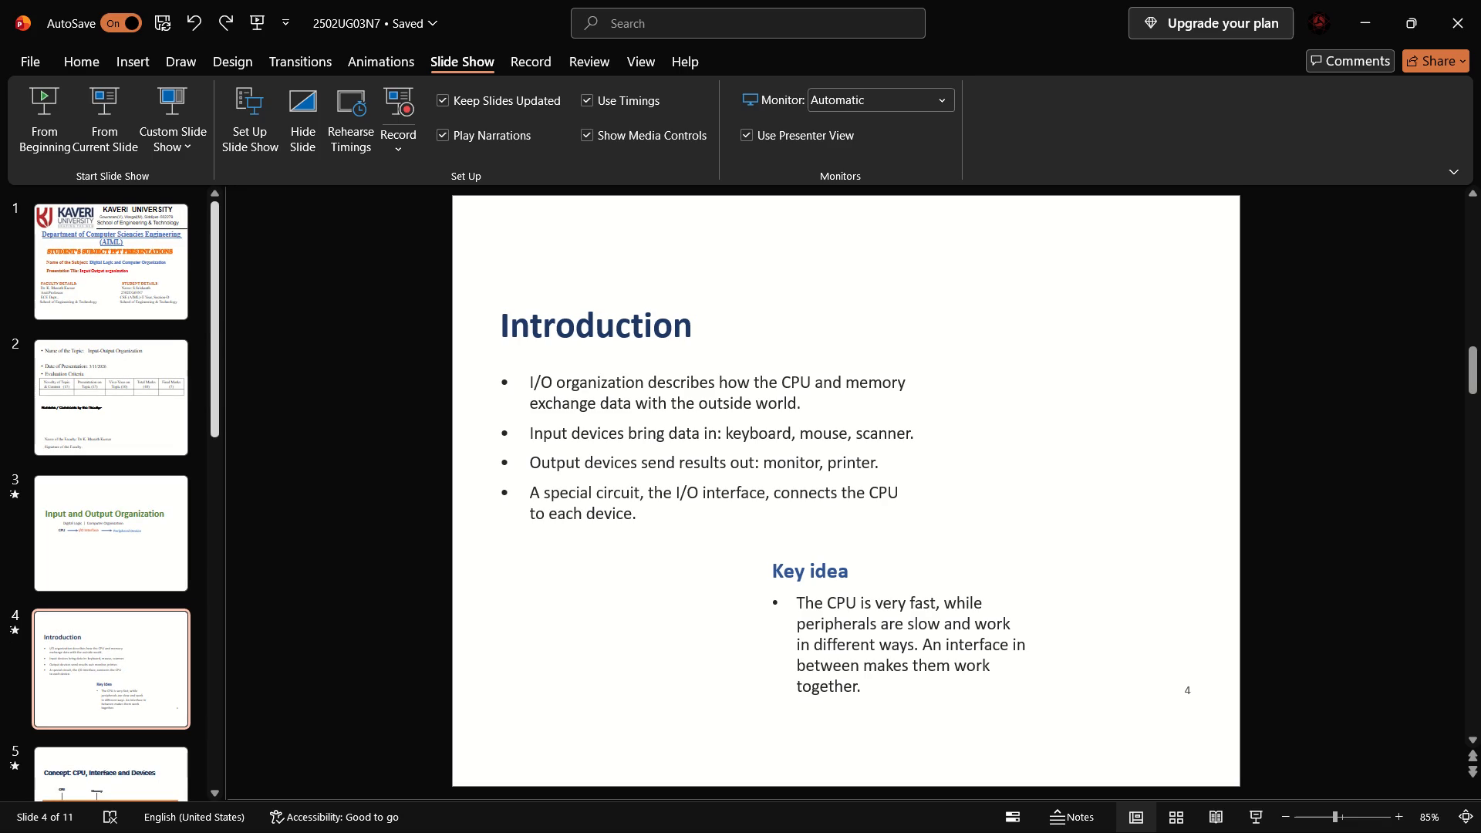
left_click_drag(218, 423, 221, 807)
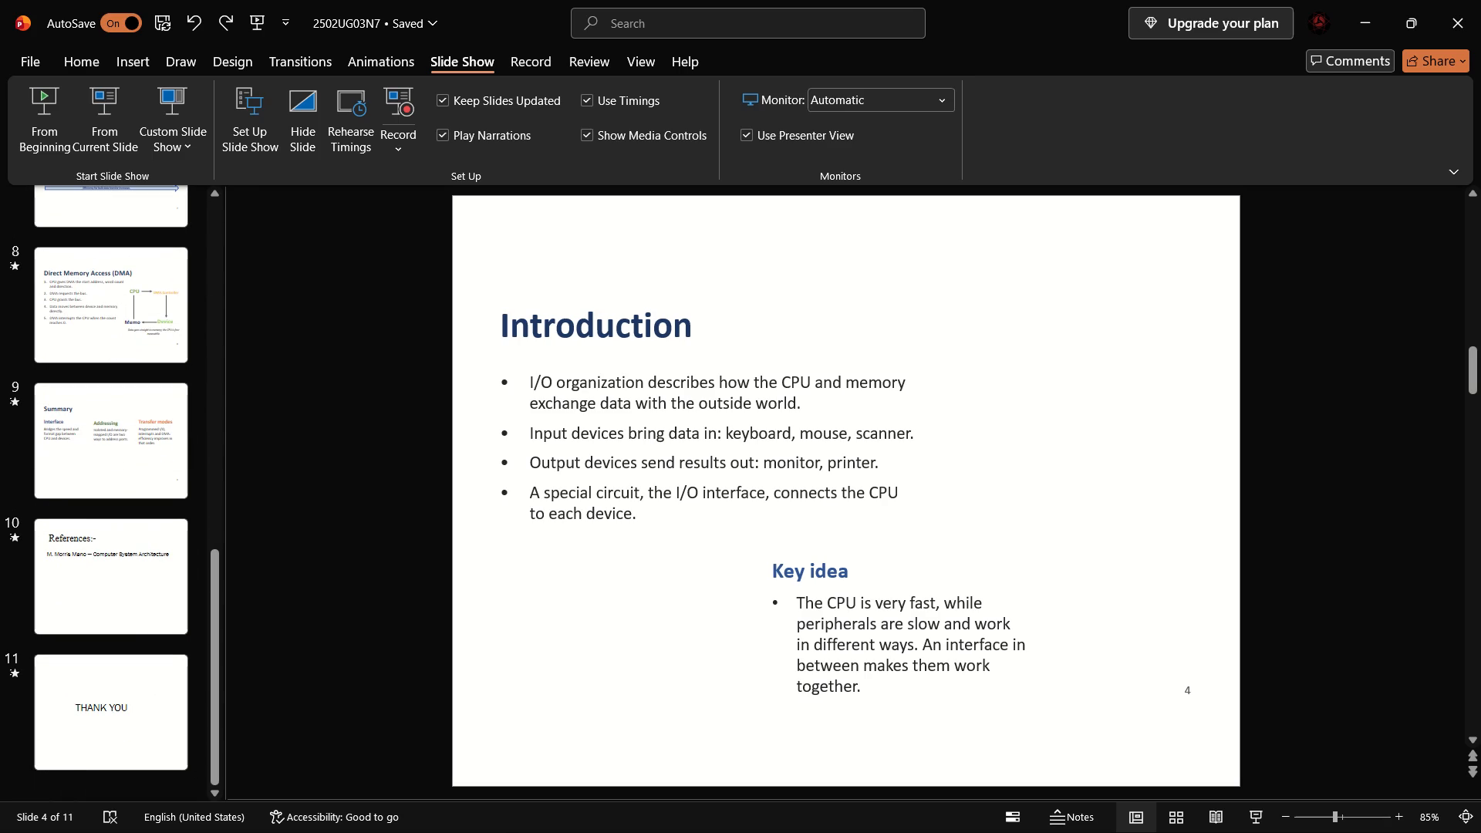
Start the slide show from the beginning and play through the title, evaluation criteria and "Input and Output Organization" slides.
left_click(42, 116)
key("Right")
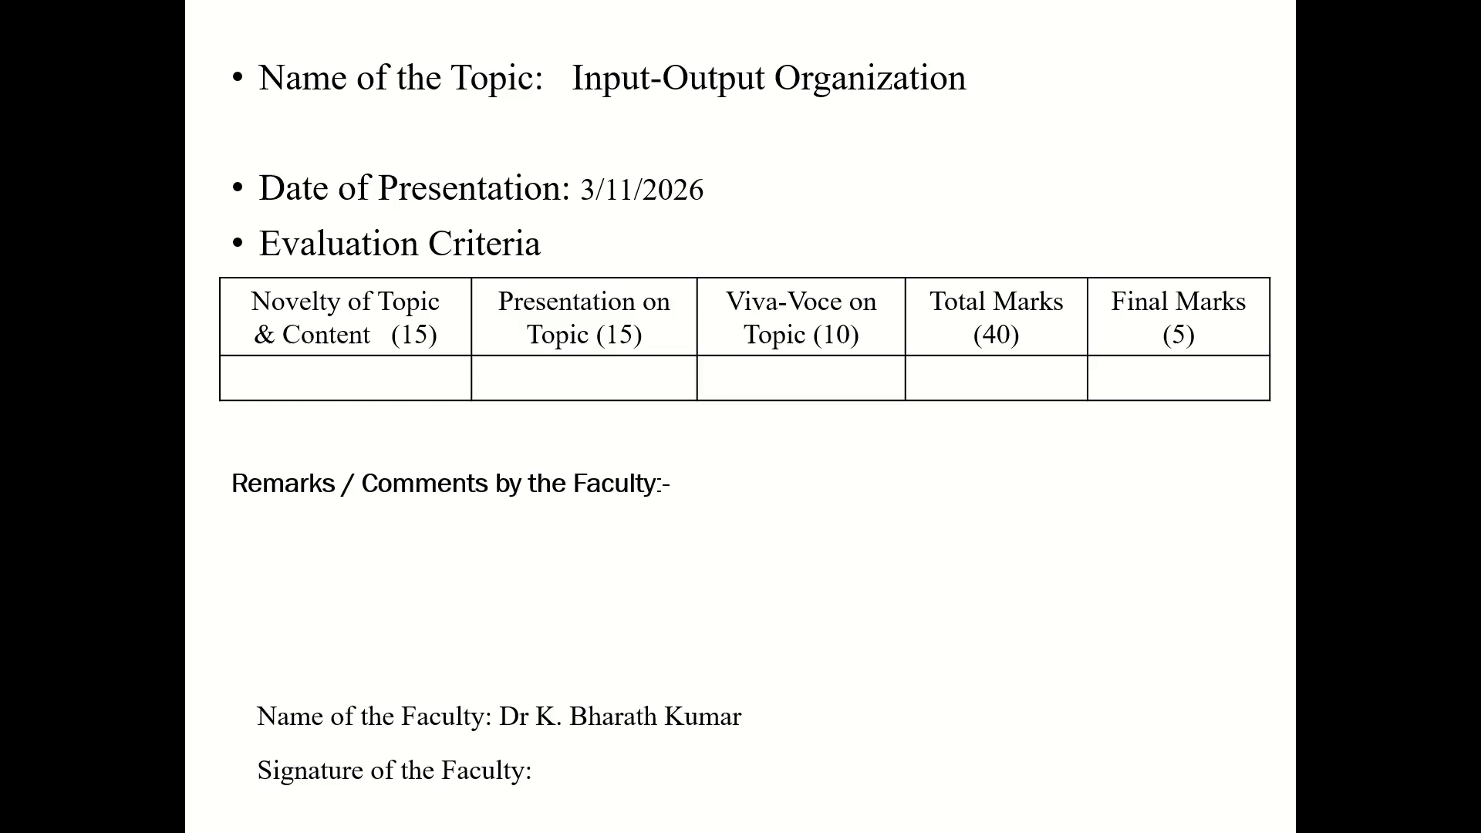
key("Right")
key("Right")
key("Right")
key("Right")
key("Right")
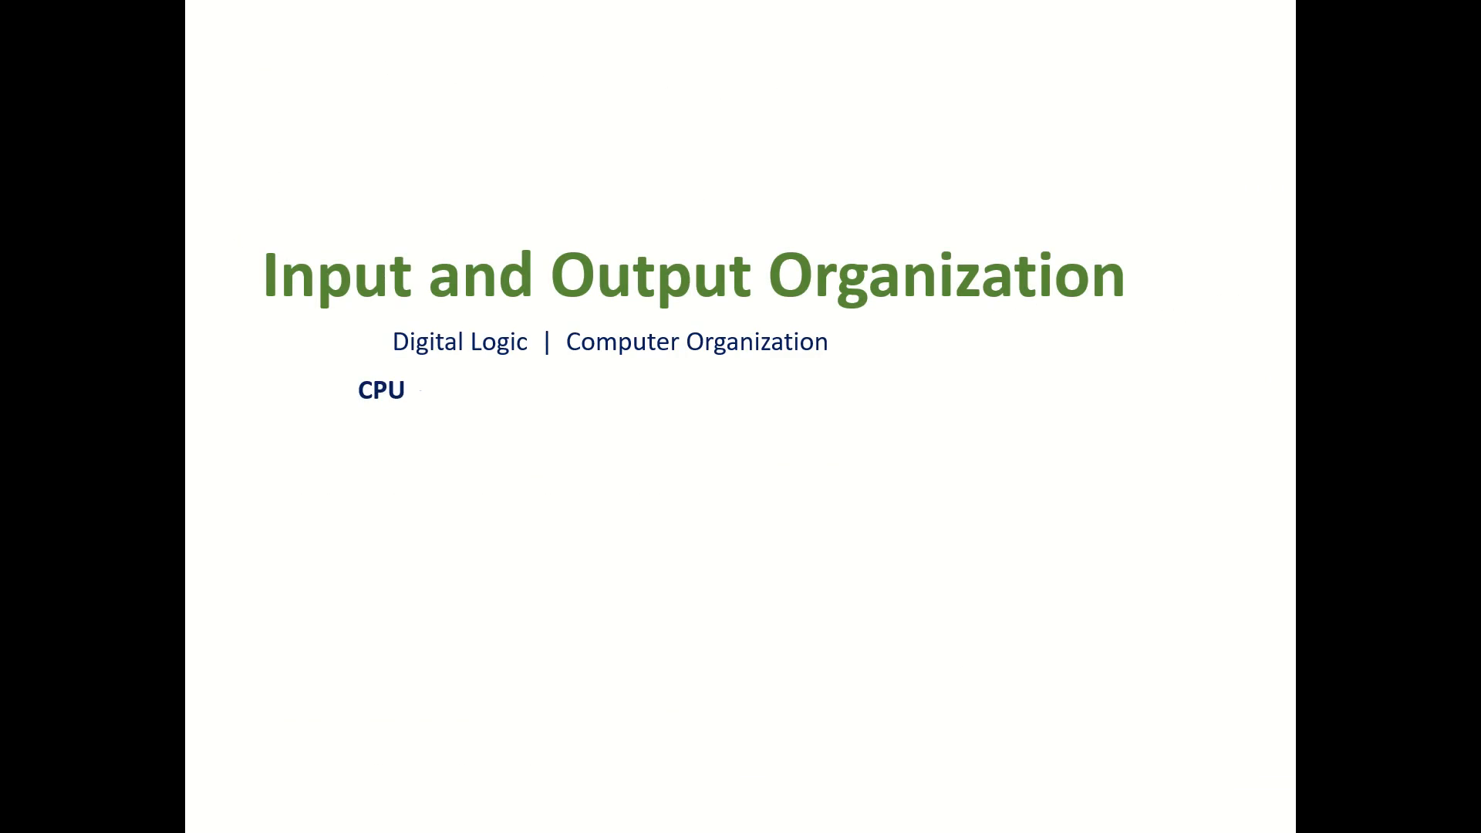
key("Right")
key("Right")
key("Right")
key("Right")
Play through the bullet and Key idea animations on the "Introduction" slide.
key("Right")
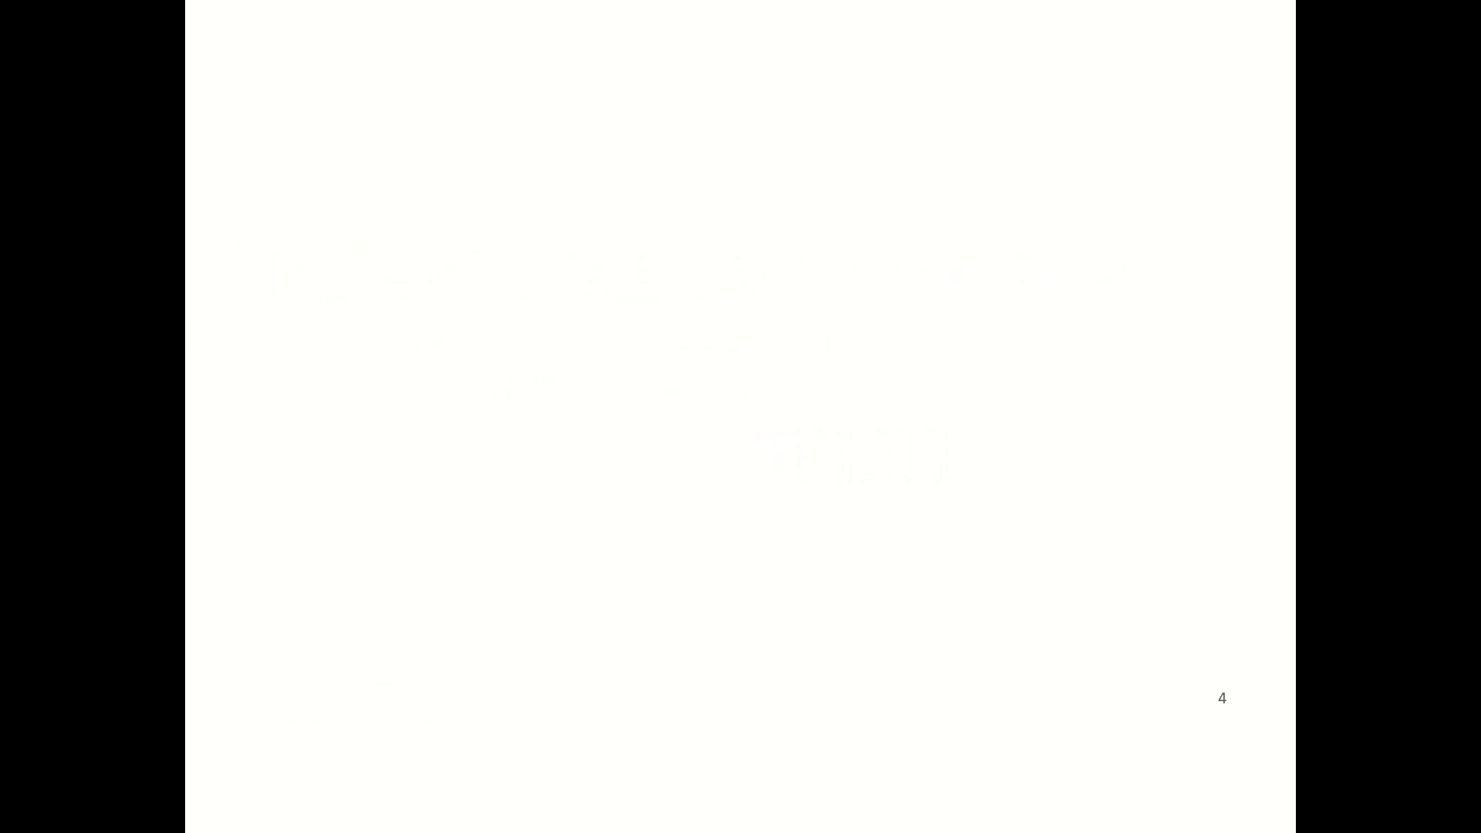
key("Right")
key("Right")
key("Right")
key("Right")
key("Right")
key("Right")
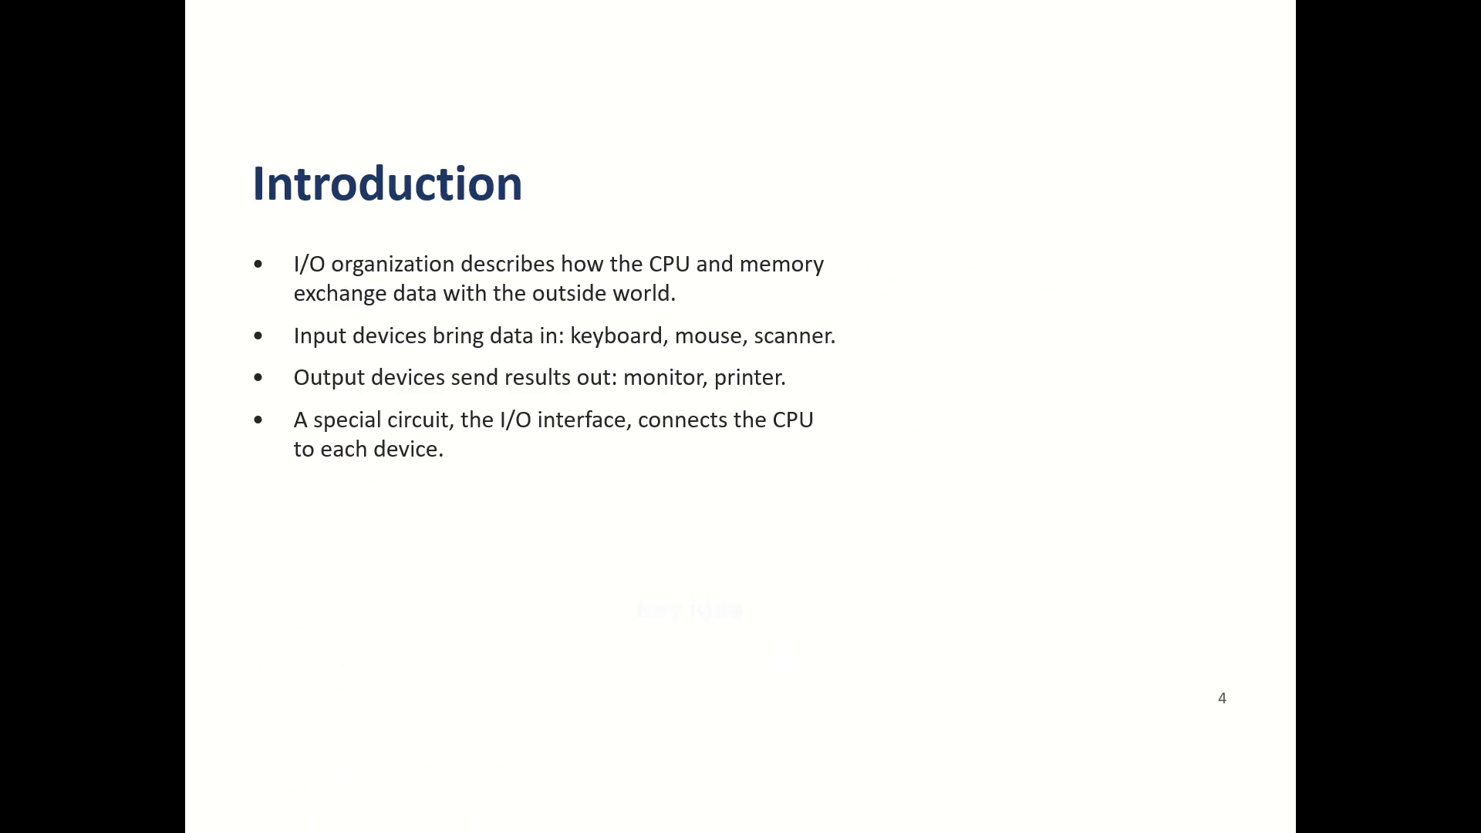
key("Right")
key("Right")
key("Right")
Play through the system bus diagram and "Why do we need an interface?" animations on the "Concept: CPU, Interface and Devices" slide.
key("Right")
key("Right")
key("Right")
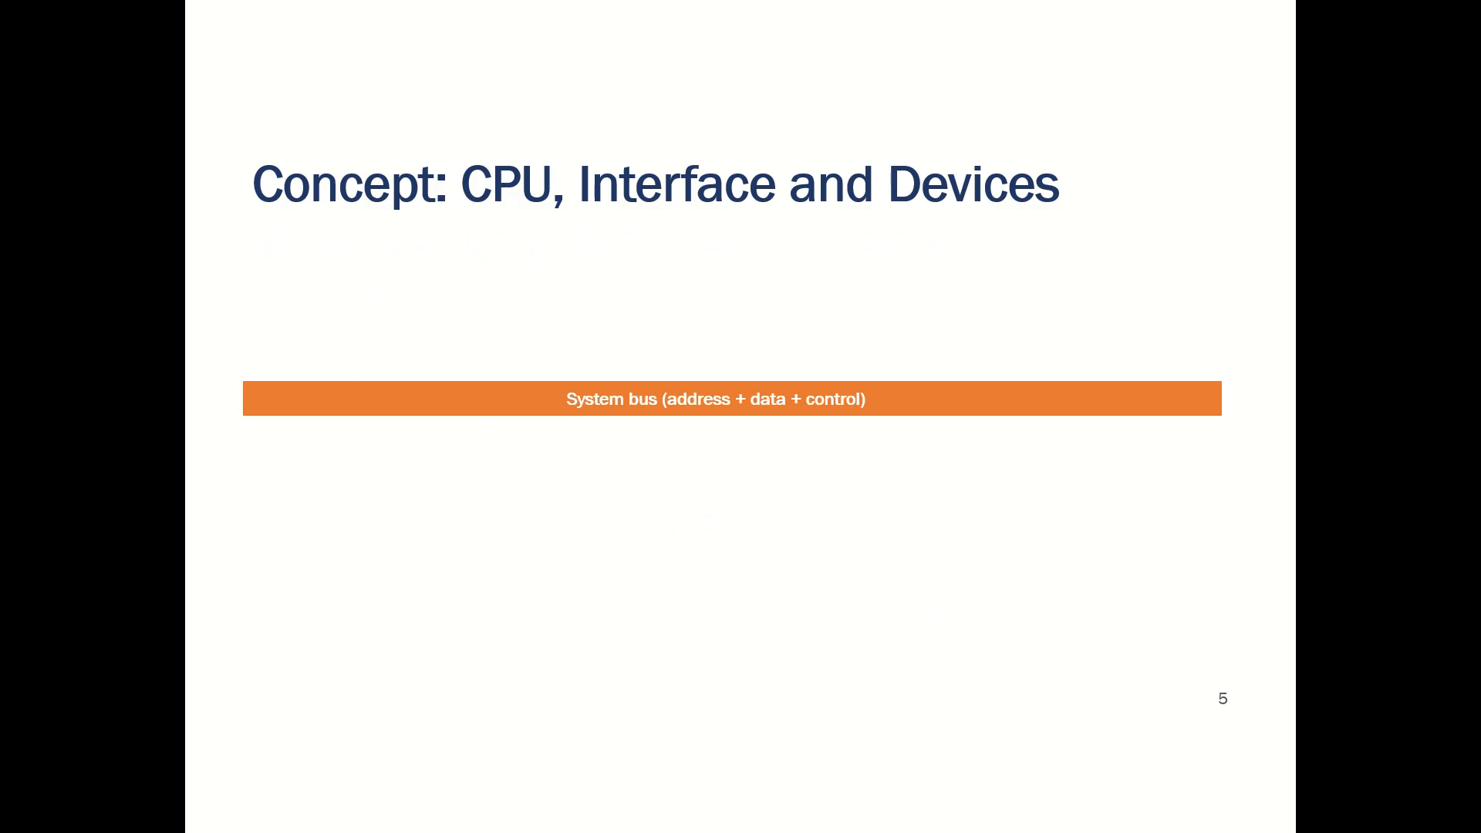
key("Right")
key("Right")
key("Right")
key("Right")
key("Right")
key("Right")
key("Right")
key("Right")
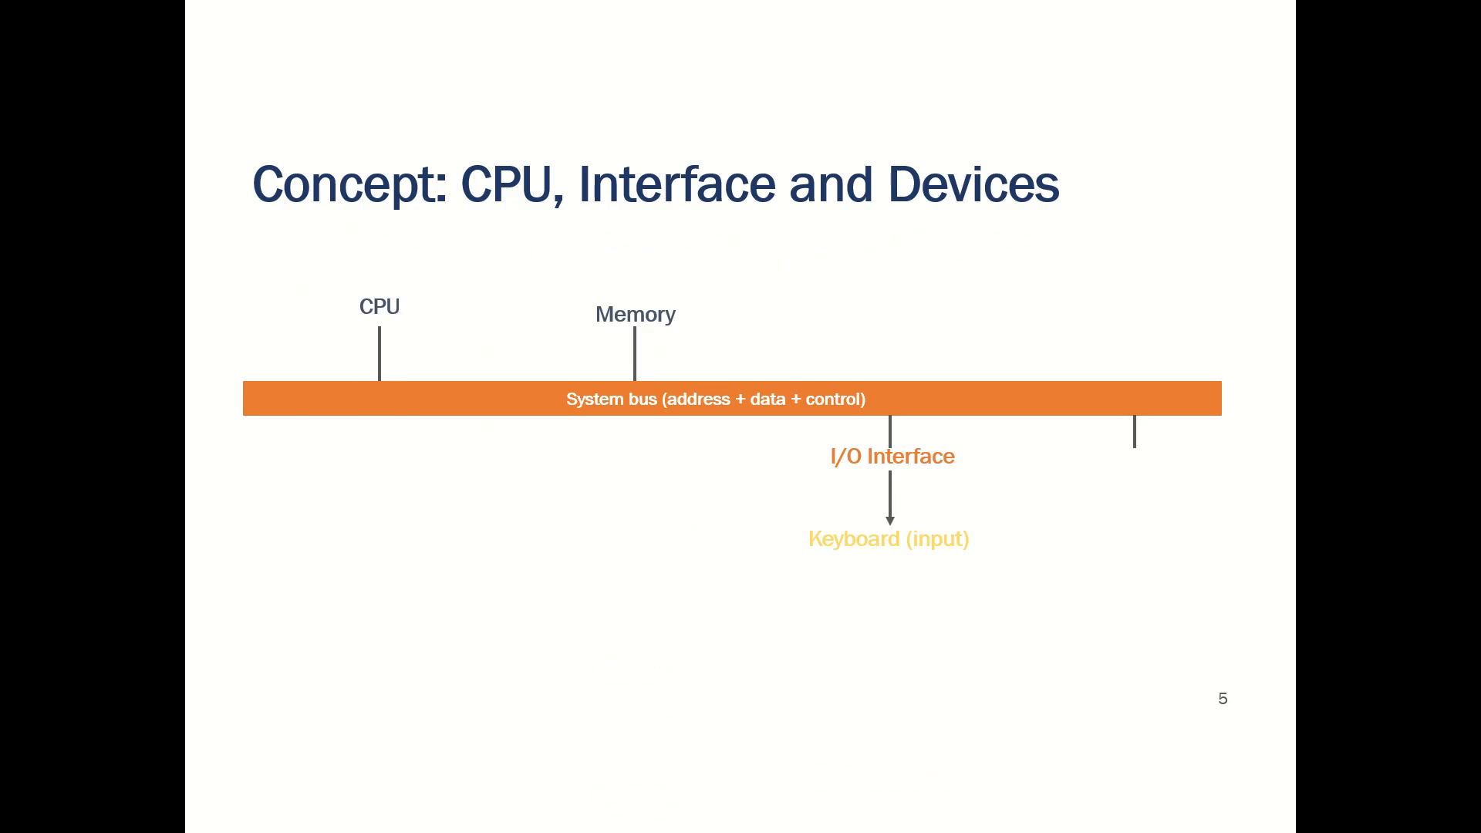
key("Right")
key("Right")
key("Right")
key("Right")
key("Right")
key("Right")
Play through the heading and bullet animations on the "Isolated vs Memory-Mapped I/O" slide.
key("Right")
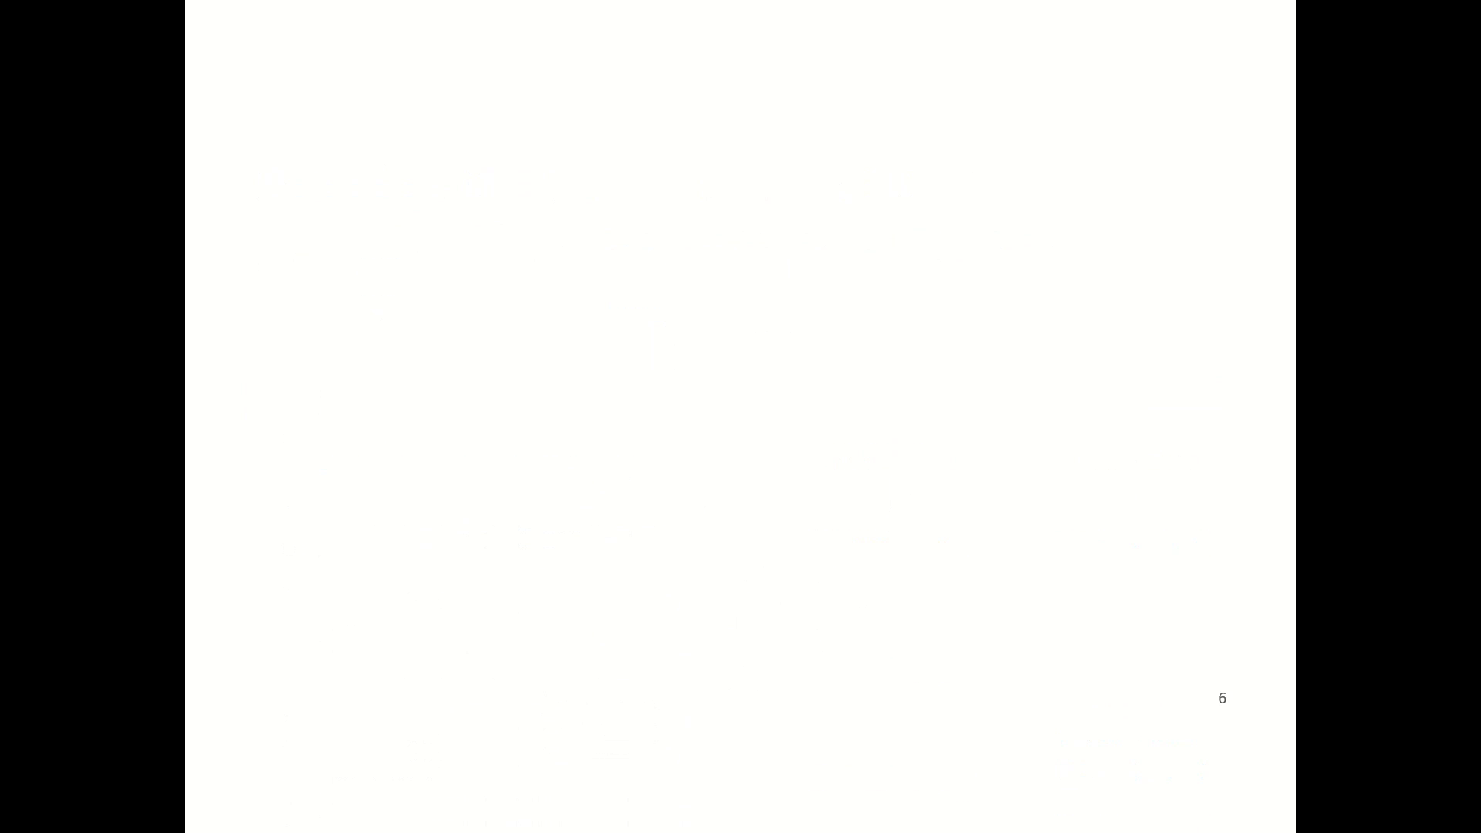
key("Right")
key("Right")
key("Right")
key("Right")
key("Right")
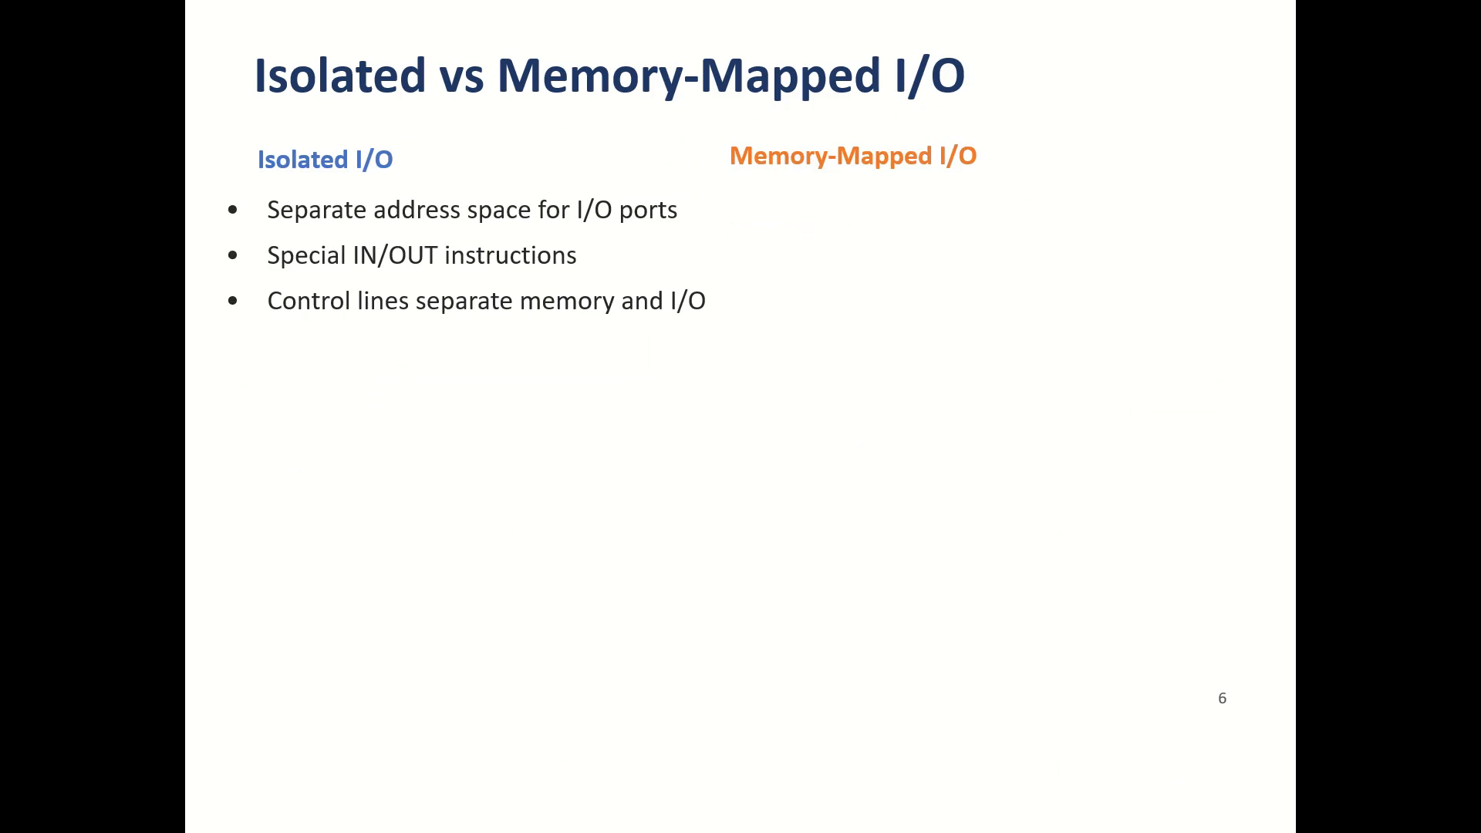
key("Right")
Play through the three column animations and the efficiency arrow on the "Modes of Data Transfer" slide.
key("Right")
key("Right")
key("Right")
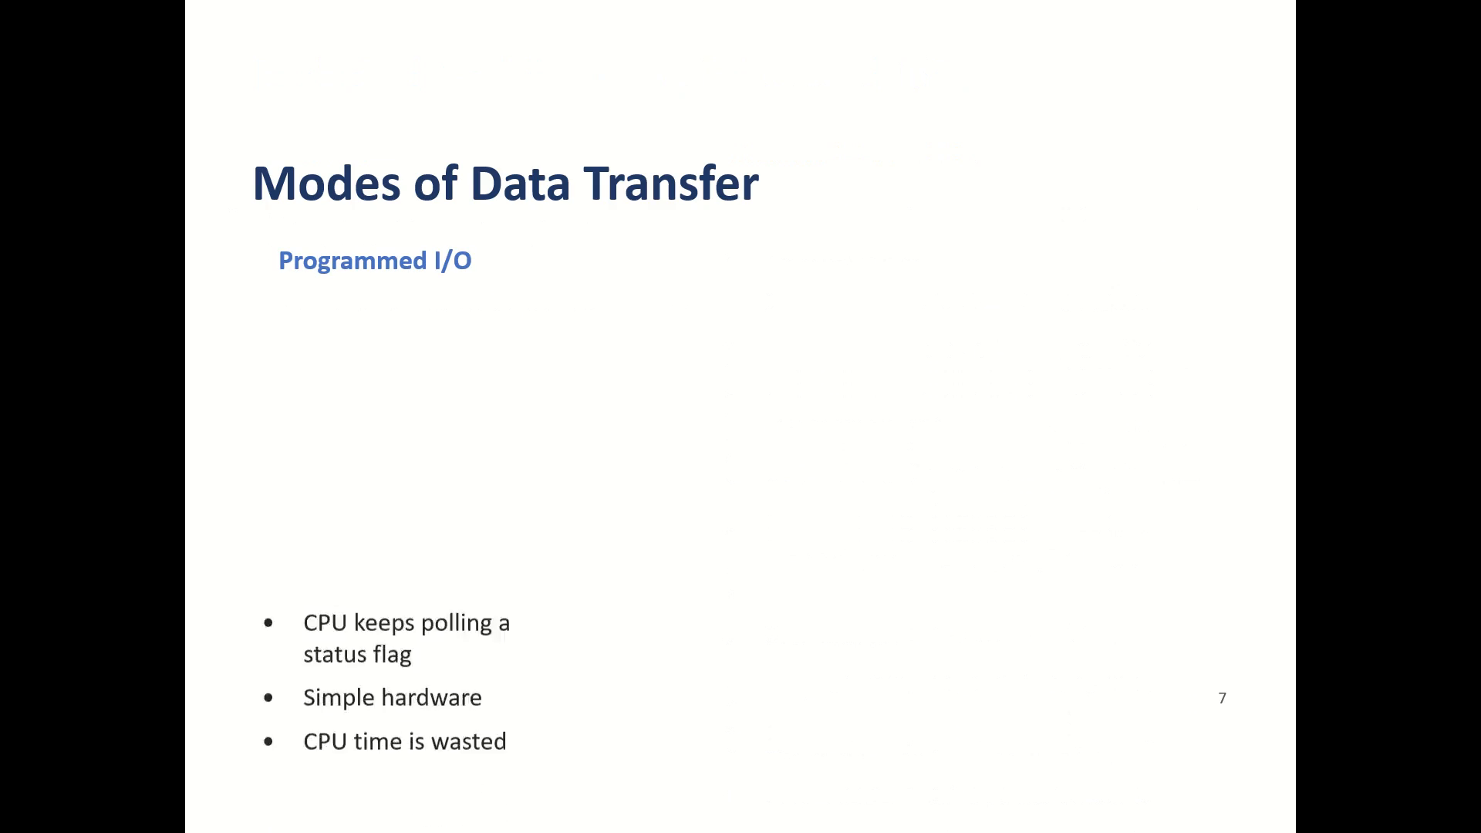
key("Right")
key("Right")
key("Right")
key("Right")
key("Right")
key("Right")
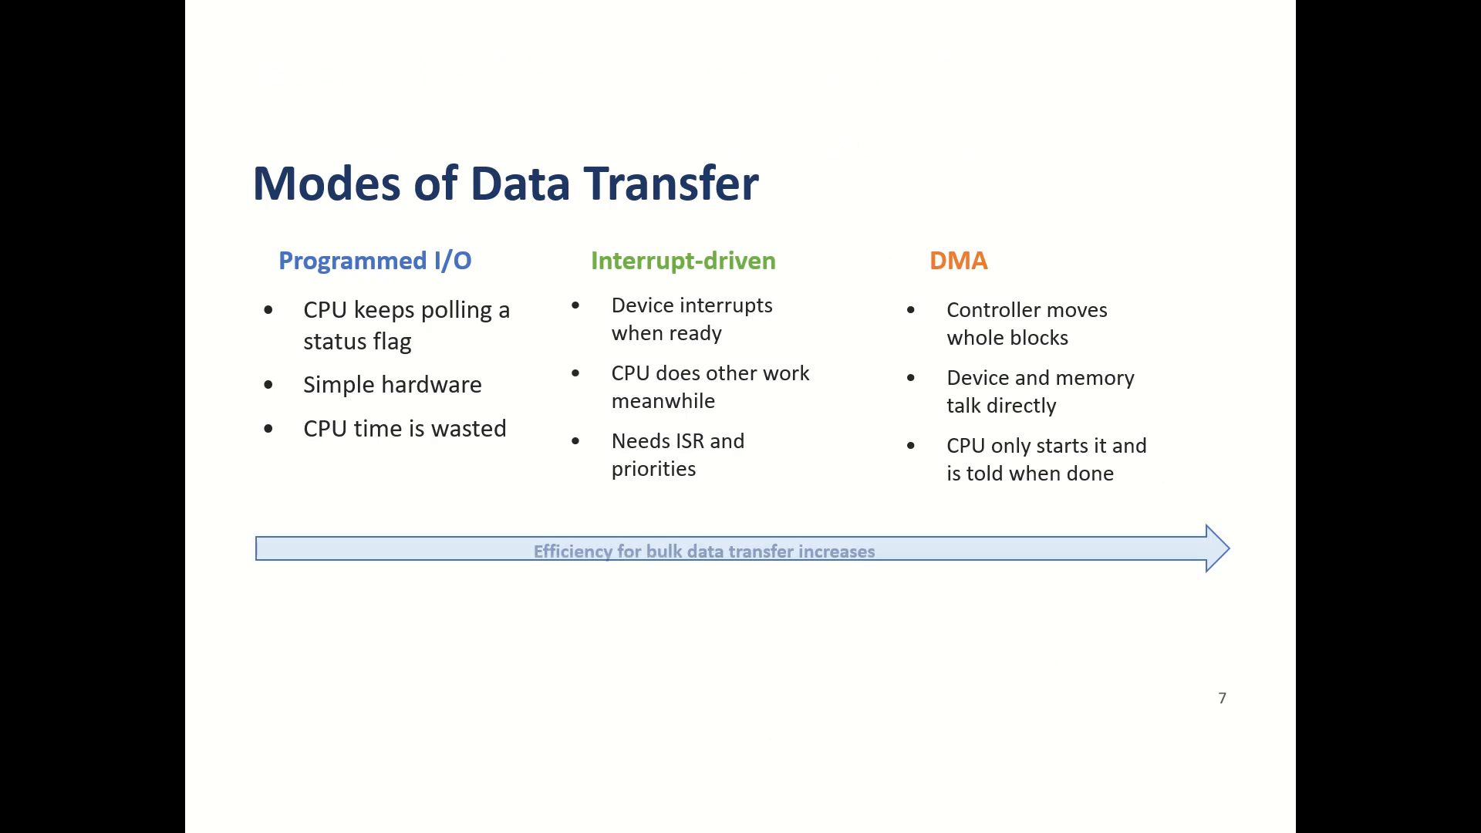
Play through the numbered points, diagram and caption animations on the "Direct Memory Access (DMA)" slide.
key("Right")
key("Right")
key("Right")
key("Right")
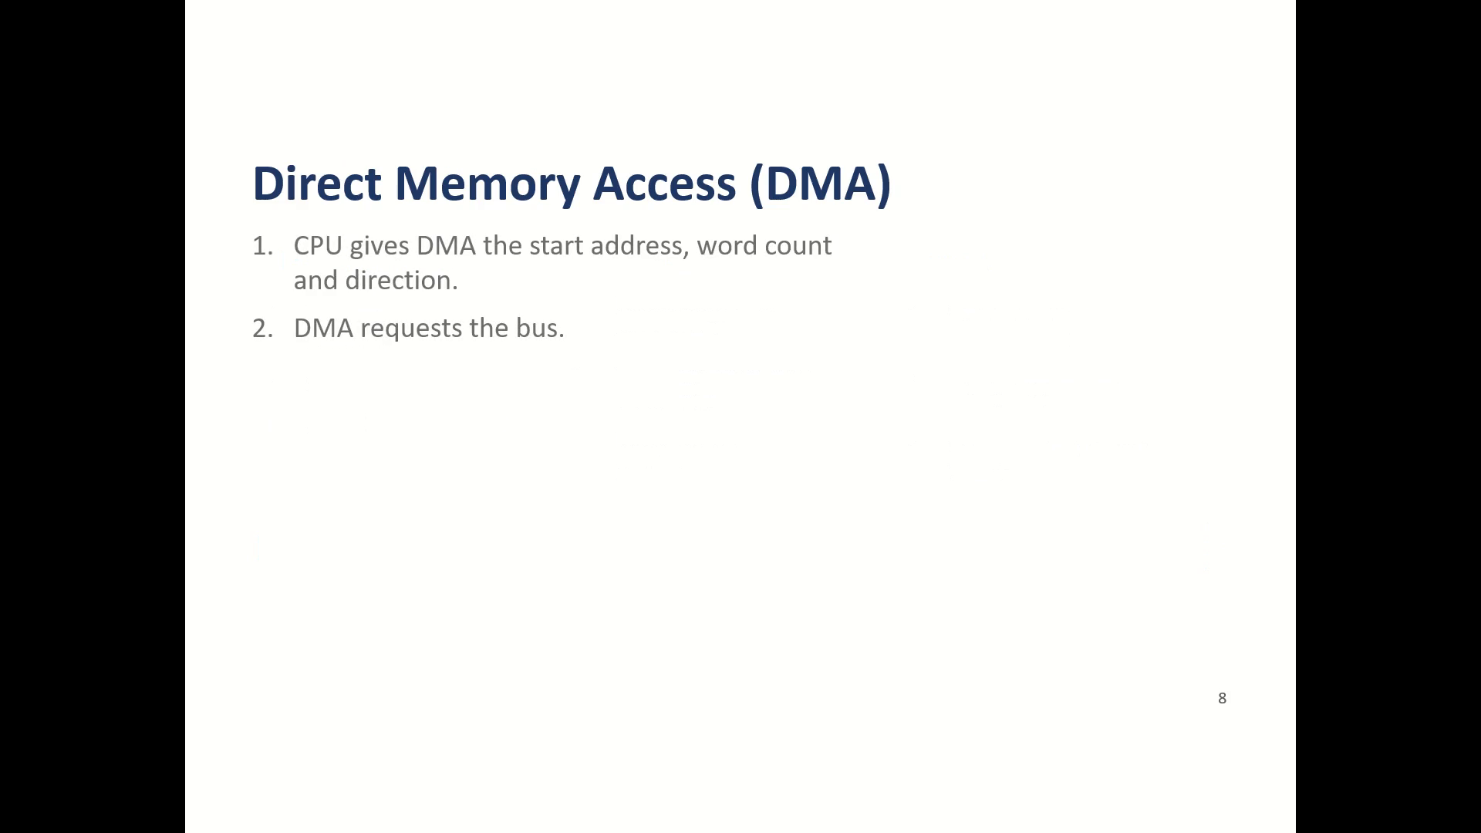
key("Right")
key("Right")
key("Right")
key("Right")
key("Right")
key("Right")
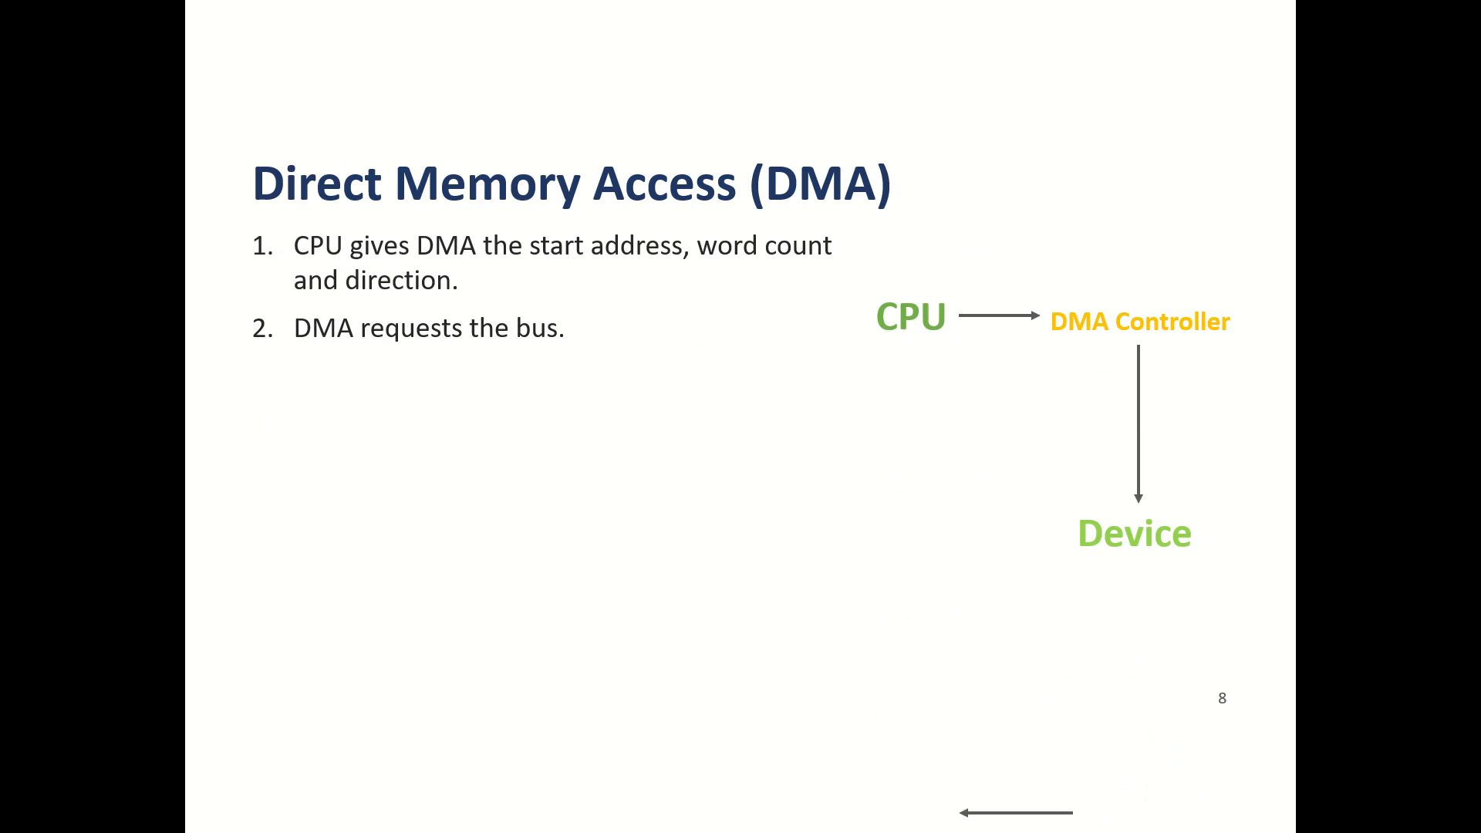
key("Right")
key("Right")
key("Right")
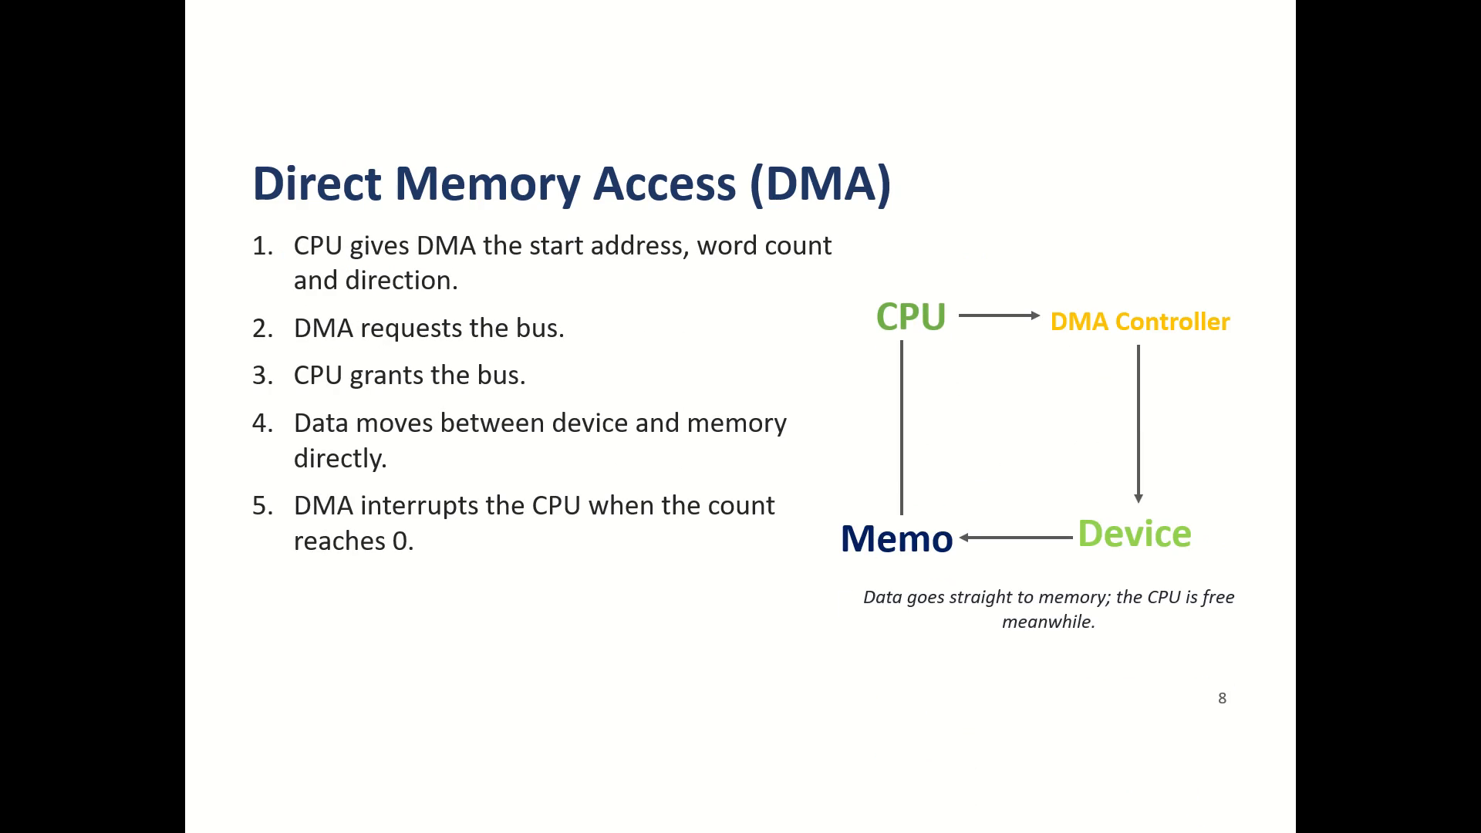
Play through the column animations on the Summary slide and the text animations on the References slide.
key("Right")
key("Right")
key("Right")
key("Right")
key("Right")
key("Right")
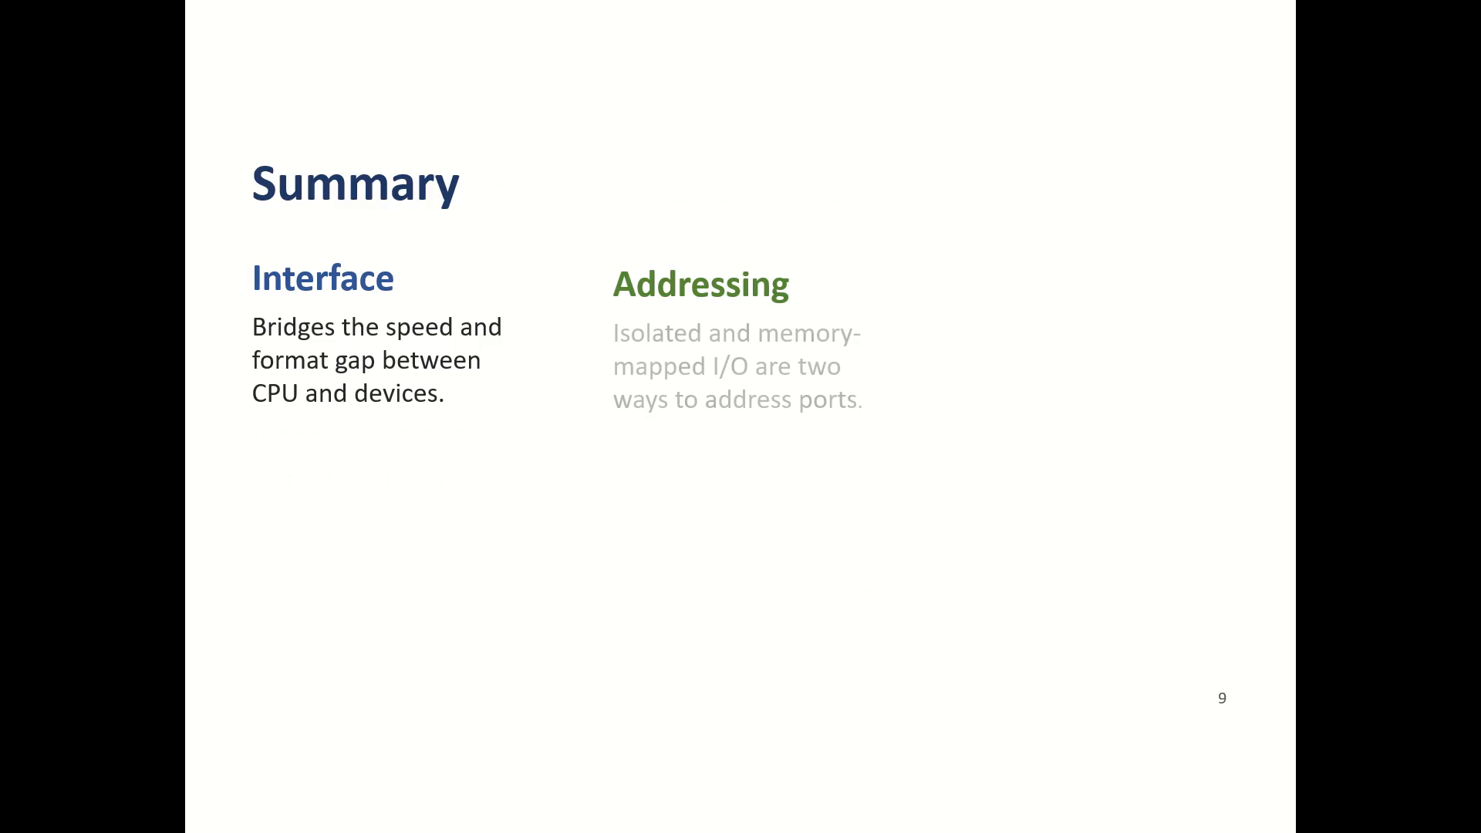
key("Right")
key("Right")
key("Right")
key("Right")
key("Right")
key("Right")
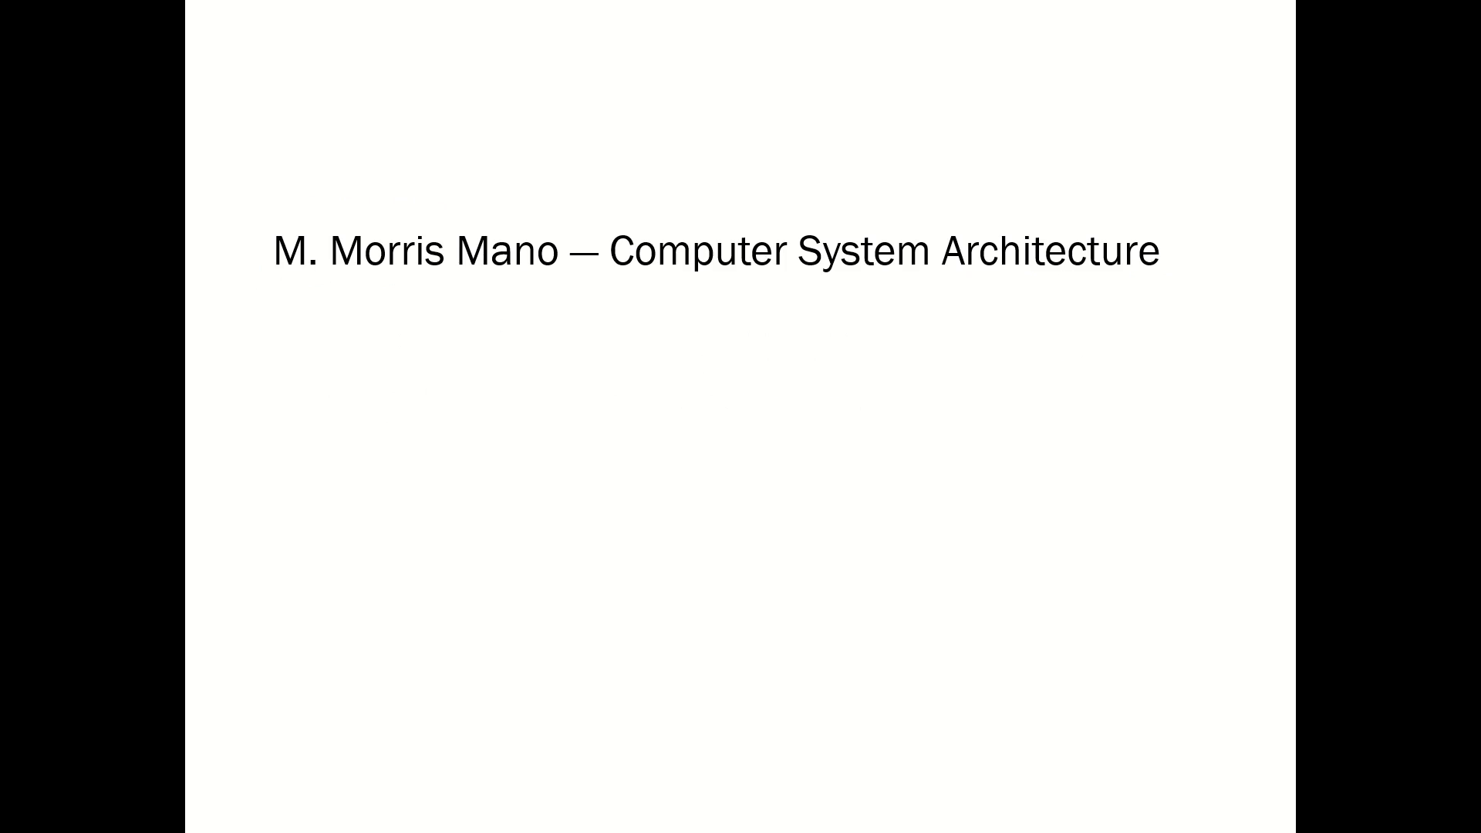
Play through to the THANK YOU slide and end the slide show.
key("Right")
key("Right")
key("Right")
key("Escape")
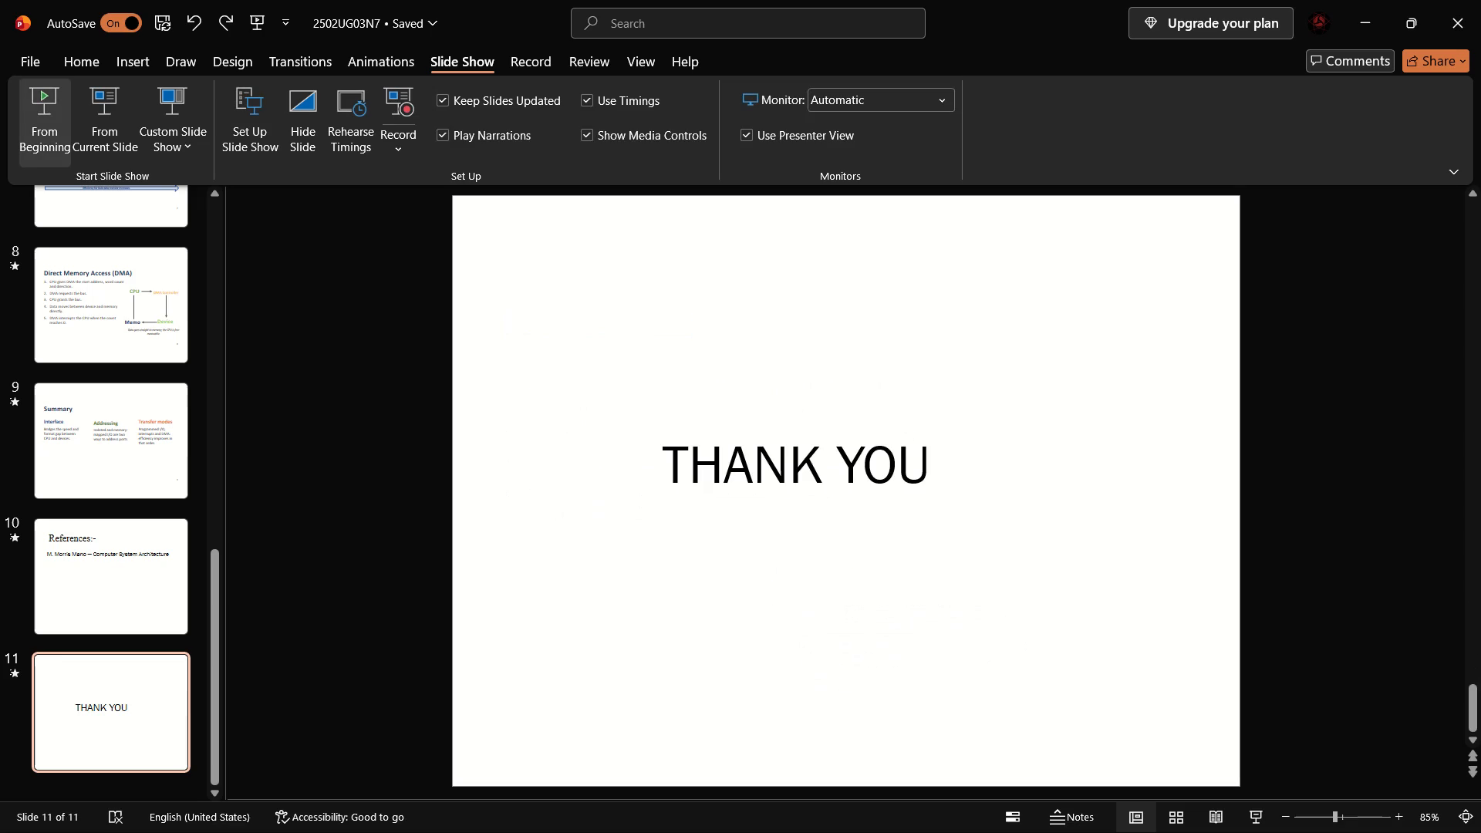
On the References slide, move the M. Morris Mano reference text box slightly down, away from the heading.
left_click(115, 513)
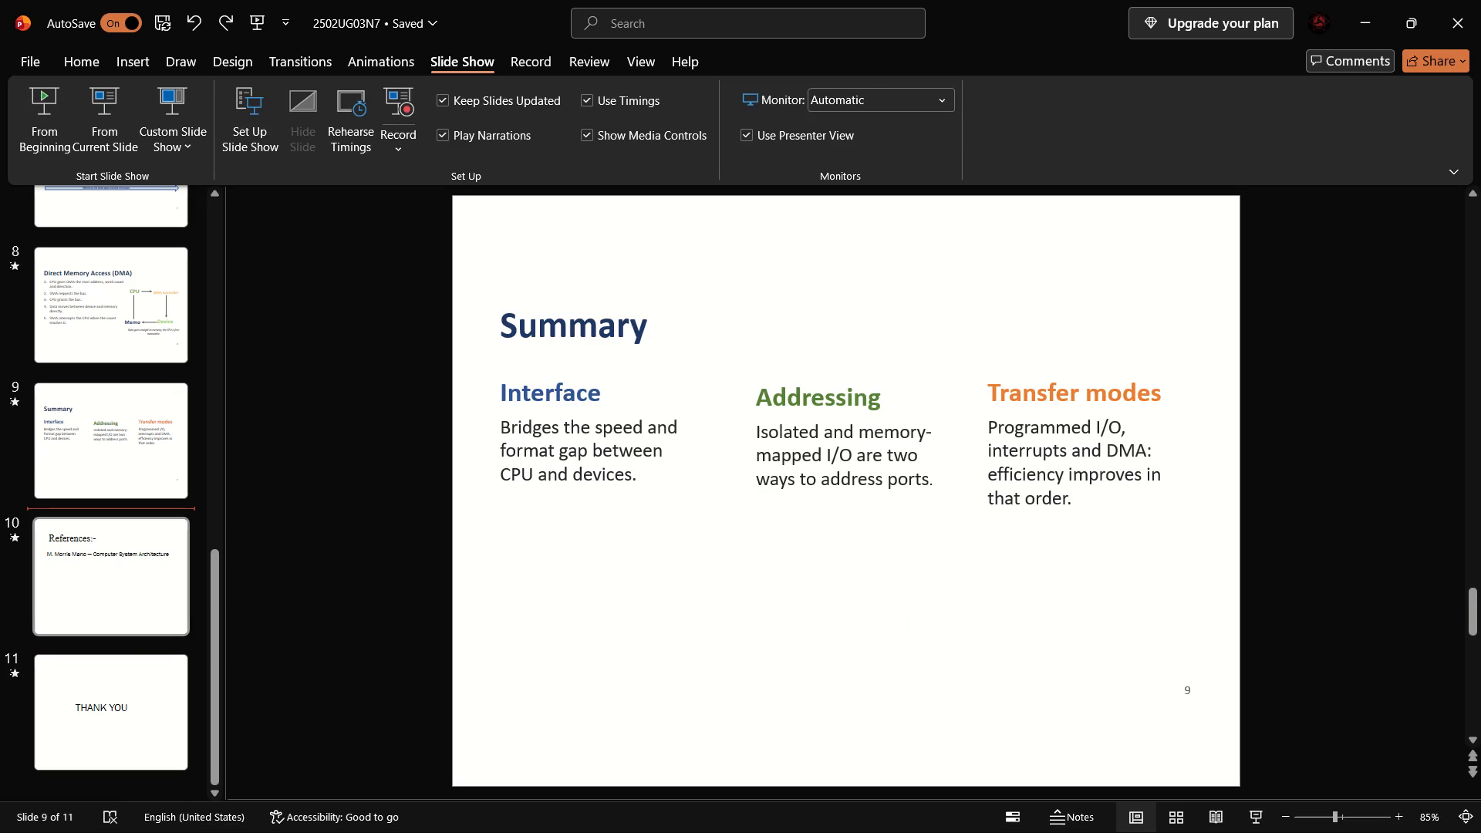
left_click(113, 534)
left_click(636, 293)
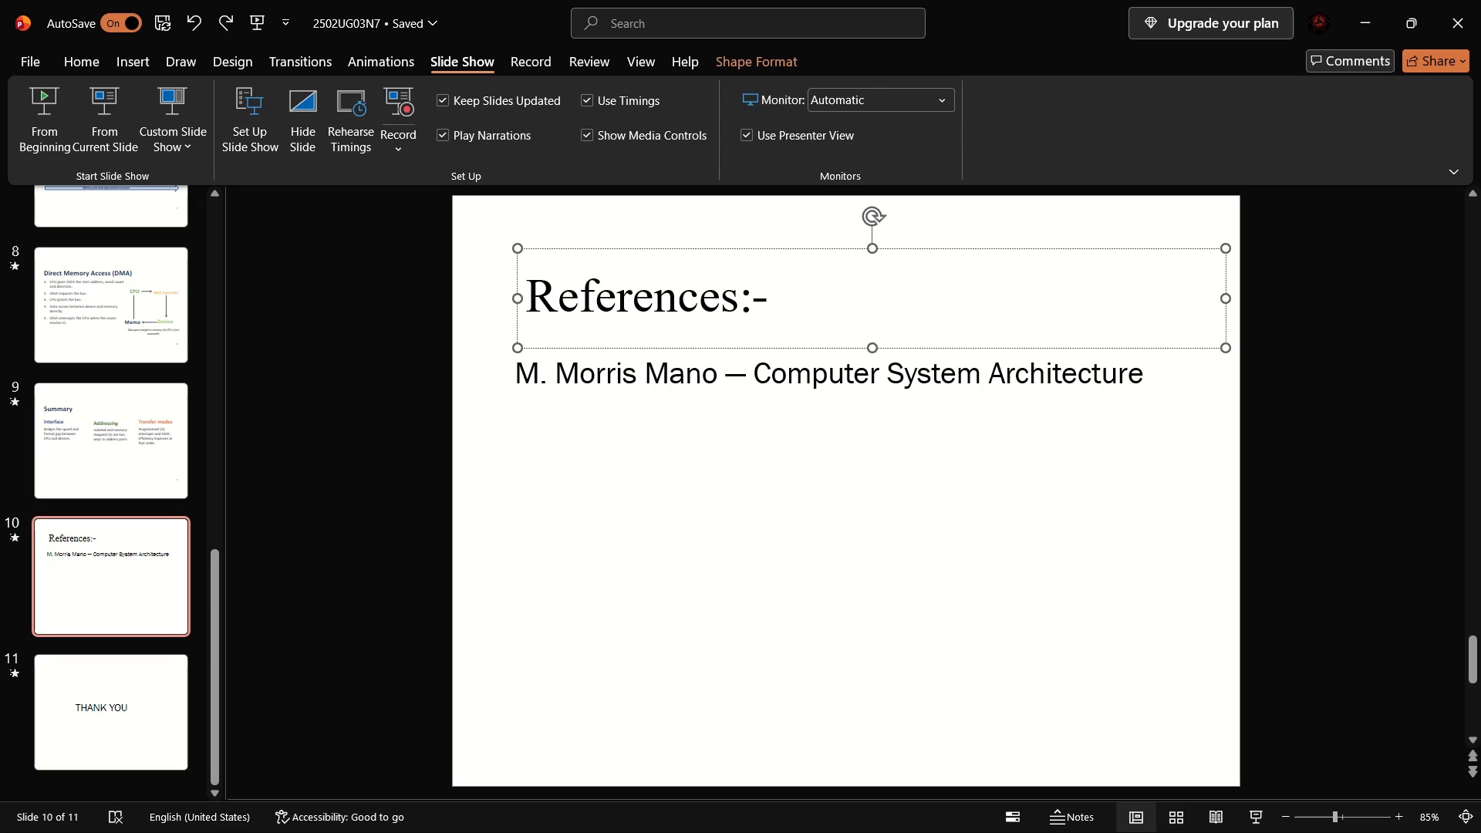
left_click(364, 63)
left_click(669, 350)
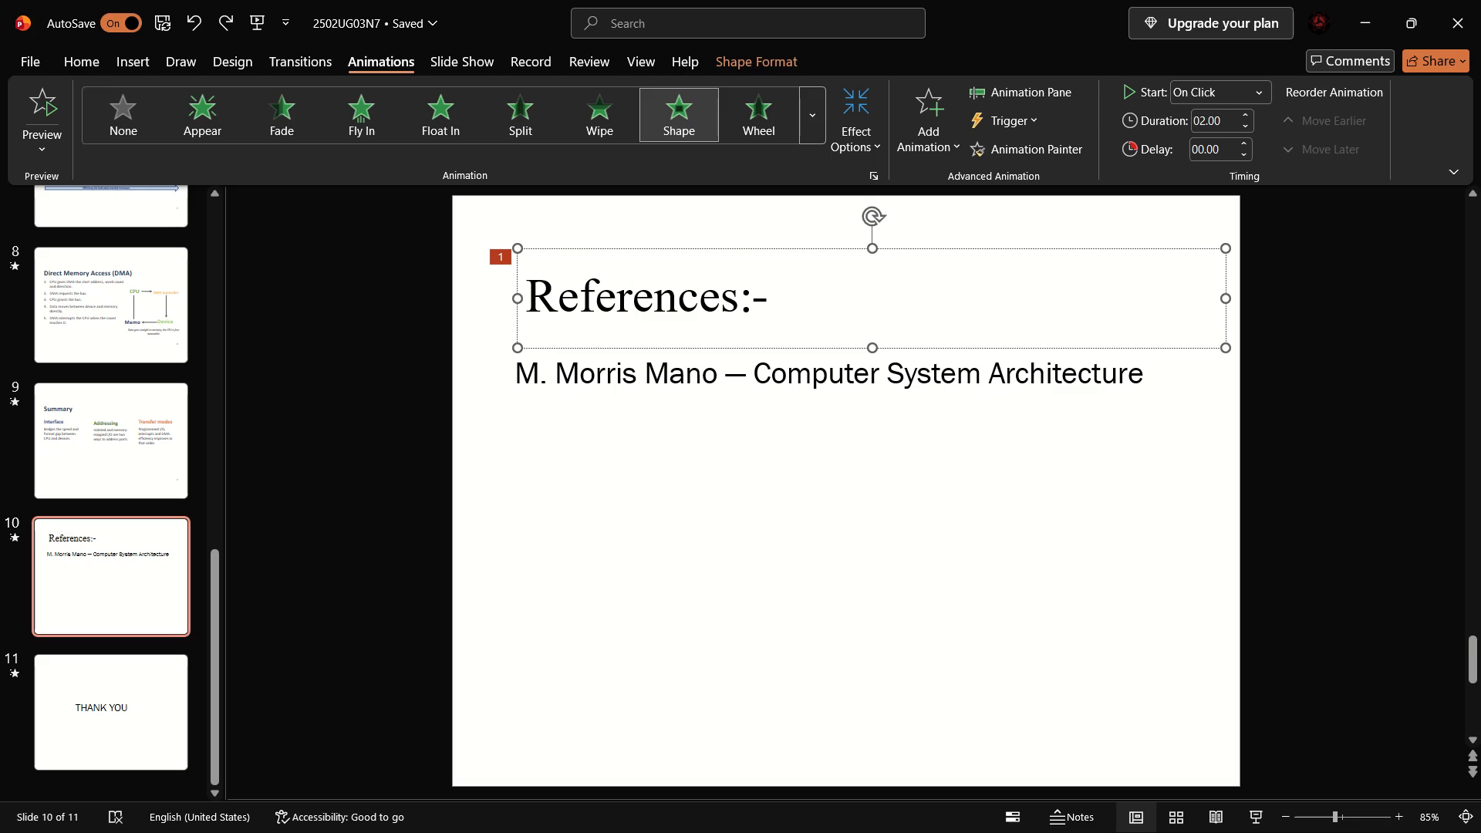
left_click_drag(772, 312, 665, 307)
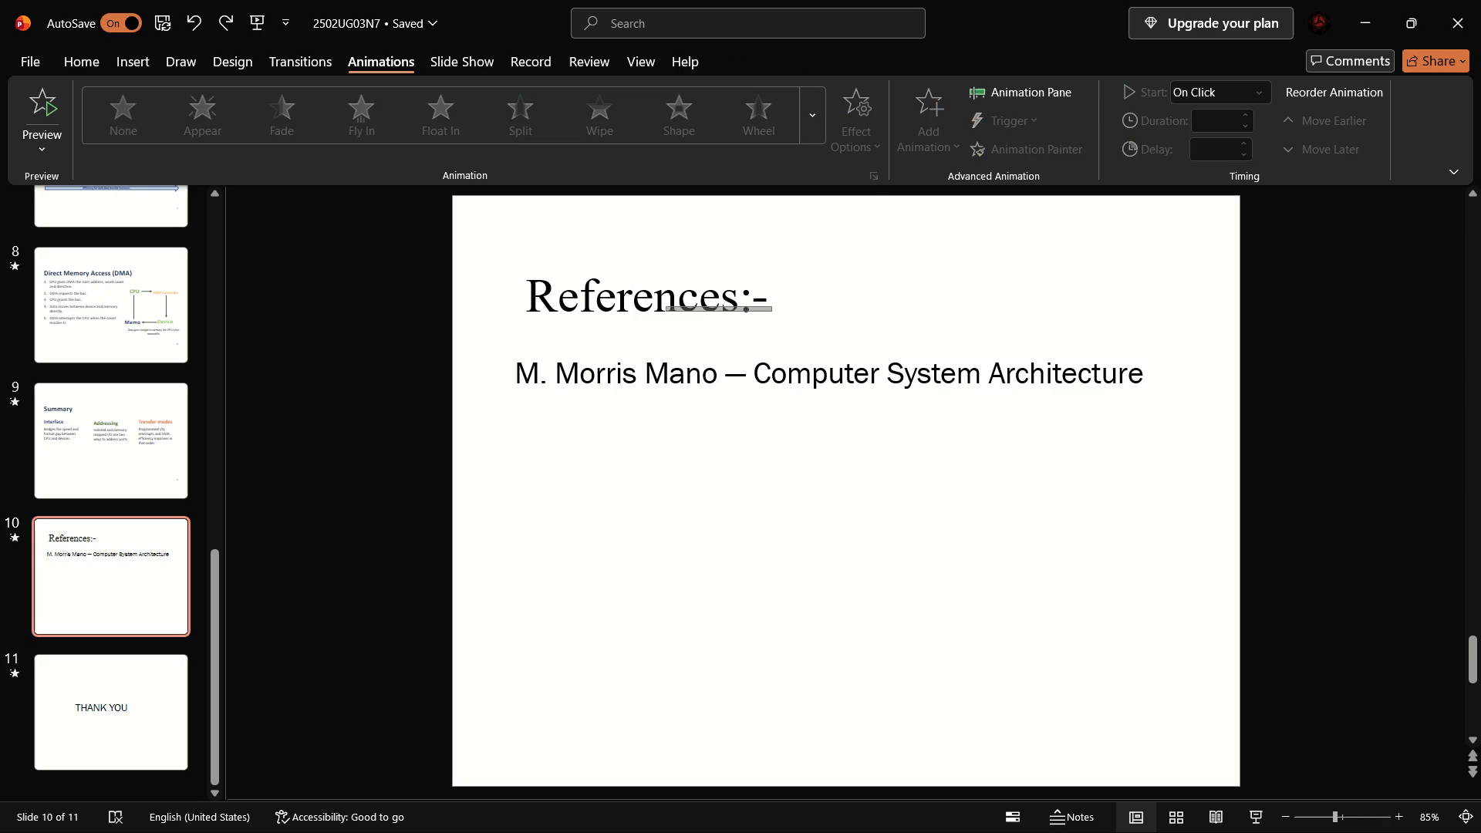
left_click_drag(665, 307, 715, 353)
left_click_drag(715, 353, 715, 368)
Apply the Float In animation to the M. Morris Mano reference text.
left_click(715, 368)
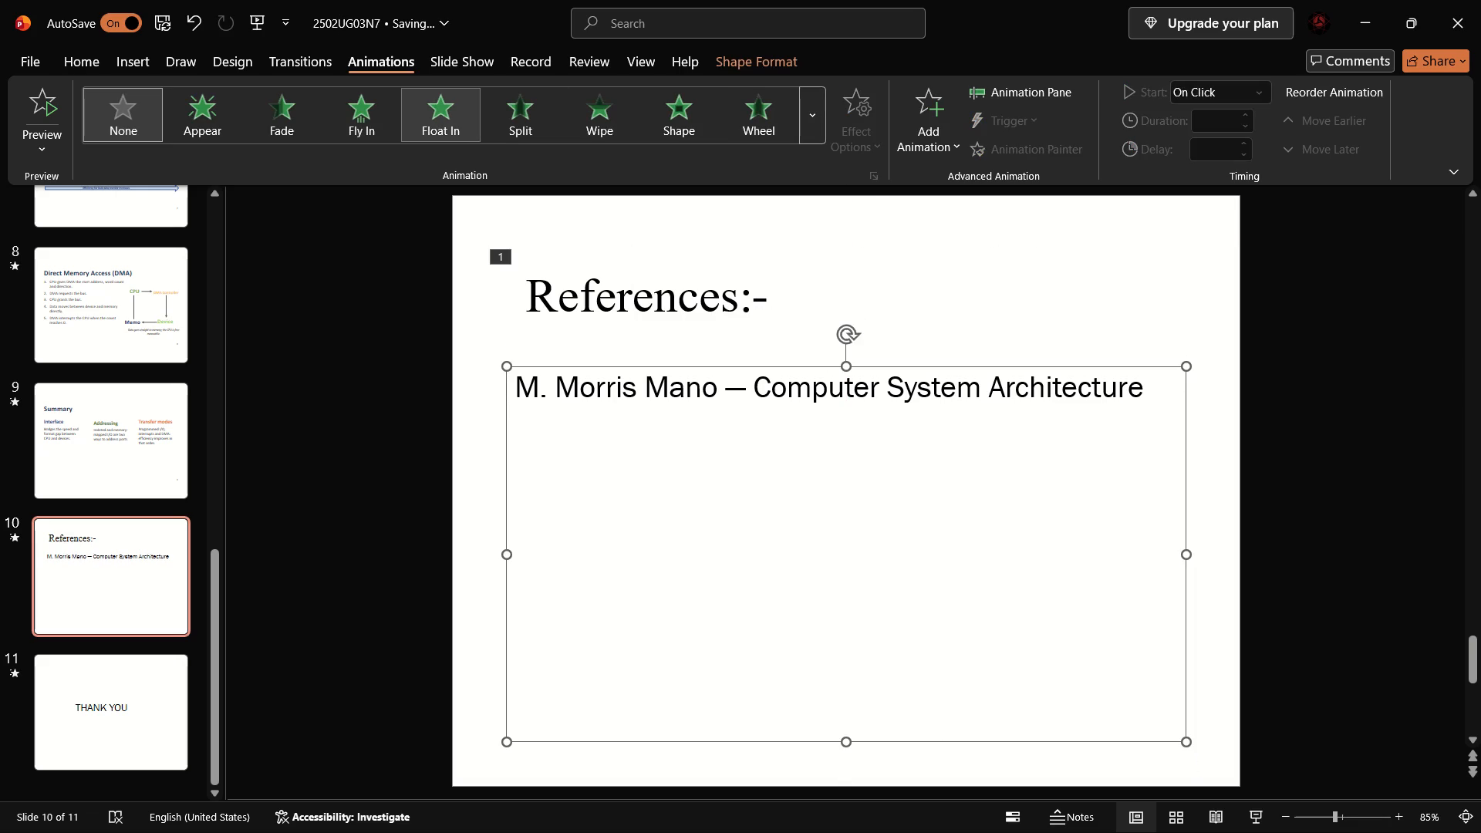
left_click(441, 116)
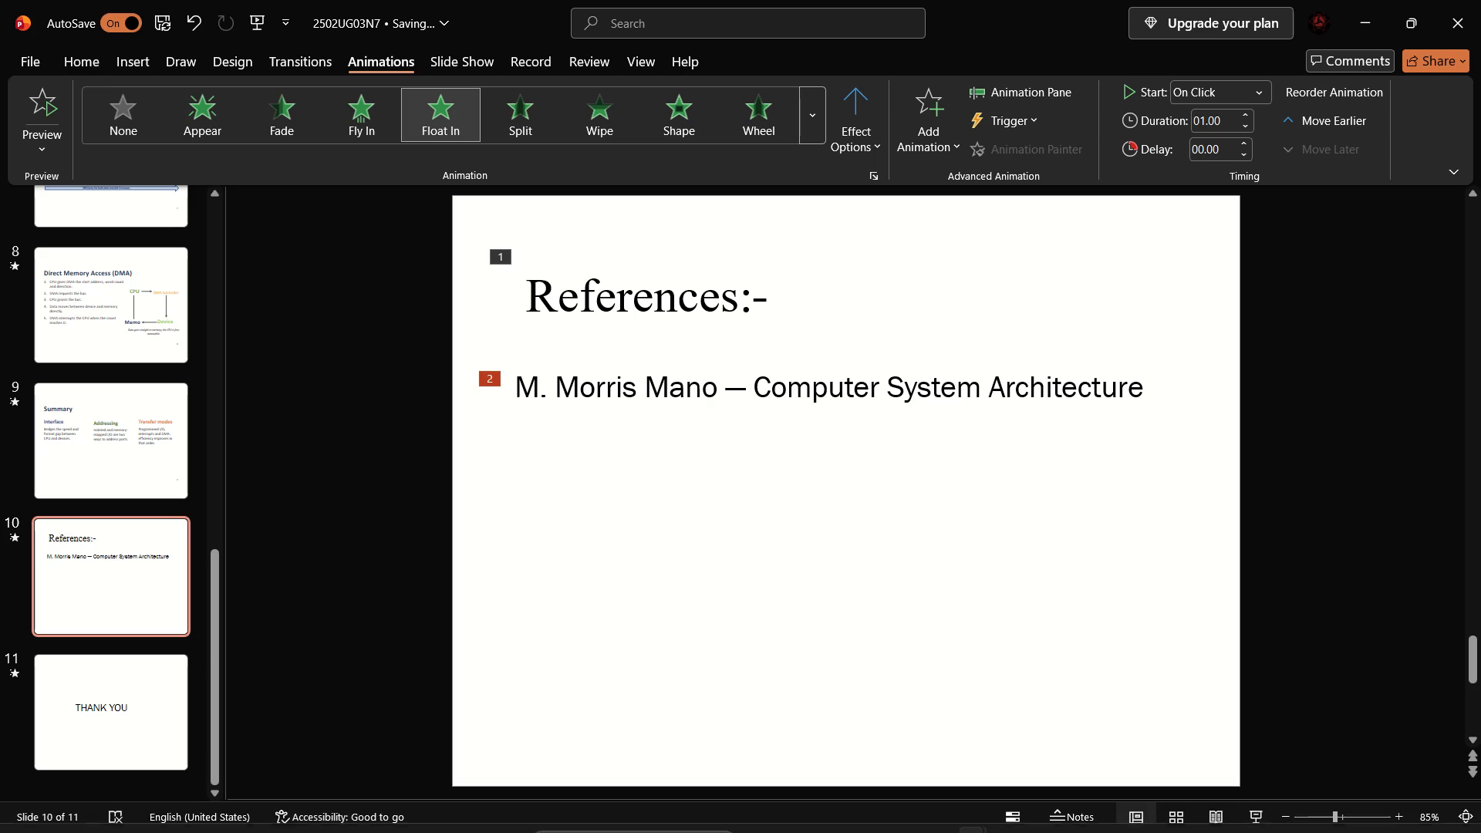
Play the References slide's heading and reference text animations in a slide show from this slide, and exit the show.
left_click(1244, 816)
key("Right")
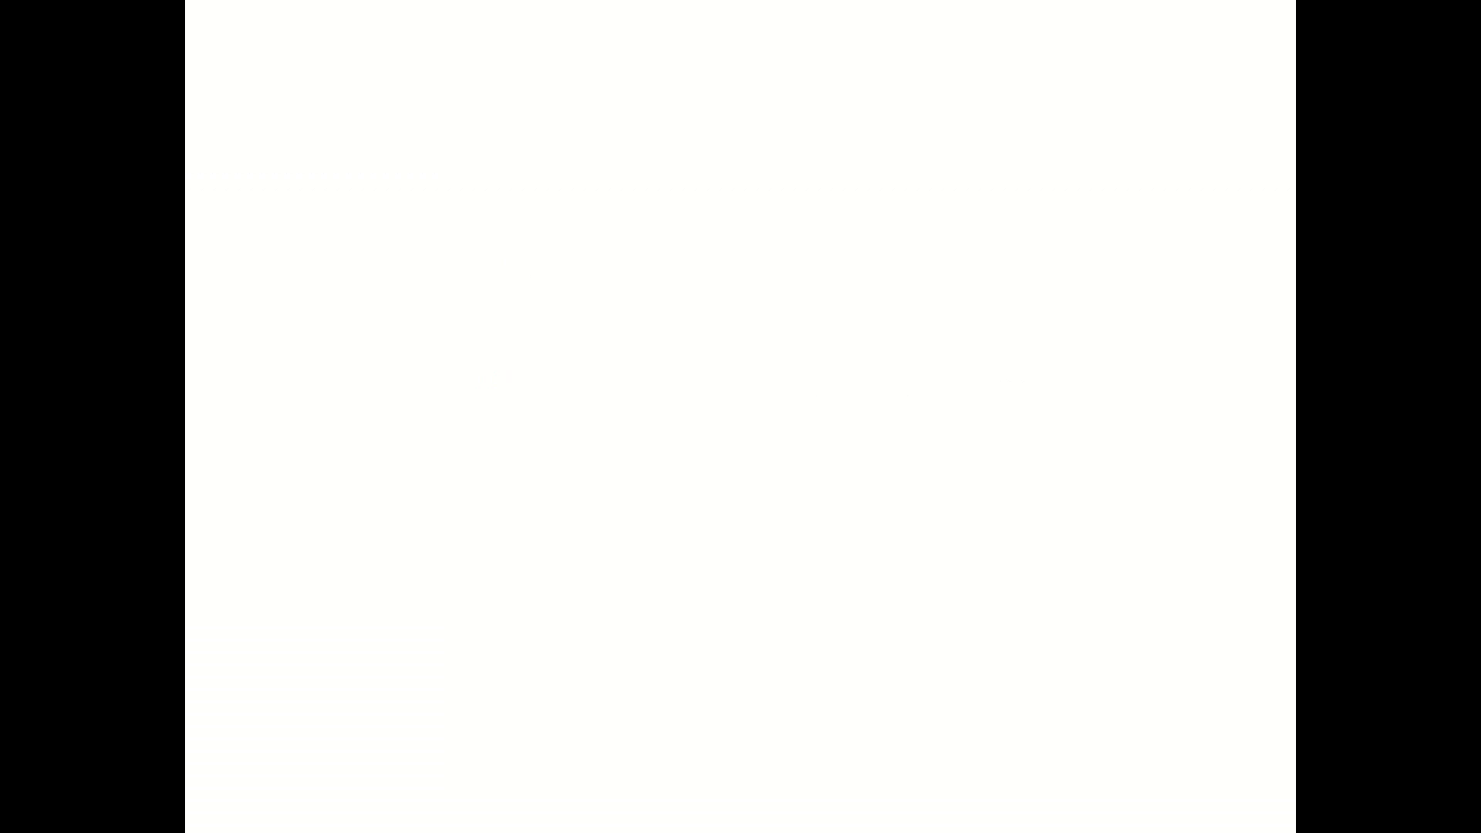
key("Right")
key("Escape")
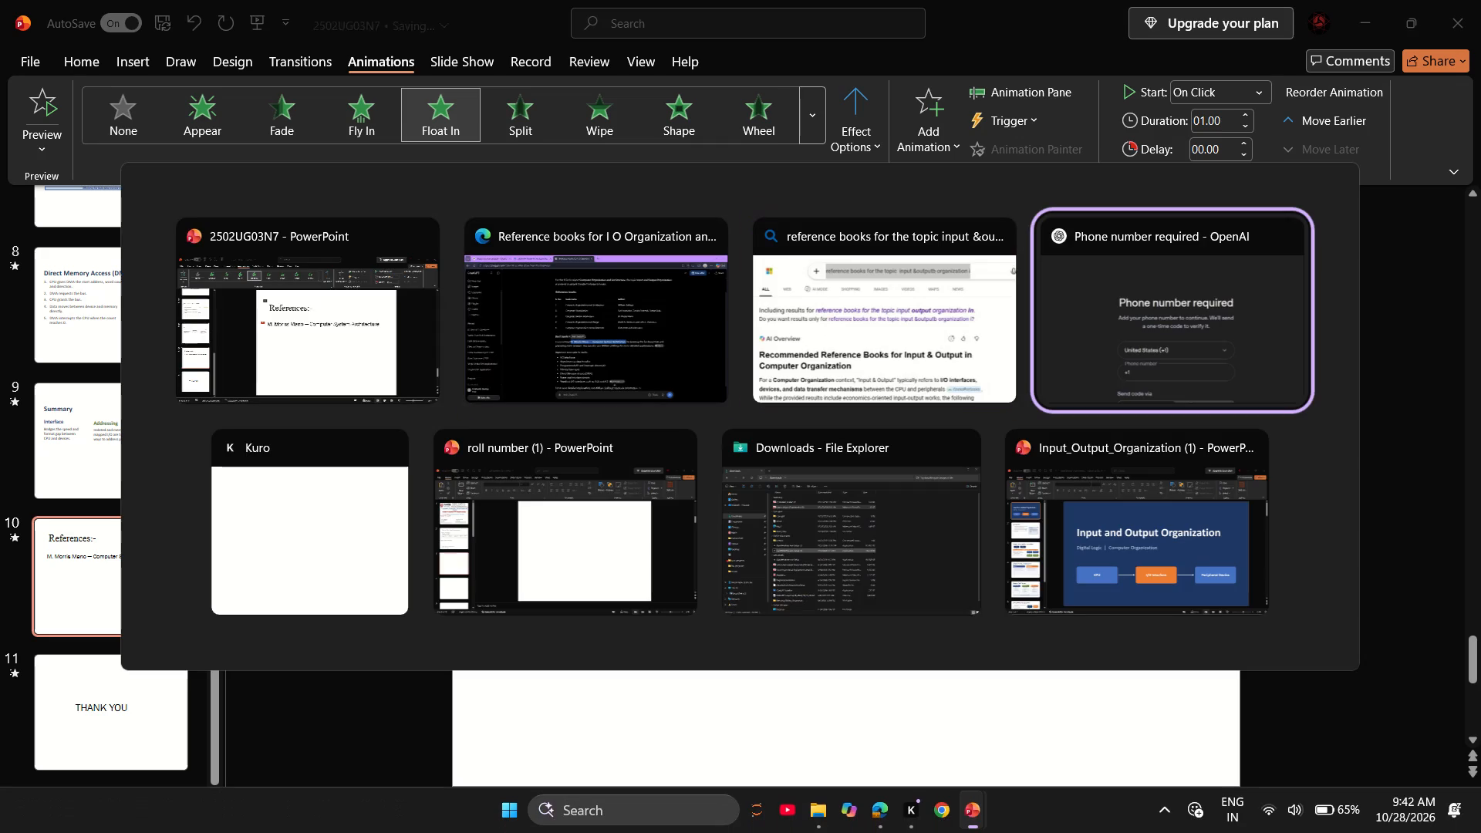
Switch to the Downloads folder window in File Explorer.
scroll(426, 832, "right", 1)
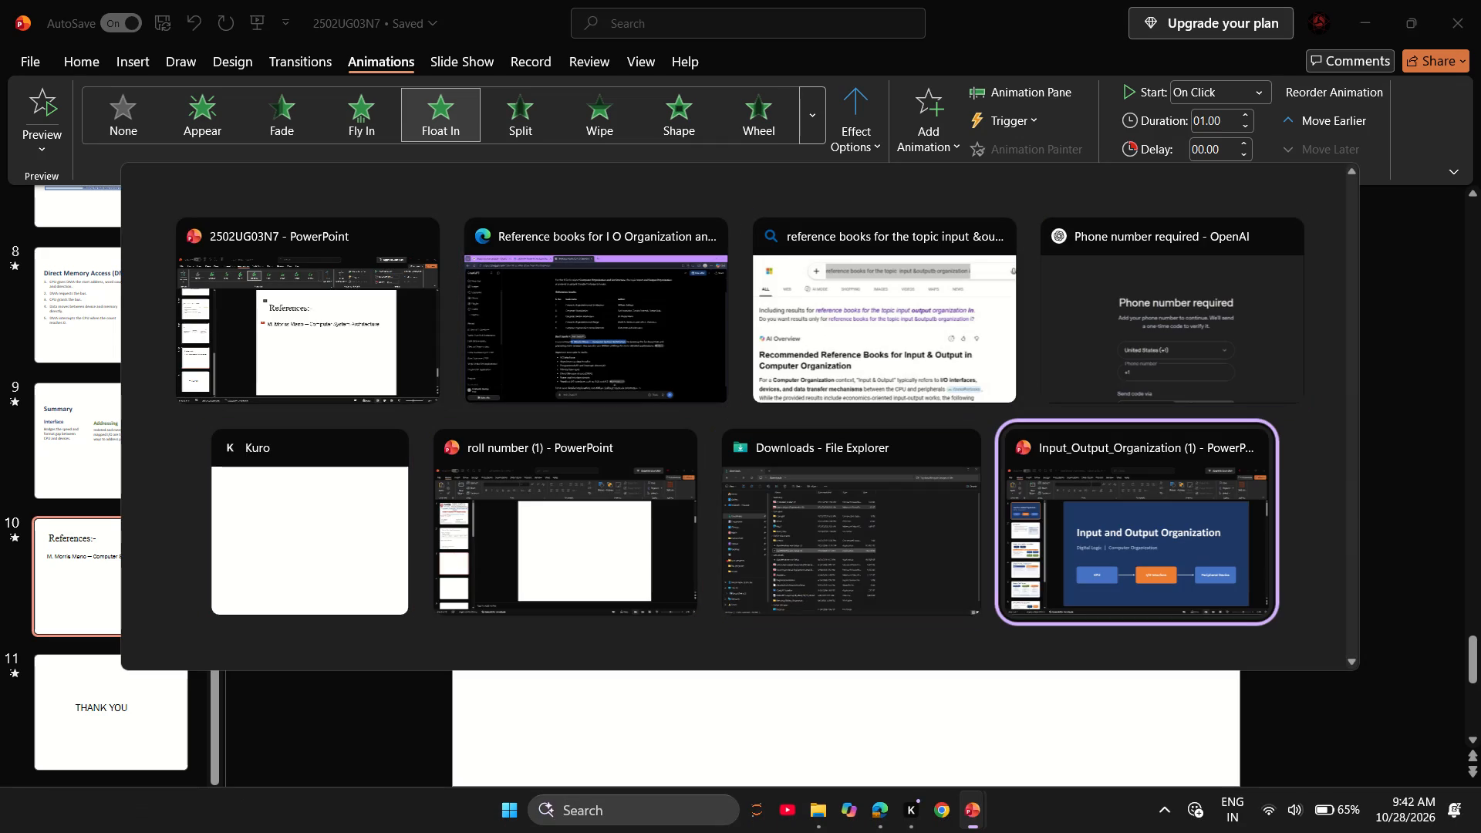
scroll(426, 832, "right", 1)
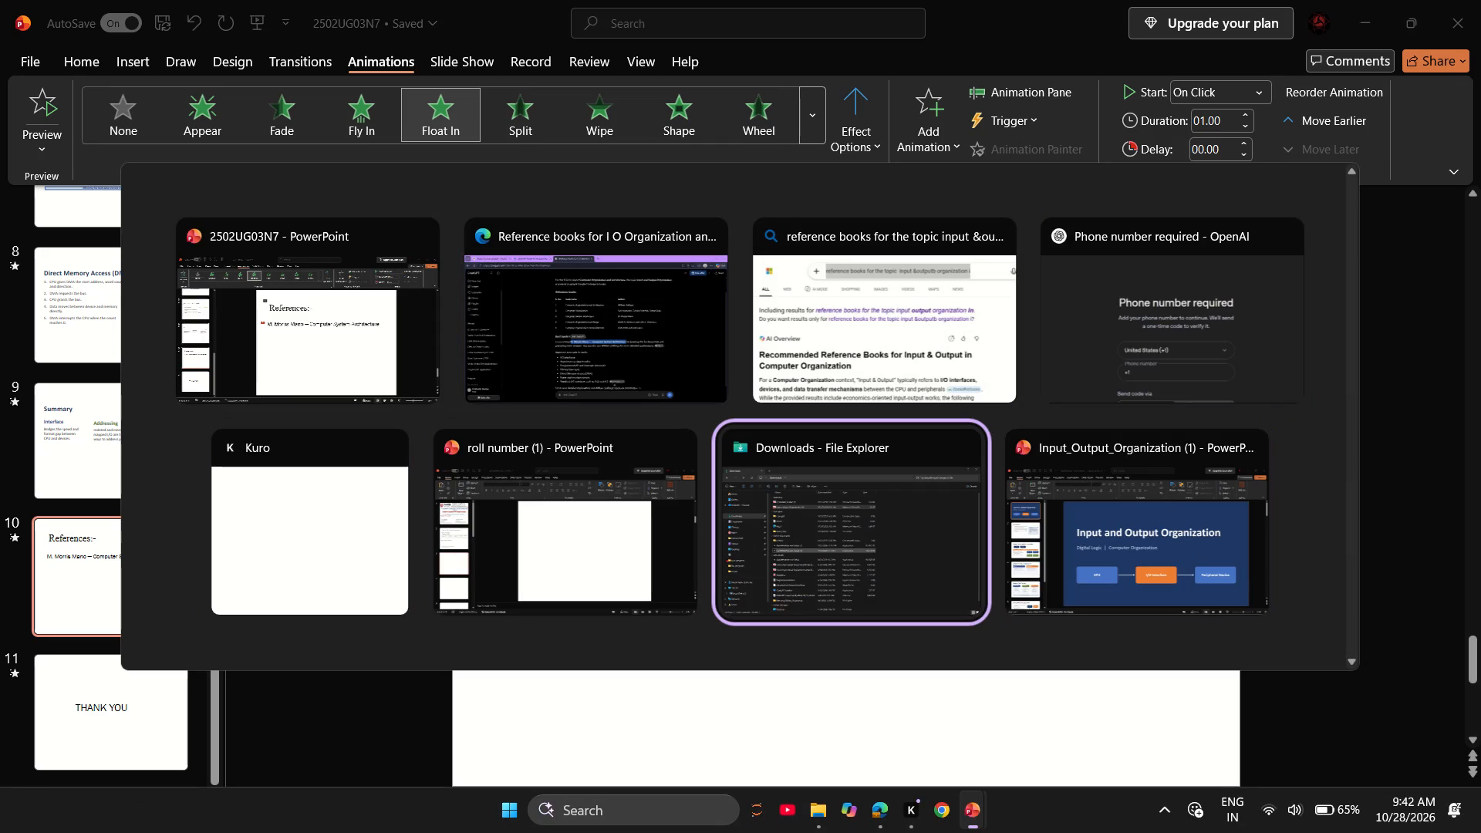
scroll(426, 832, "right", 1)
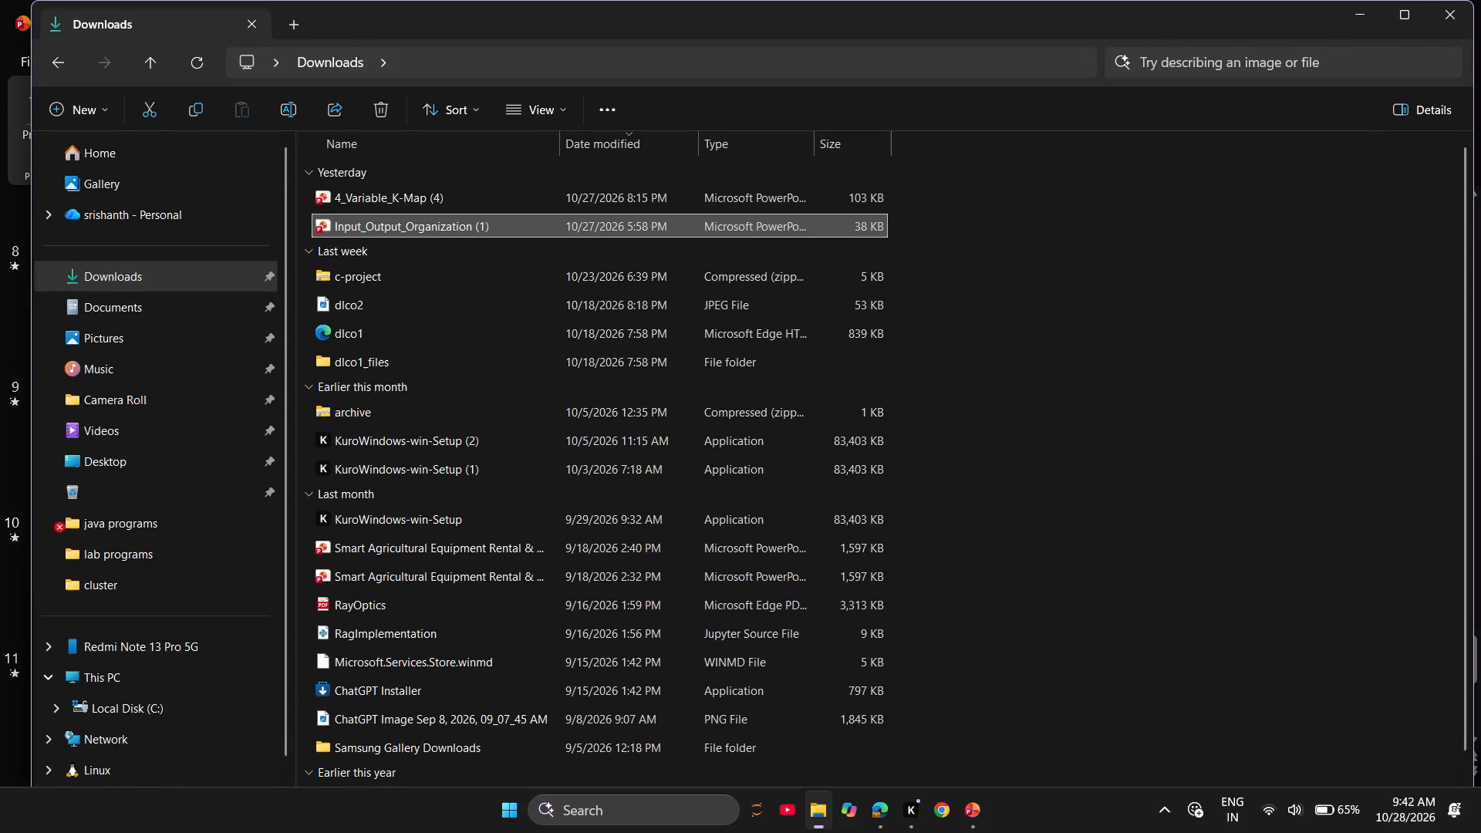
Search the computer for the WhatsApp app with "wh".
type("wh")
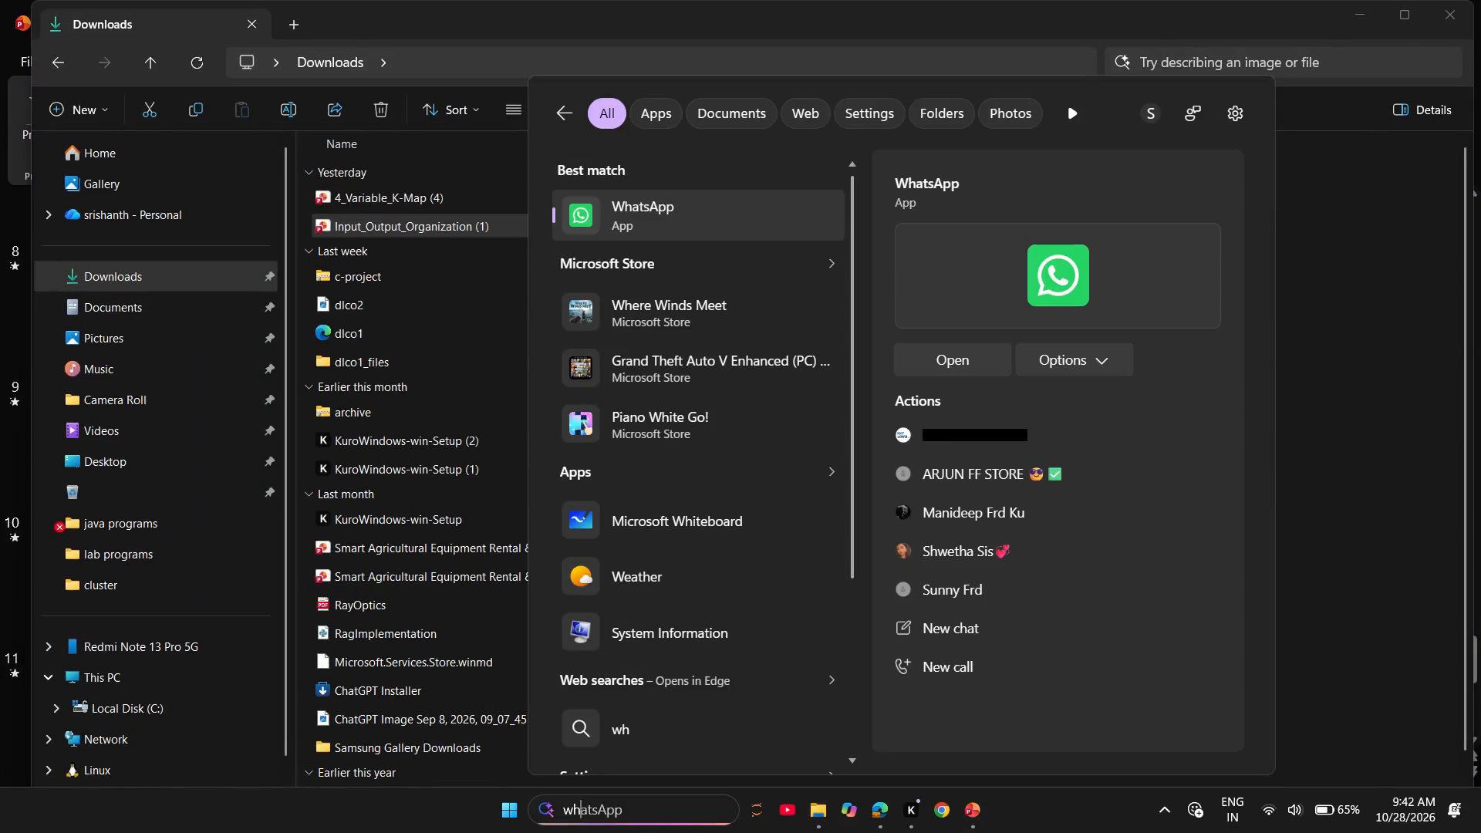